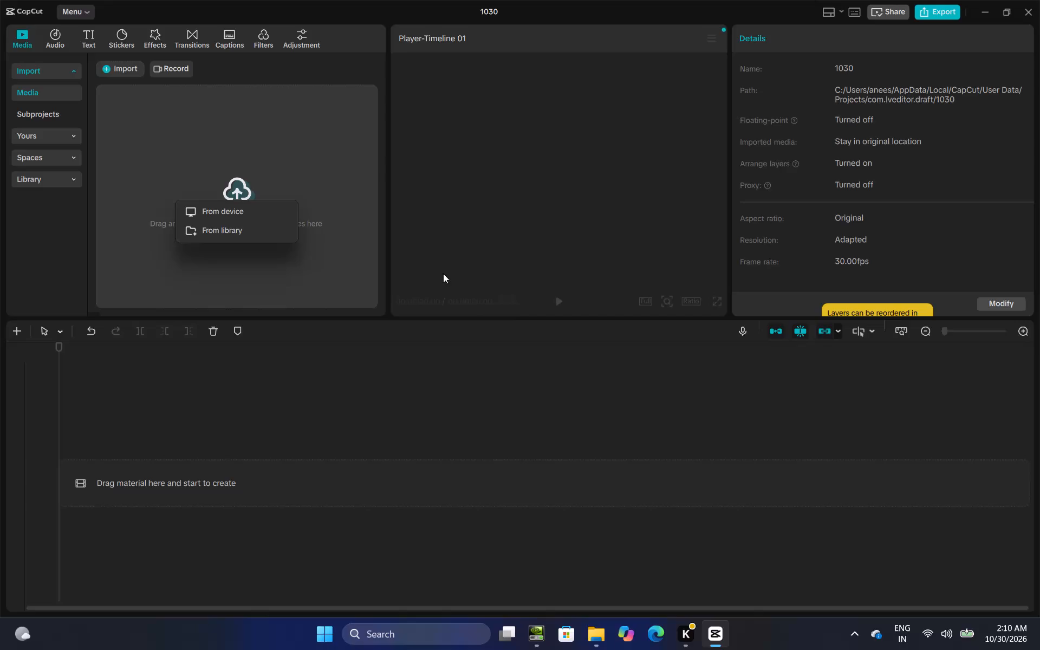
Import the eight BeamNG.drive video clips and the BeamNG.drive screenshot from the device's BeamNG.drive folder.
click(274, 207)
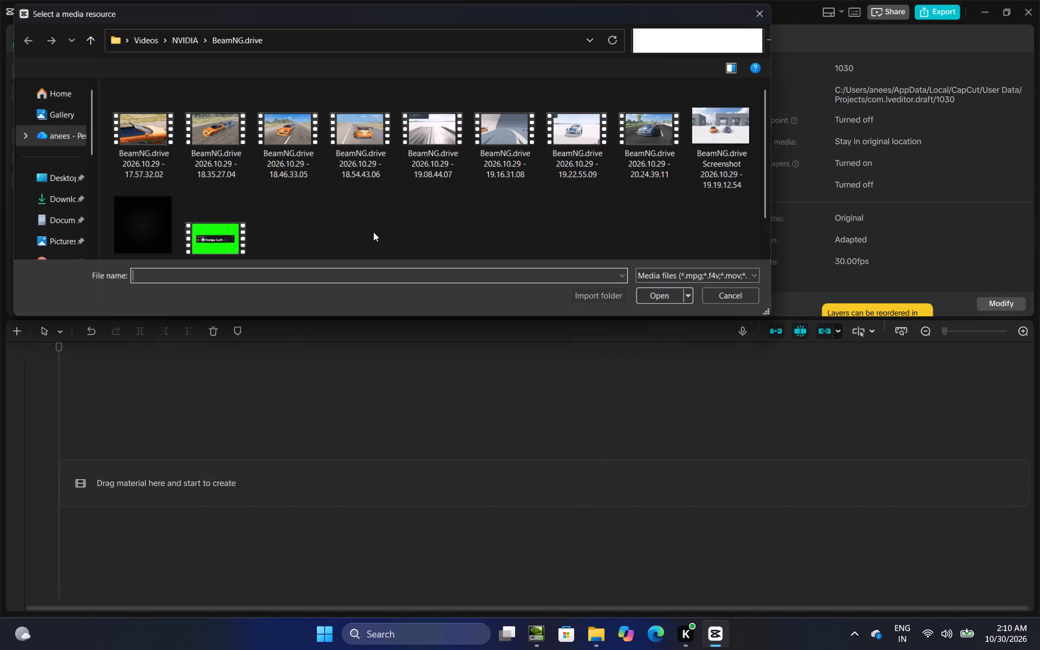
drag(98, 158, 658, 117)
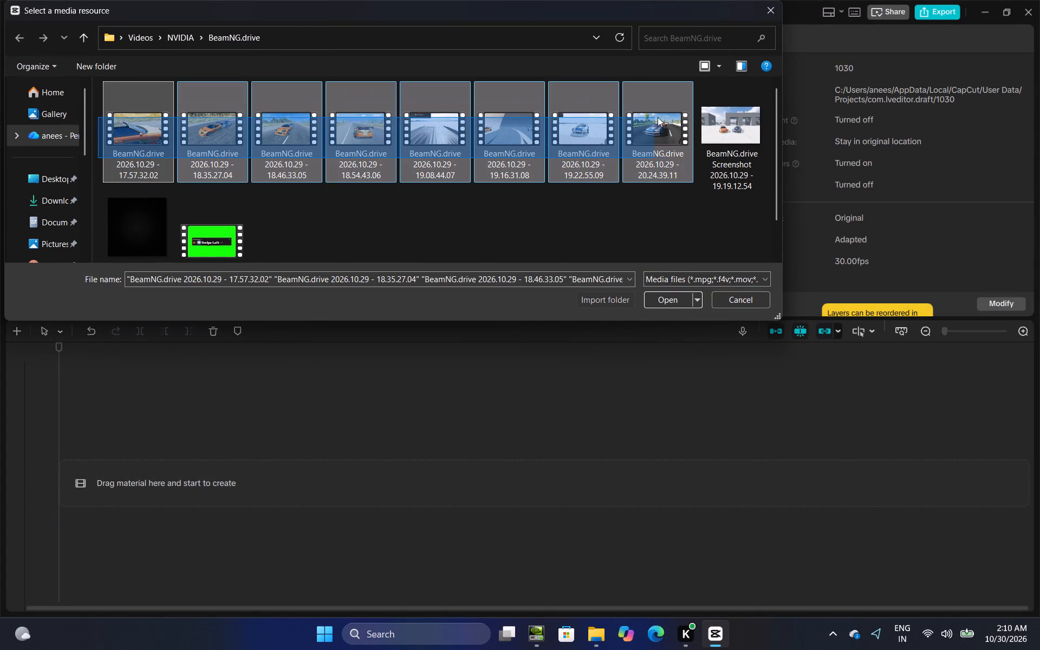
drag(658, 117, 723, 124)
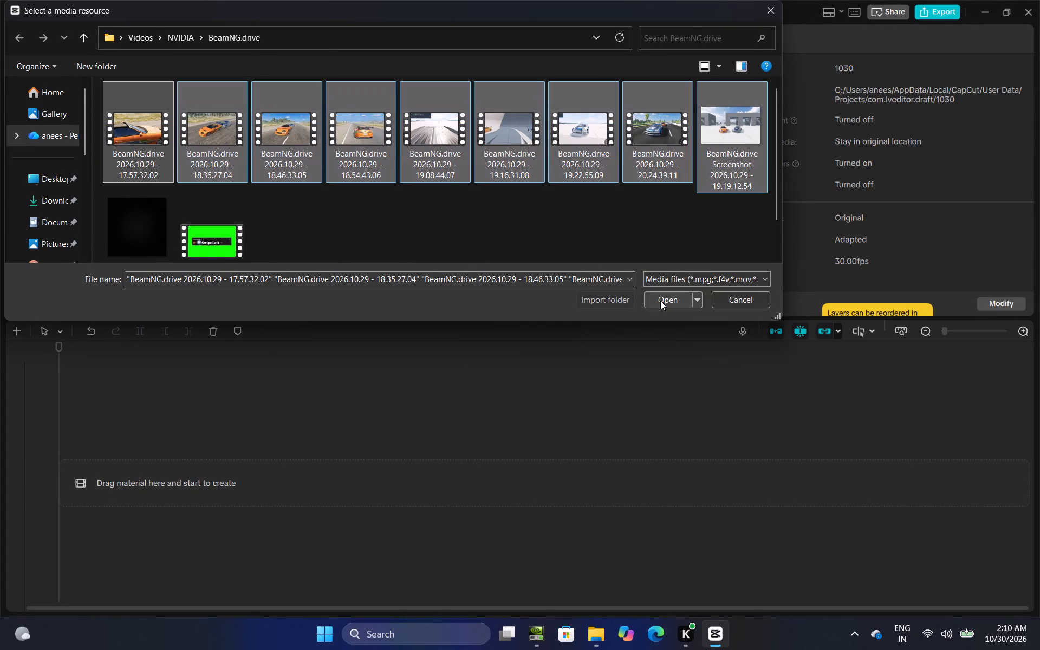
click(660, 301)
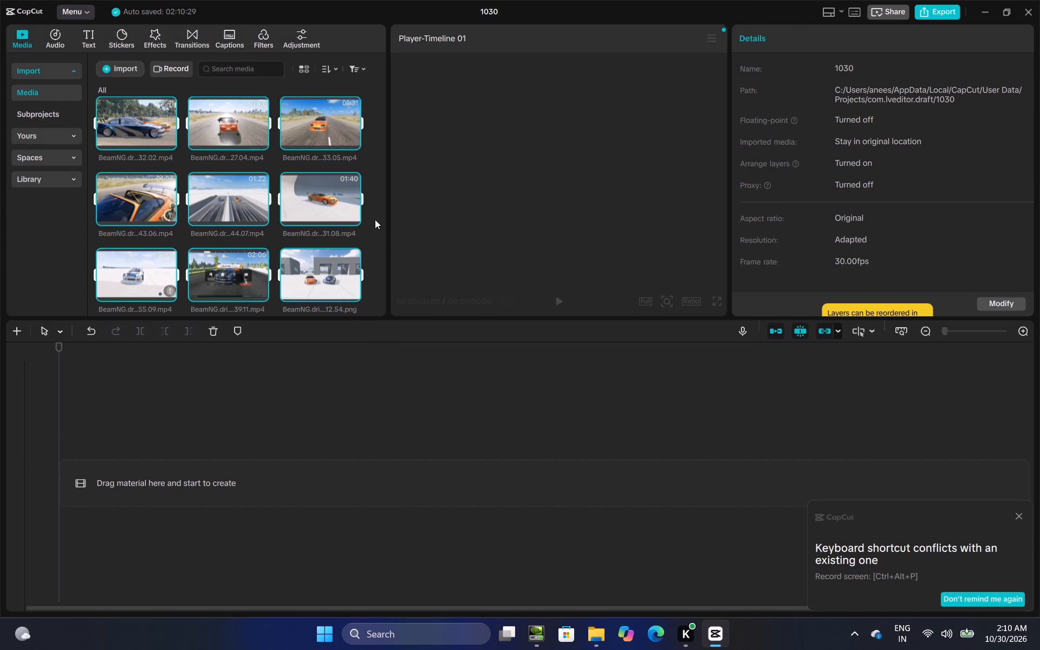
click(378, 219)
Import the black "images" picture from the same BeamNG.drive folder into the project media.
click(122, 67)
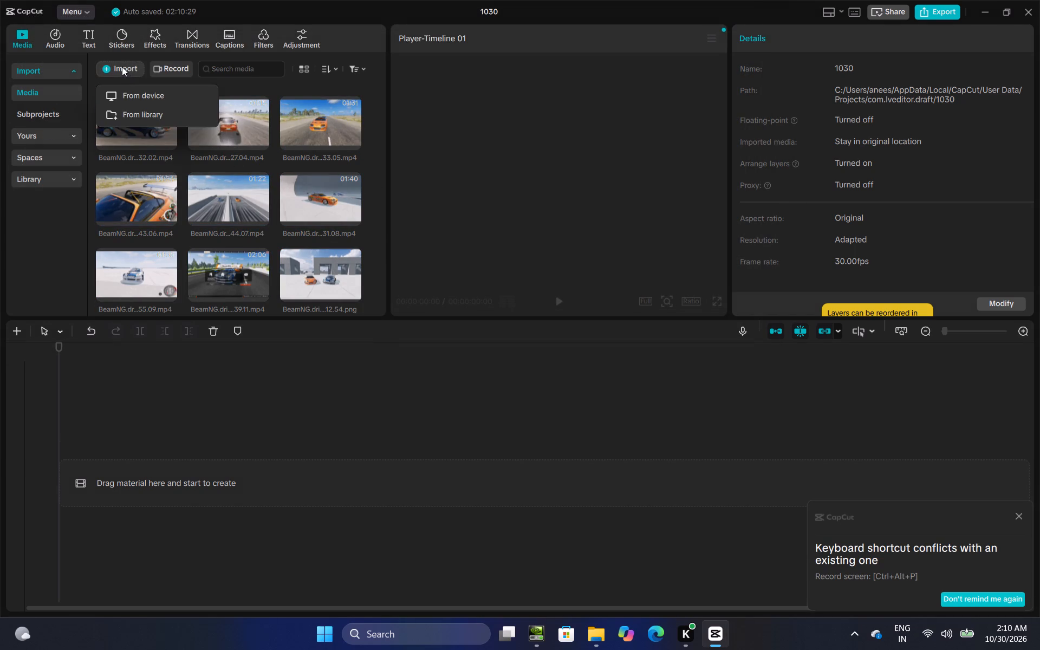
click(186, 99)
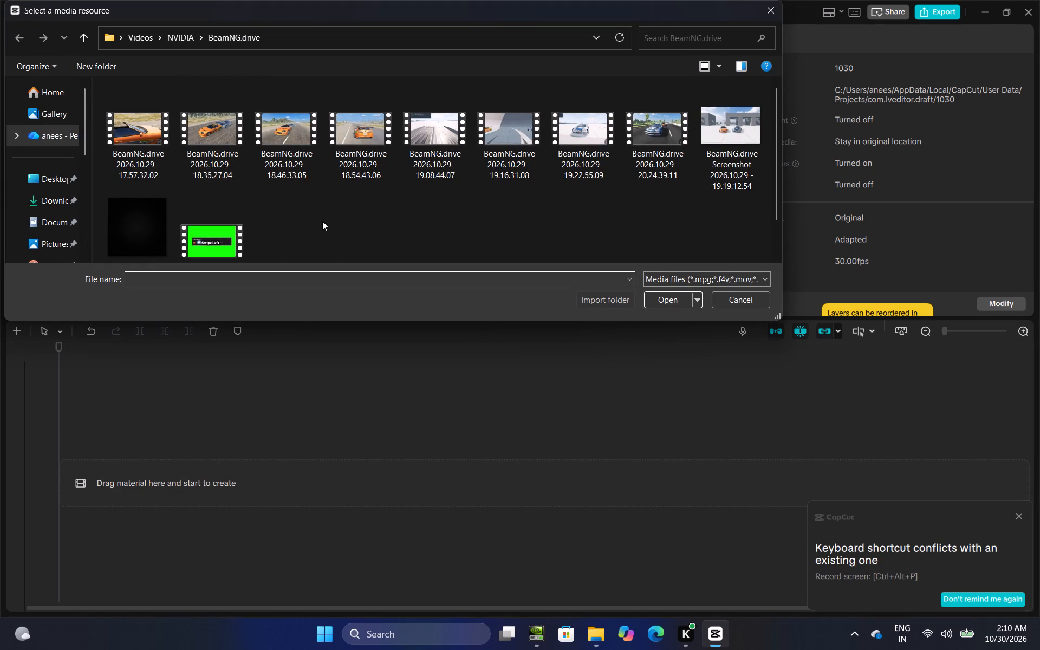
drag(320, 224, 265, 233)
click(274, 228)
click(157, 226)
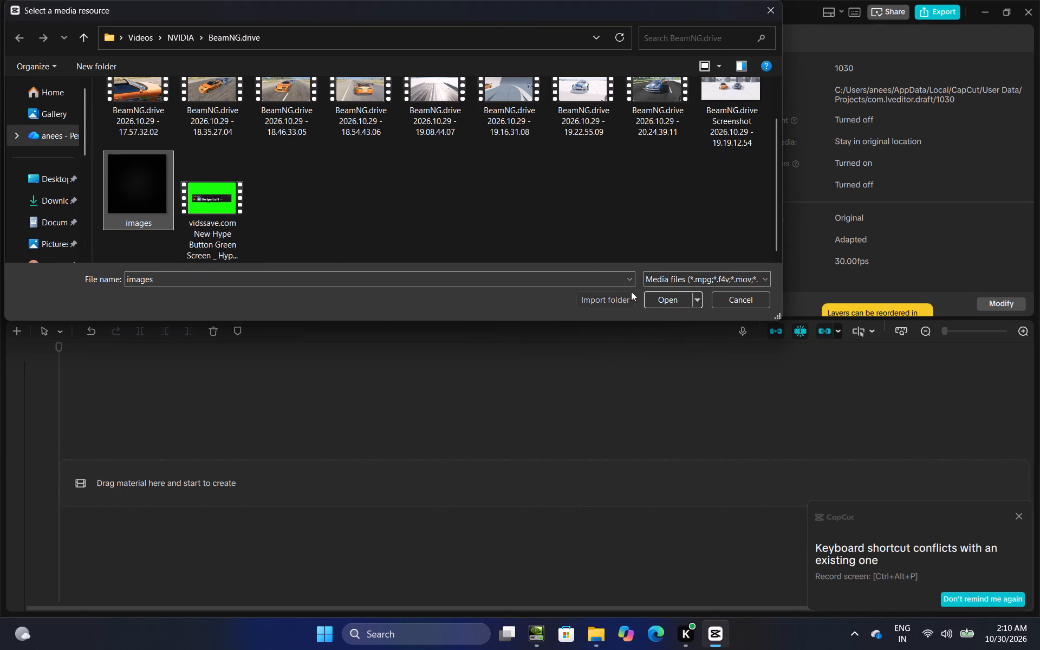
click(660, 293)
click(332, 284)
Place the first BeamNG.drive clip, 17.57.32.02, at the start of the empty timeline.
scroll(190, 258, up, 3)
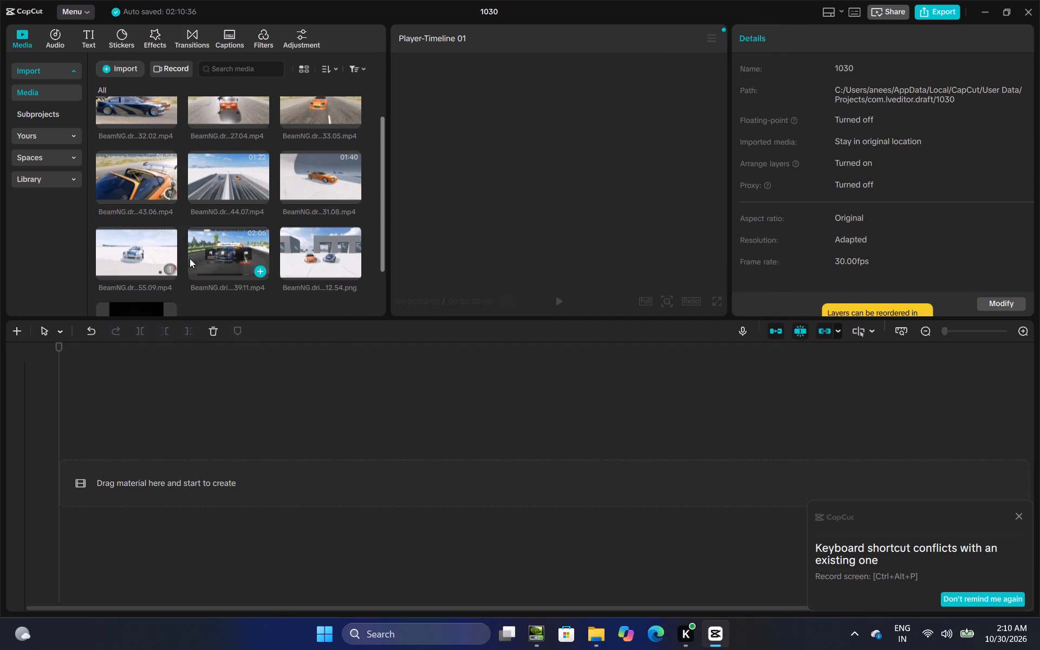
drag(136, 134, 133, 470)
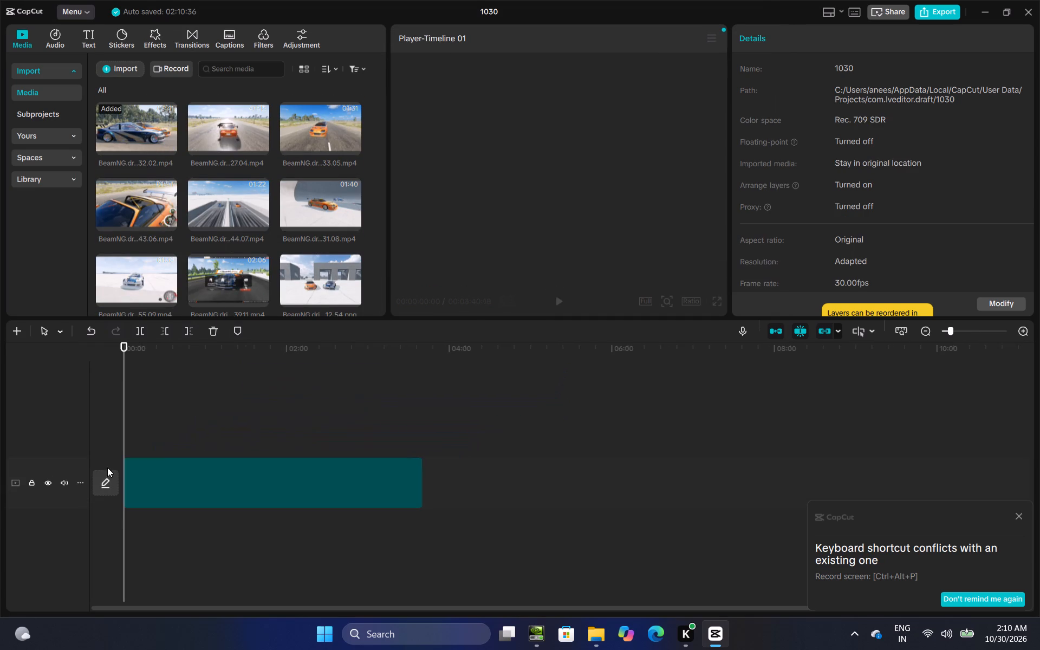
Trim about 33 seconds off the start of the 17.57.32.02 clip, leaving a duration of 00:03:07:10.
click(169, 449)
click(129, 484)
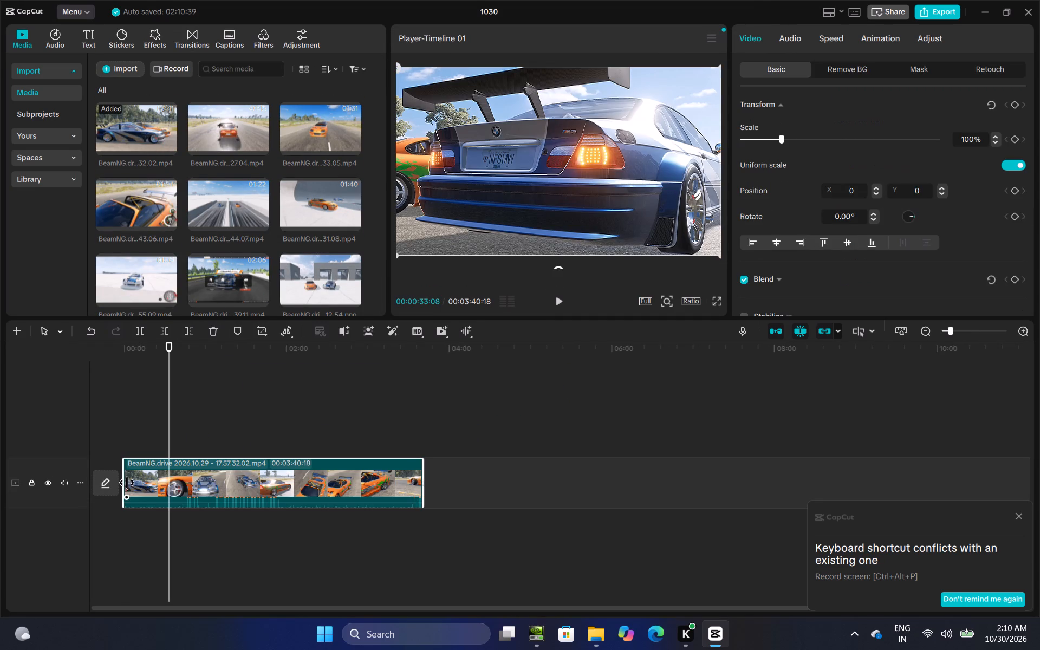
drag(122, 483, 136, 480)
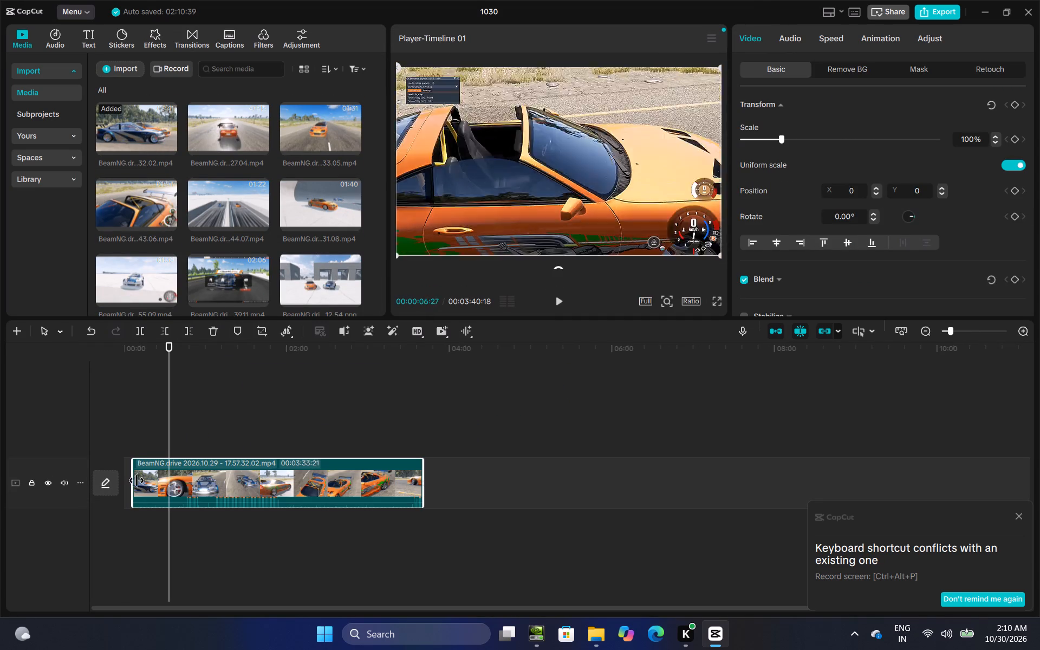
drag(136, 480, 147, 481)
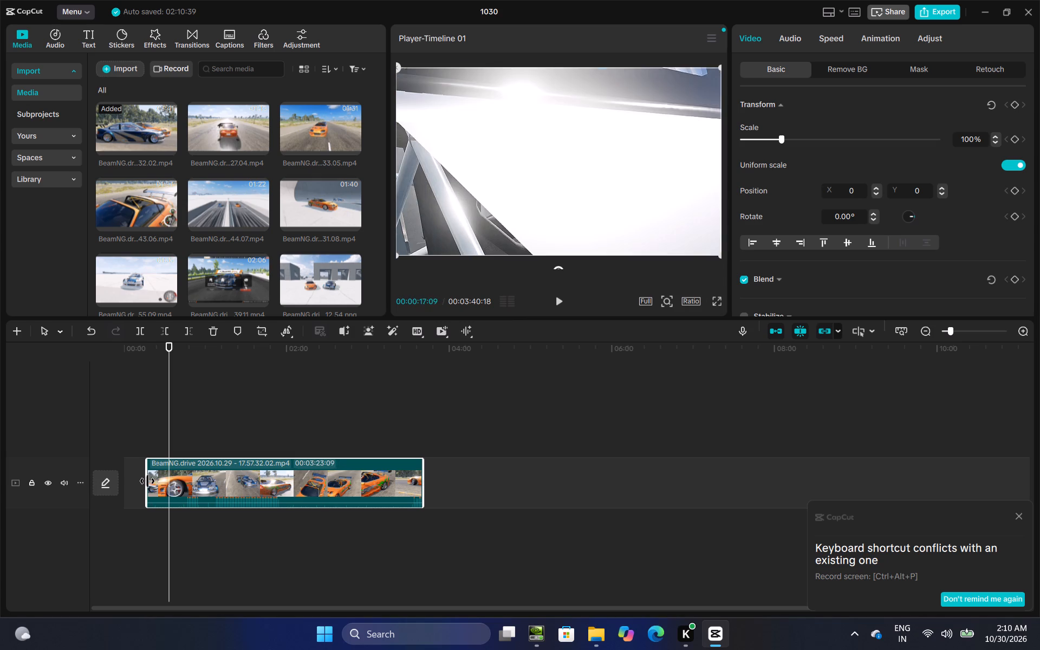
drag(147, 481, 183, 478)
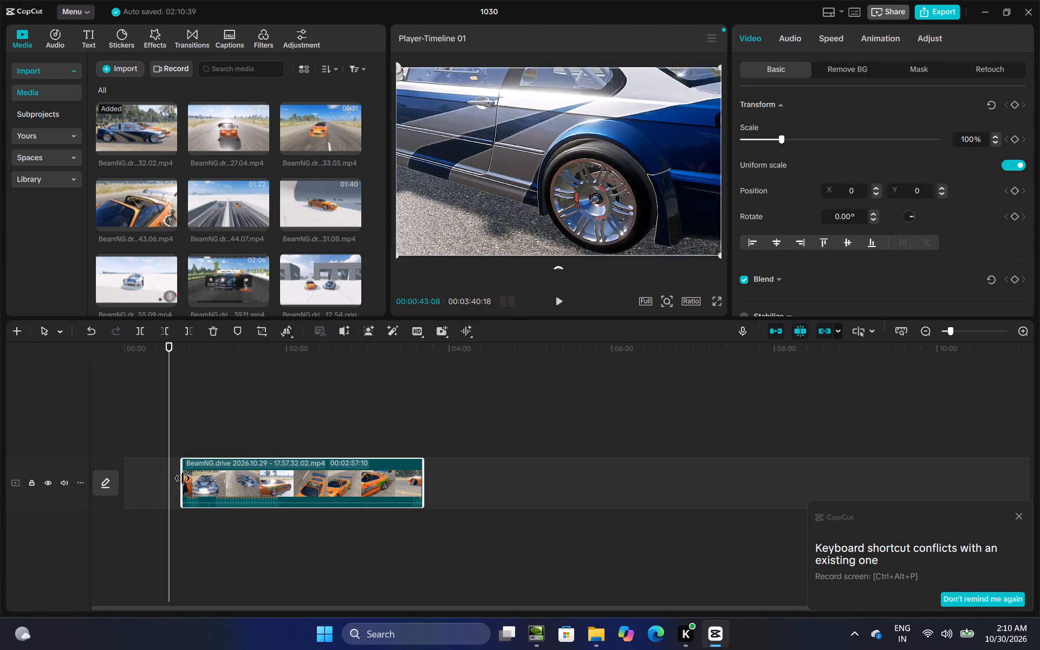
drag(183, 478, 155, 480)
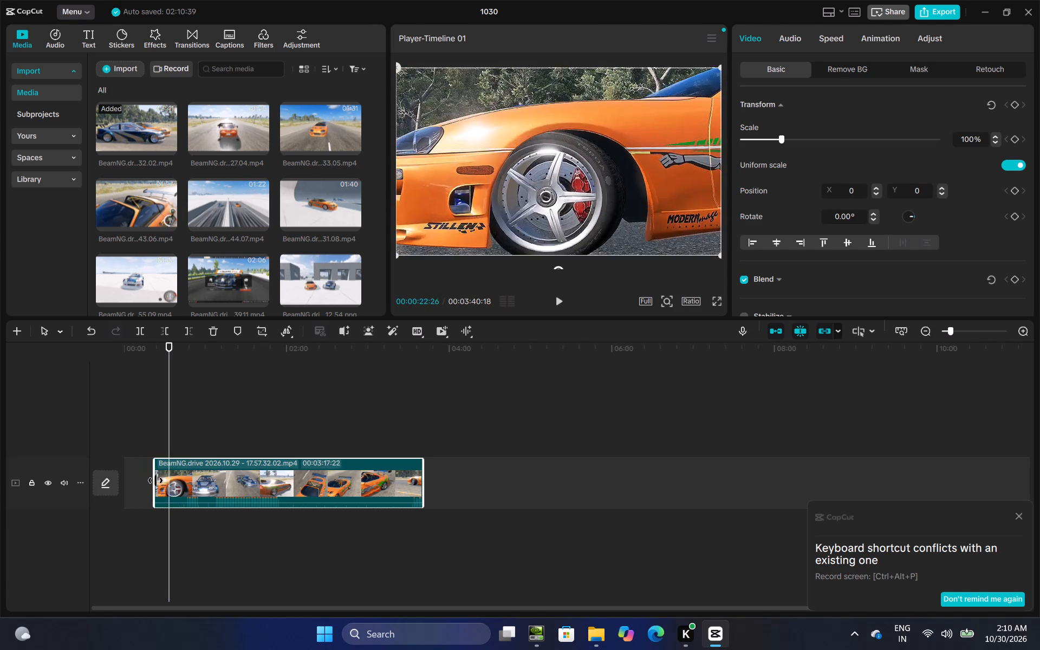
drag(155, 480, 123, 483)
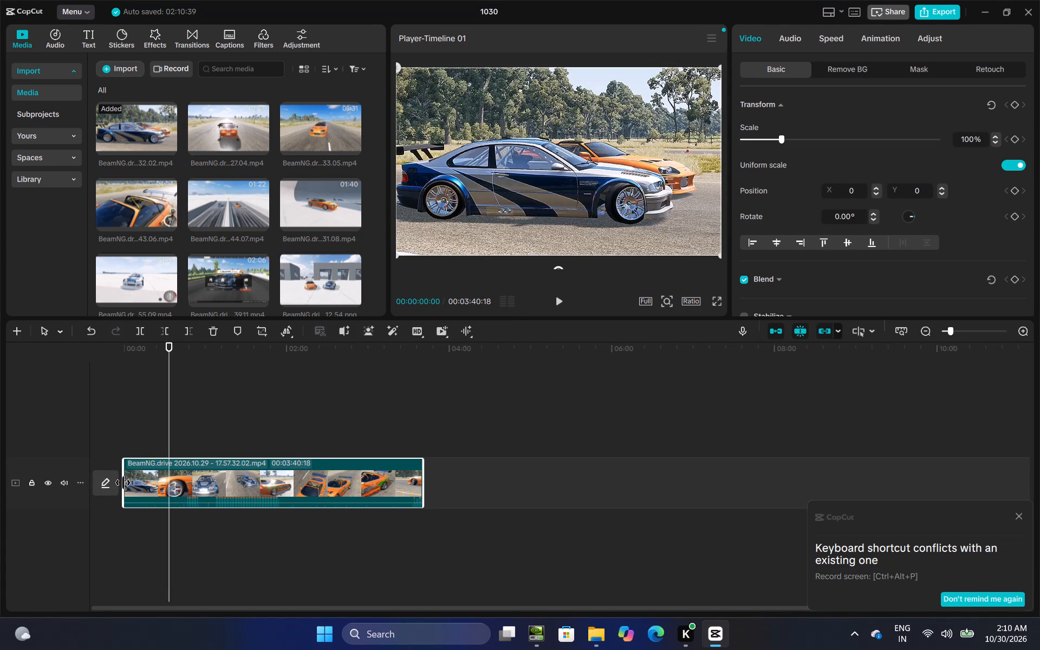
drag(123, 483, 135, 492)
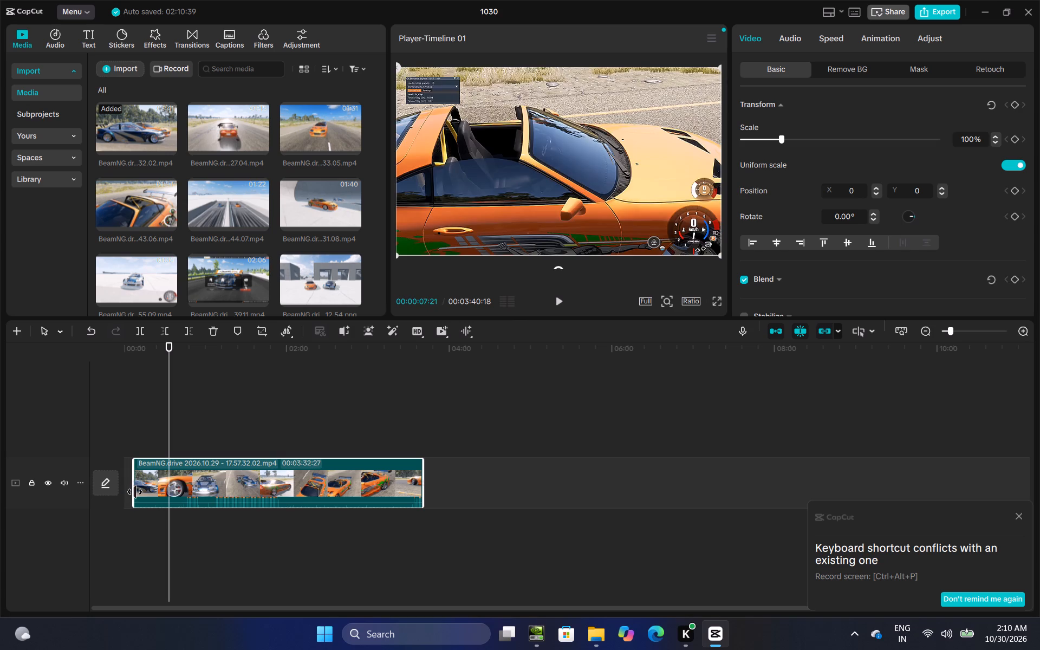
drag(135, 492, 142, 482)
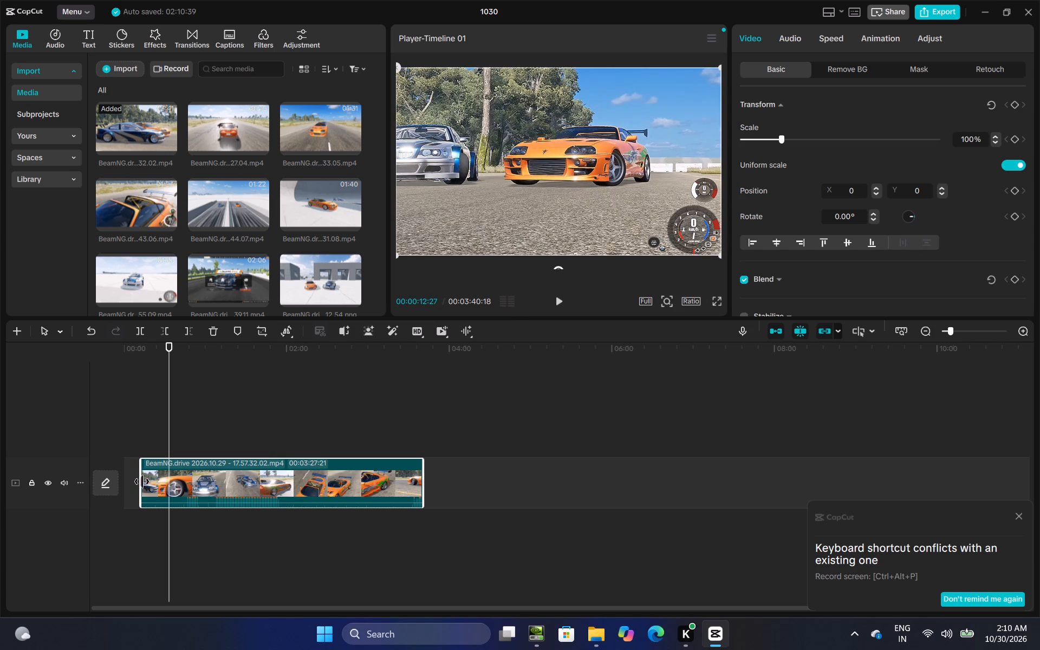
drag(142, 482, 145, 482)
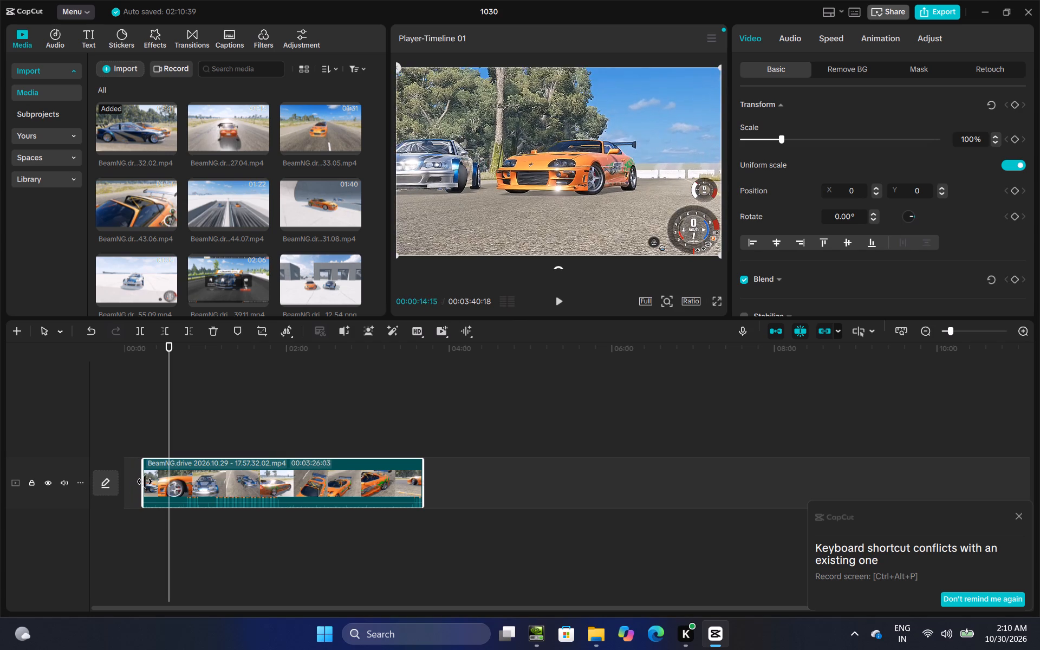
drag(145, 482, 153, 481)
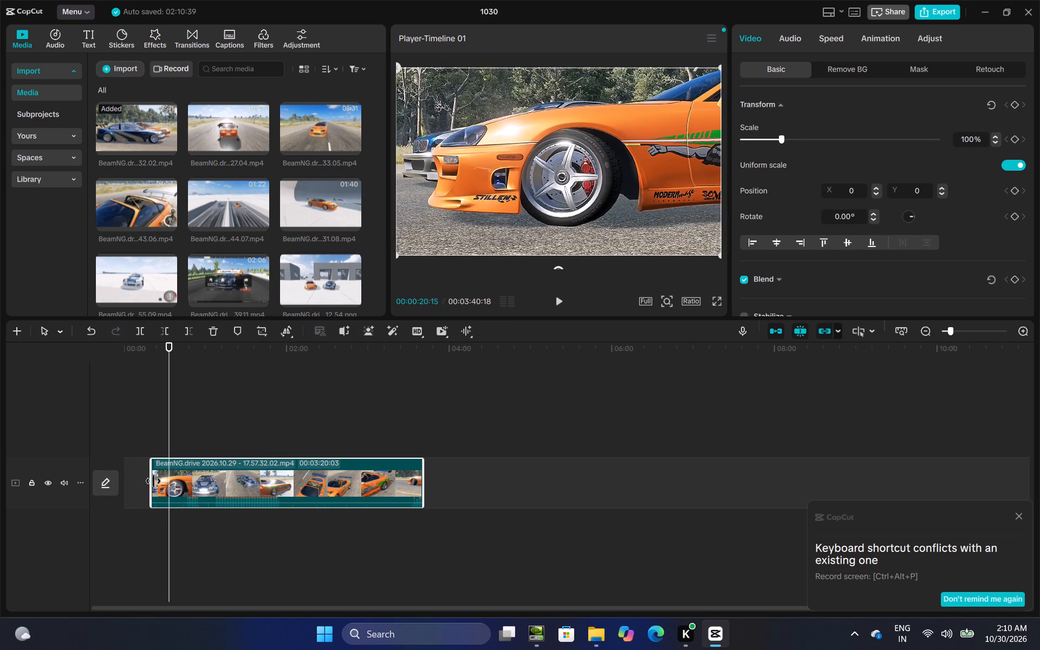
drag(153, 481, 169, 481)
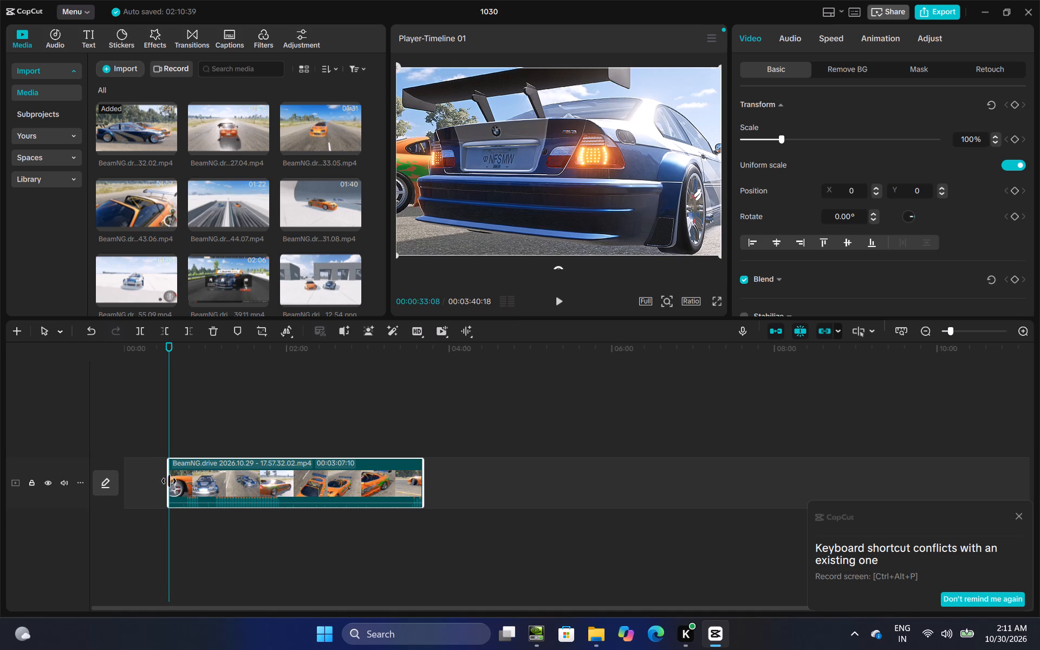
drag(169, 481, 188, 481)
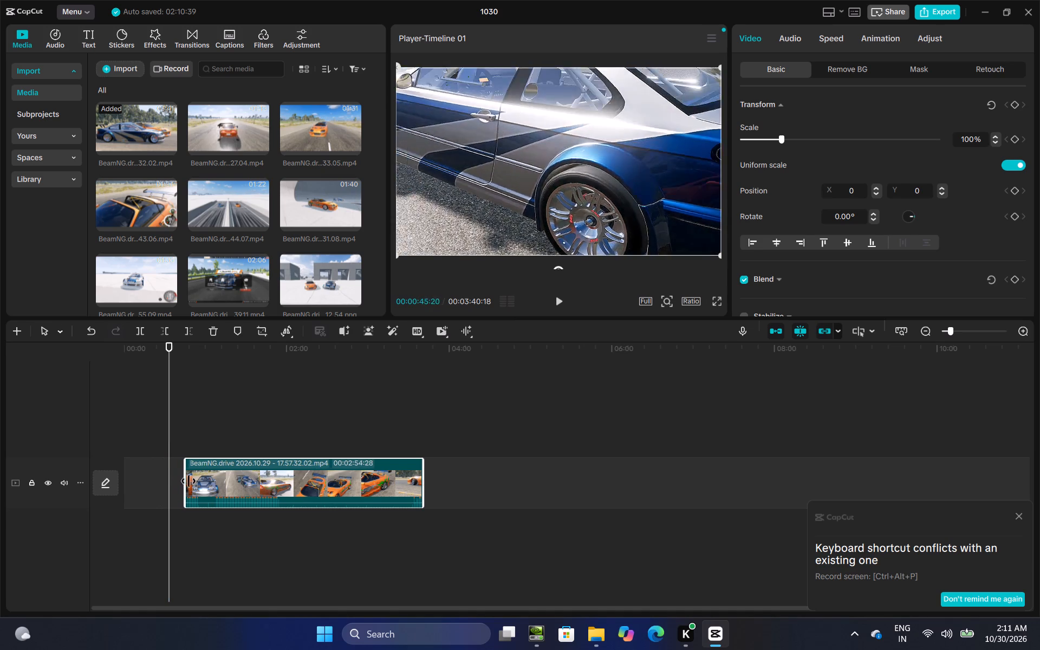
drag(188, 481, 178, 481)
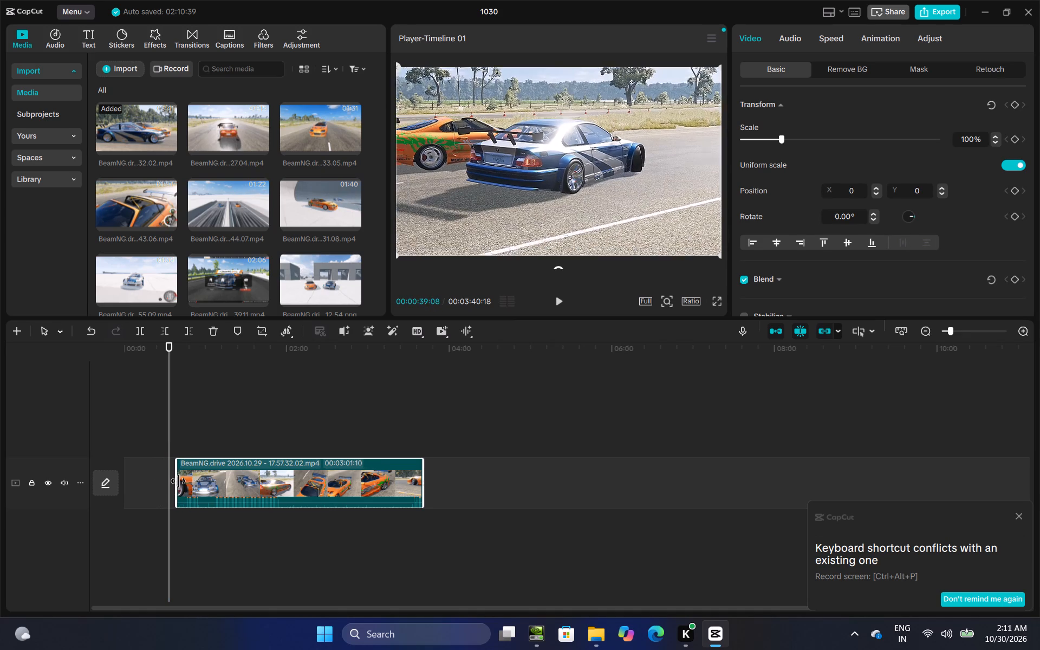
drag(178, 481, 194, 481)
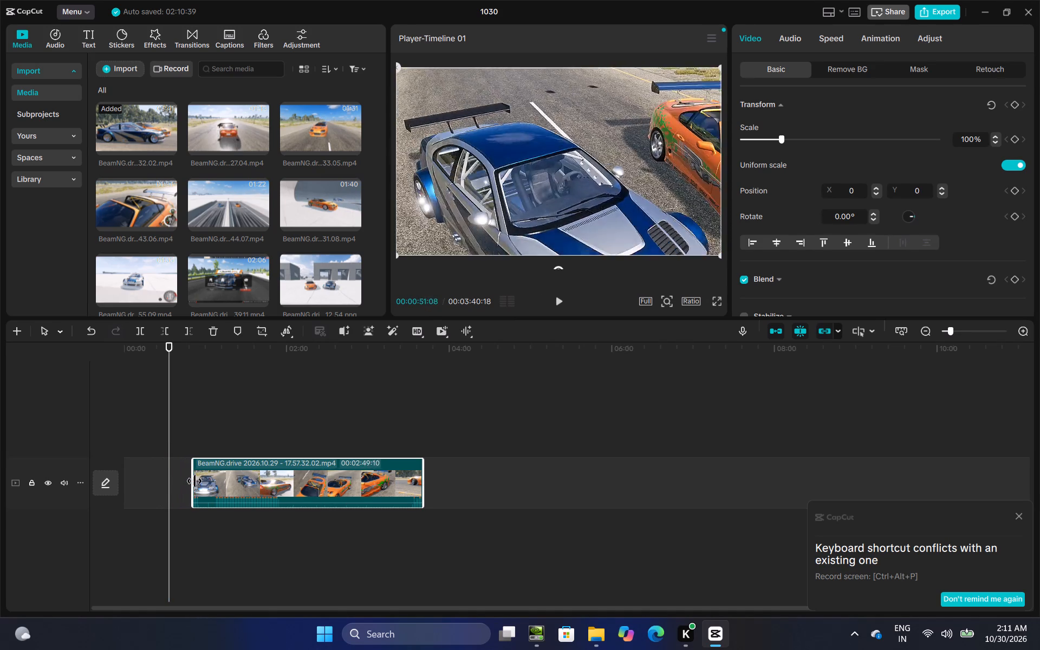
drag(194, 481, 209, 481)
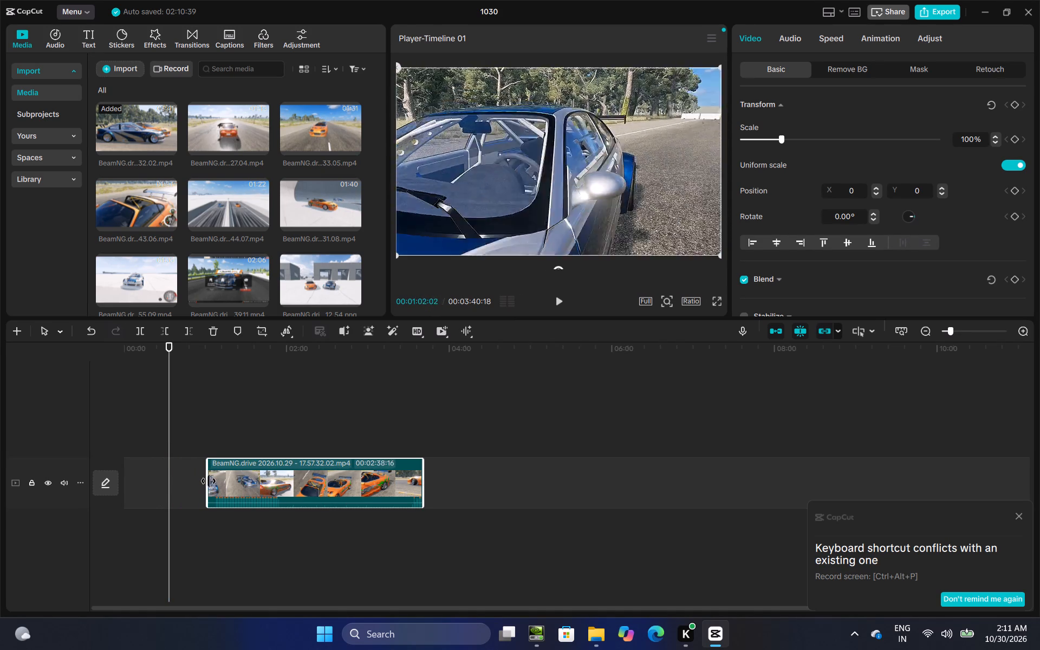
drag(209, 481, 231, 481)
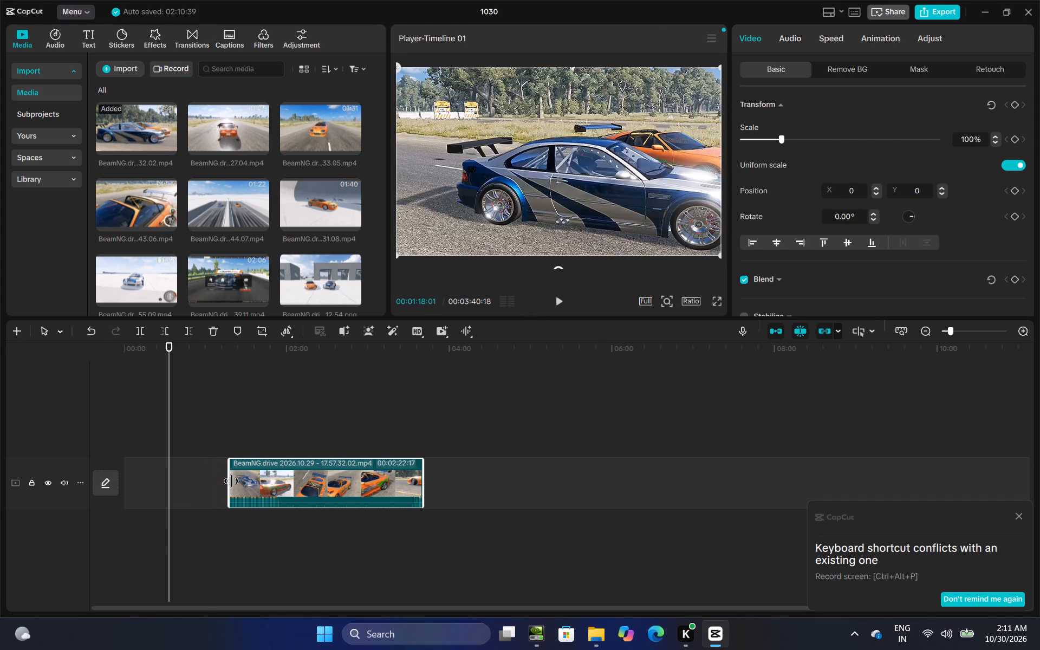
drag(231, 481, 209, 481)
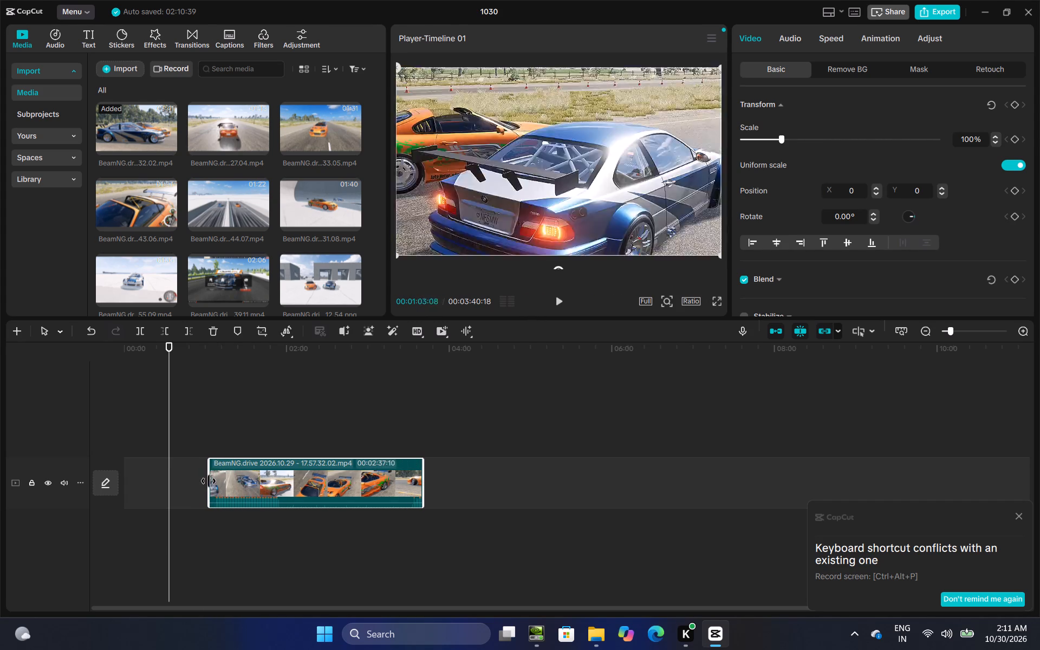
drag(209, 481, 209, 481)
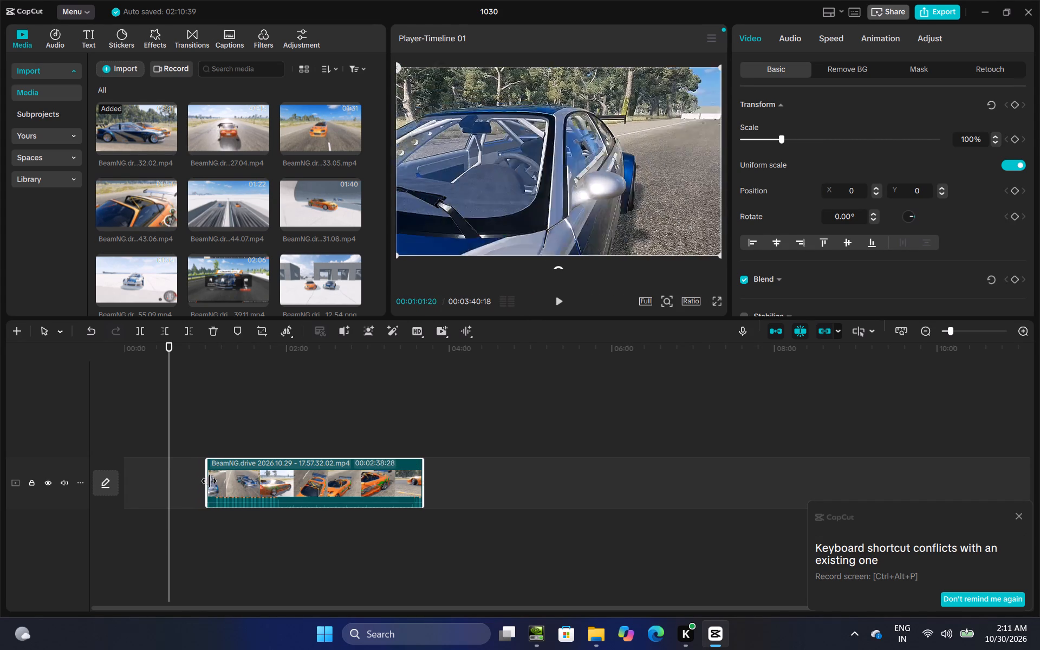
drag(209, 481, 161, 482)
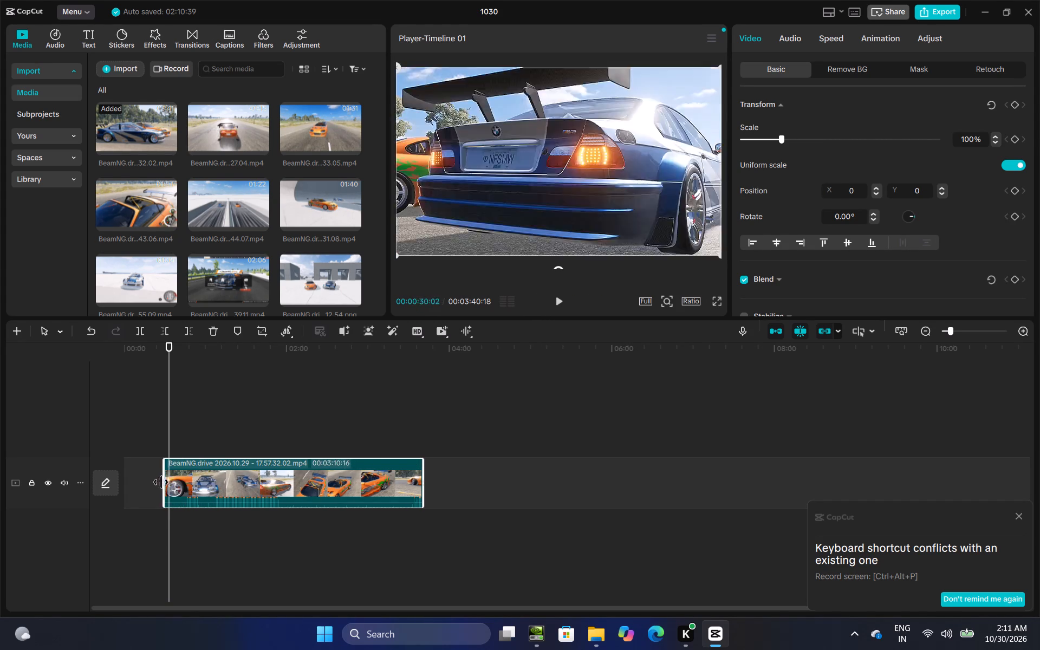
drag(161, 482, 165, 482)
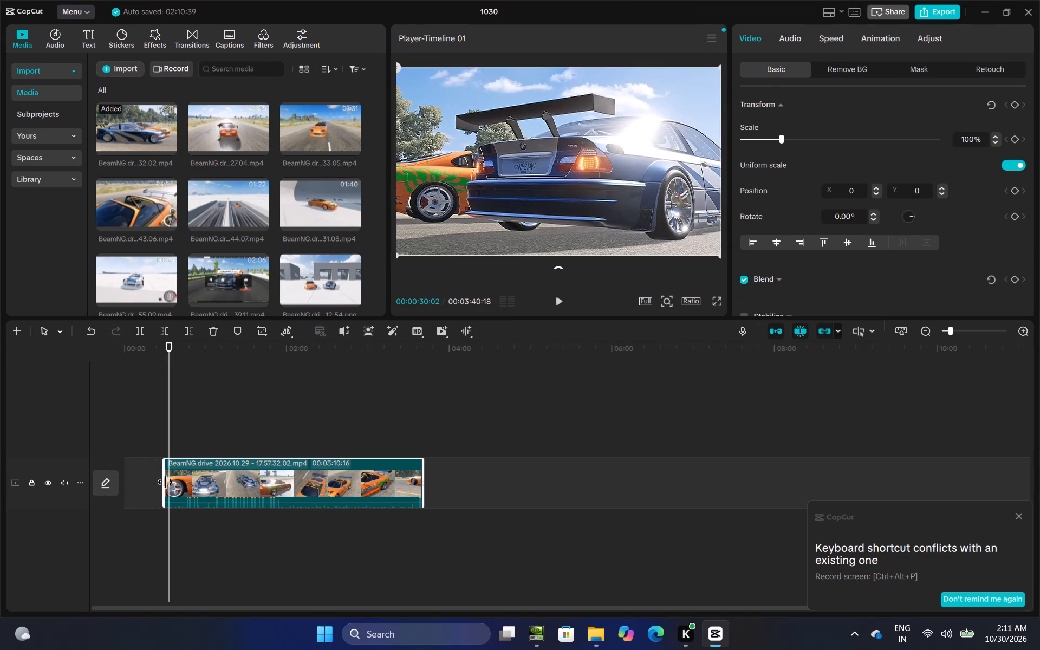
drag(165, 482, 166, 482)
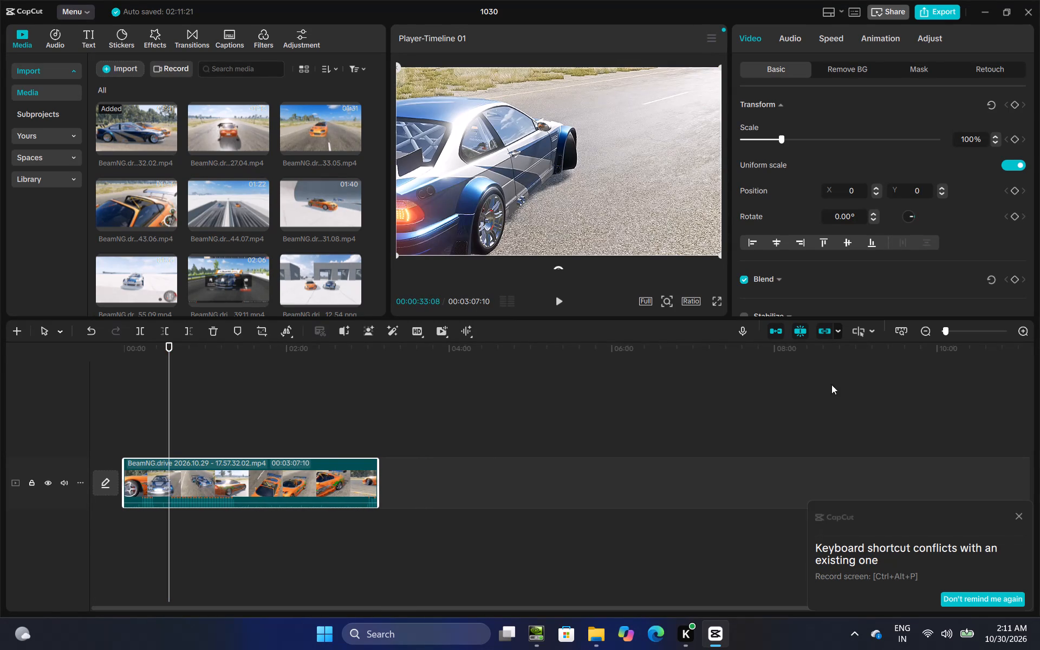
Trim slightly less than one more second off the start of the 17.57.32.02 clip, leaving a duration of 00:03:06:17.
double_click(1023, 336)
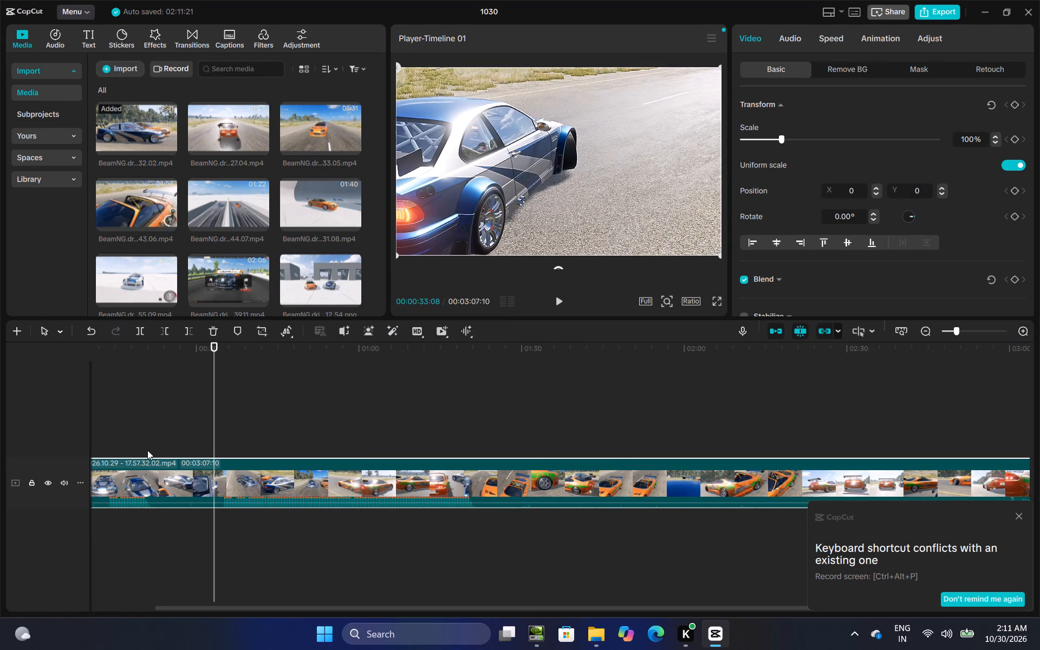
scroll(146, 449, up, 3)
click(159, 430)
drag(159, 430, 67, 435)
click(125, 460)
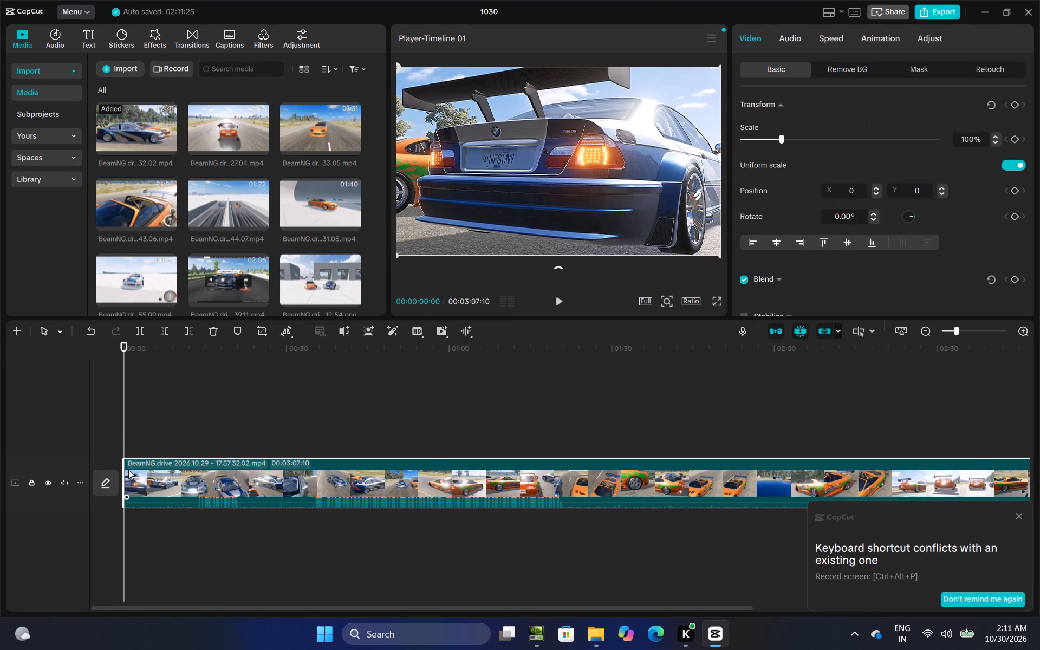
drag(124, 470, 169, 470)
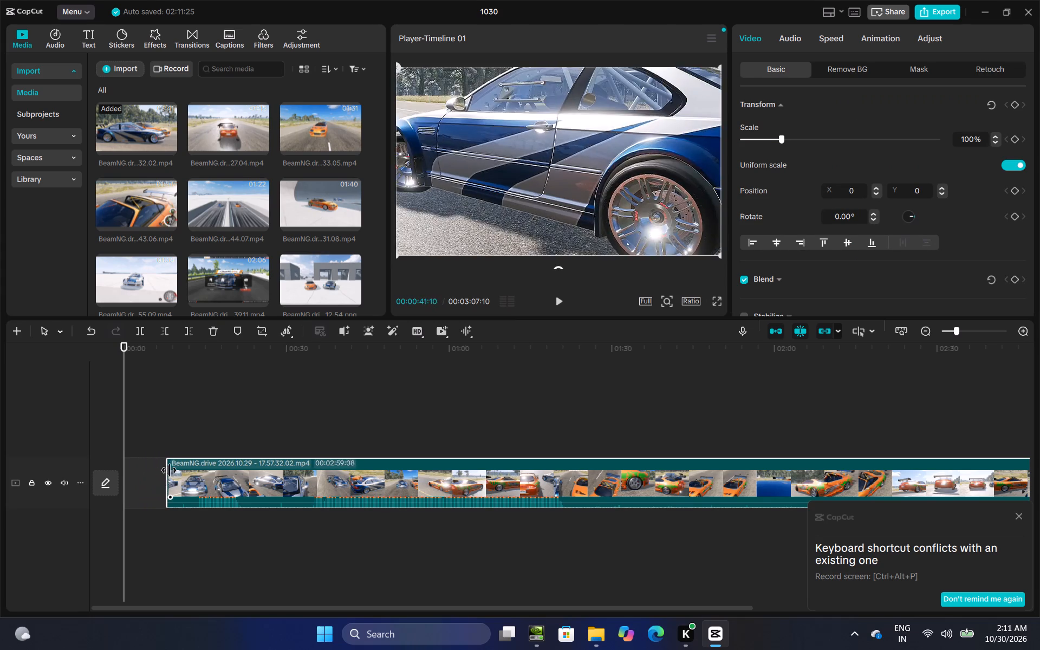
drag(169, 470, 257, 472)
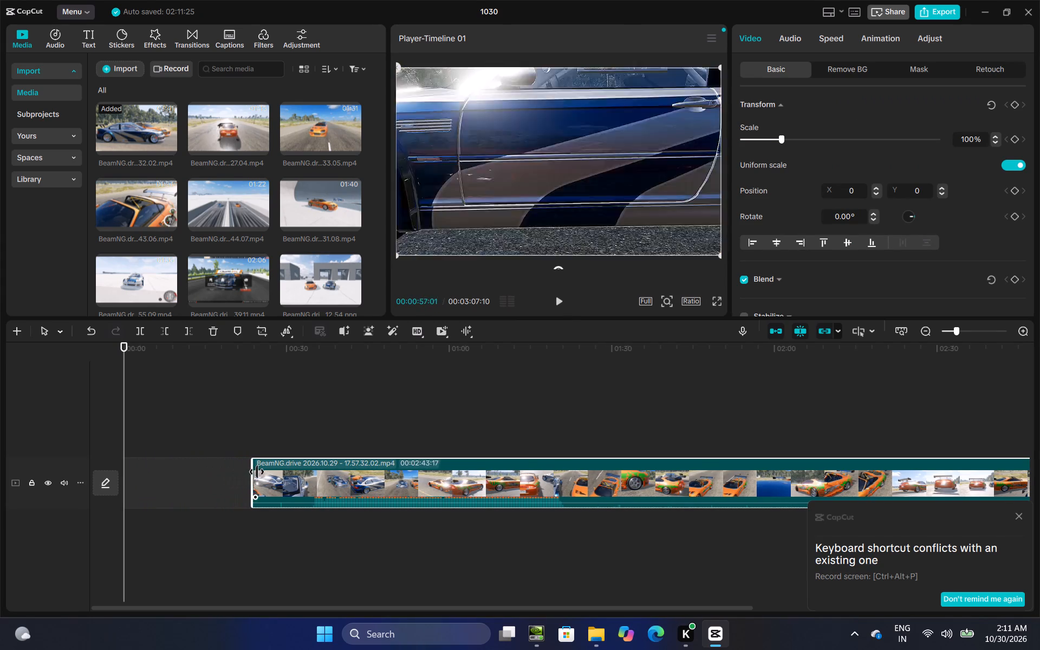
drag(257, 472, 175, 485)
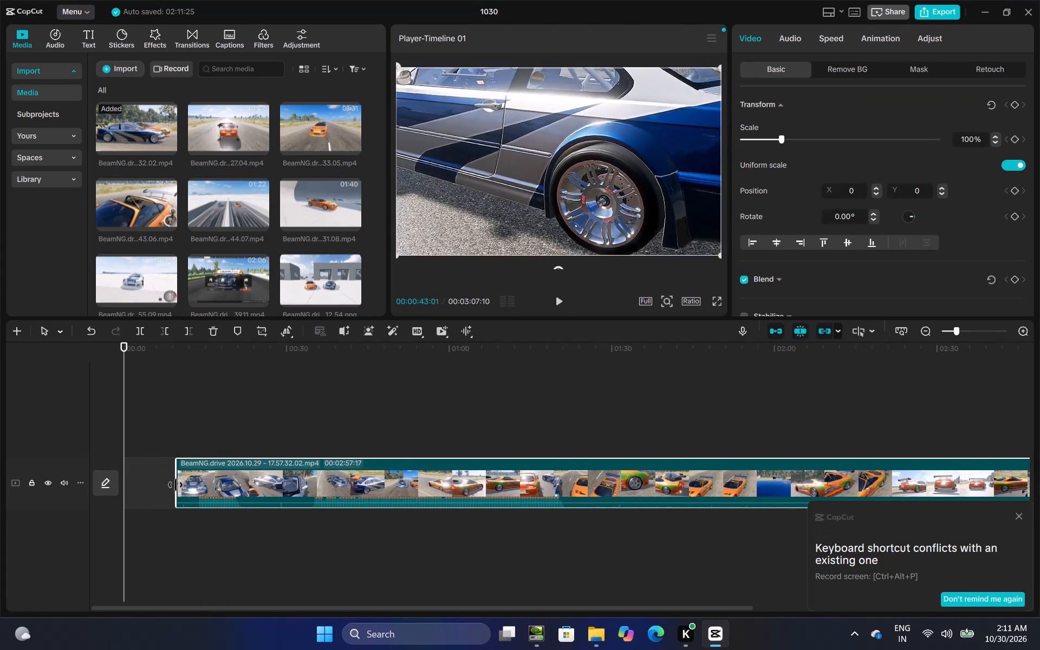
drag(175, 485, 136, 488)
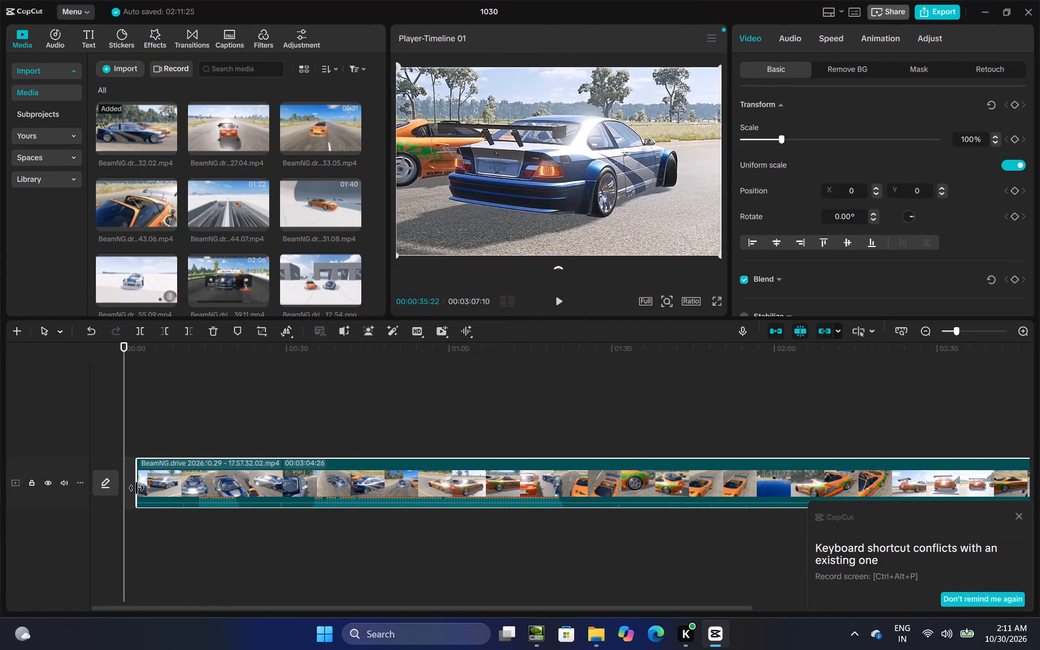
drag(136, 488, 128, 489)
Split the 17.57.32.02 clip at 00:00:01:07 and delete the short opening piece before the cut.
click(551, 301)
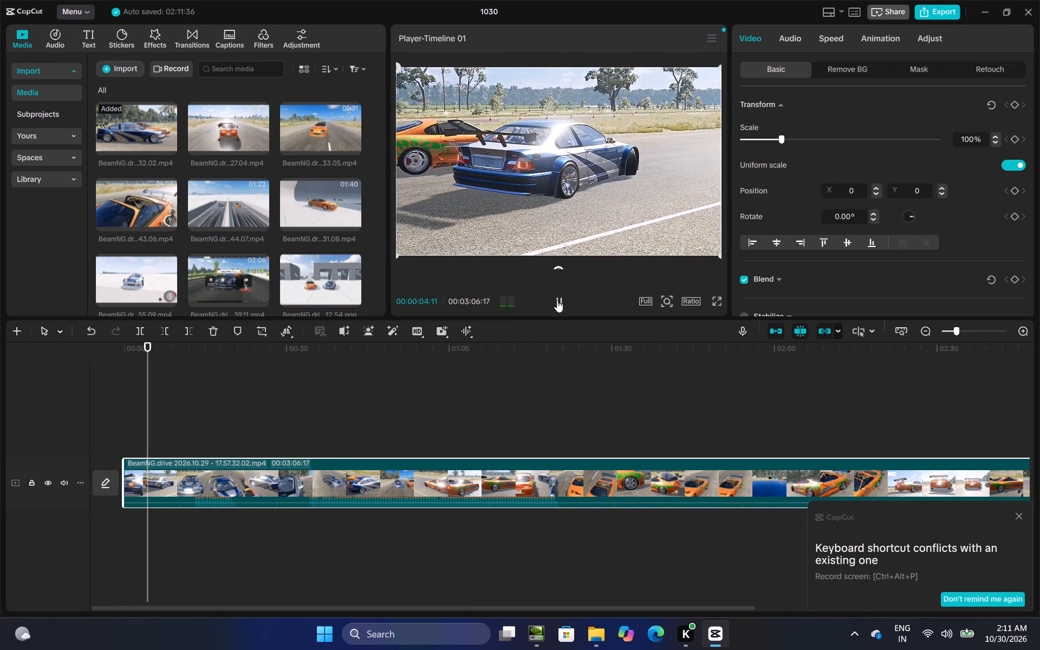
drag(153, 424, 146, 432)
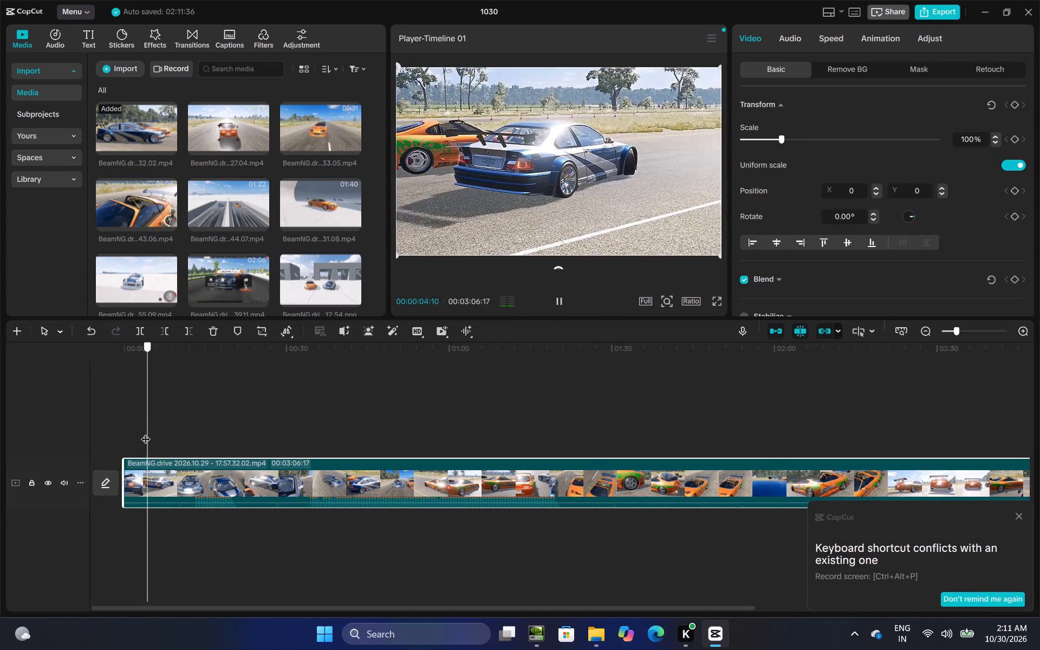
drag(146, 432, 131, 451)
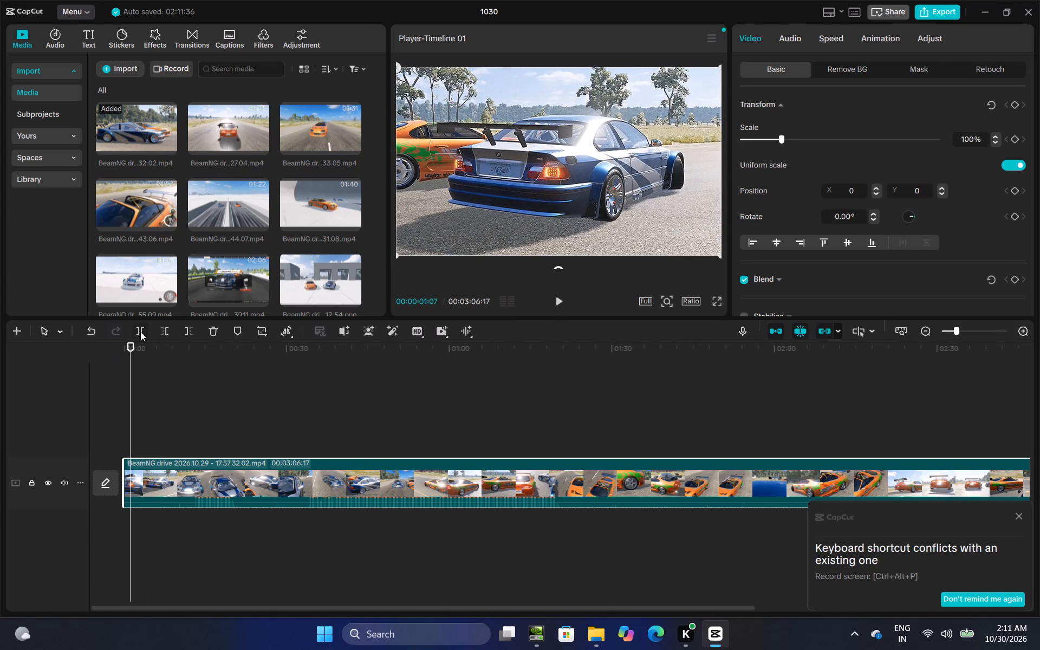
click(140, 328)
click(125, 483)
right_click(126, 479)
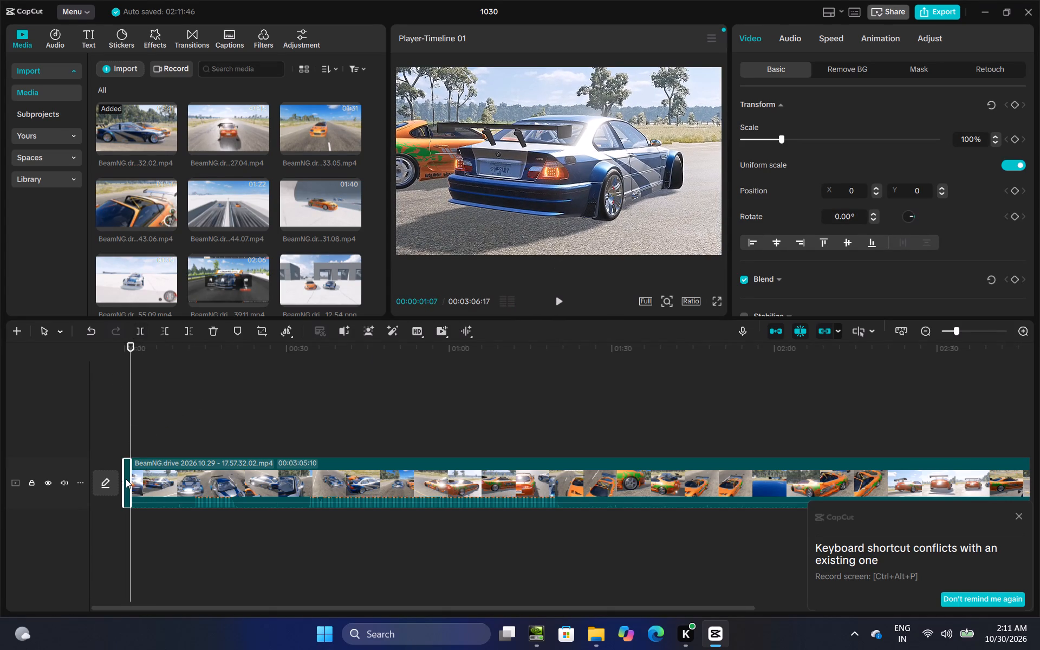
click(174, 197)
Split the clip at 00:00:04:04 and trim the start of the second segment, leaving it 00:02:33:03 long.
drag(134, 448, 146, 453)
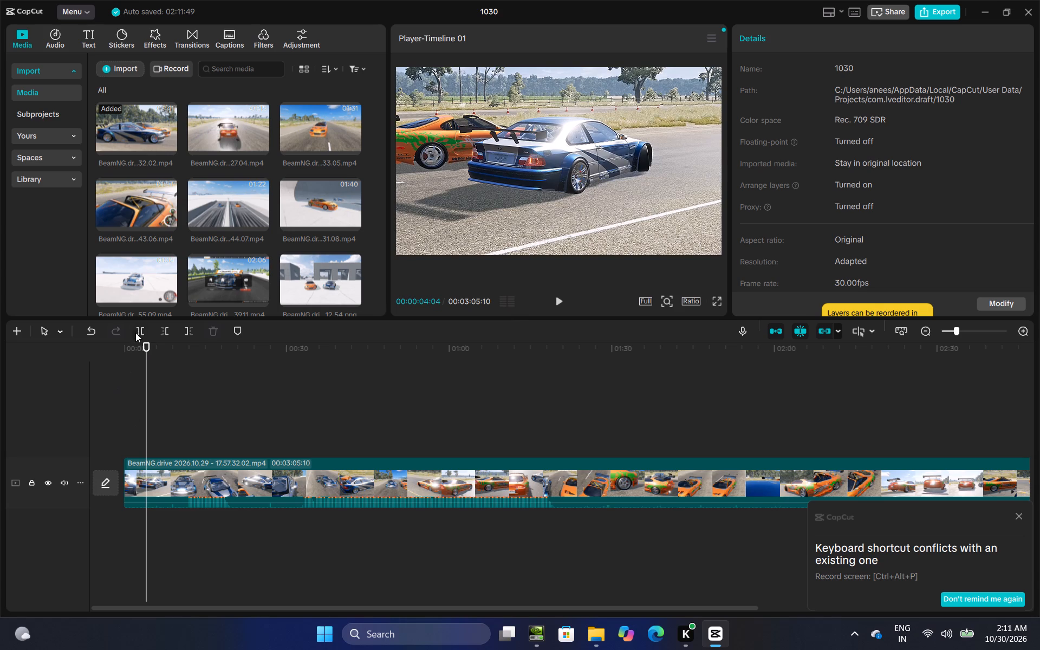
click(135, 331)
click(162, 468)
drag(146, 479, 157, 479)
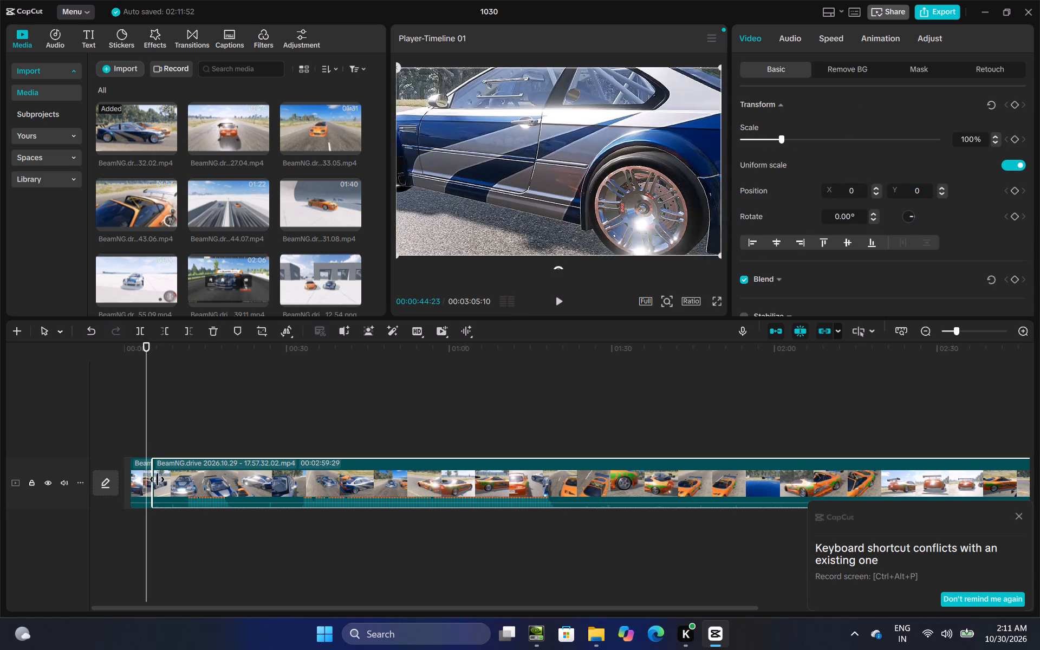
drag(157, 479, 285, 479)
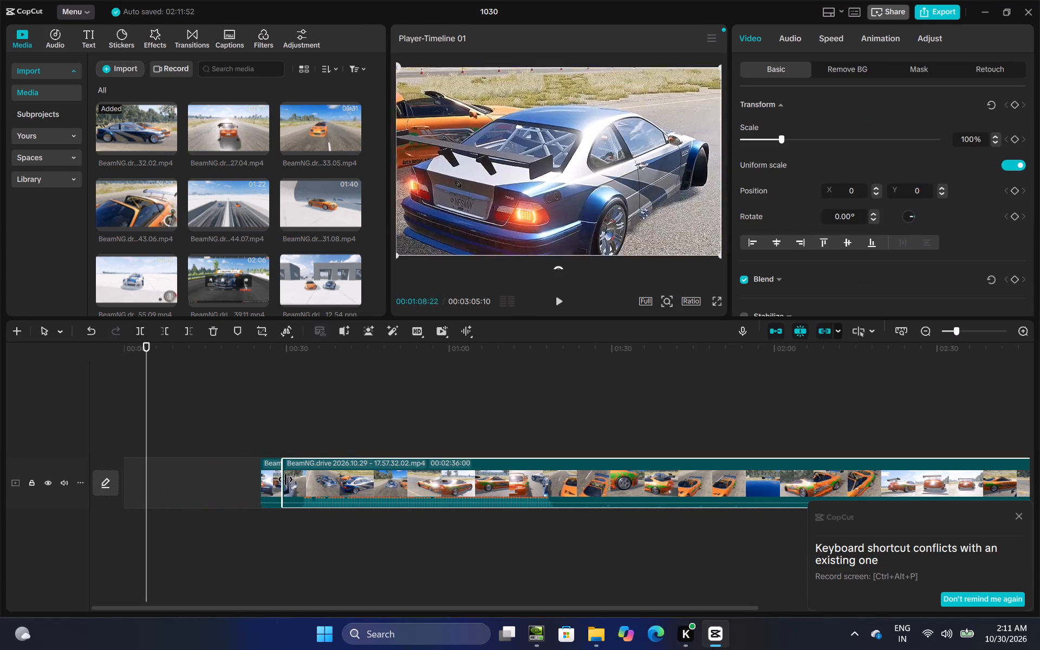
drag(285, 479, 327, 485)
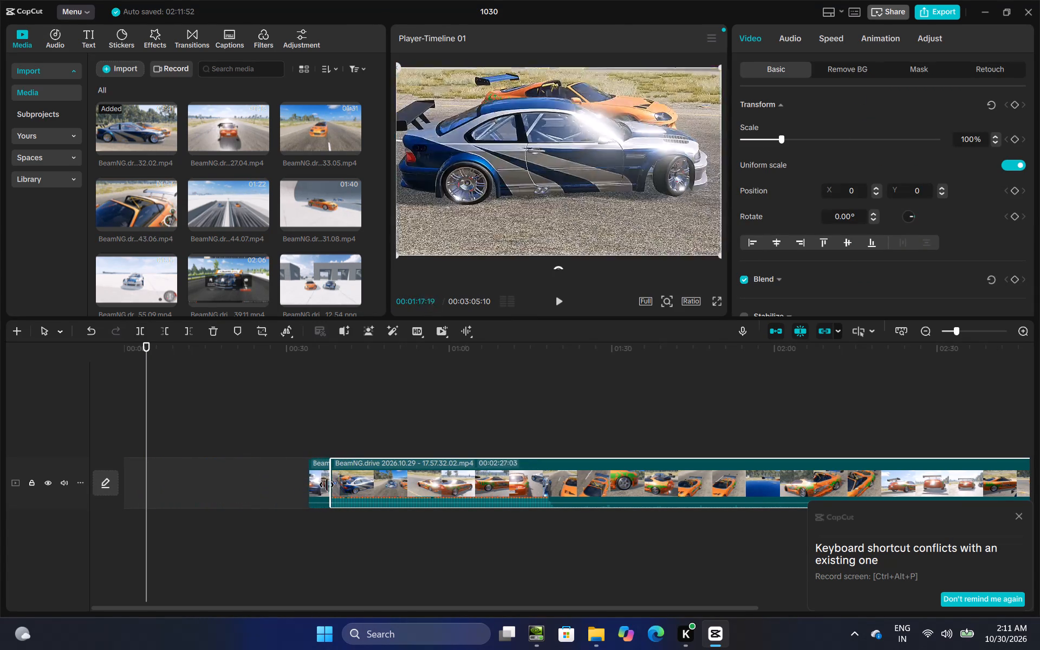
drag(327, 485, 300, 486)
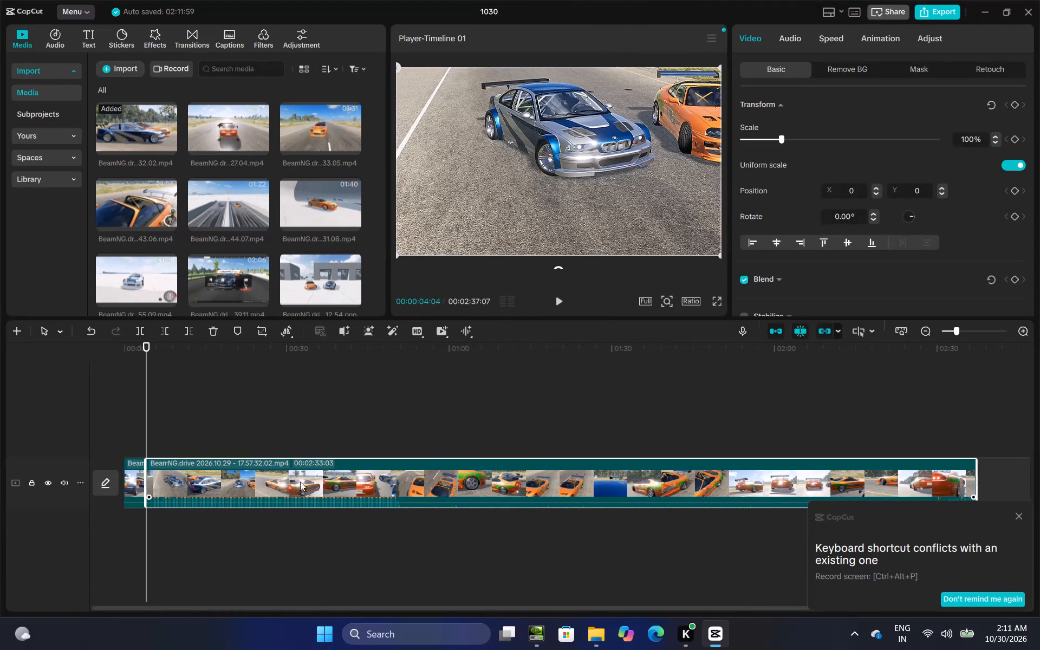
Play across the cut between the two segments and skim the second segment's footage up to about 00:01:19.
click(138, 433)
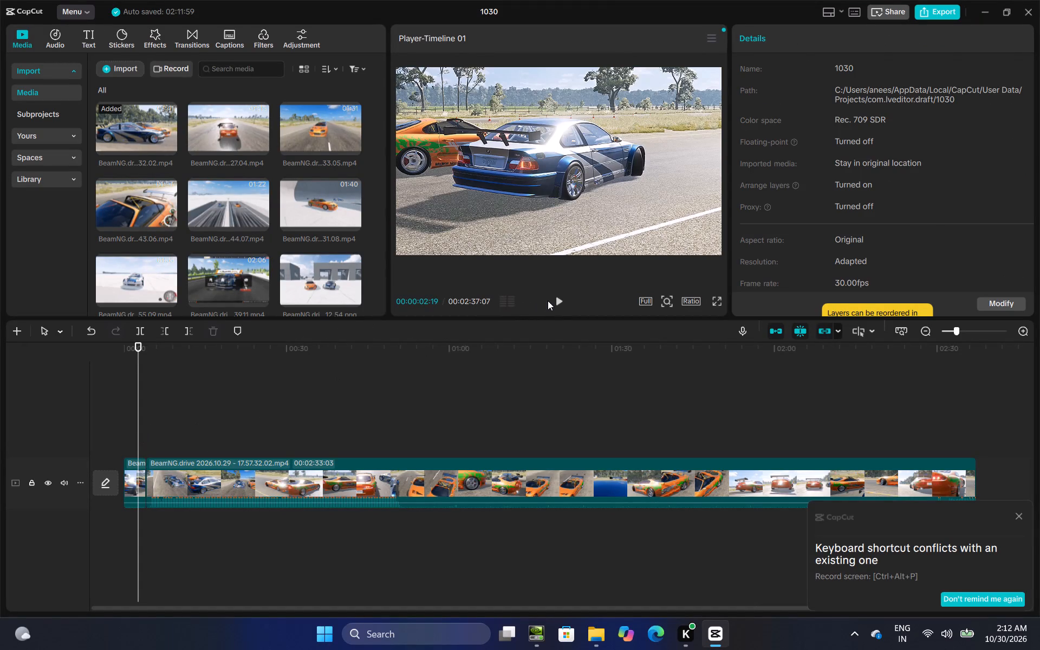
click(548, 301)
click(557, 301)
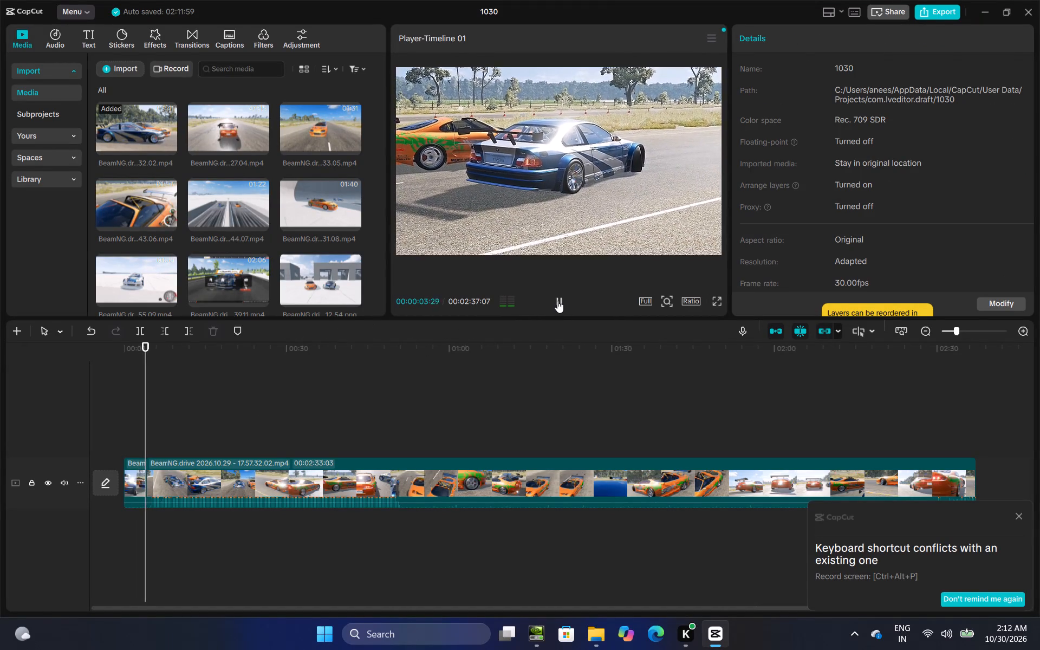
click(547, 304)
click(554, 305)
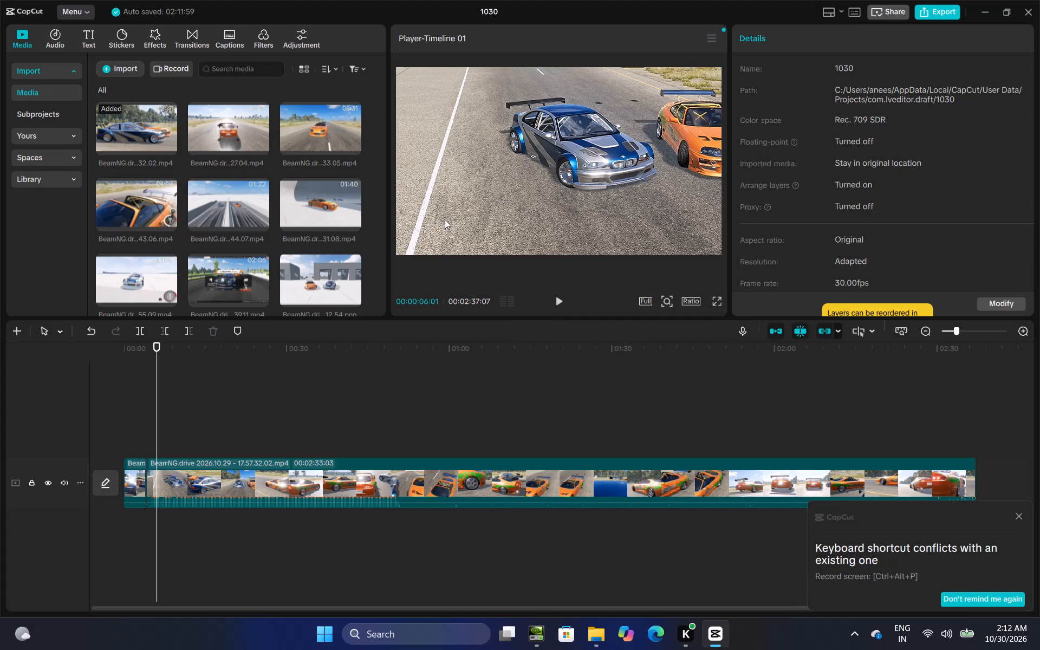
click(591, 451)
click(313, 440)
click(307, 435)
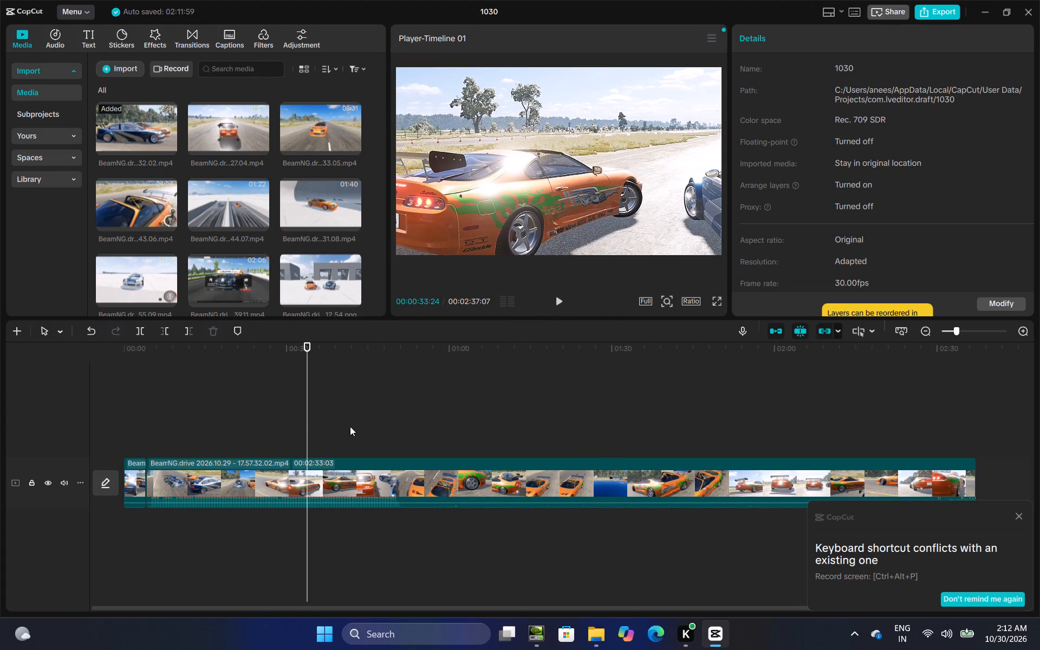
click(372, 428)
drag(379, 407, 485, 411)
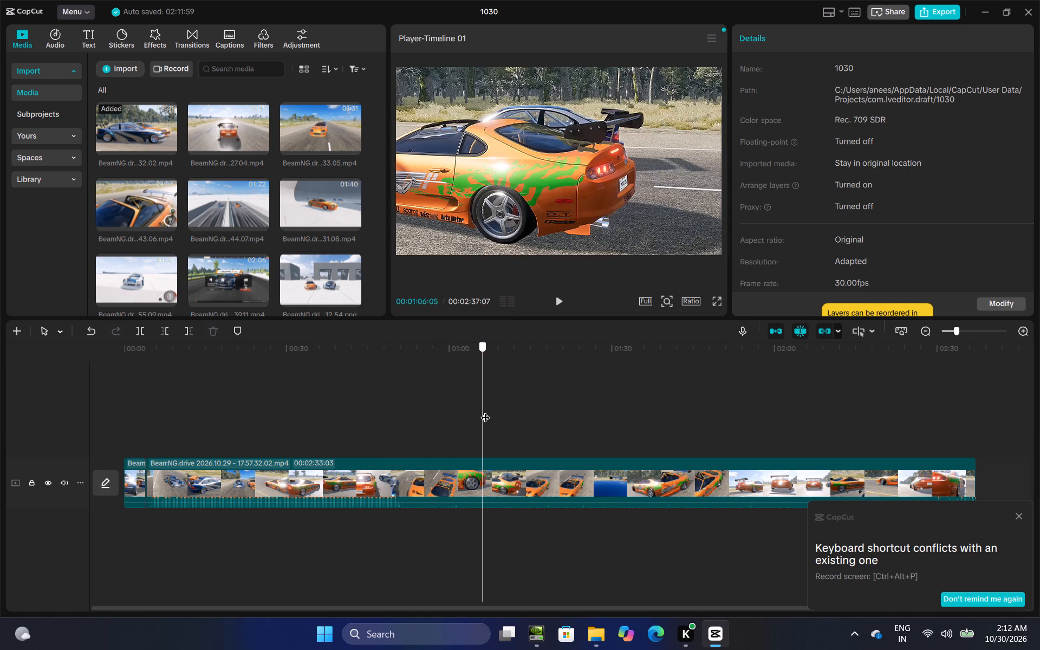
drag(485, 411, 471, 378)
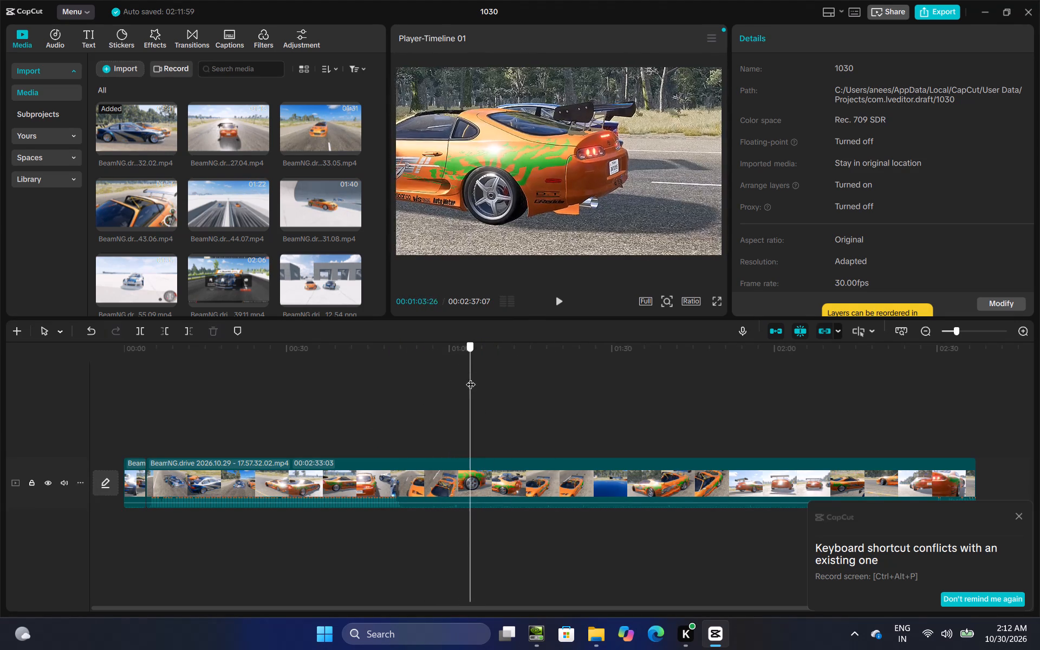
drag(471, 378, 533, 376)
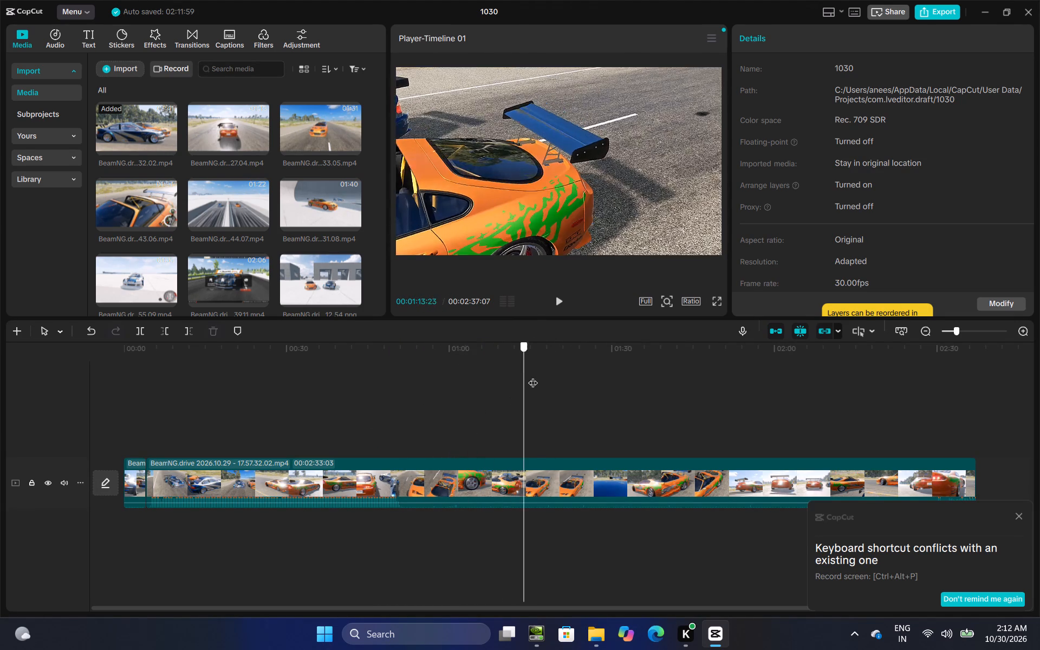
drag(533, 376, 554, 392)
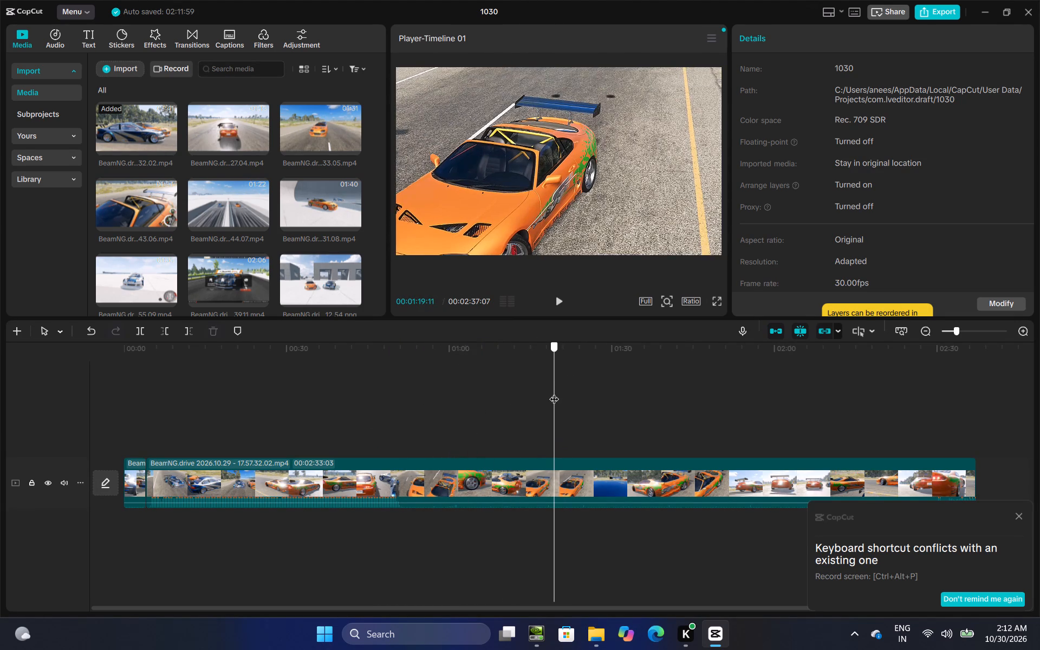
drag(554, 392, 531, 410)
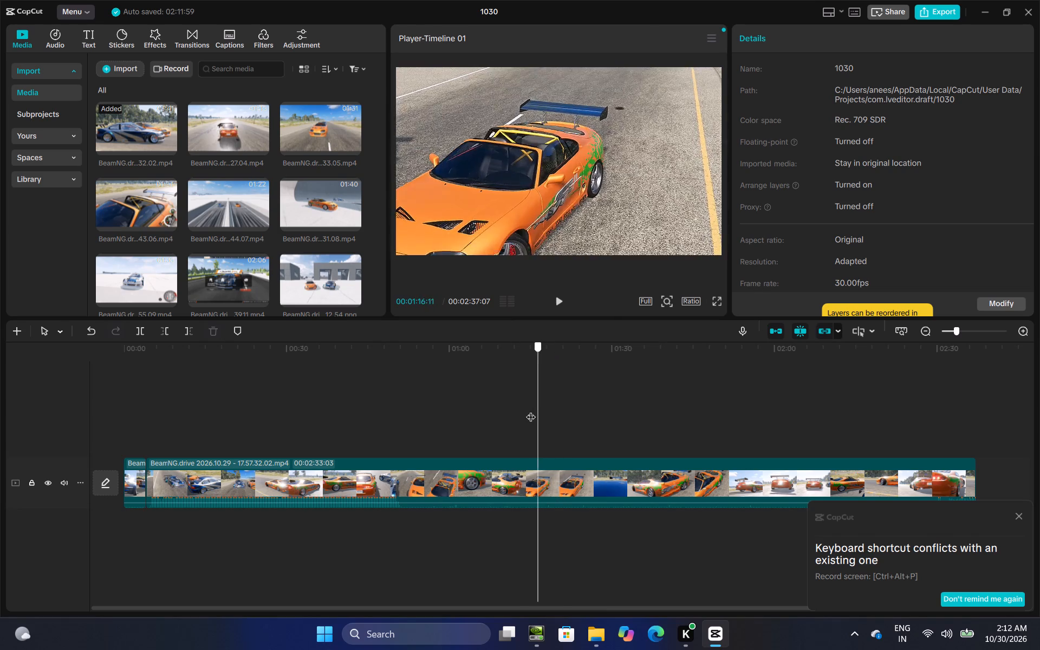
drag(531, 410, 496, 420)
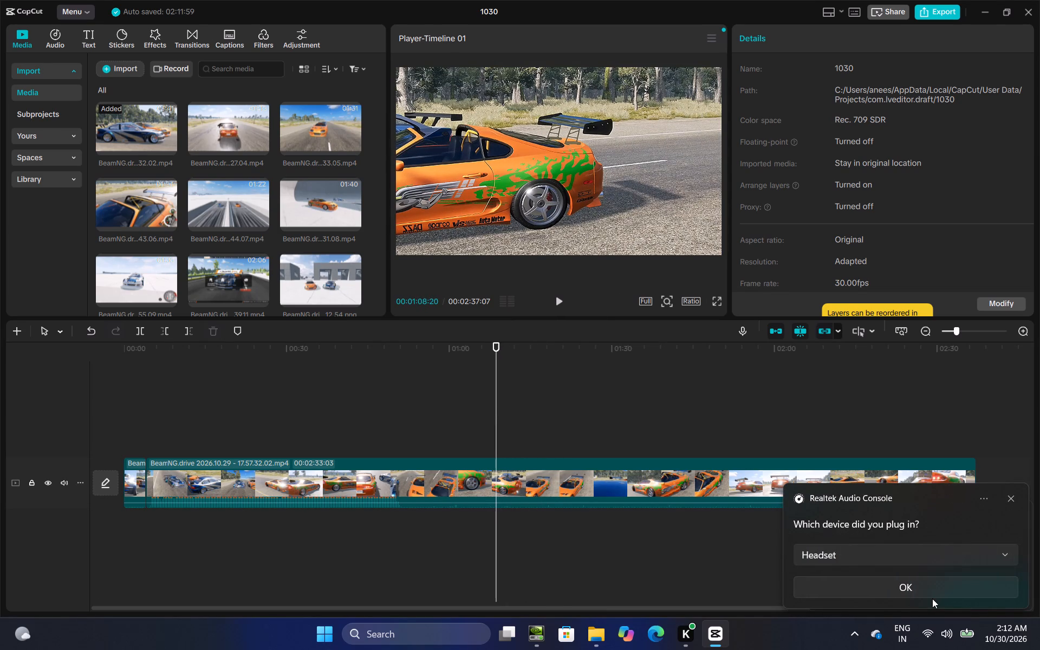
Identify the plugged-in audio device as Headset and close the Realtek Audio Console window.
click(932, 599)
click(937, 583)
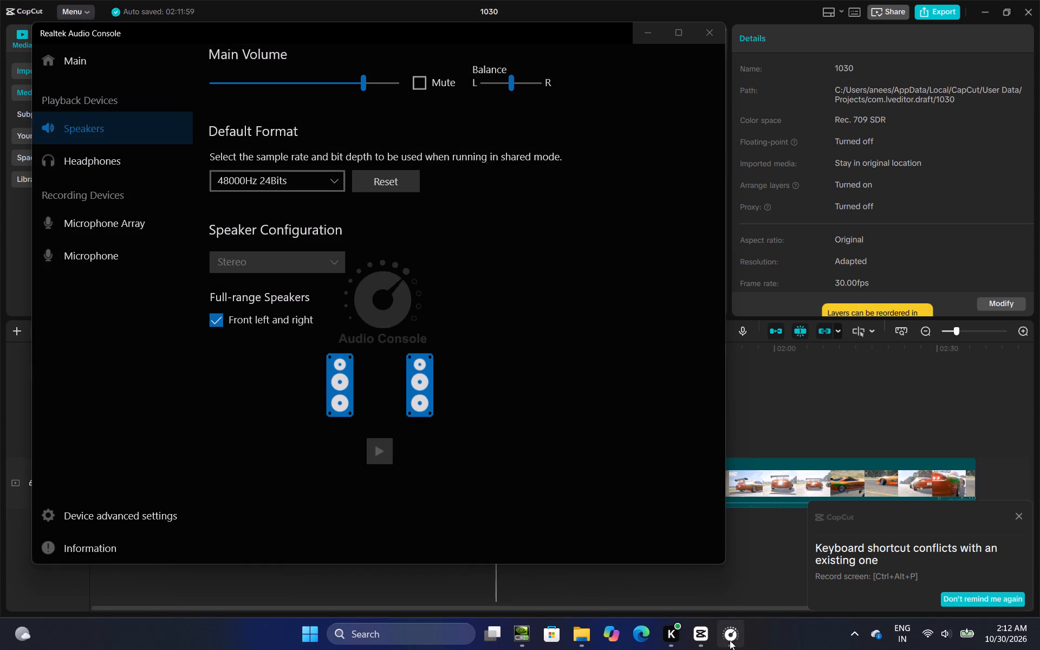
right_click(730, 641)
click(734, 605)
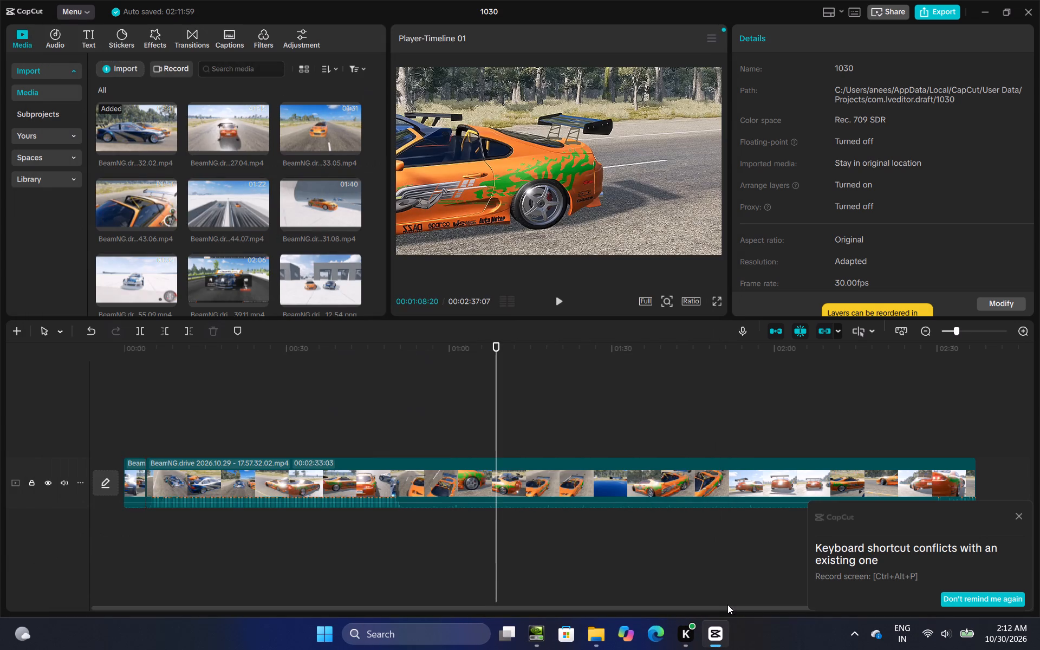
Play the timeline from its beginning to review the opening segment just before the first cut.
click(256, 391)
click(164, 399)
drag(156, 402, 151, 405)
drag(139, 409, 133, 413)
click(114, 415)
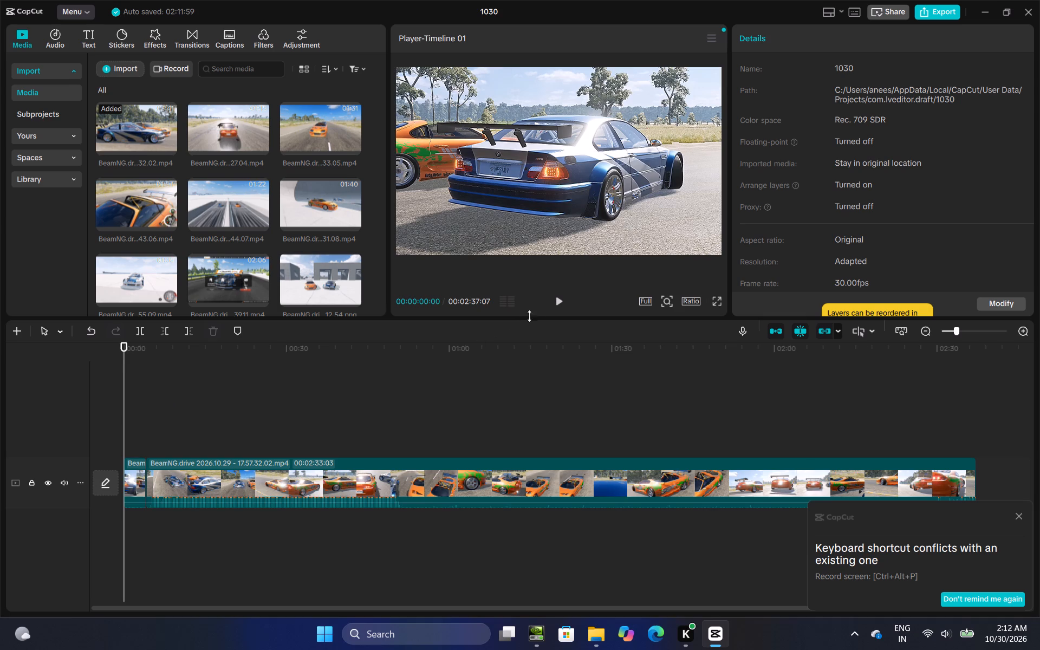
click(570, 301)
click(560, 301)
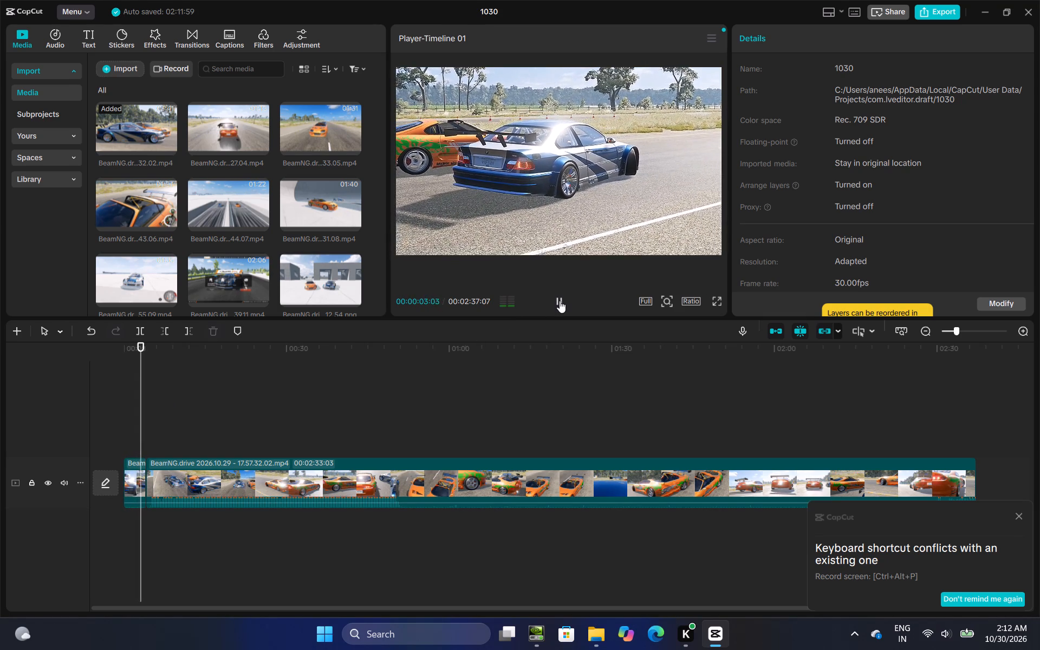
click(560, 301)
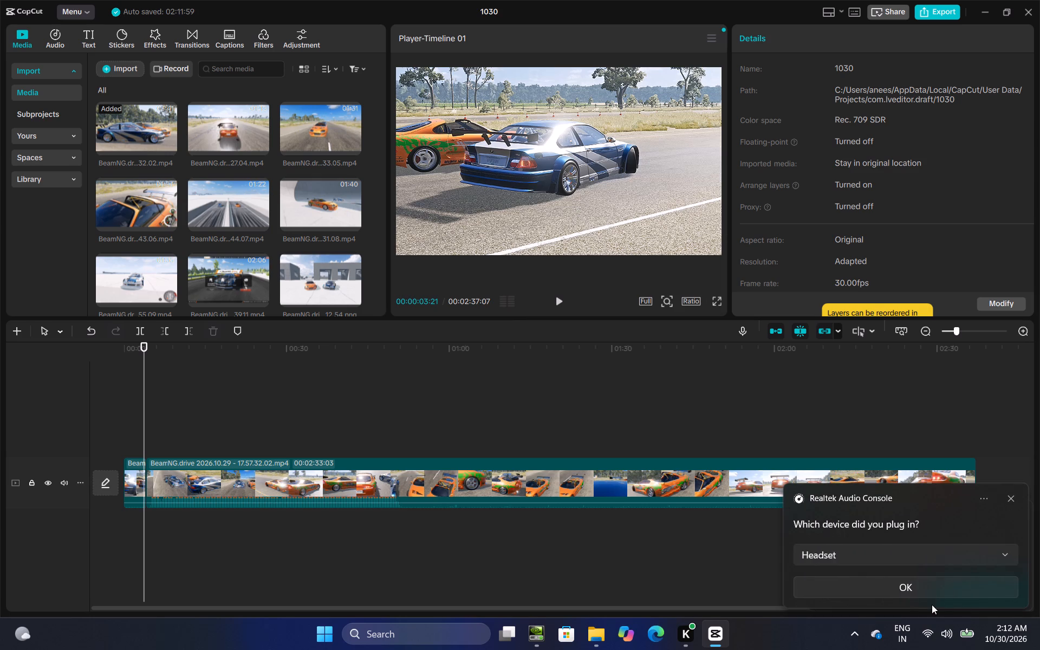
Identify the newly plugged-in audio device as Headset in the Realtek prompt.
click(921, 586)
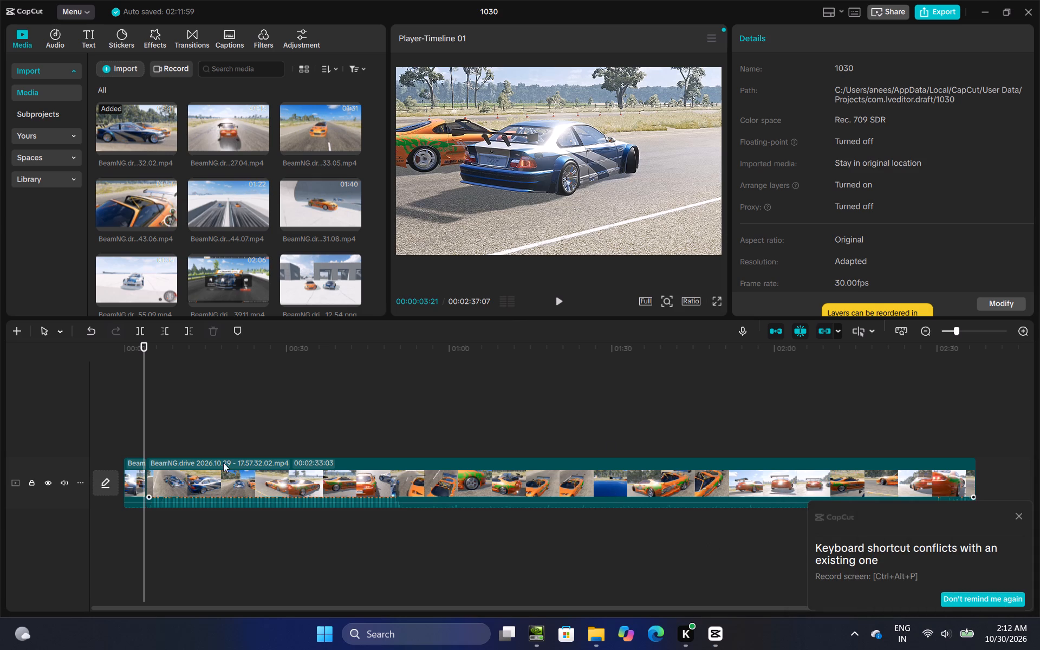
Split the second segment of the 17.57.32.02 clip at 00:00:09:19.
click(185, 476)
click(147, 450)
drag(147, 440, 178, 439)
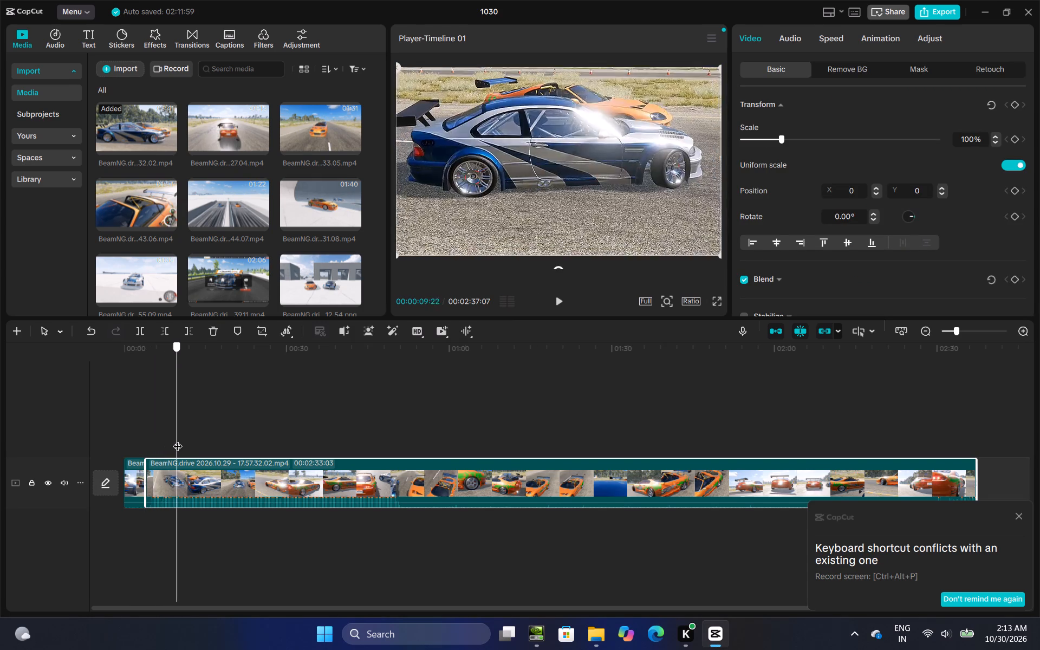
drag(178, 439, 177, 439)
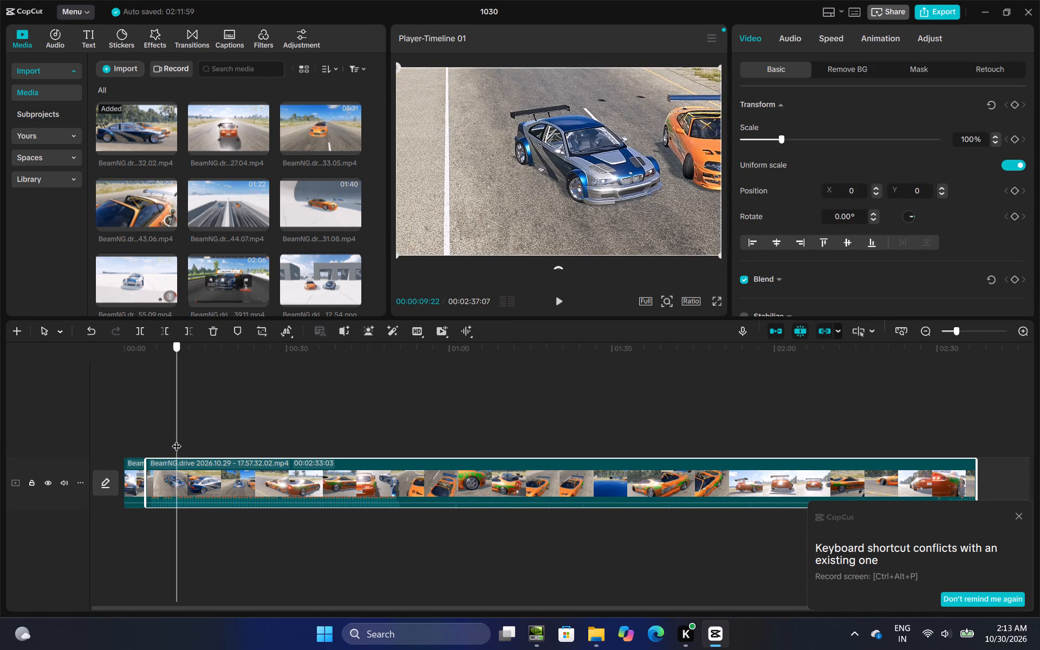
drag(177, 439, 176, 440)
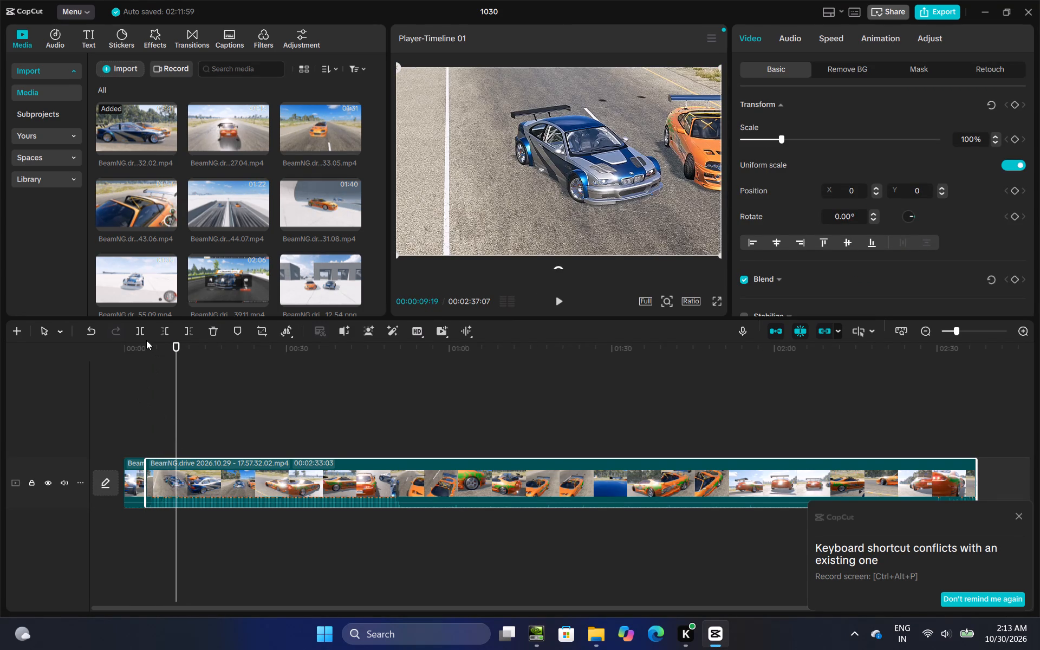
click(146, 337)
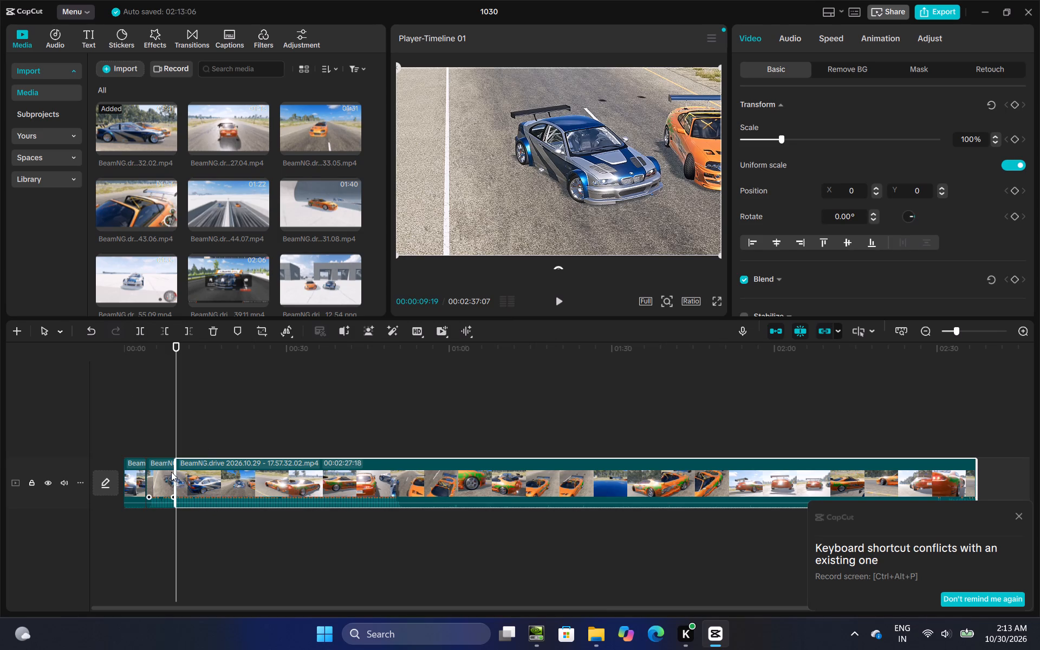
Trim the start of the third 17.57.32.02 segment until its duration is 00:00:39:17, cutting the unwanted footage after the second segment.
drag(177, 470, 597, 489)
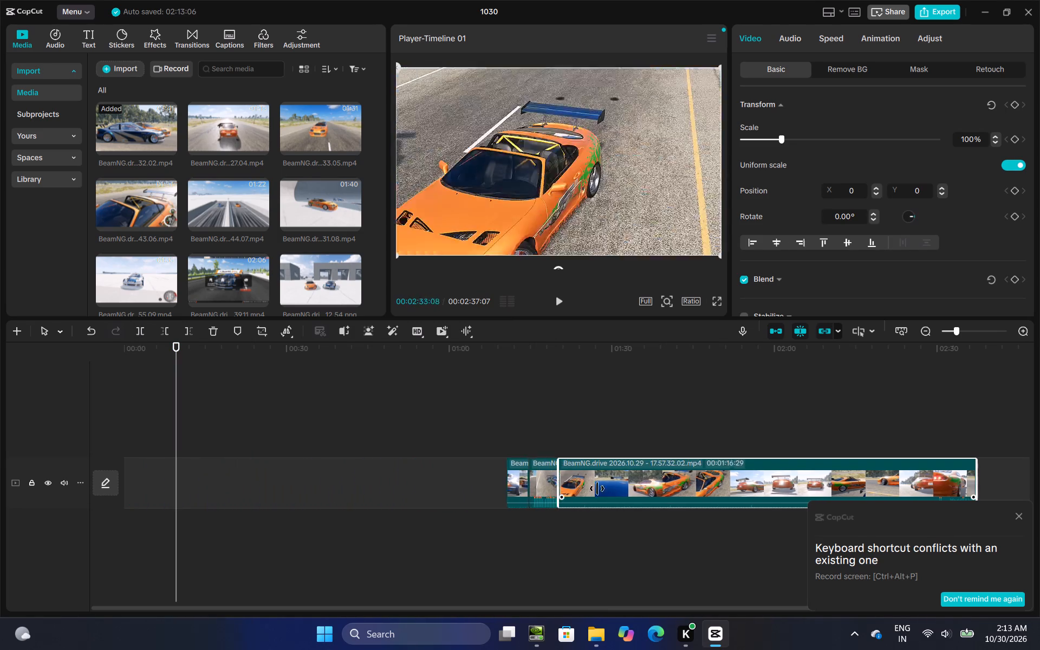
drag(597, 489, 707, 503)
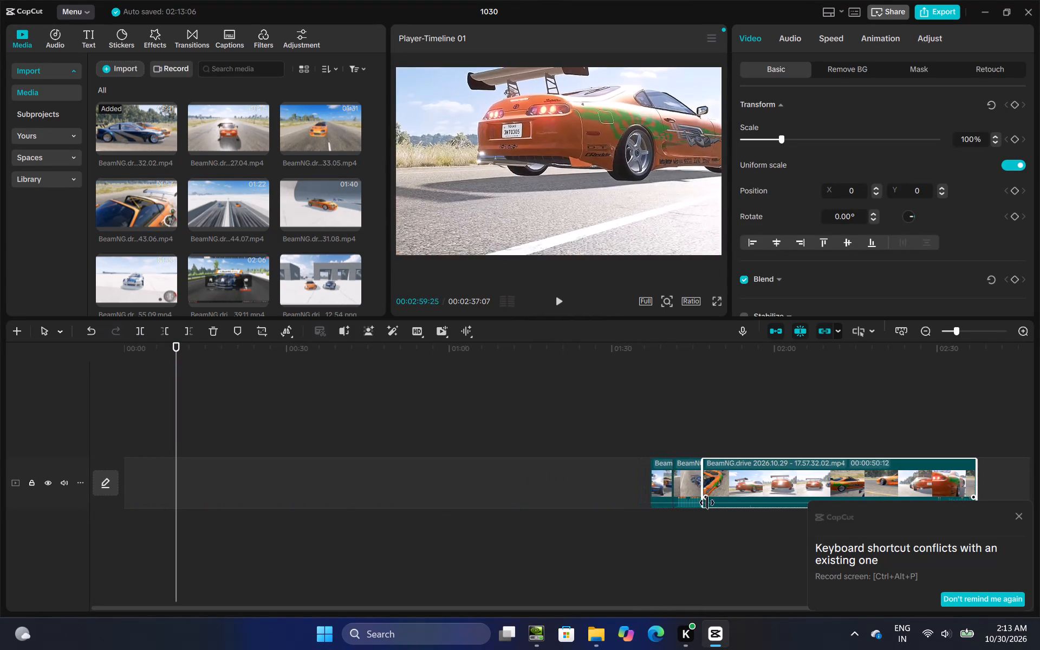
drag(707, 503, 795, 504)
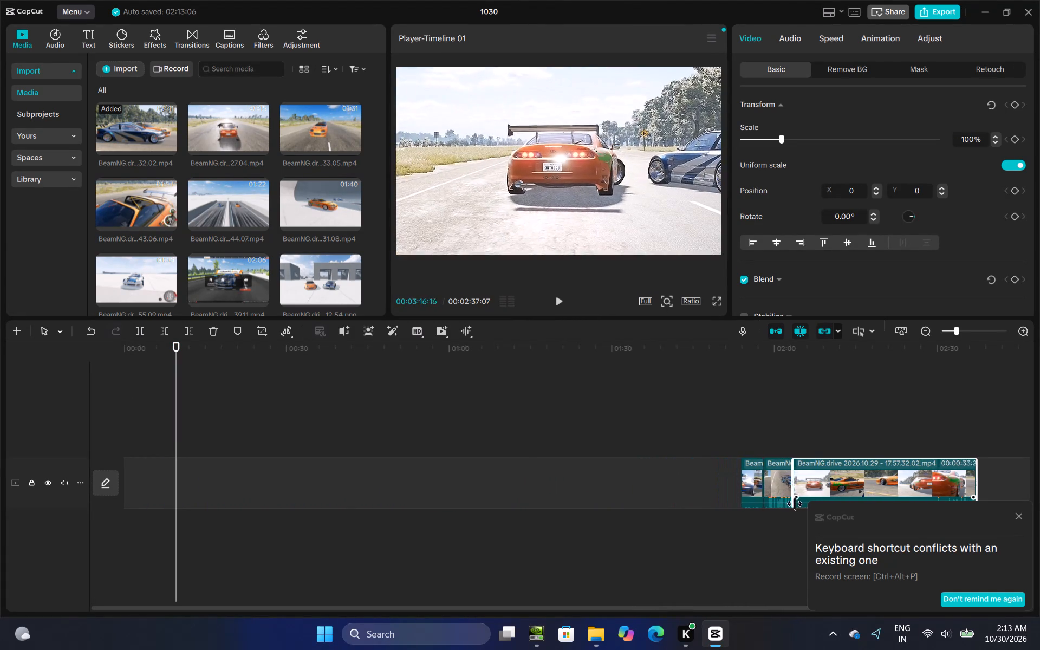
drag(795, 504, 901, 503)
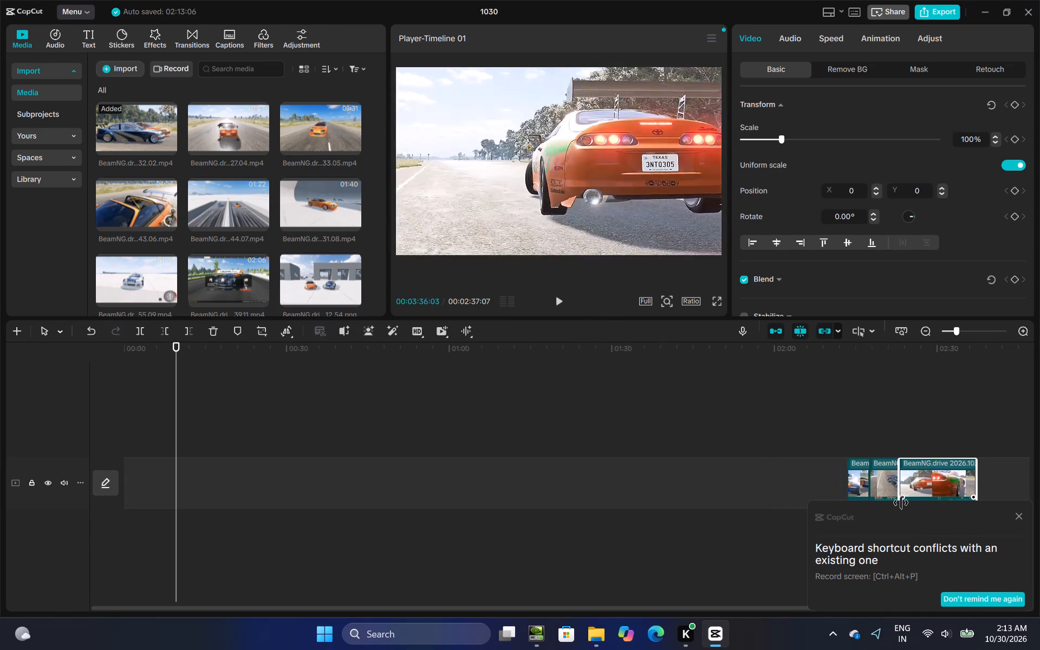
drag(901, 503, 844, 498)
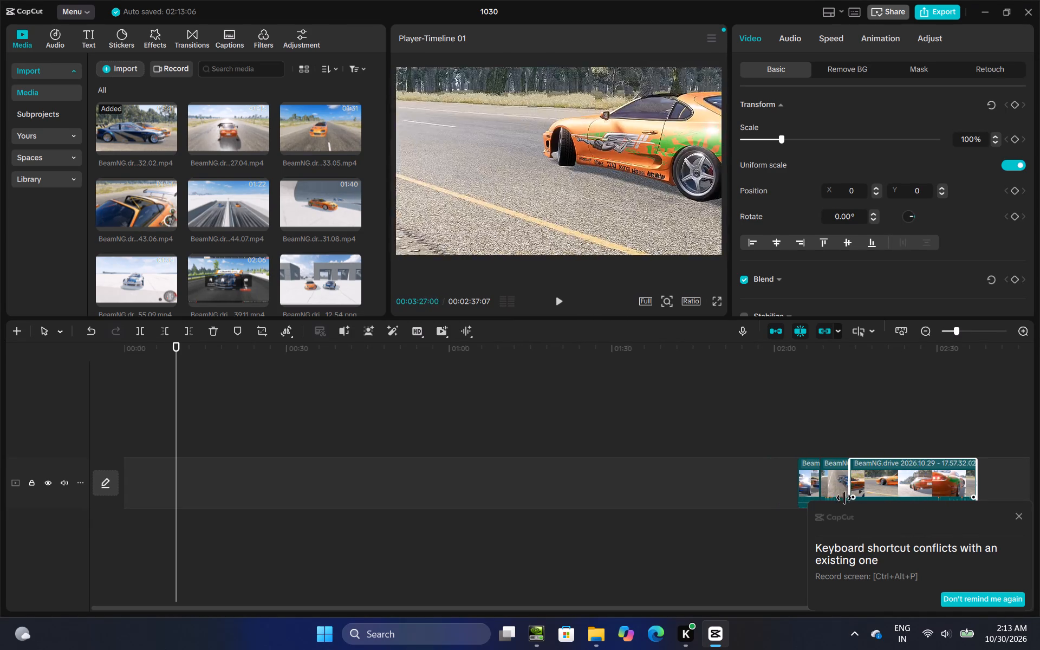
drag(844, 498, 628, 503)
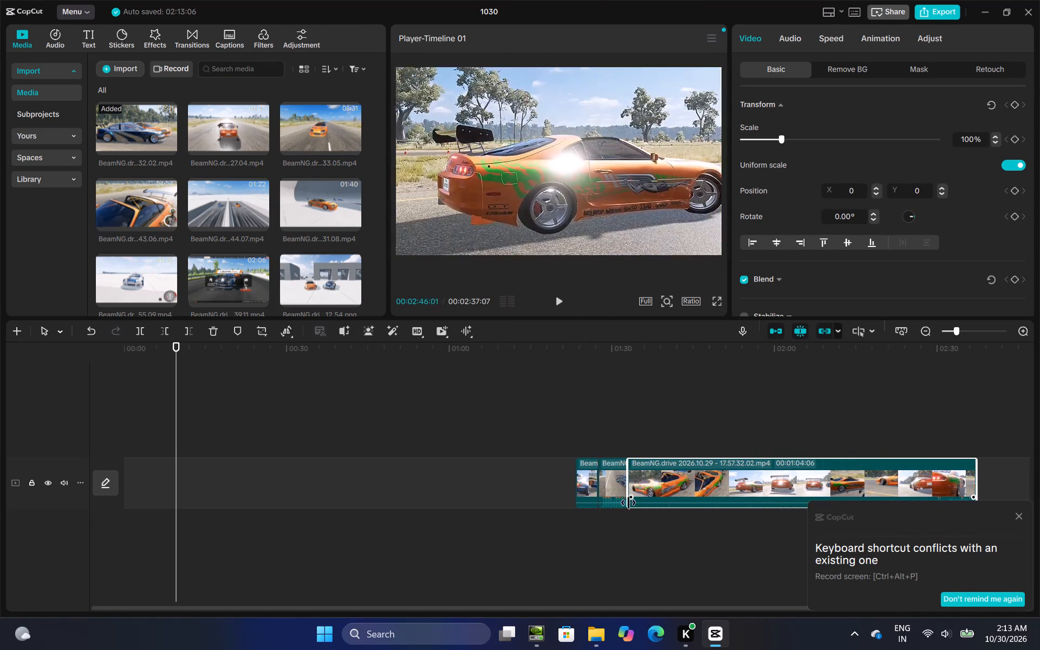
drag(628, 503, 681, 505)
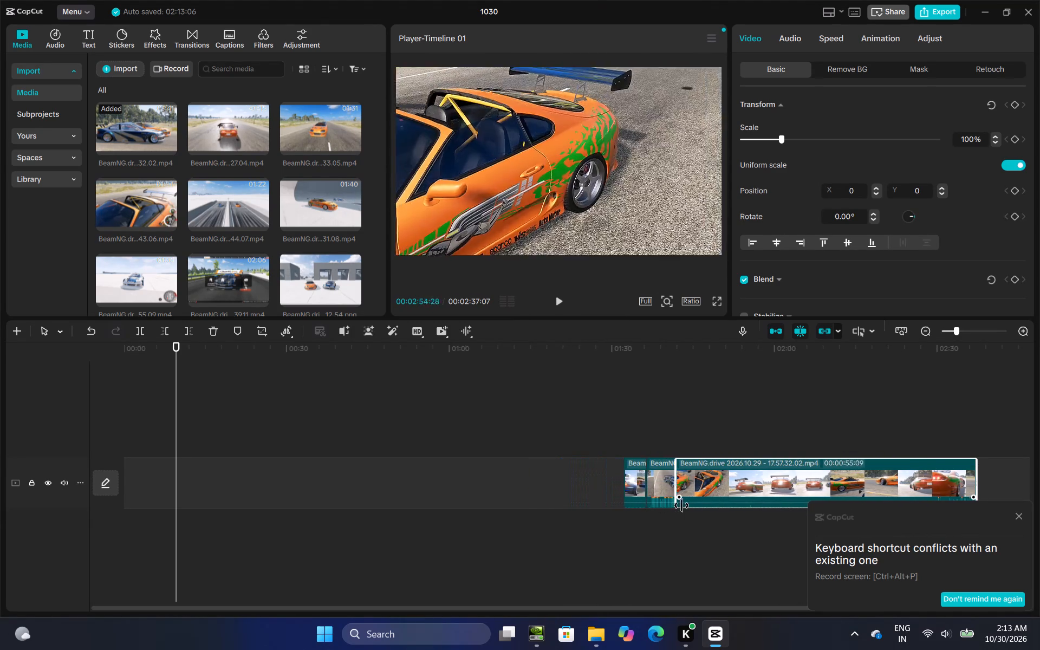
drag(681, 505, 703, 507)
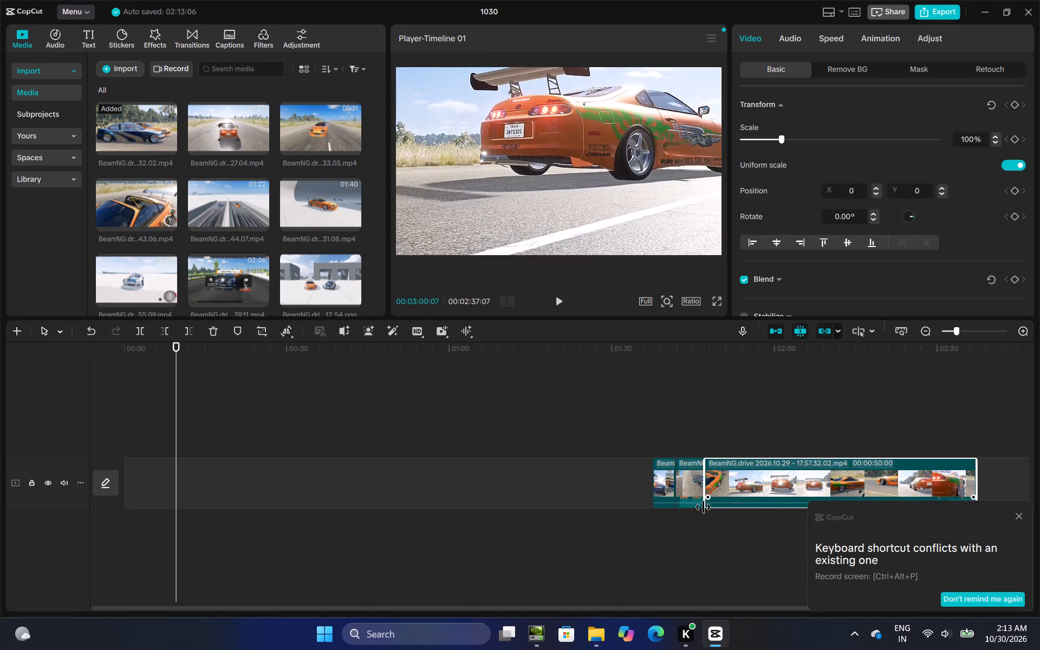
drag(703, 507, 701, 513)
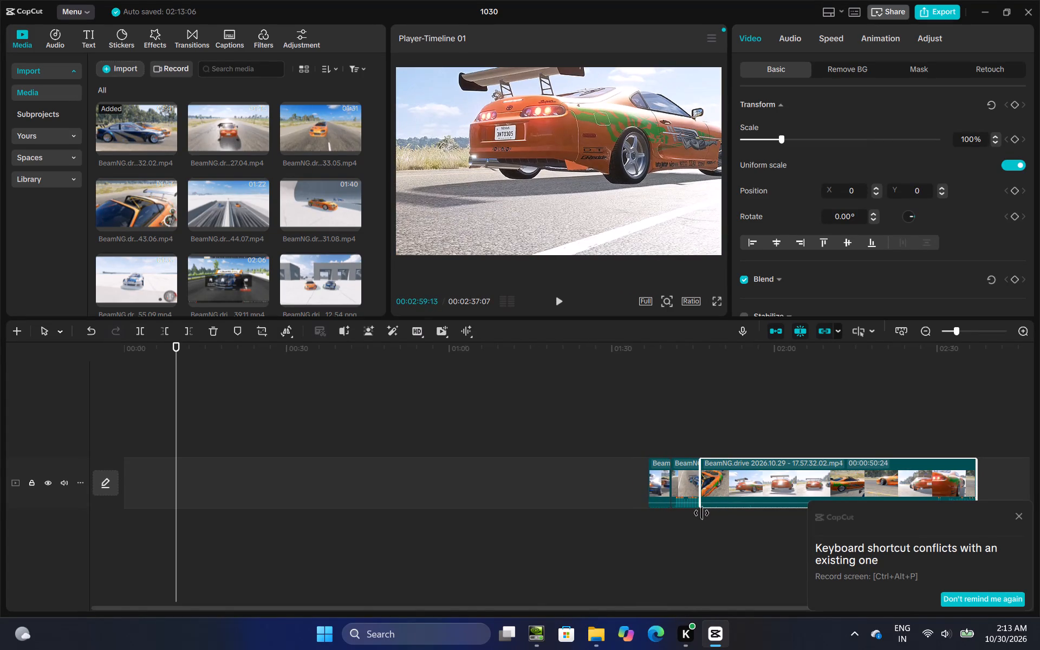
drag(701, 513, 758, 515)
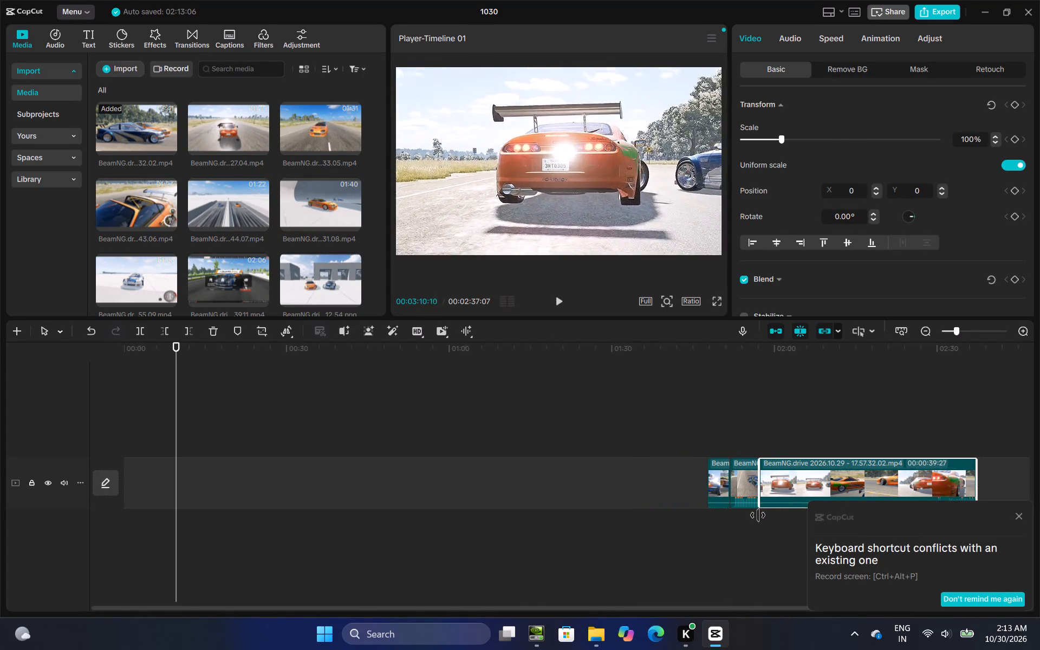
drag(758, 515, 757, 515)
drag(175, 474, 178, 476)
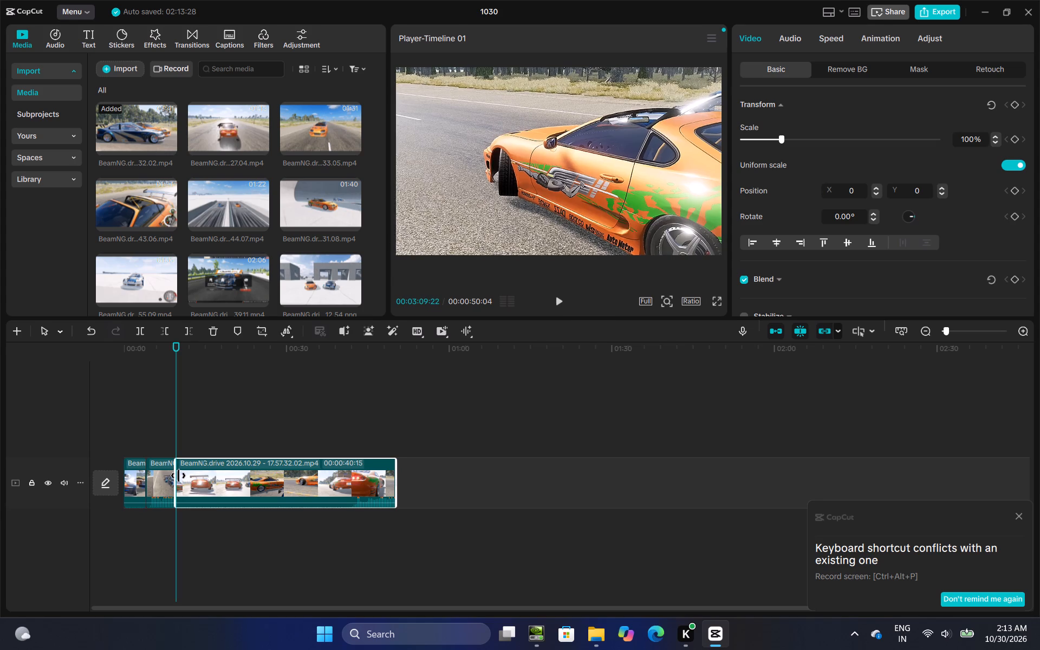
drag(178, 476, 184, 476)
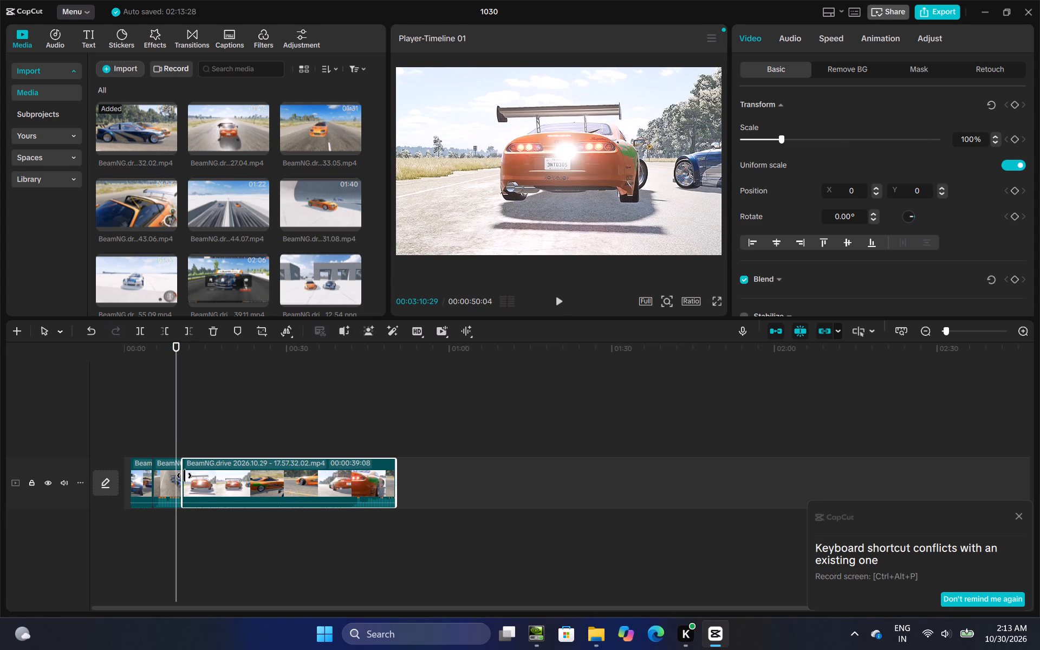
drag(184, 476, 183, 476)
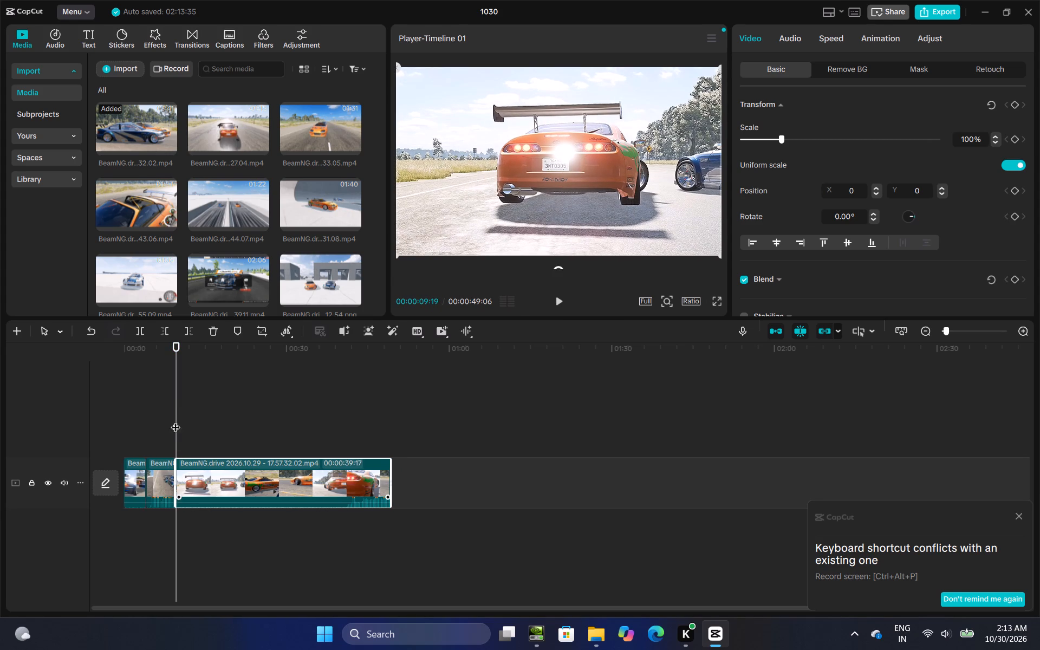
Split the third 17.57.32.02 segment at 00:00:16:06.
drag(177, 441, 185, 441)
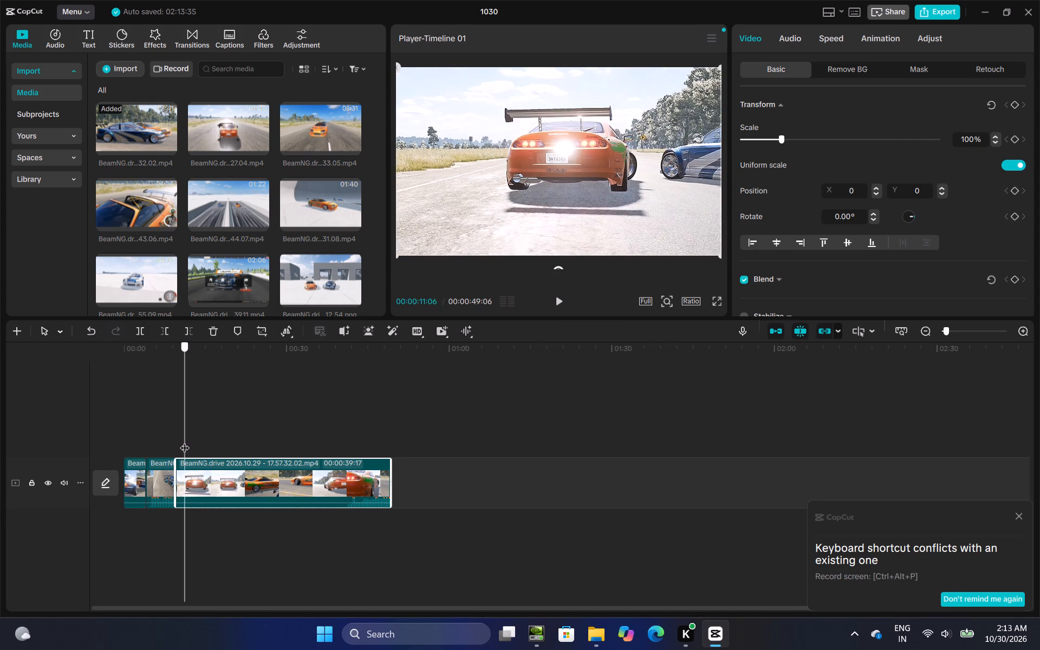
drag(185, 441, 219, 441)
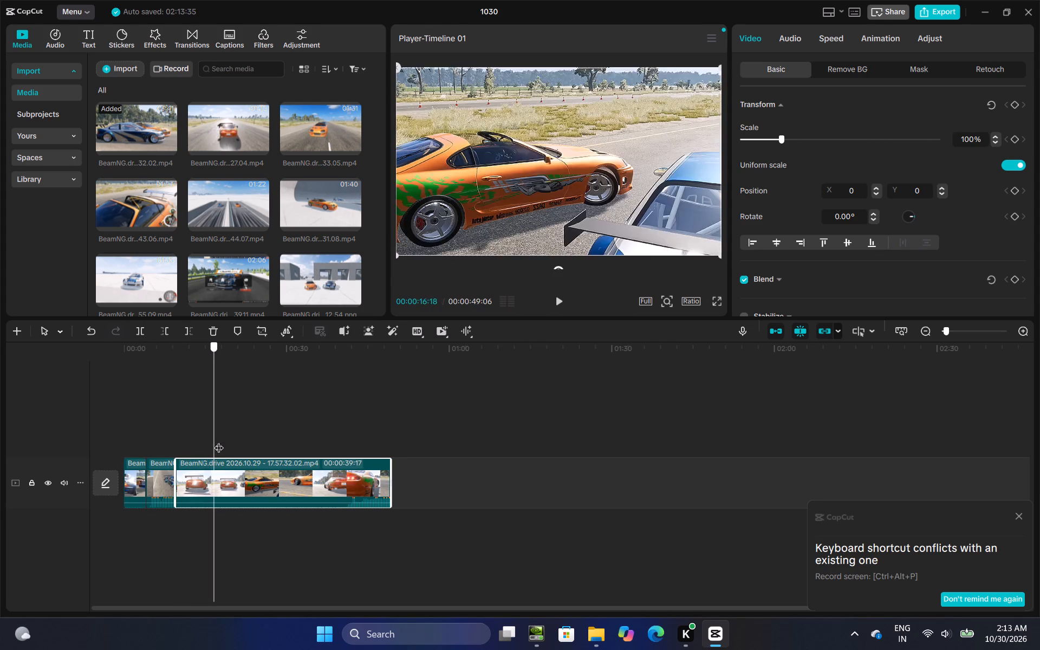
drag(219, 441, 215, 441)
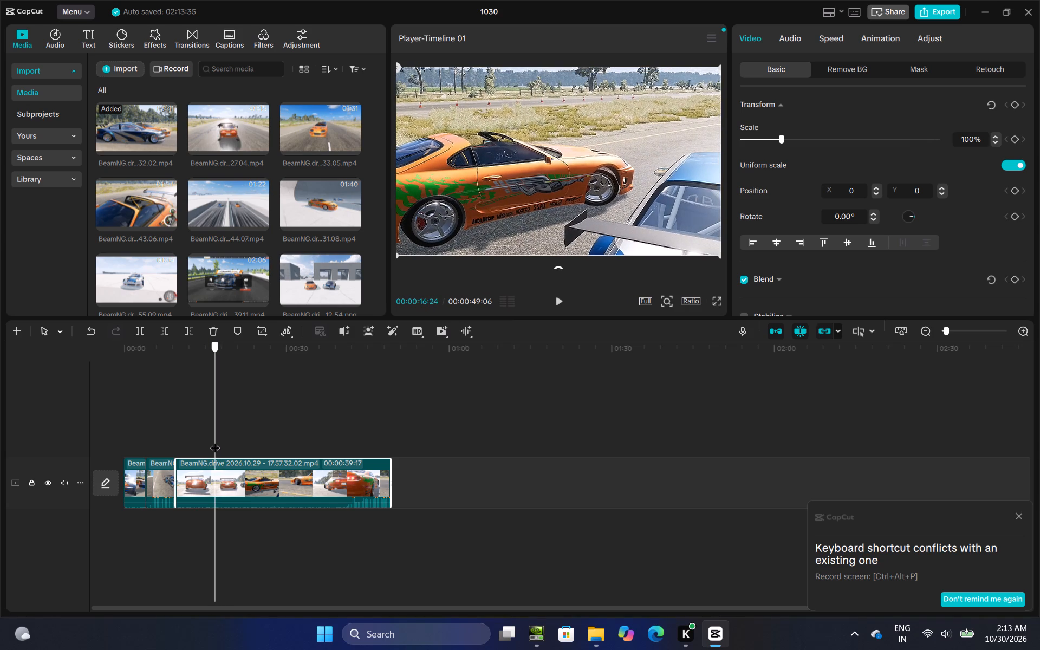
drag(215, 441, 212, 441)
click(139, 327)
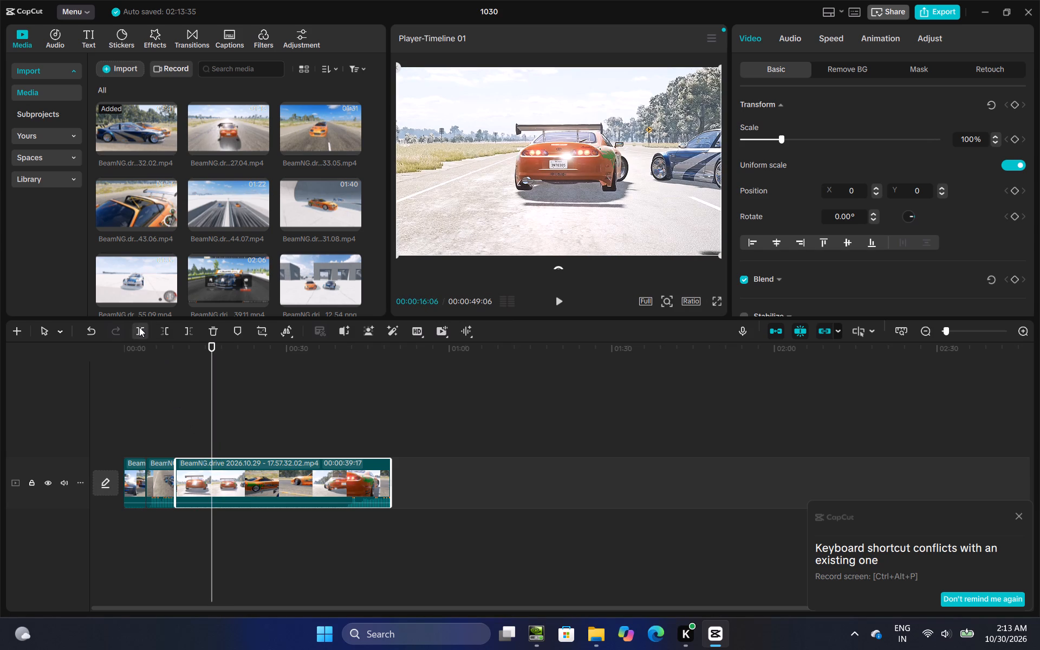
Trim about 2 seconds off the start of the short third segment.
click(185, 469)
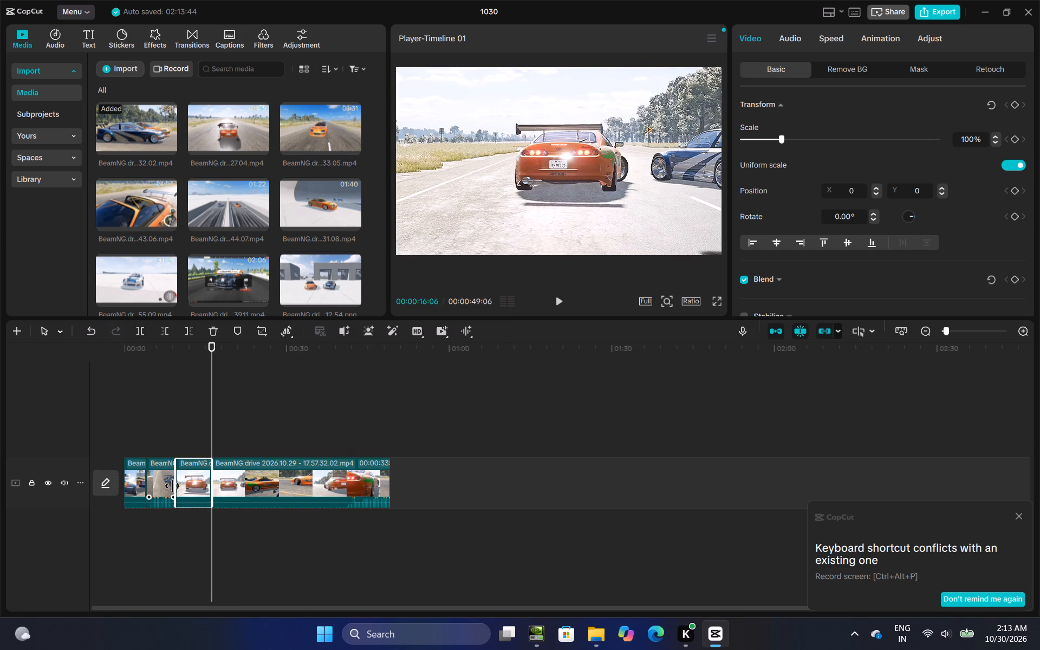
drag(173, 486, 187, 486)
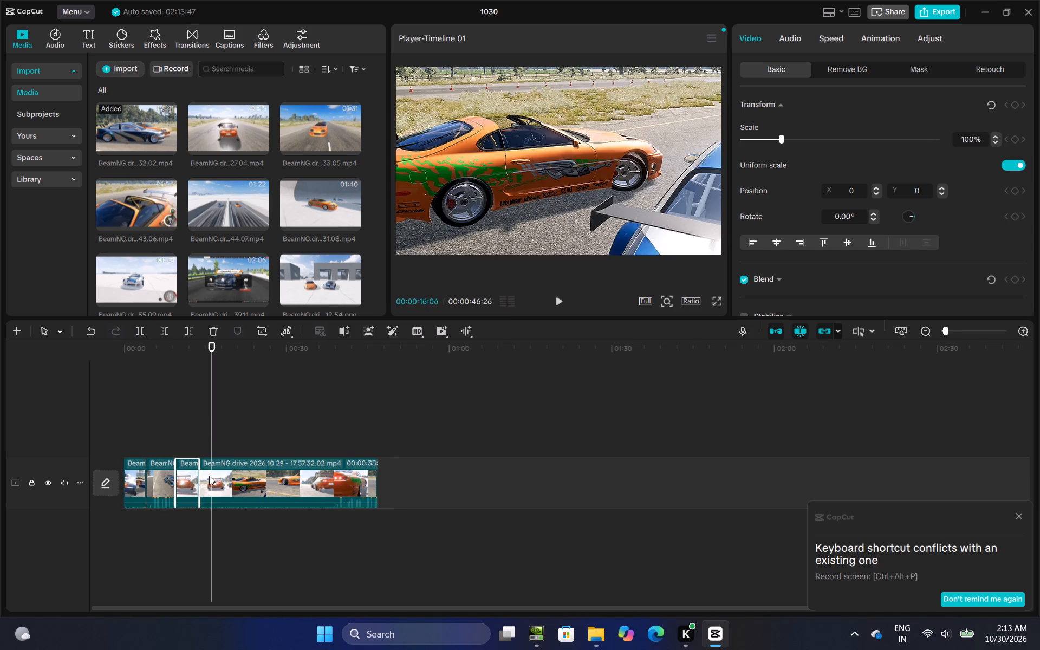
Trim the start of the last 17.57.32.02 segment so the whole timeline lasts 00:00:22:18.
click(212, 474)
drag(202, 475, 278, 475)
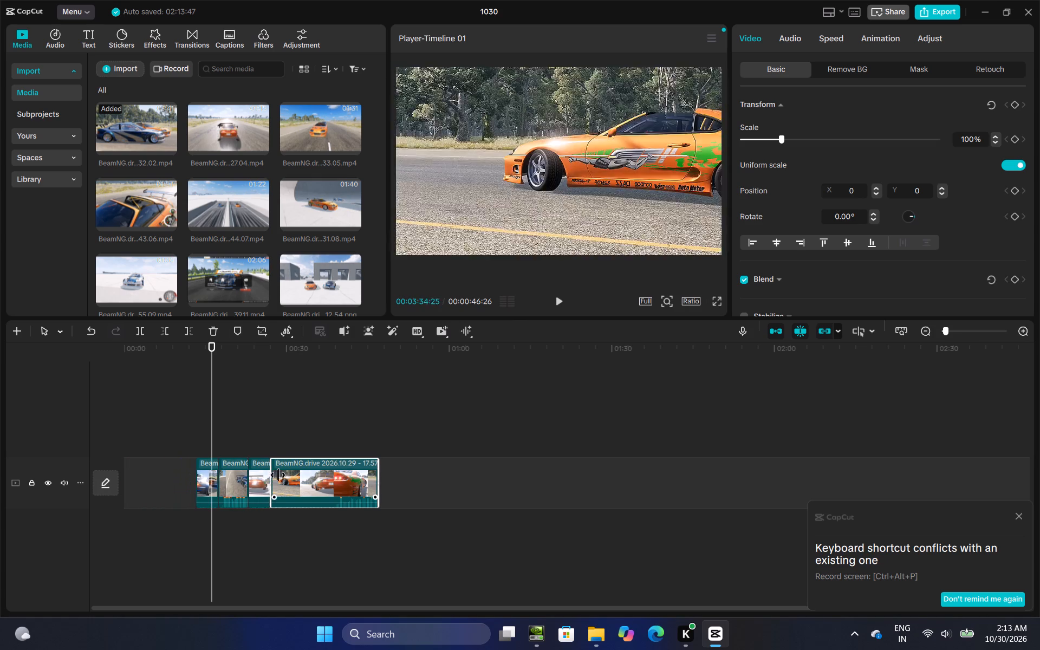
drag(278, 475, 341, 478)
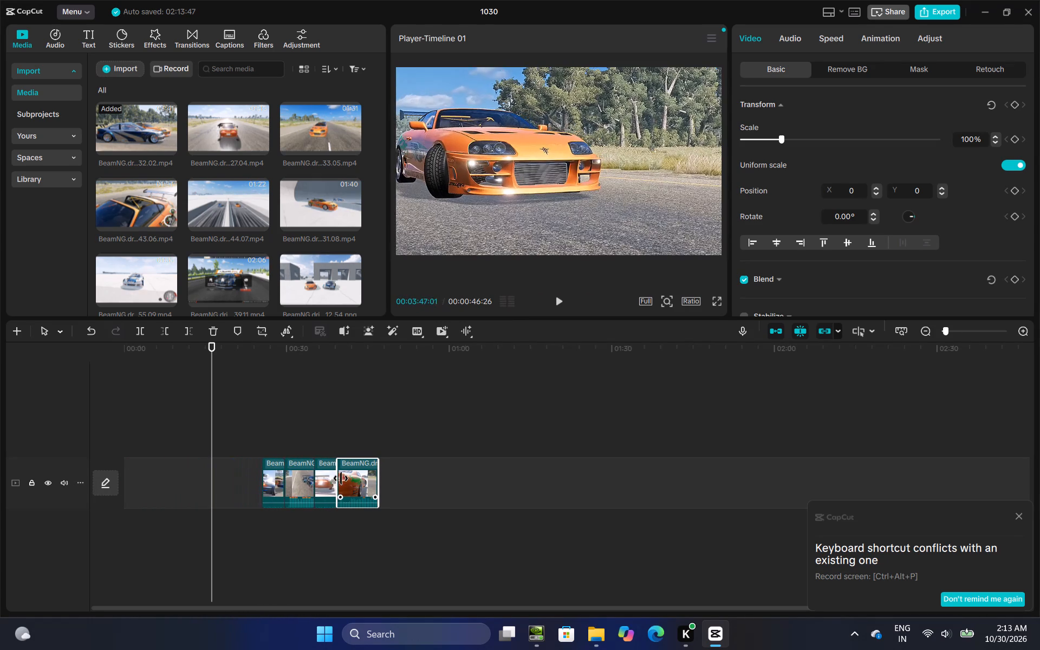
drag(341, 478, 334, 480)
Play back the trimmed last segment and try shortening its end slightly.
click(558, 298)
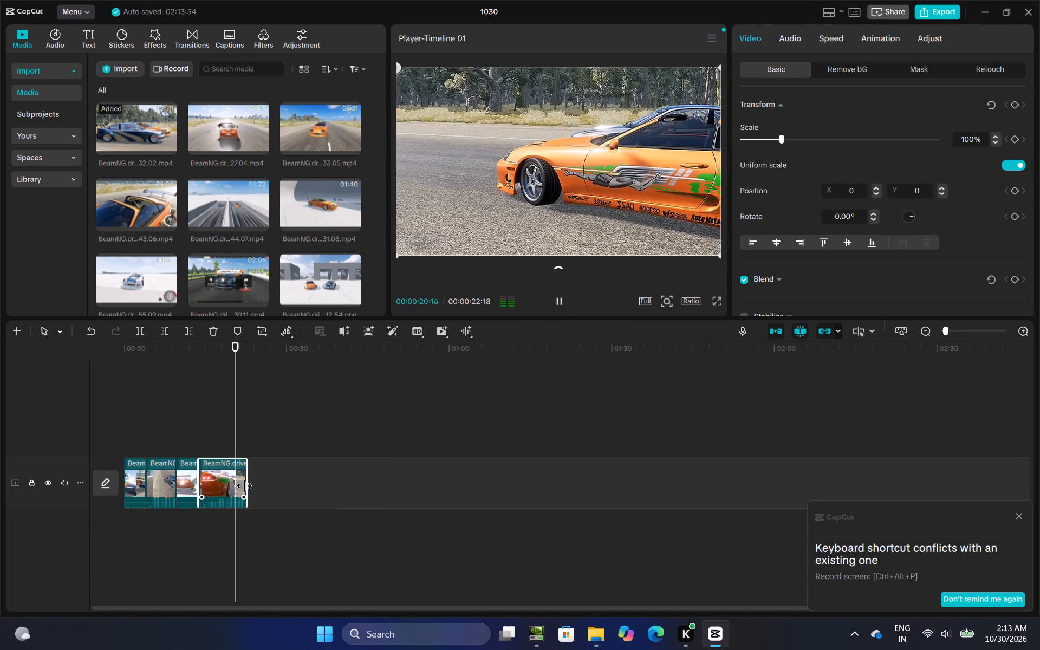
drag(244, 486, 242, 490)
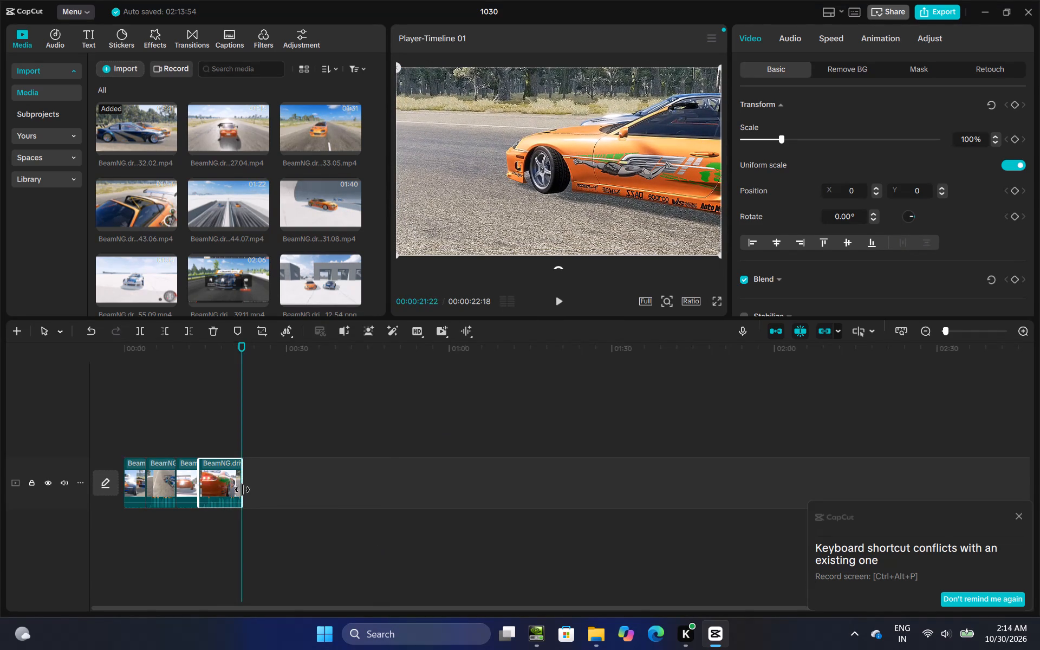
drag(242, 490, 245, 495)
Add the black images.jpg to the main track directly after the last segment, at 00:00:22:18.
click(235, 439)
drag(235, 439, 281, 438)
scroll(171, 193, down, 3)
drag(143, 254, 300, 415)
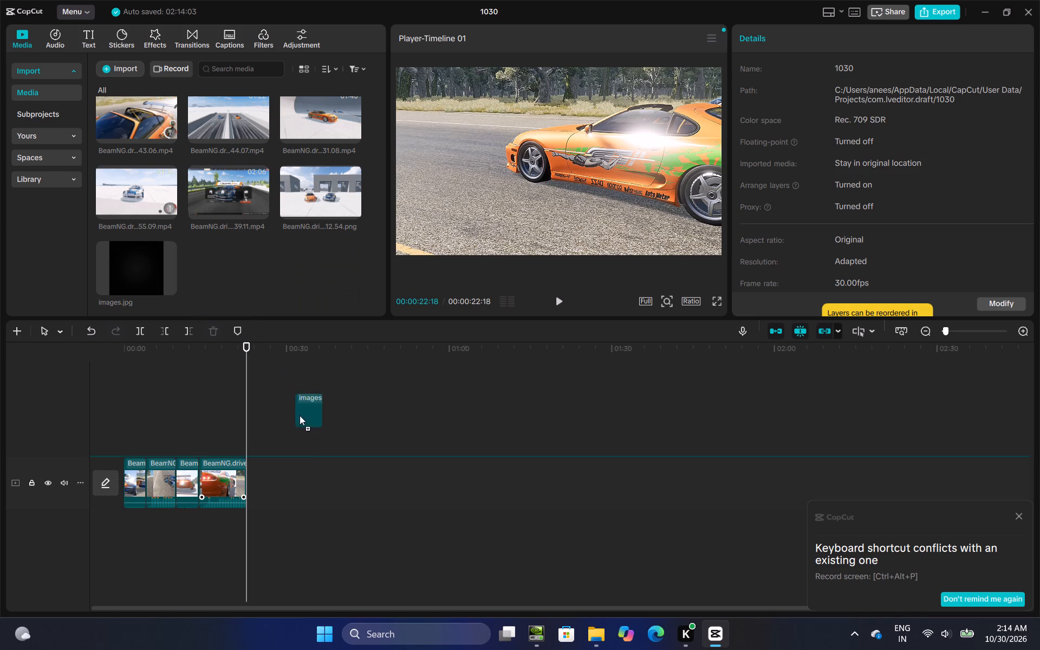
drag(300, 415, 269, 499)
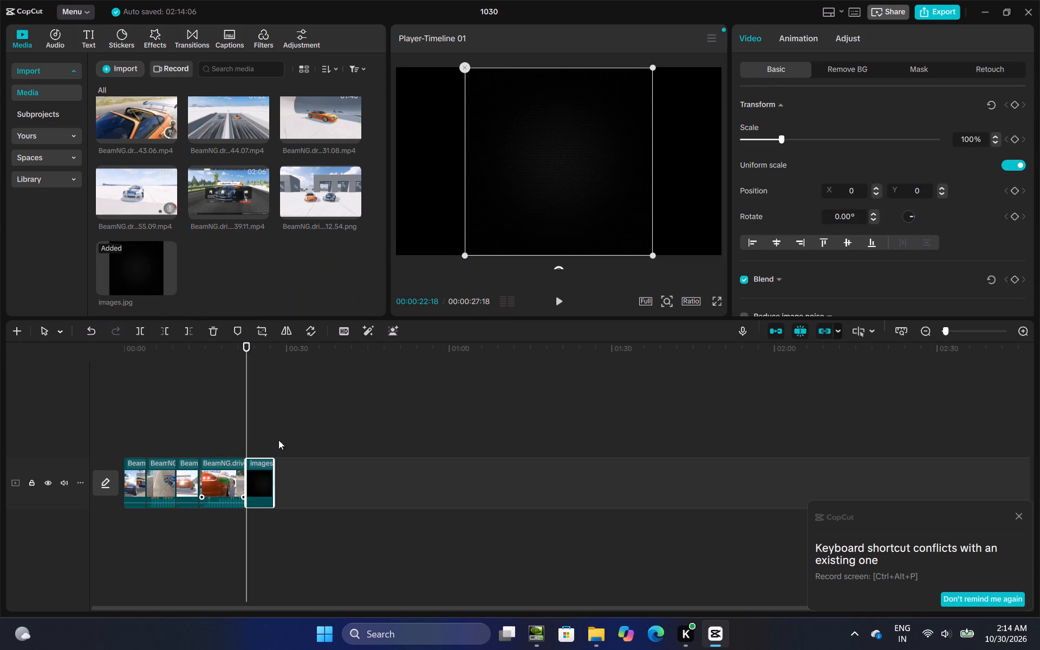
Add a default text over the black image at 00:00:22:18 reading "brake test" and set it to uppercase.
click(77, 43)
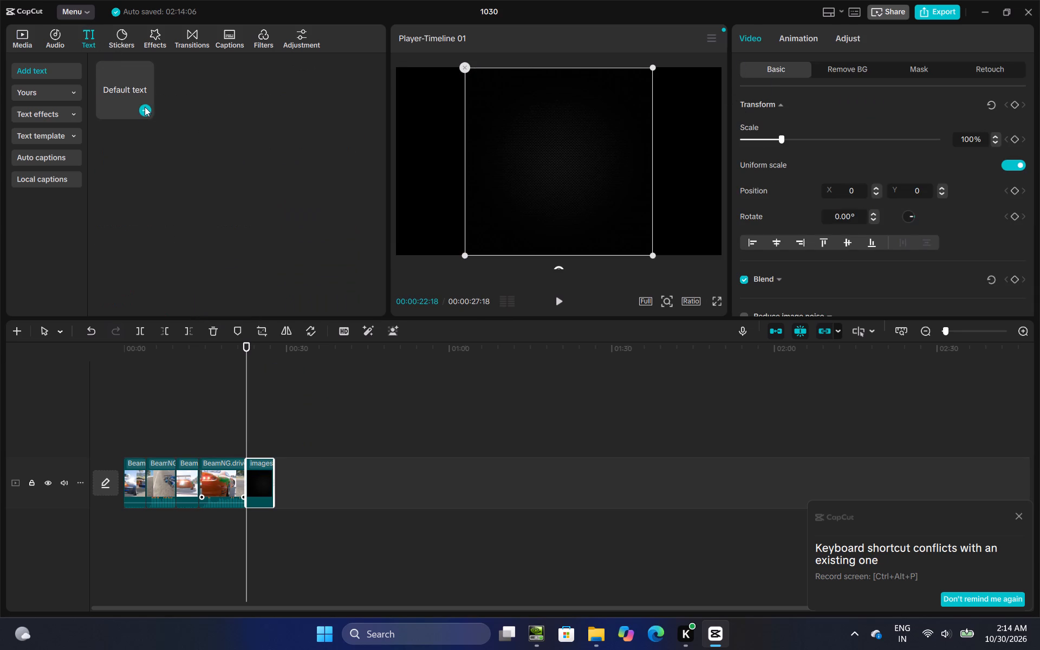
click(147, 108)
drag(792, 102, 721, 97)
key(BackSpace)
text(brake test)
key(space)
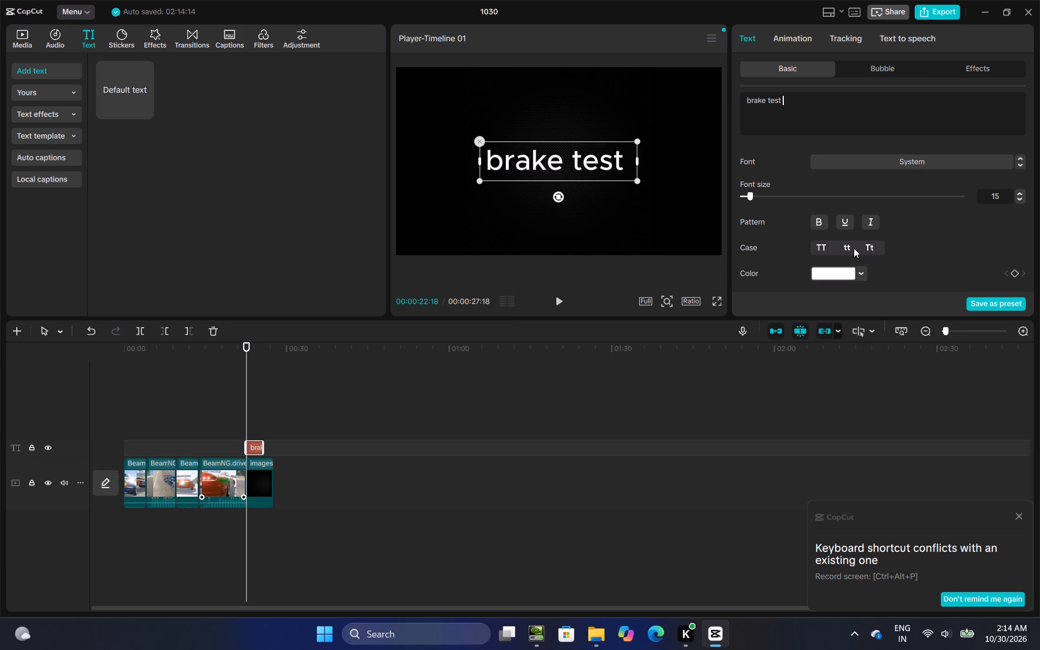
click(821, 248)
scroll(782, 243, down, 9)
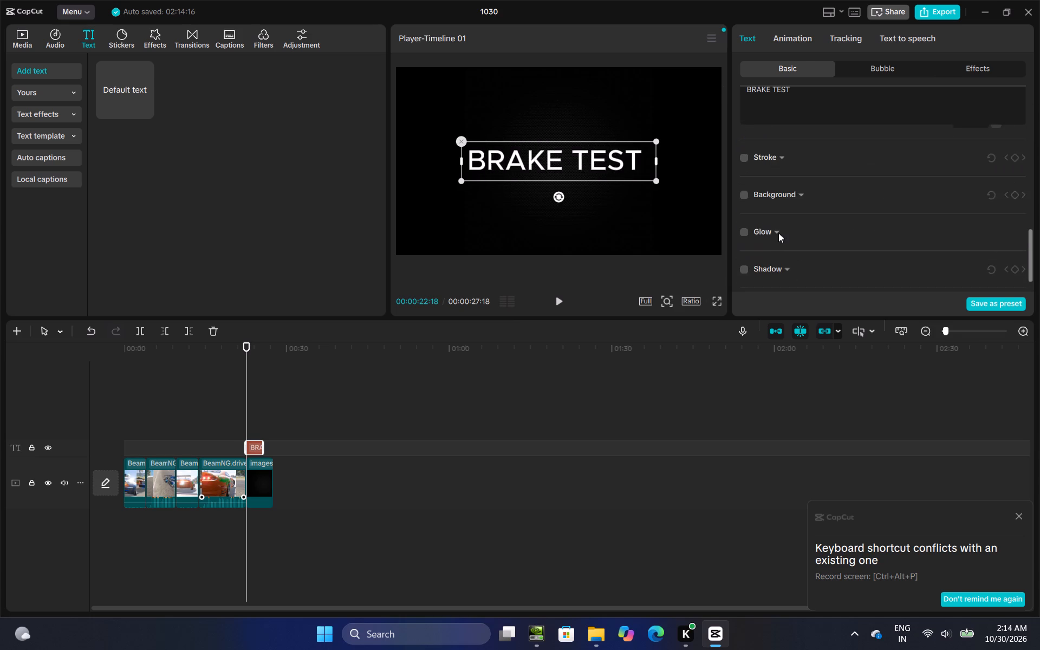
scroll(778, 235, down, 4)
Add the 18.35.27.04 recording to the main track directly after the black title image, at 00:00:27:18.
double_click(326, 400)
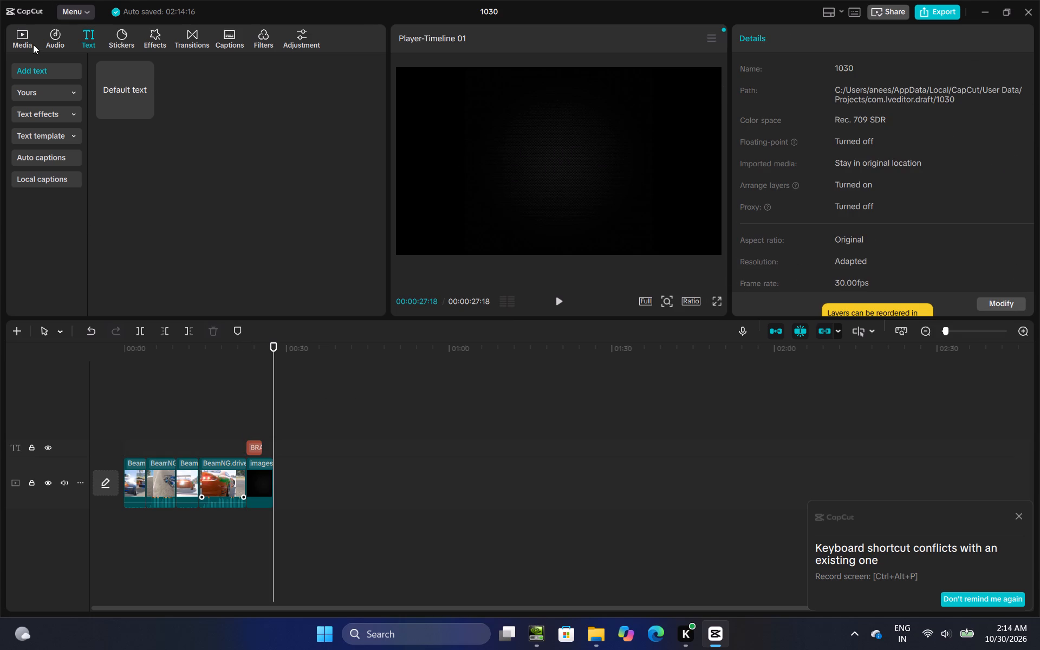
click(33, 44)
scroll(222, 162, up, 4)
drag(209, 119, 320, 476)
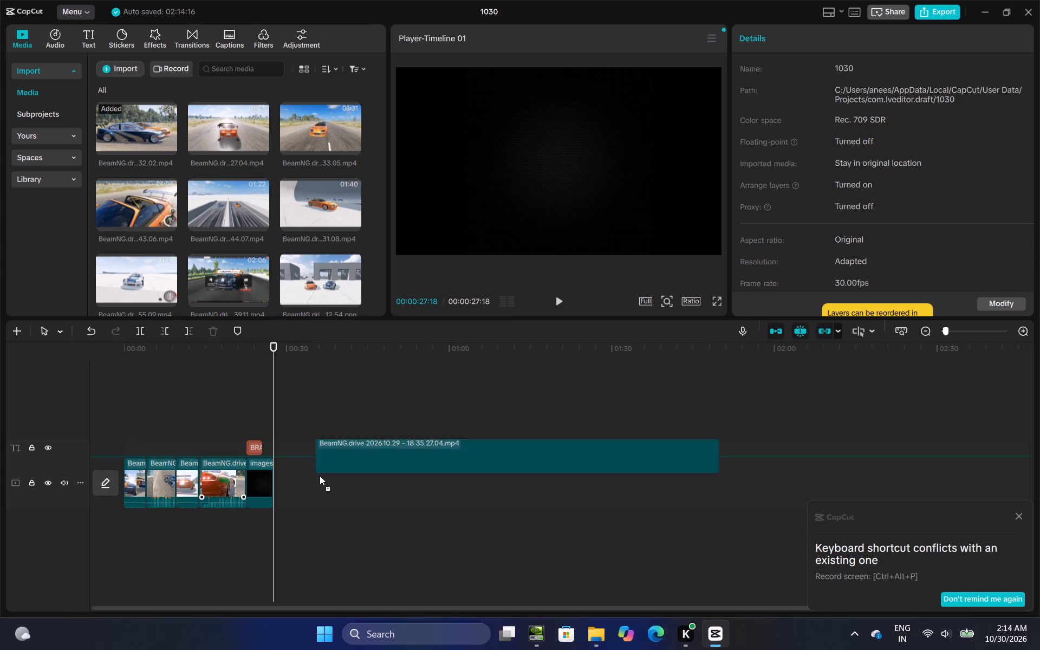
drag(320, 476, 287, 477)
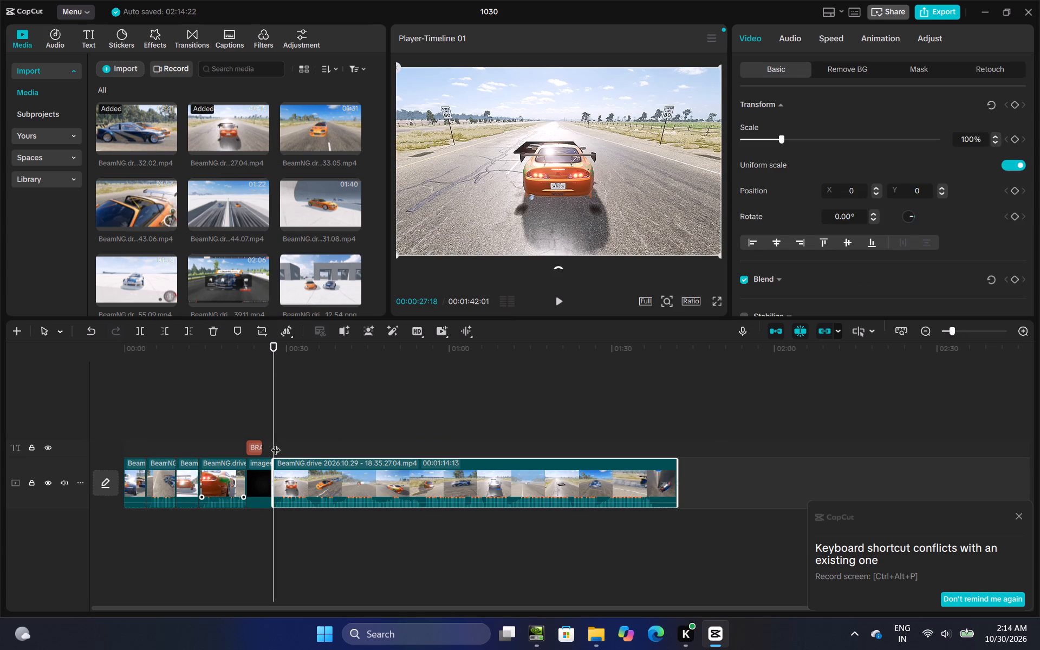
Split the 18.35.27.04 recording at 00:00:35:24 and delete the part before the split.
drag(275, 443, 401, 450)
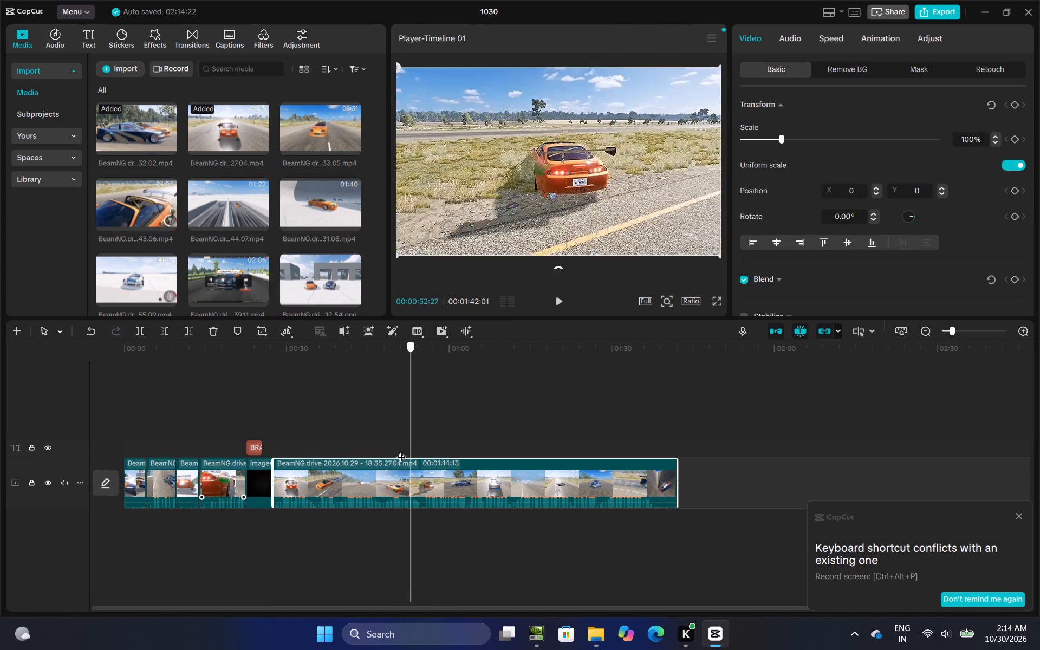
drag(401, 450, 331, 462)
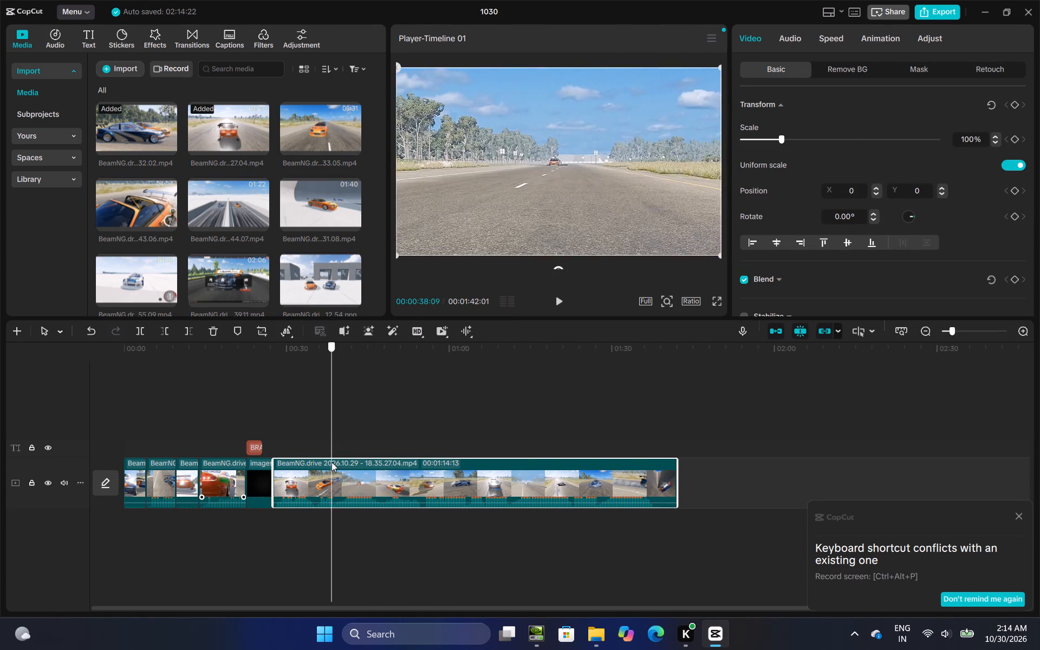
drag(331, 462, 310, 467)
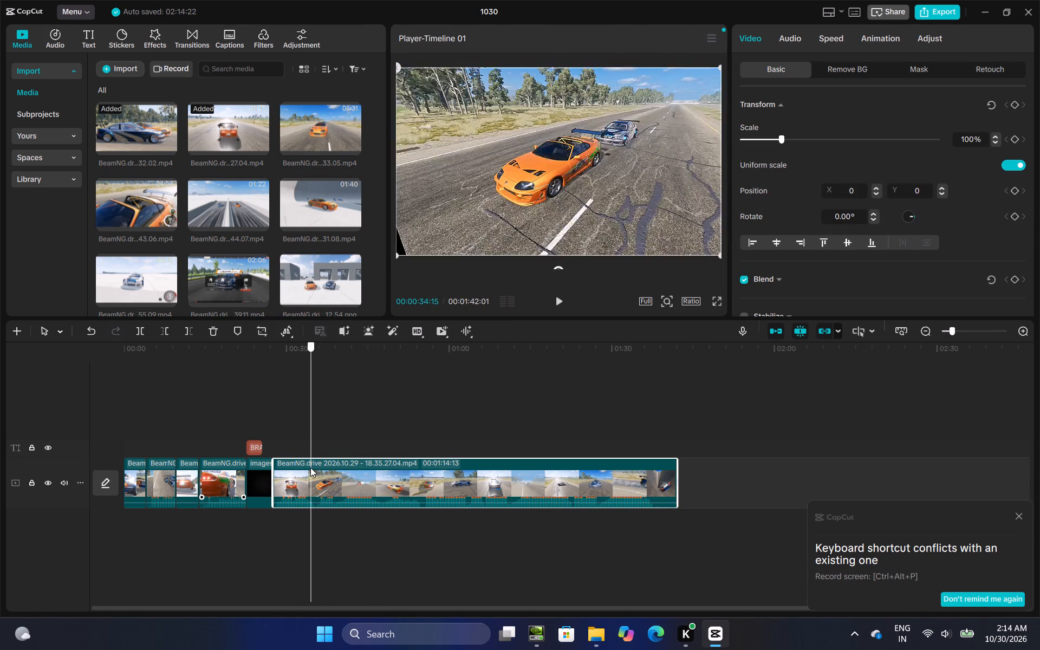
drag(310, 467, 321, 468)
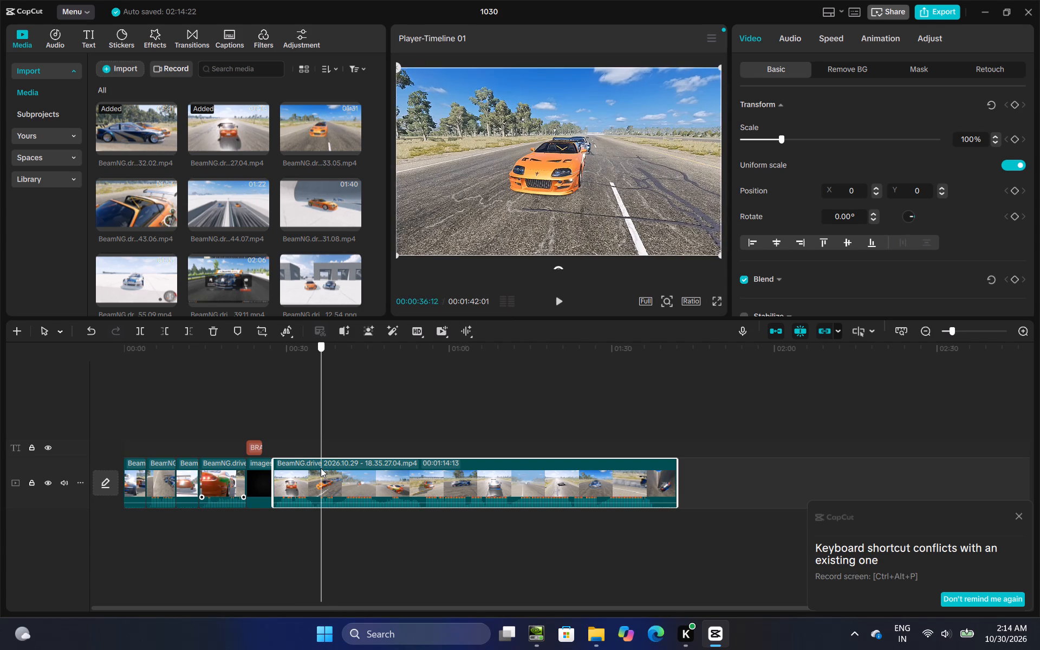
drag(321, 468, 318, 468)
click(135, 327)
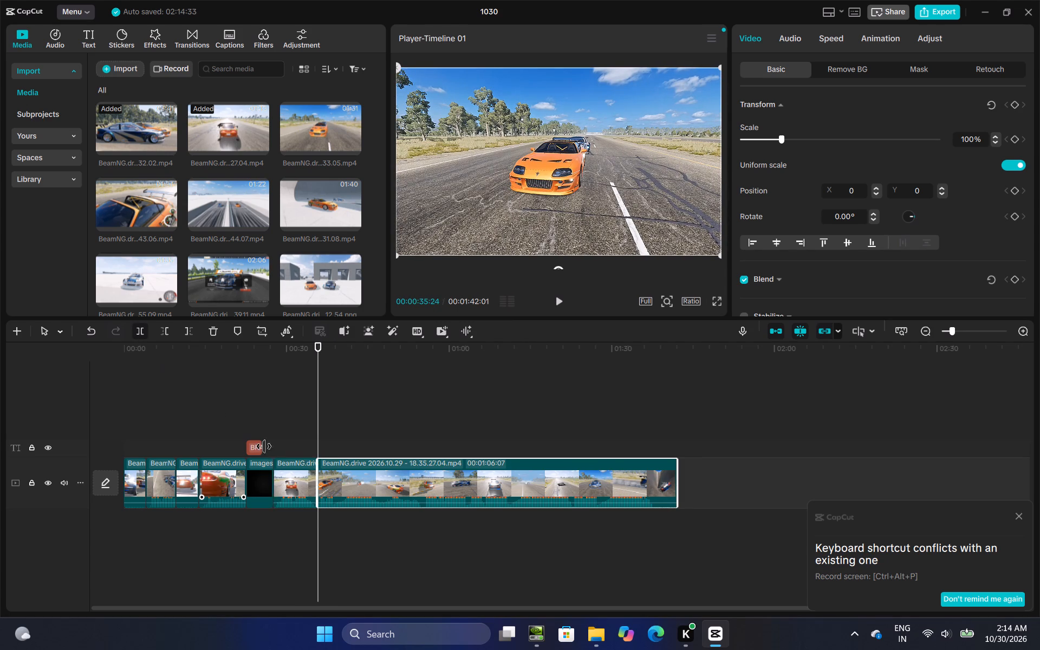
click(278, 476)
right_click(278, 476)
click(323, 197)
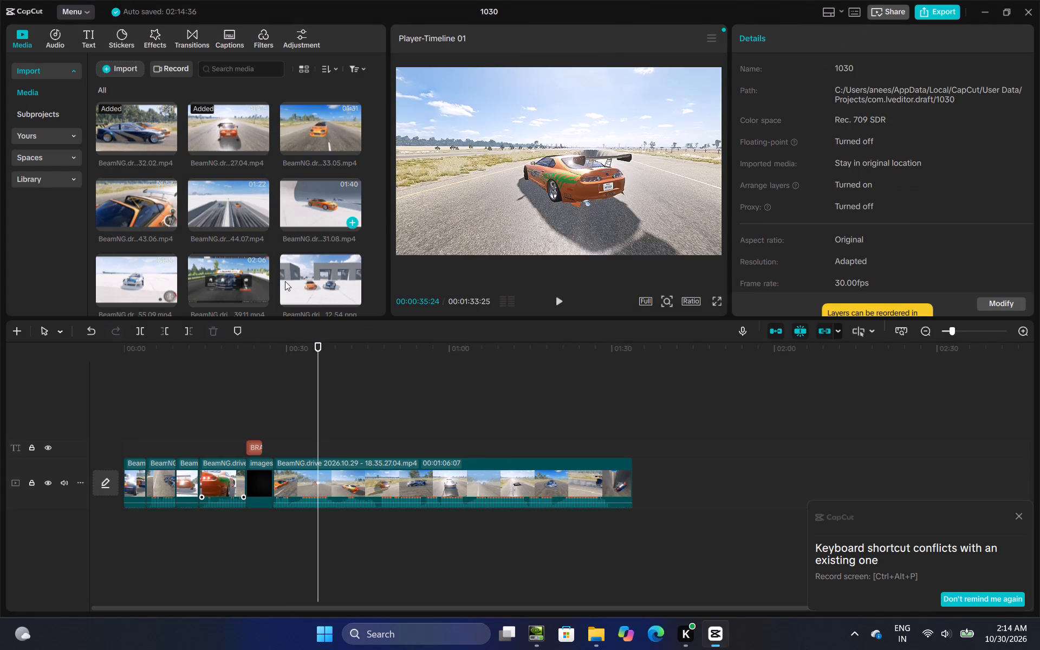
Play the remaining recording from the end of the black title image and split it at 00:00:46:03.
click(268, 433)
click(560, 300)
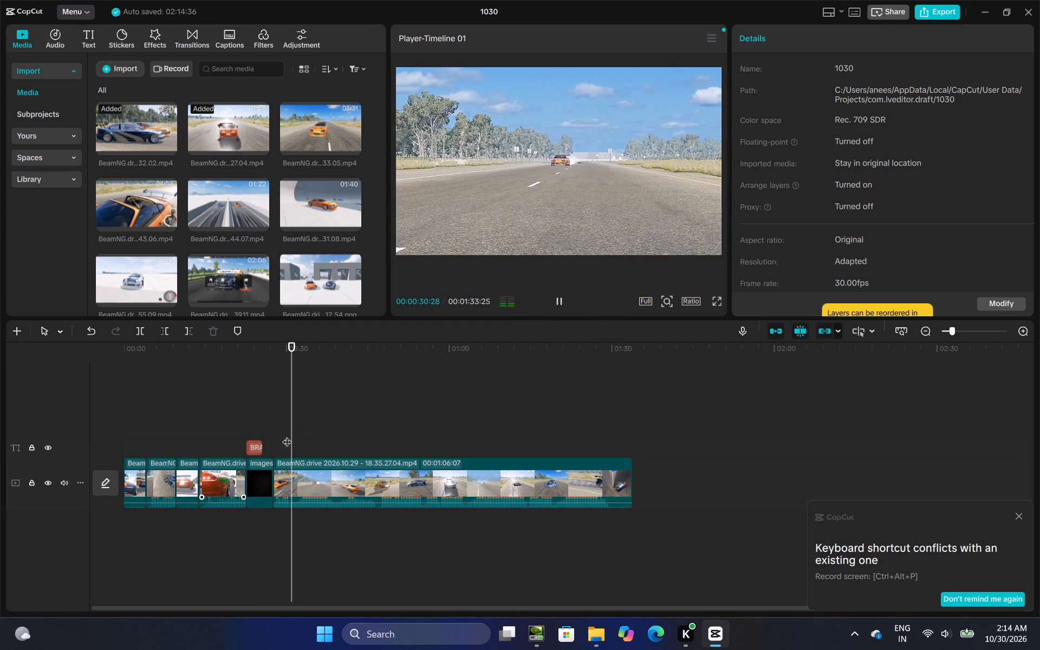
drag(299, 435, 305, 435)
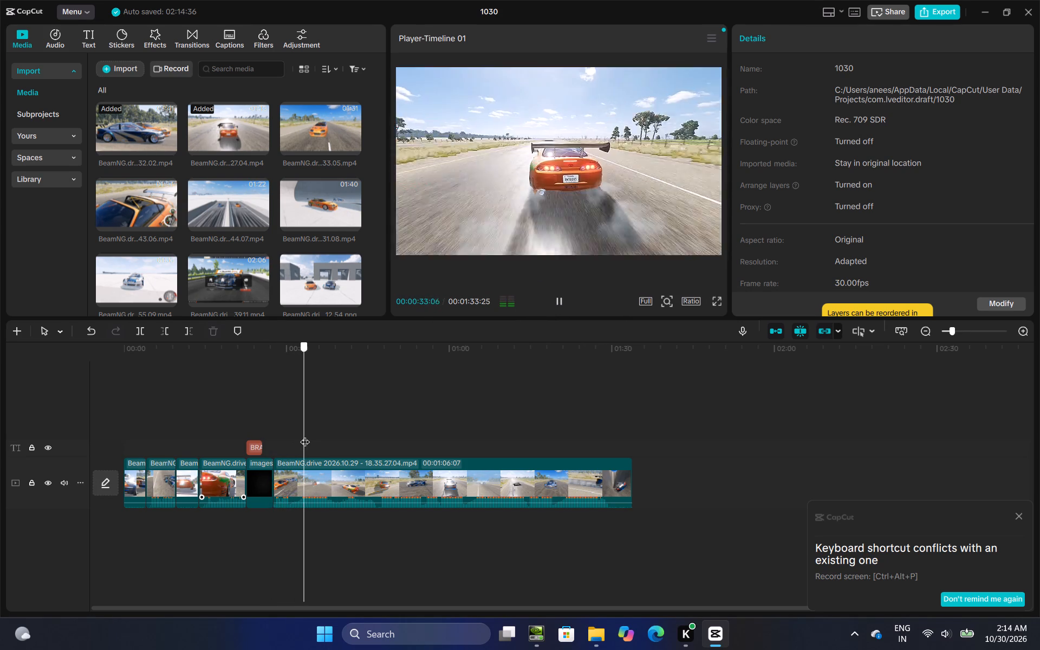
drag(305, 435, 348, 433)
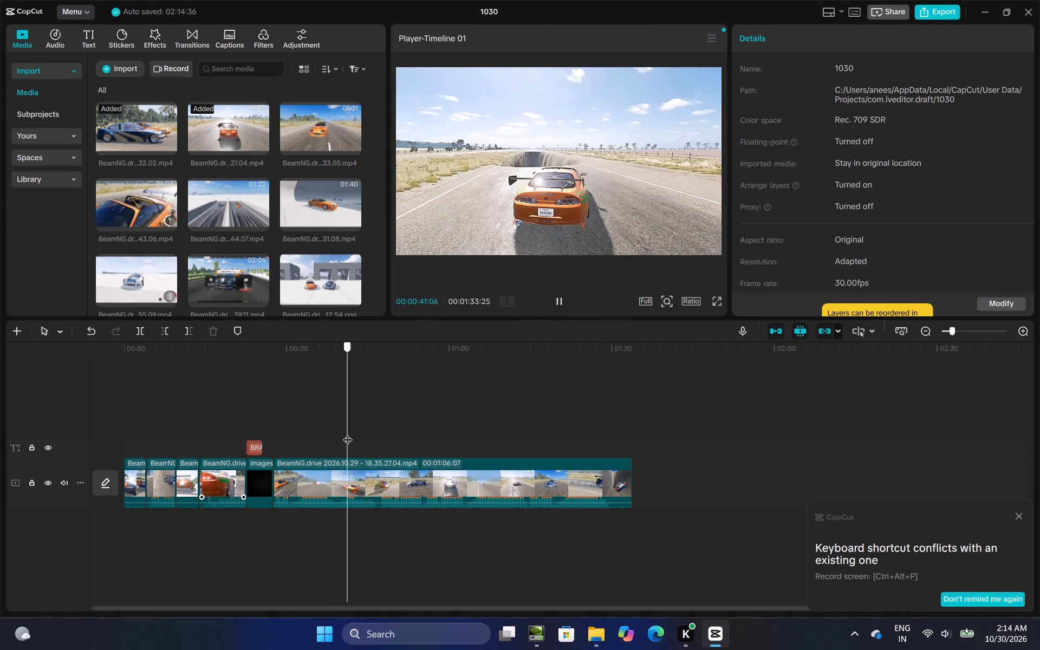
drag(348, 433, 379, 433)
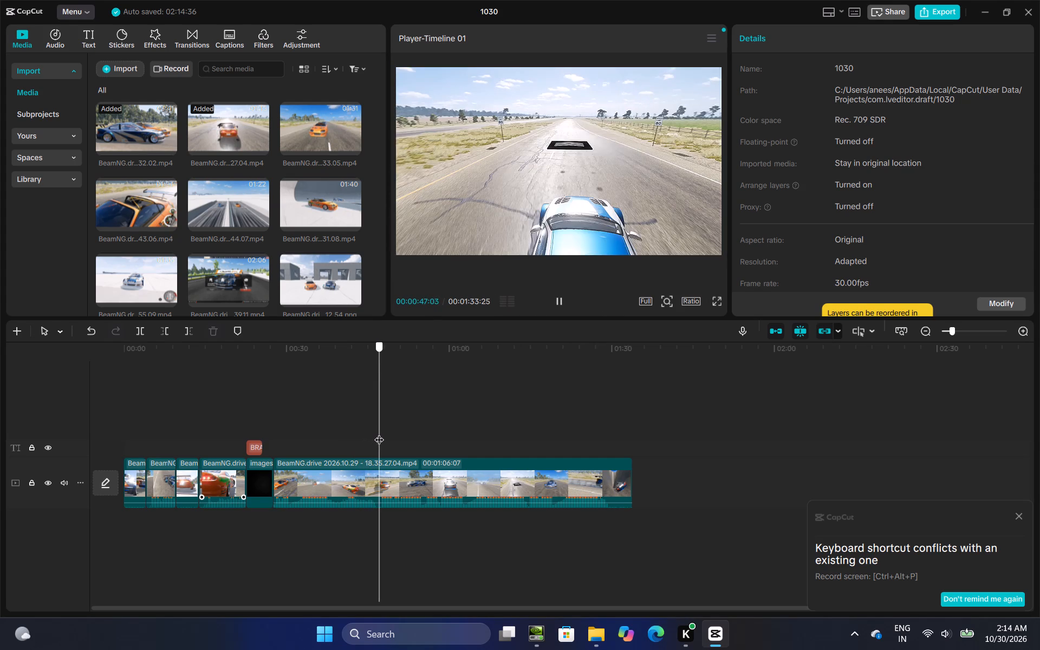
drag(379, 433, 374, 437)
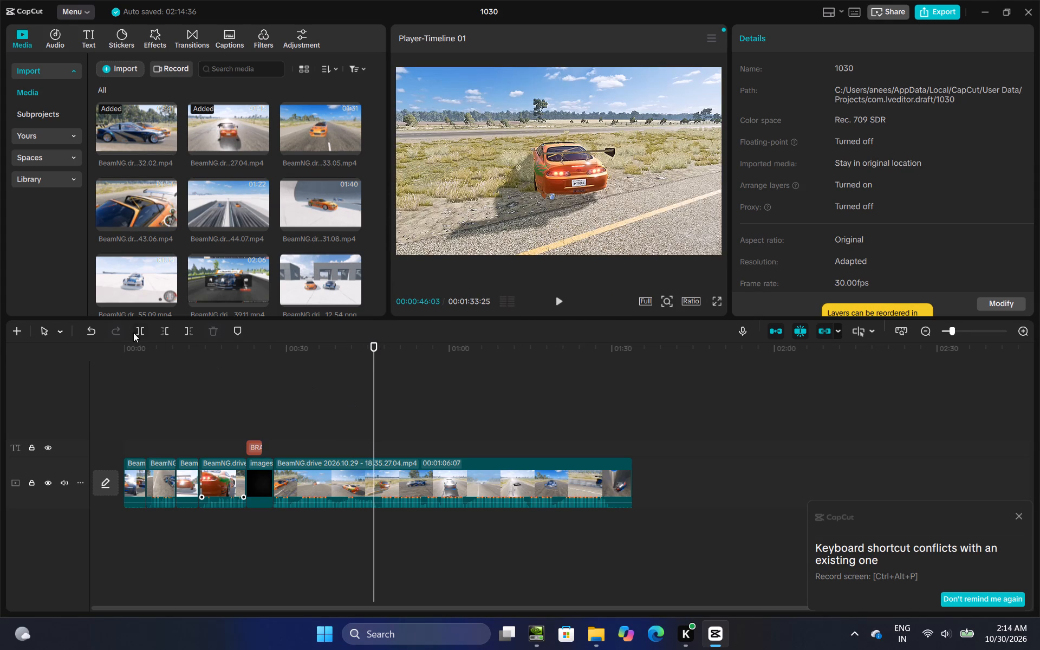
click(138, 332)
Trim the start of the segment after the split to leave about 18 seconds, opening on the blue-and-silver car's run, and play it back.
click(395, 470)
drag(372, 480, 445, 476)
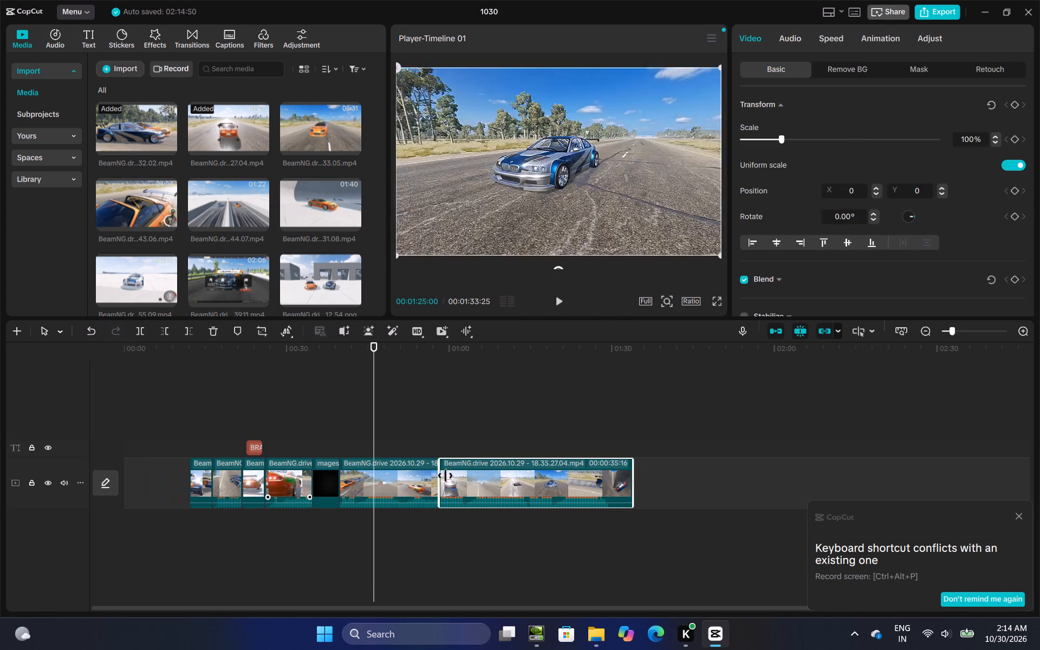
drag(445, 476, 639, 458)
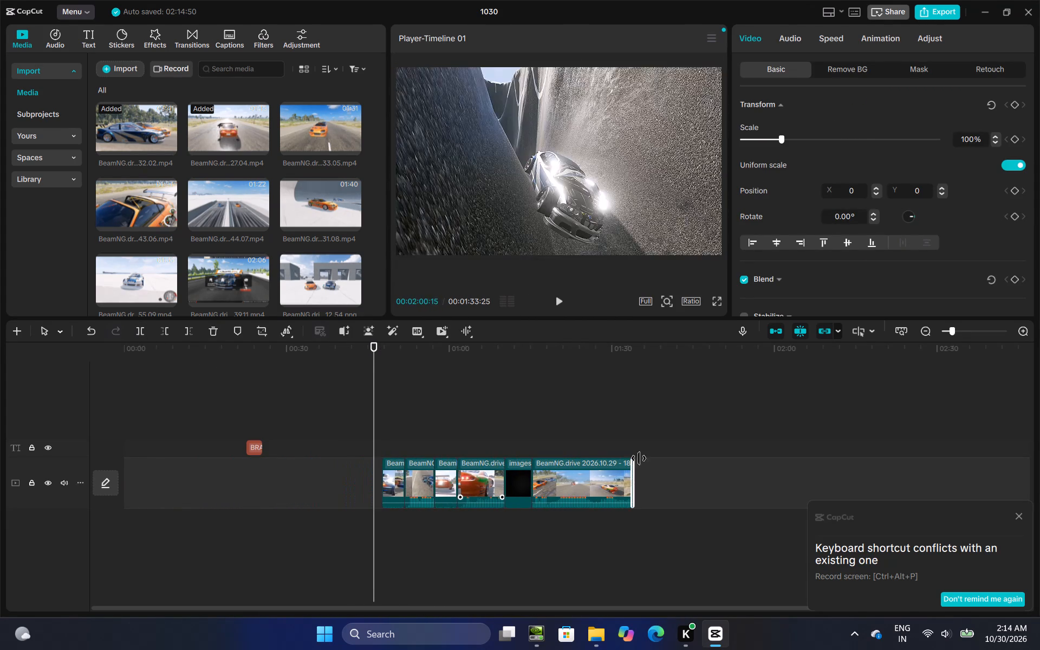
drag(639, 458, 532, 474)
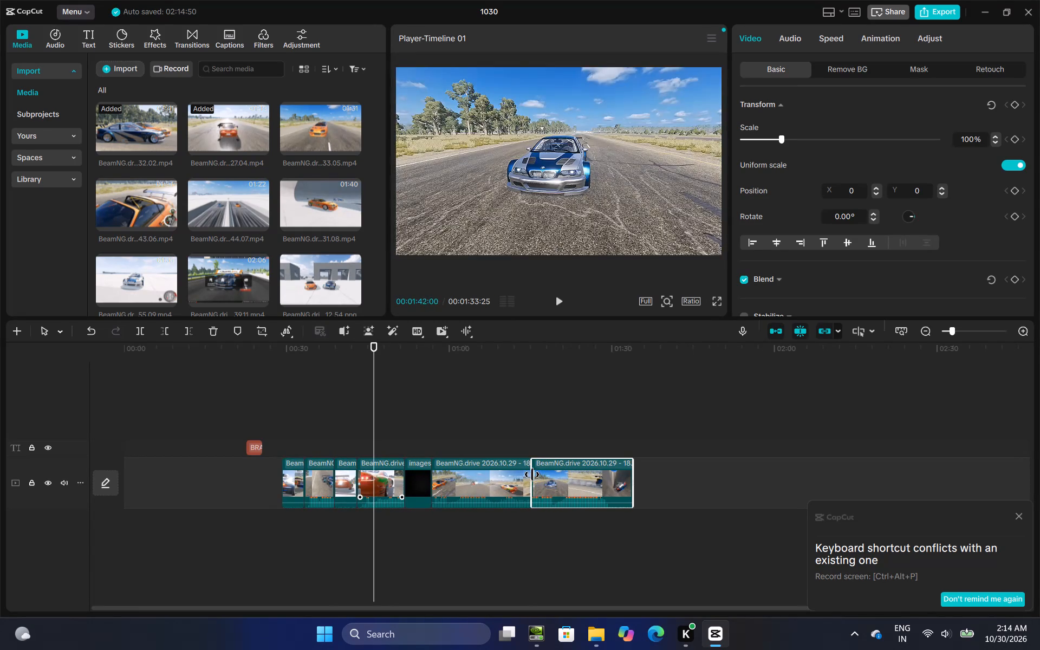
drag(532, 474, 535, 475)
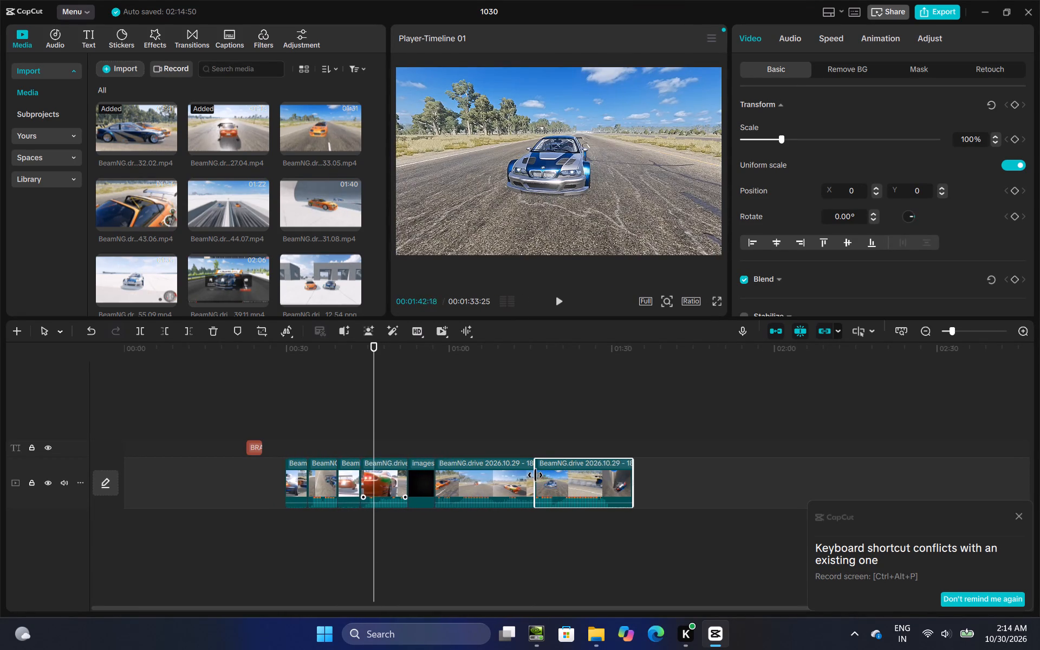
drag(535, 475, 537, 474)
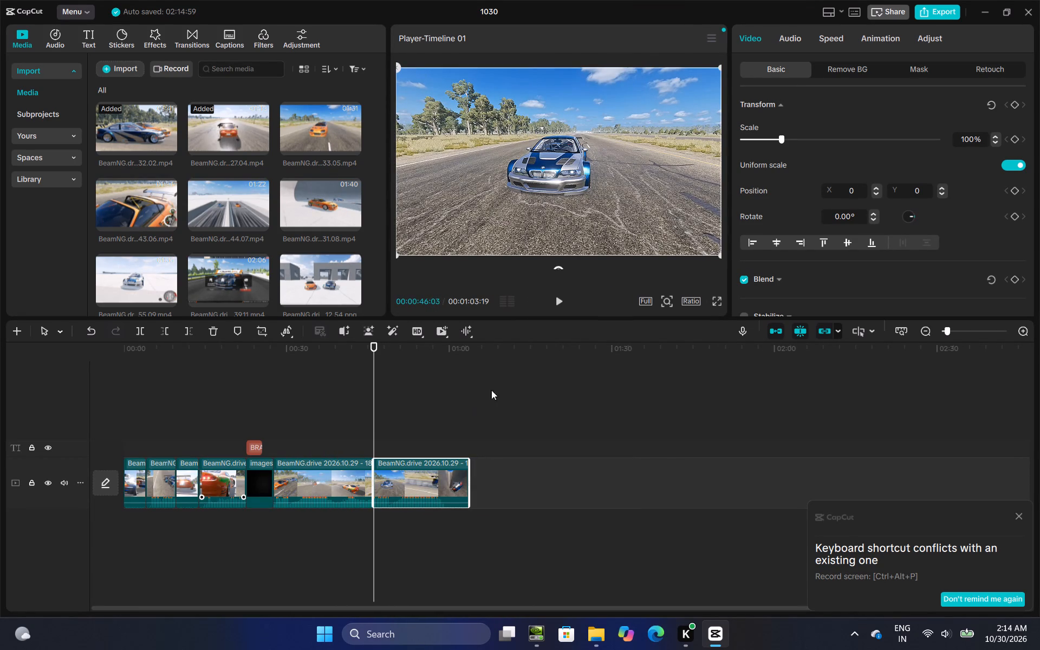
click(563, 300)
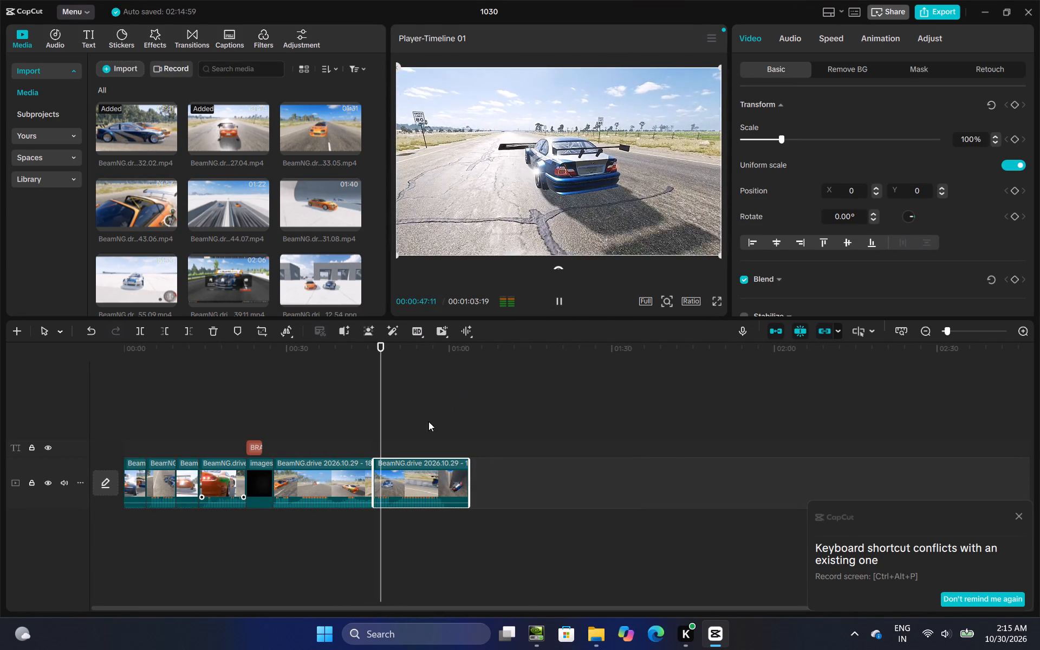
click(373, 476)
click(374, 445)
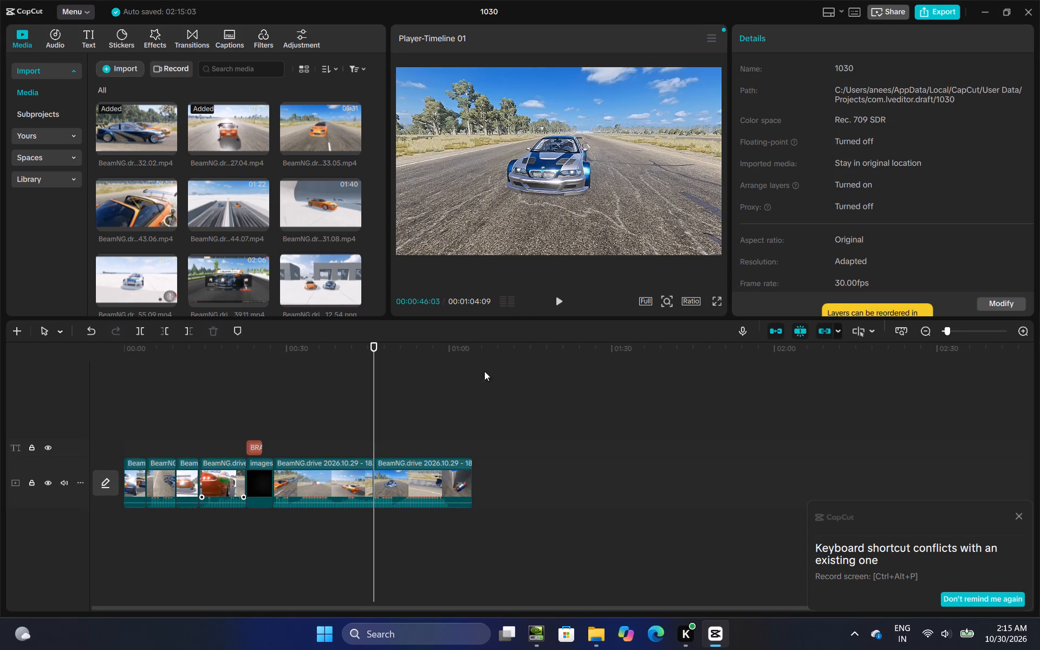
click(563, 301)
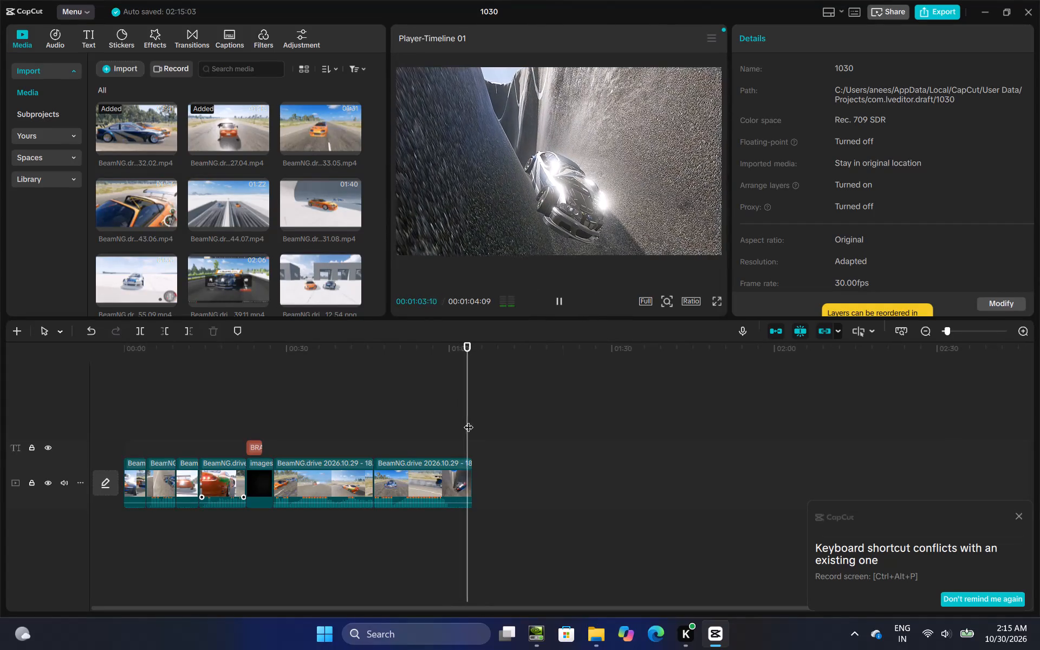
Add the 12.54.png image of the two cars to the main track directly after the last segment, at 00:01:04:09.
scroll(196, 255, down, 3)
drag(317, 199, 524, 497)
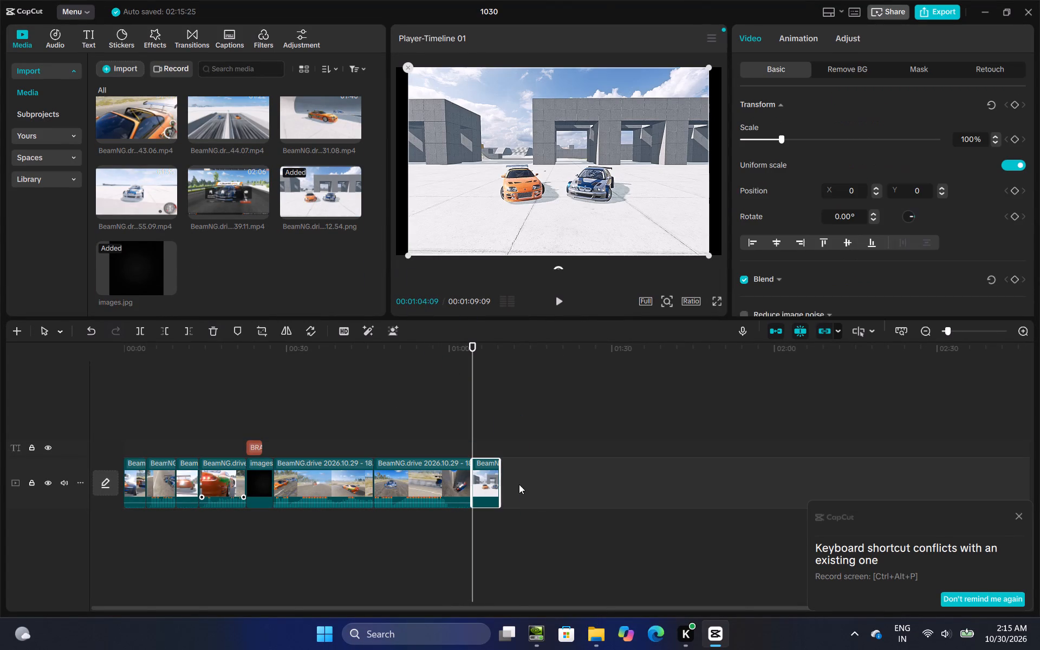
Add a default text over the two-car image at 00:01:04:09.
click(454, 420)
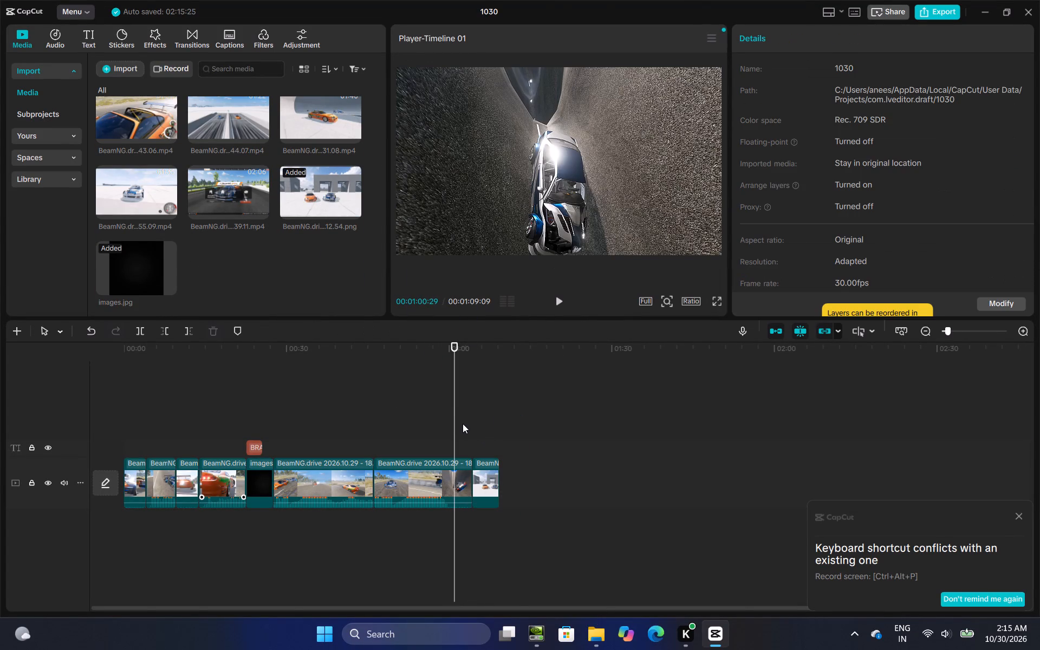
click(472, 431)
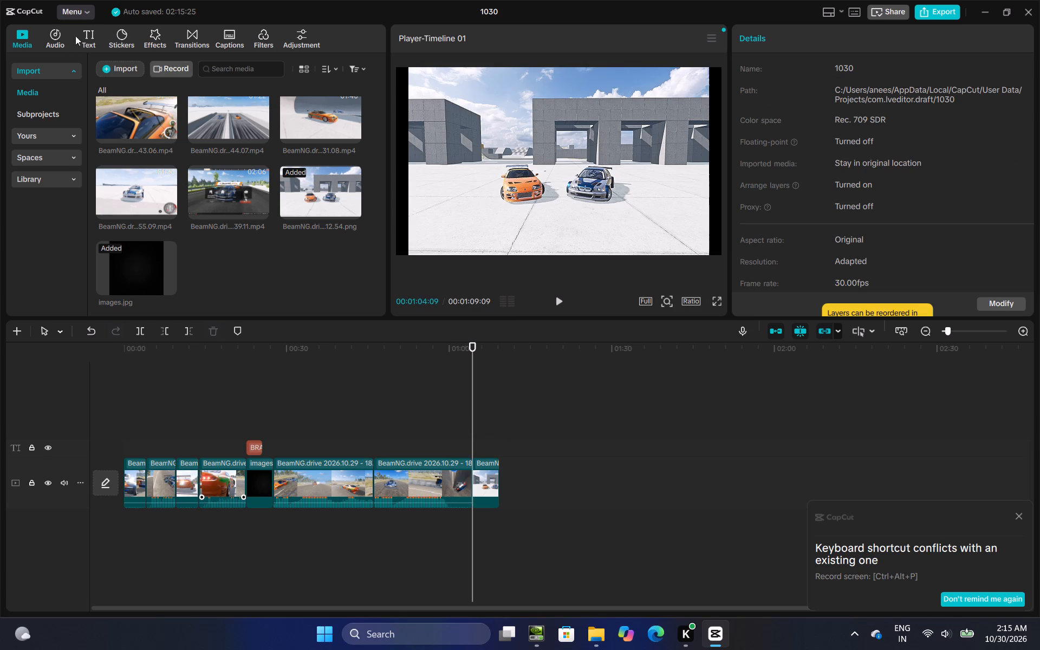
click(92, 42)
click(146, 108)
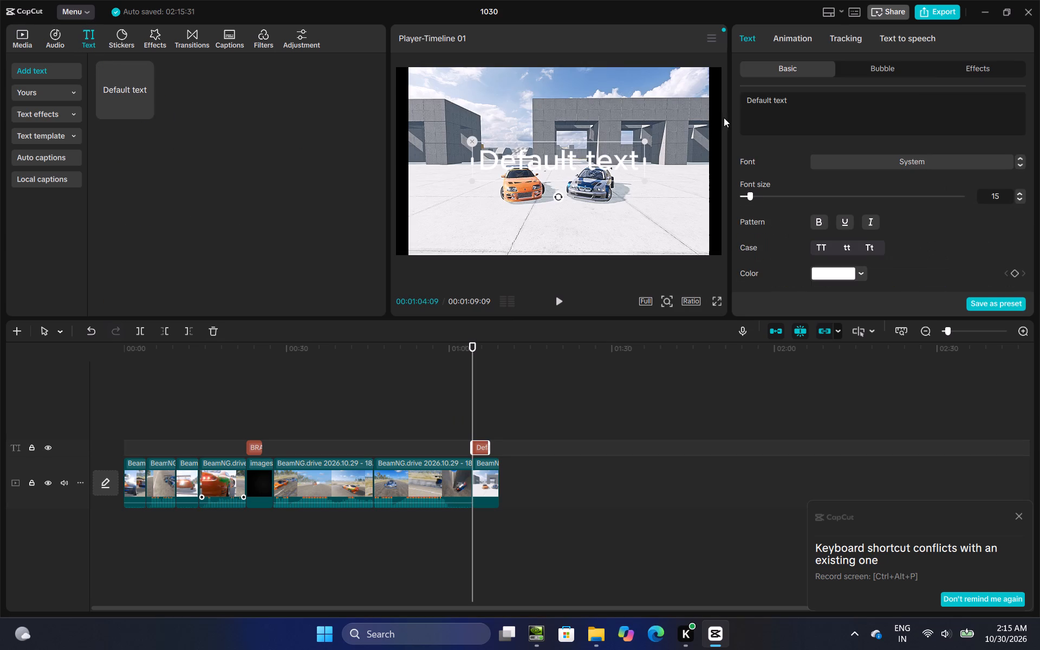
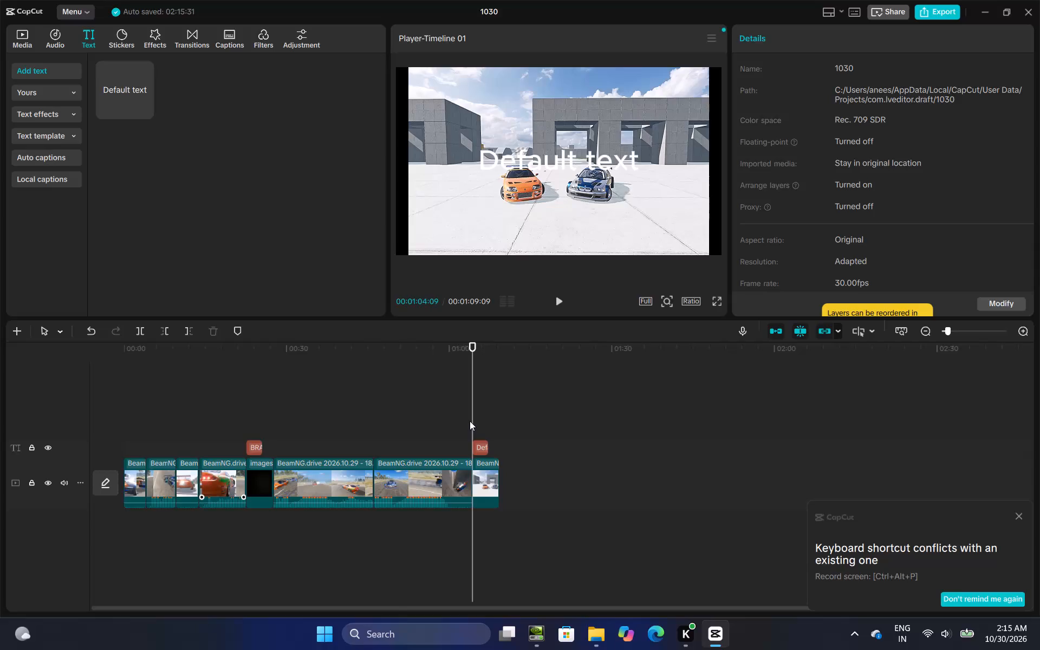
Replace the default text over the two-car image with 1 and apply the green preset style with black outline.
click(482, 453)
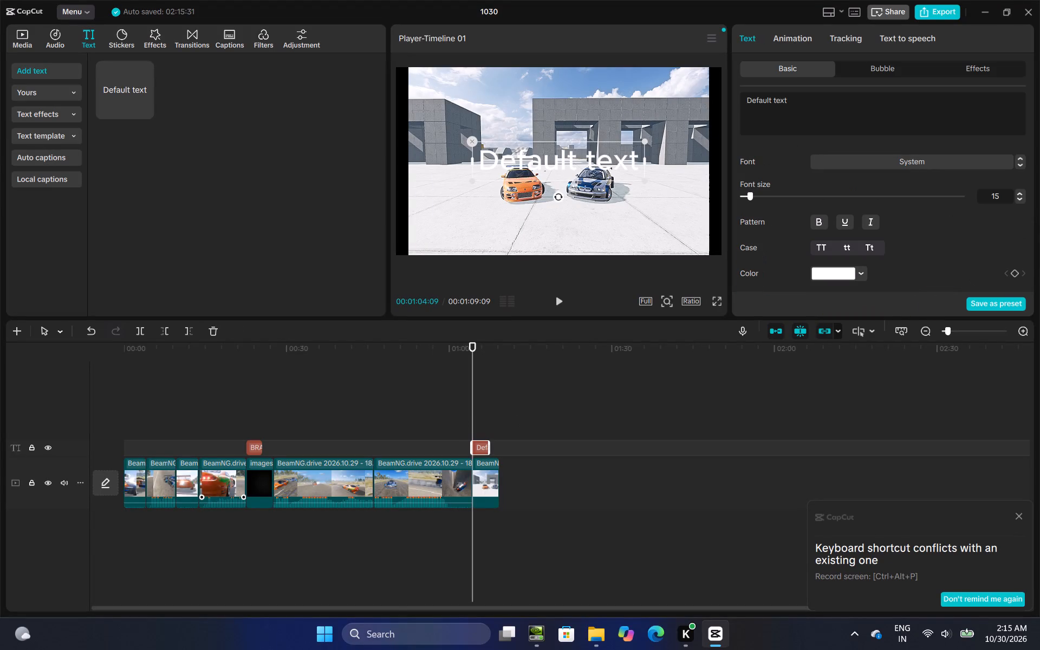
drag(824, 96, 728, 100)
key(BackSpace)
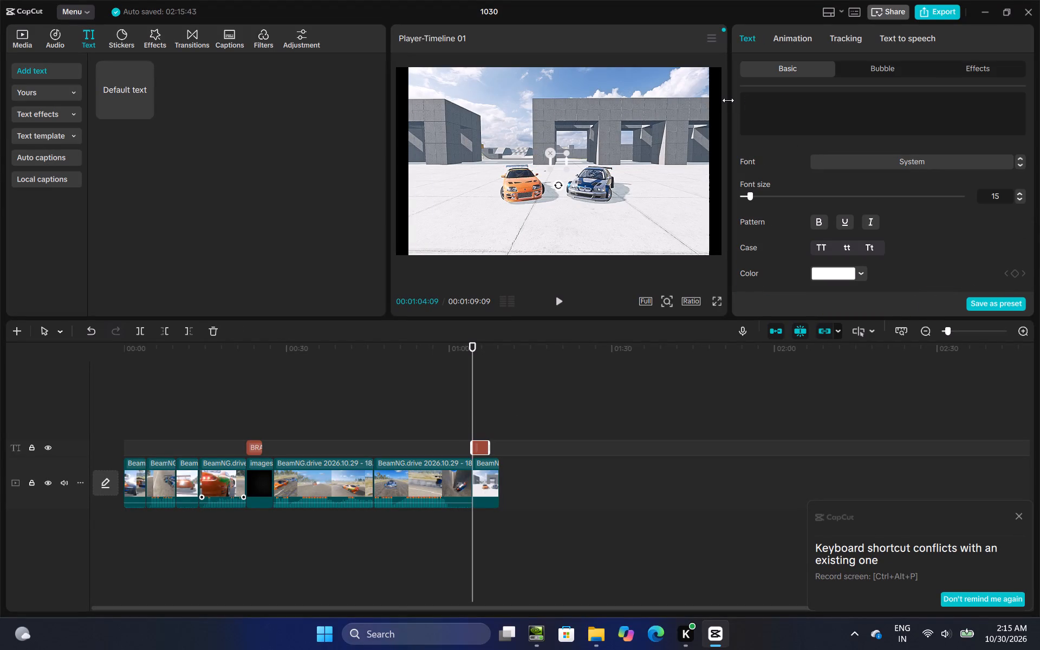
key(1)
scroll(785, 233, down, 3)
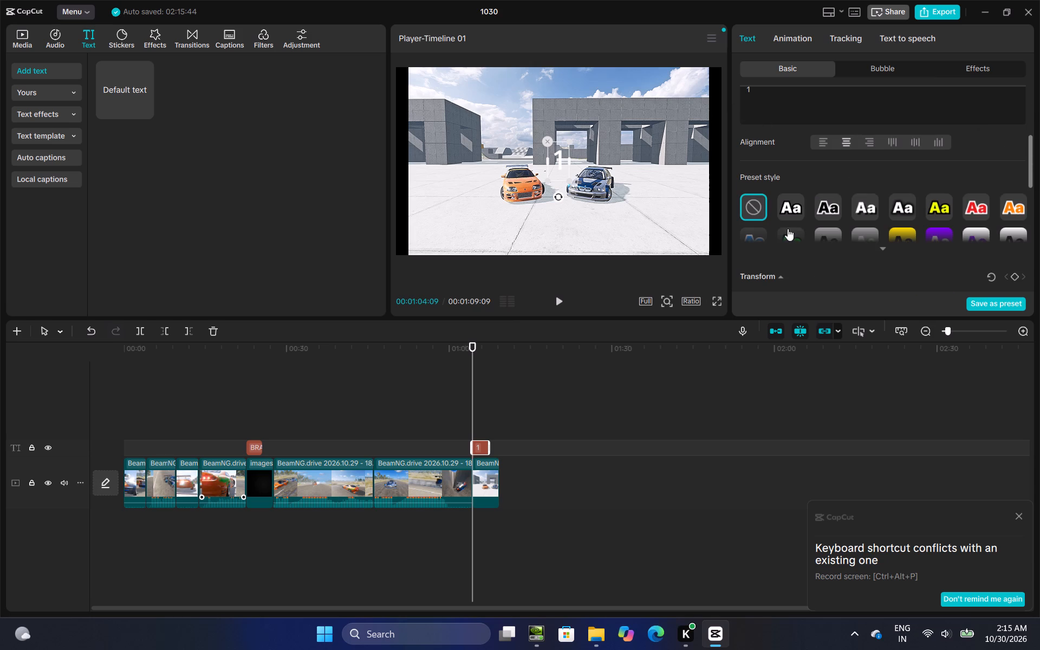
click(790, 231)
click(791, 237)
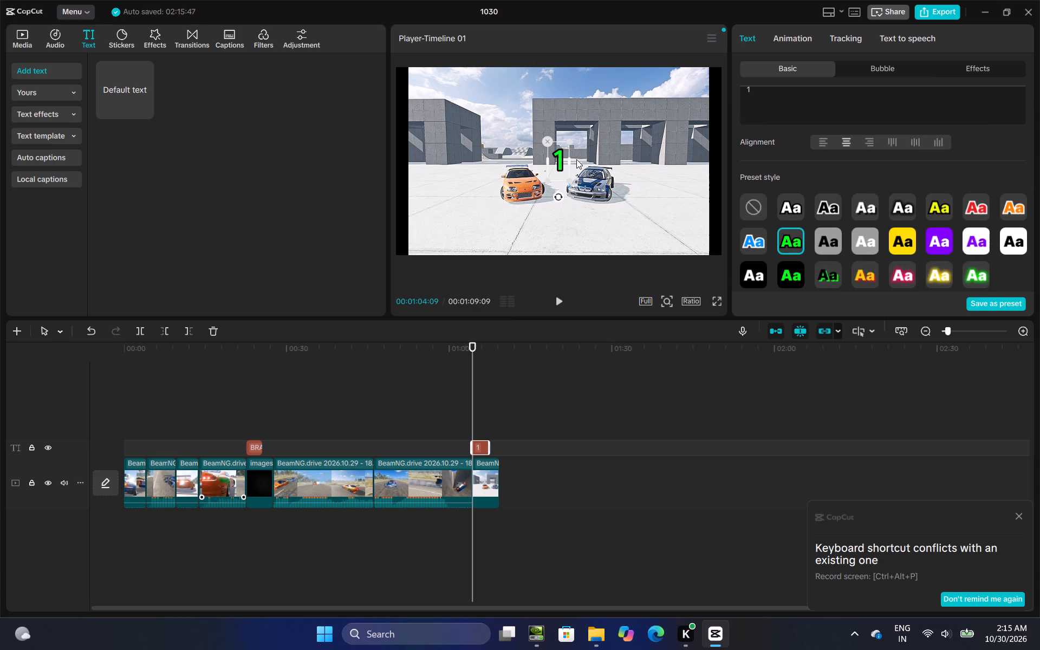
Set the font size of the 1 text to 14 and place it just above the orange car.
scroll(928, 177, up, 3)
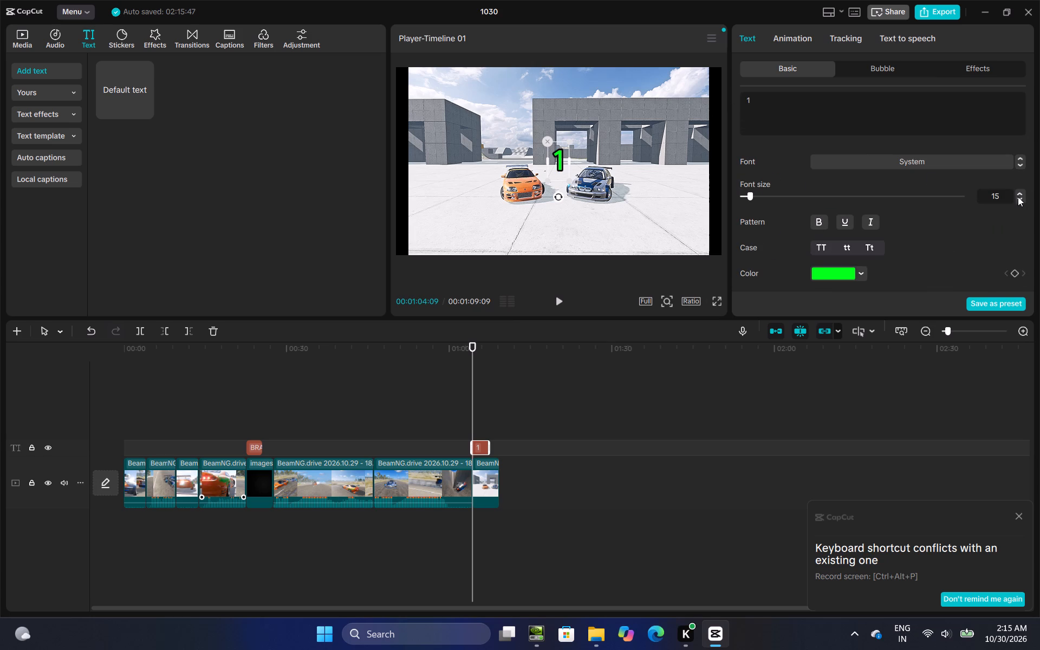
click(1018, 197)
drag(561, 173, 518, 160)
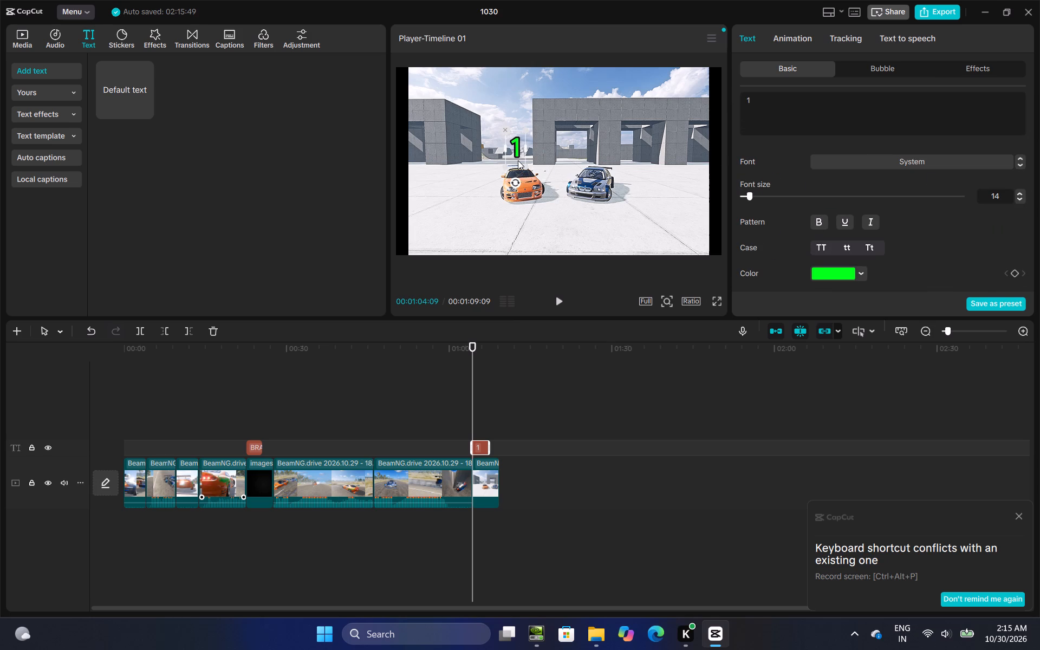
drag(518, 160, 518, 161)
Scale the two-car image up to 108% so it fills the full width of the frame.
click(691, 218)
drag(705, 253, 714, 262)
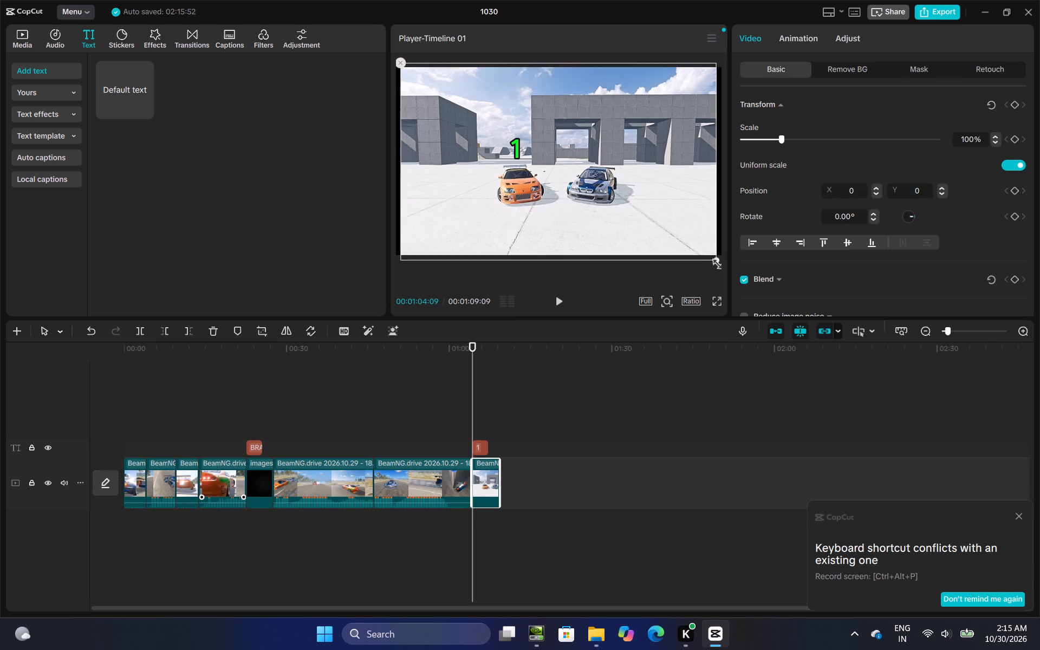
drag(714, 262, 714, 258)
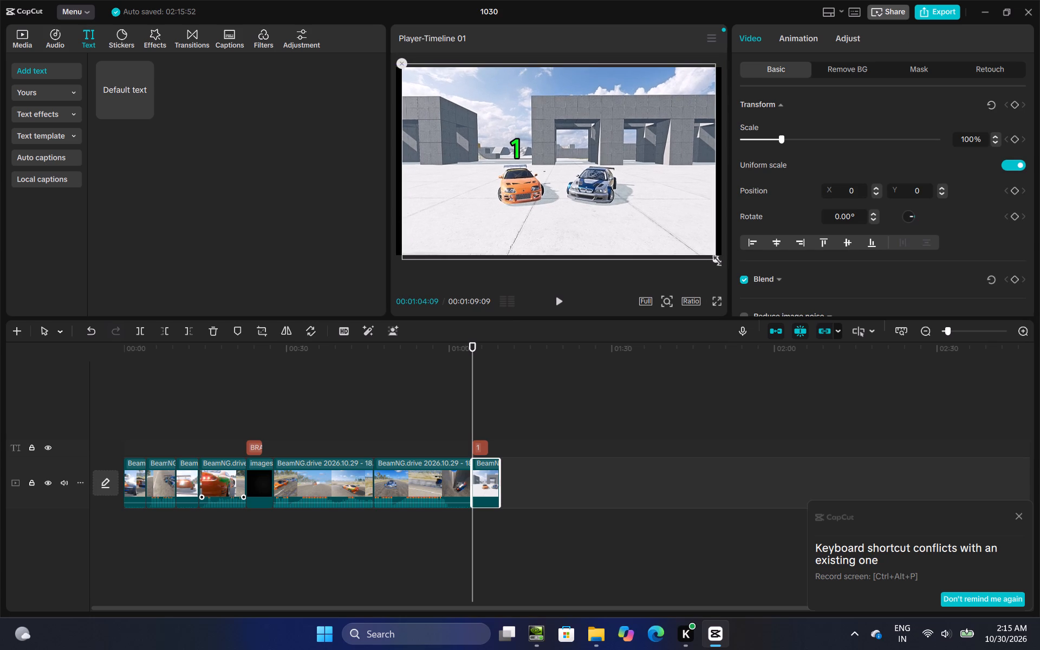
drag(714, 258, 718, 262)
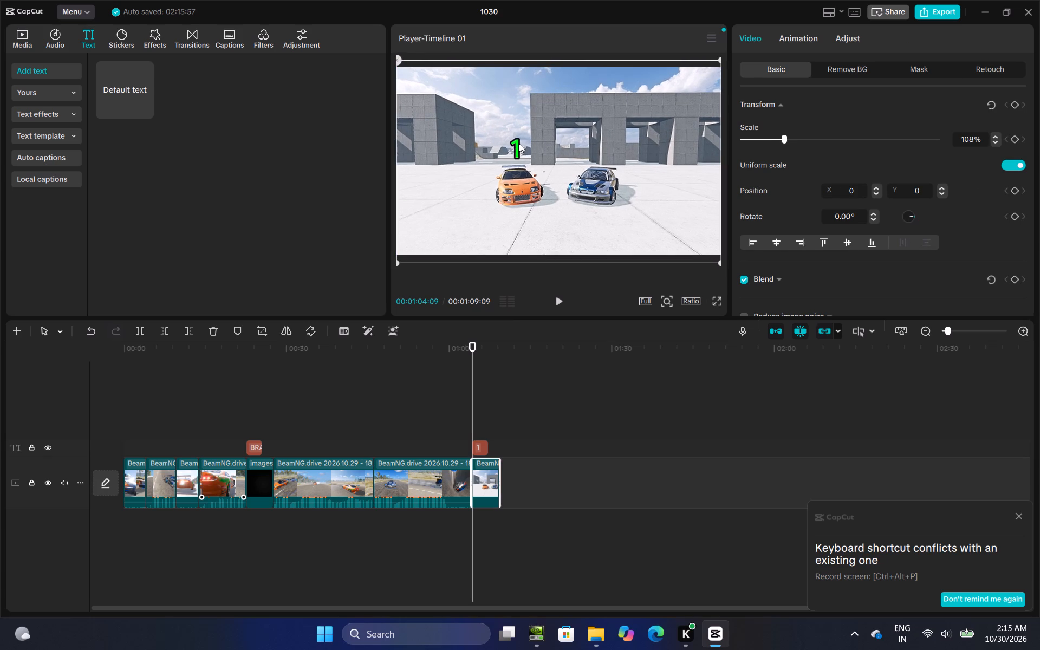
Try to enable a glow on the 1 text, and turn on its shadow.
click(518, 143)
click(517, 151)
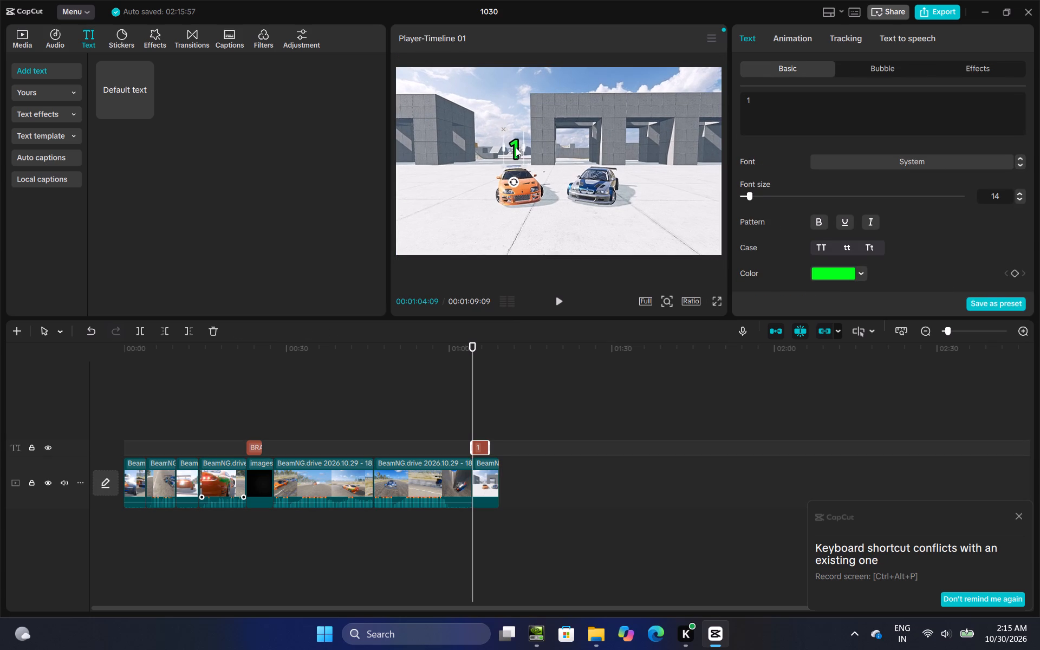
scroll(877, 237, down, 3)
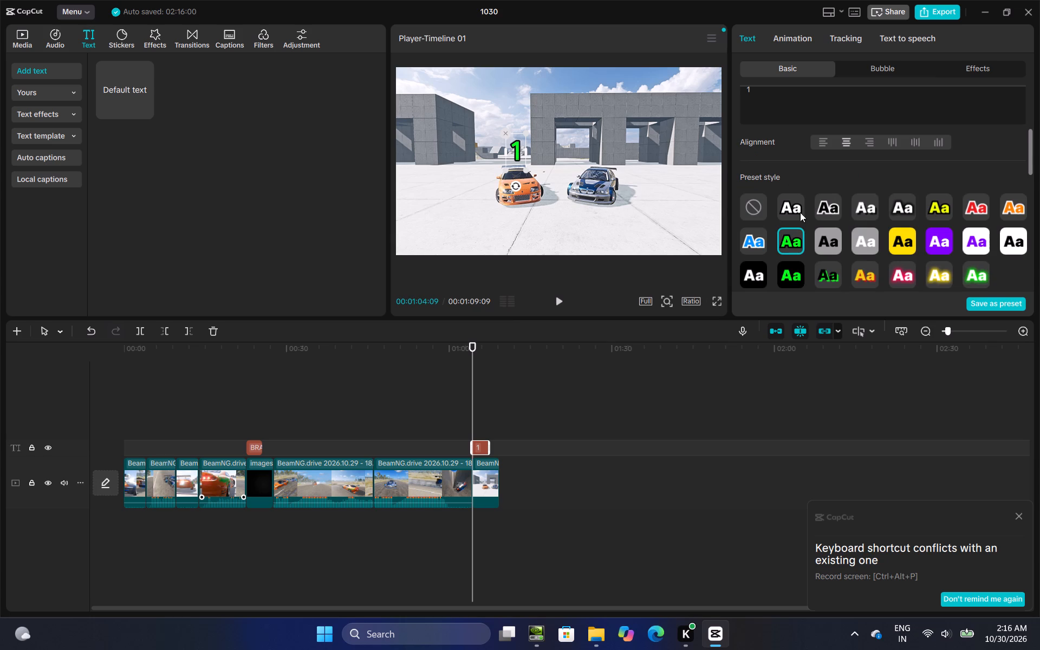
scroll(794, 217, down, 8)
click(742, 227)
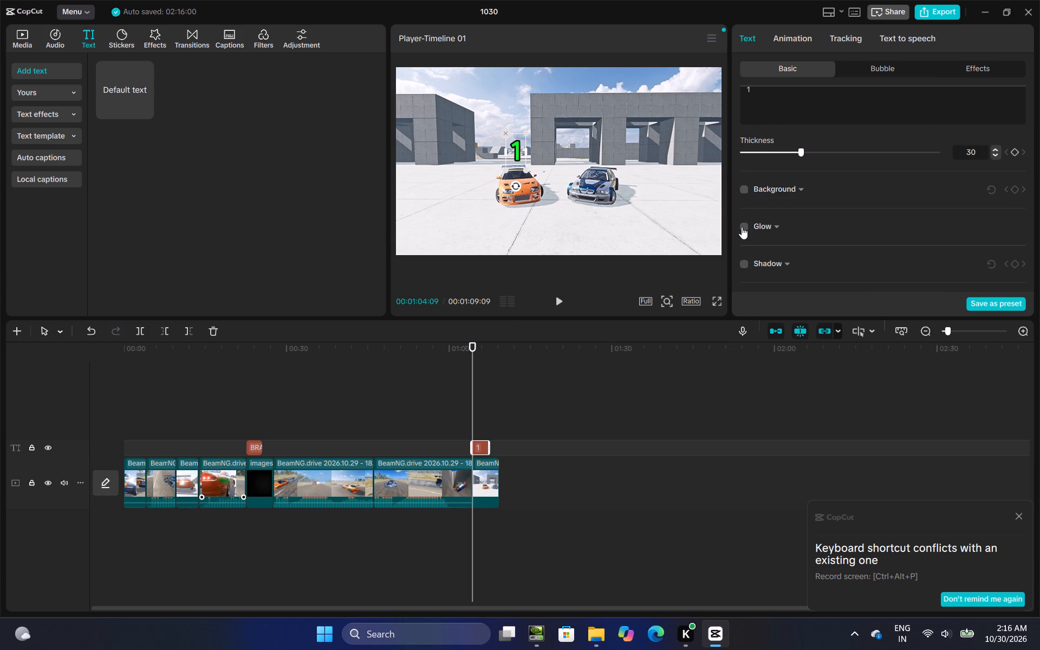
click(744, 265)
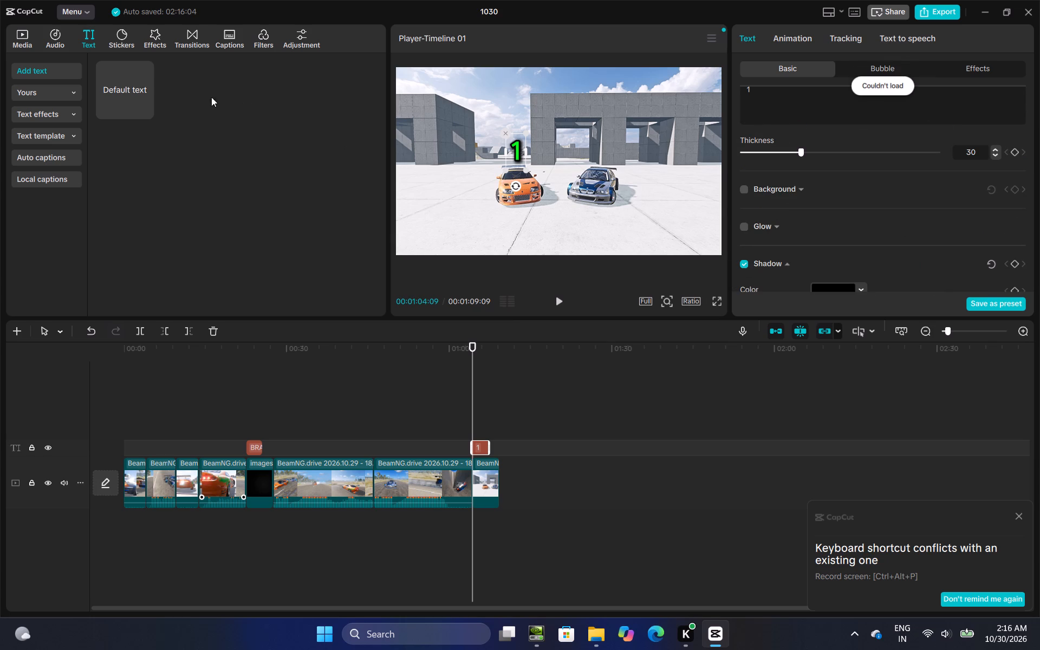
Search the music library using the recent "yayyyyyyyyy" query, and return to the text options.
click(54, 43)
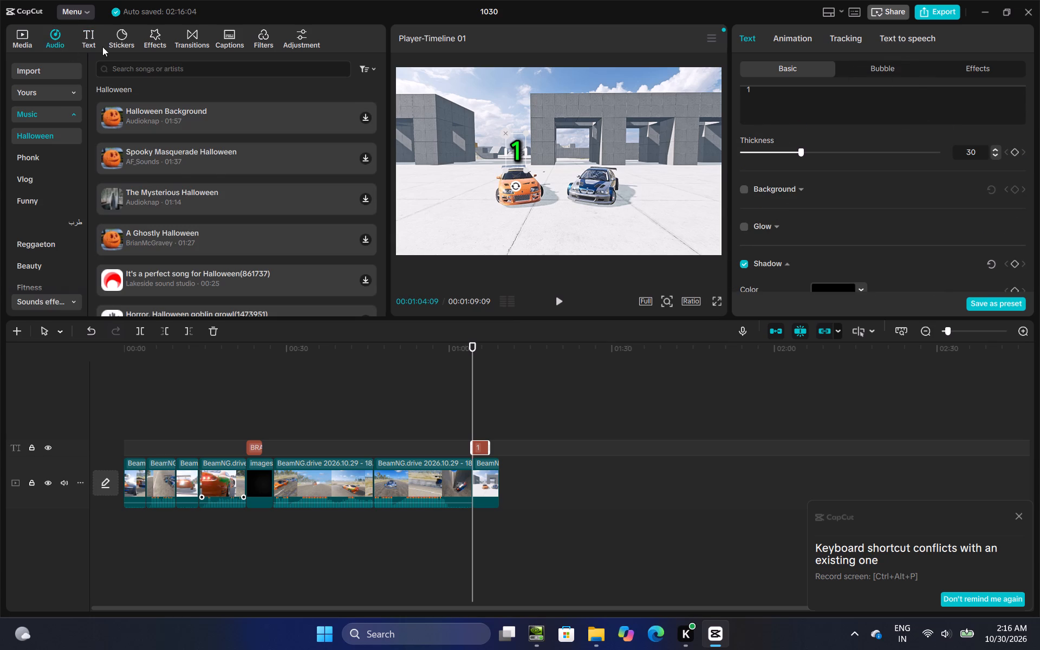
click(154, 73)
click(146, 101)
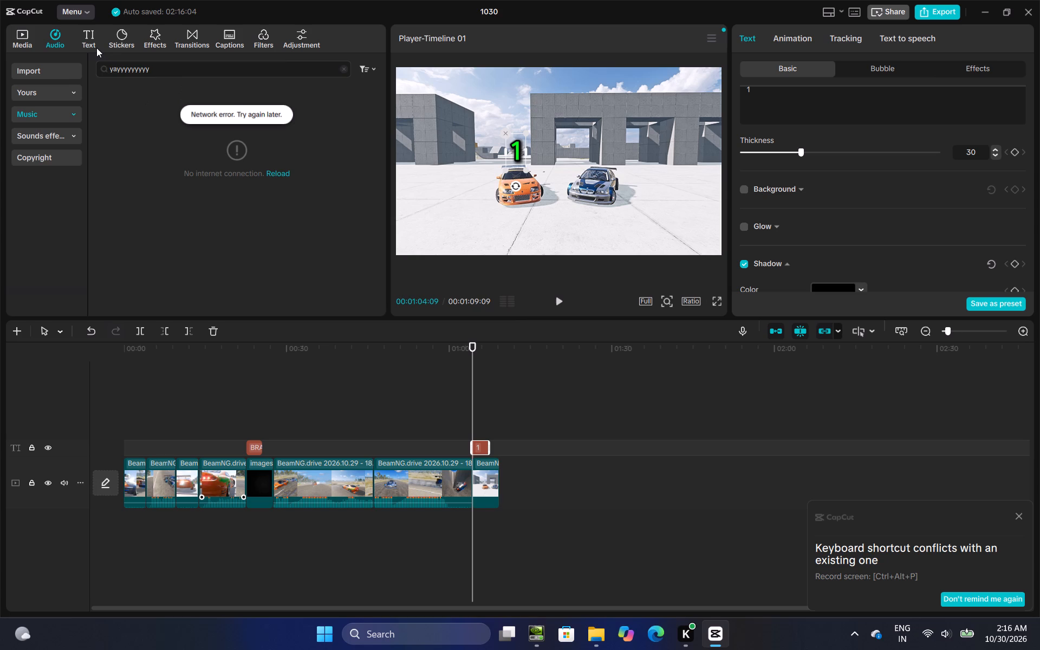
click(96, 47)
Move the playhead to the end of the two-car image at 00:01:09:09 and view the imported media.
click(479, 394)
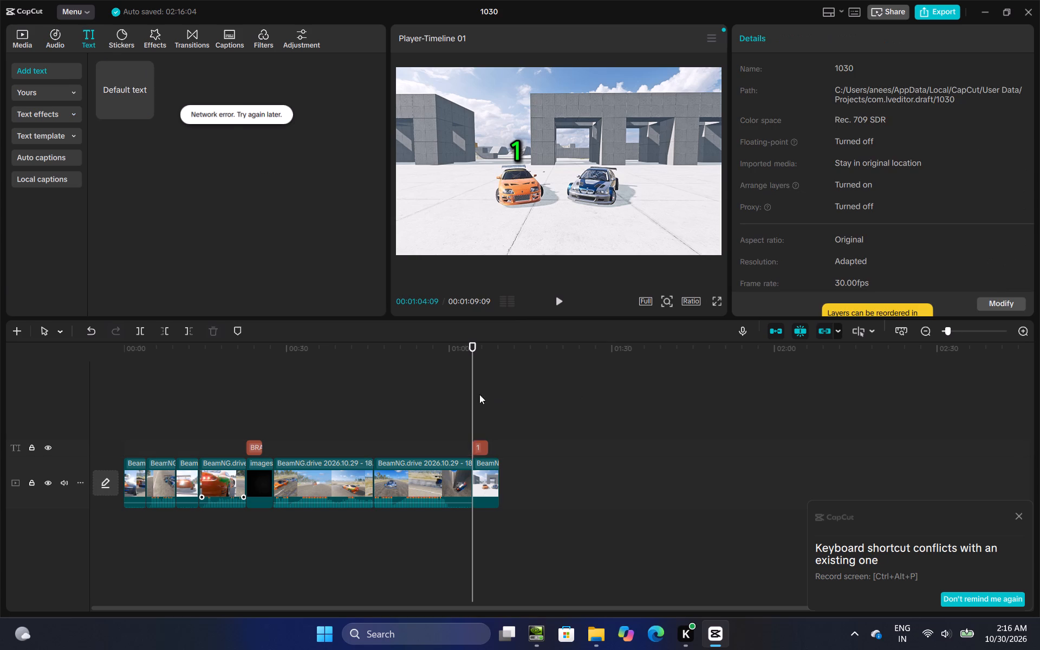
drag(480, 394, 521, 394)
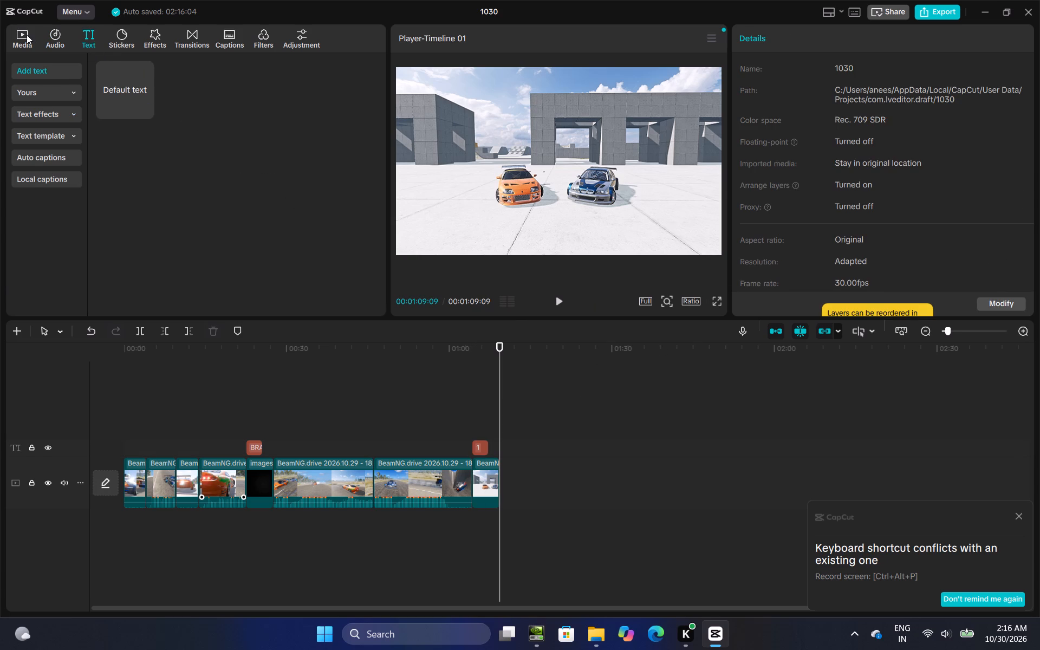
click(27, 35)
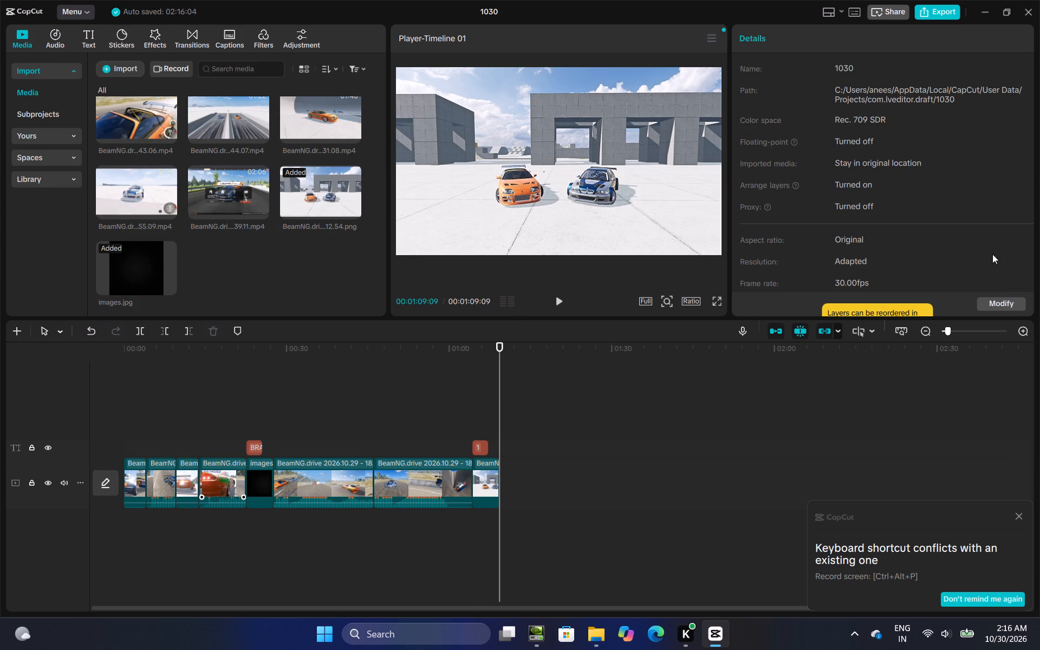
Switch to UrbanVPN, continue with the free version, start a connection to United Kingdom, and minimize it.
click(859, 640)
click(803, 601)
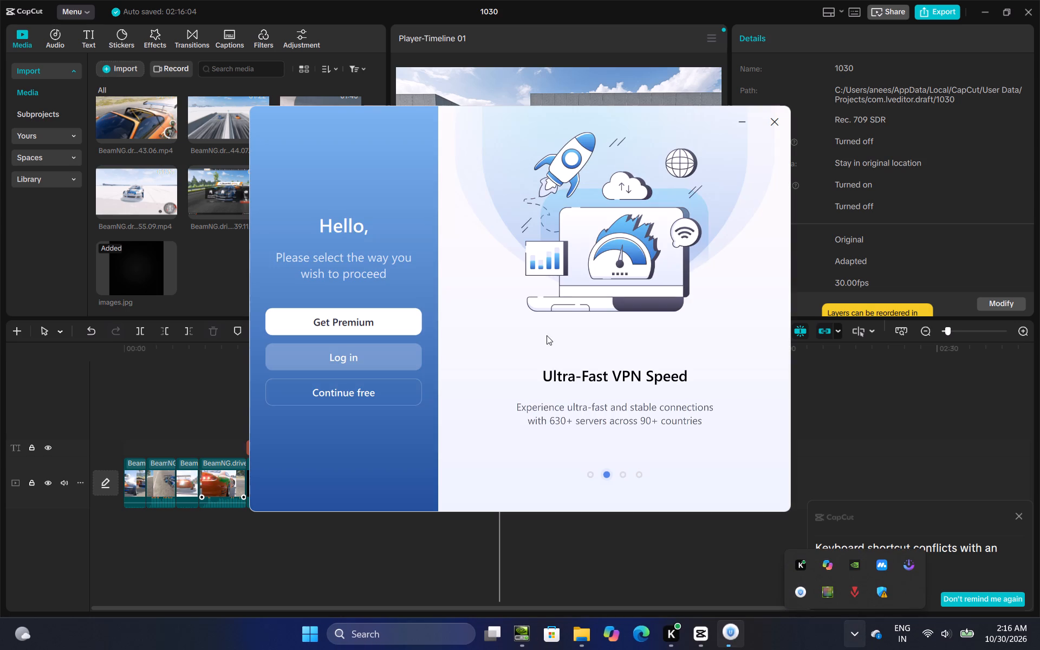
click(346, 385)
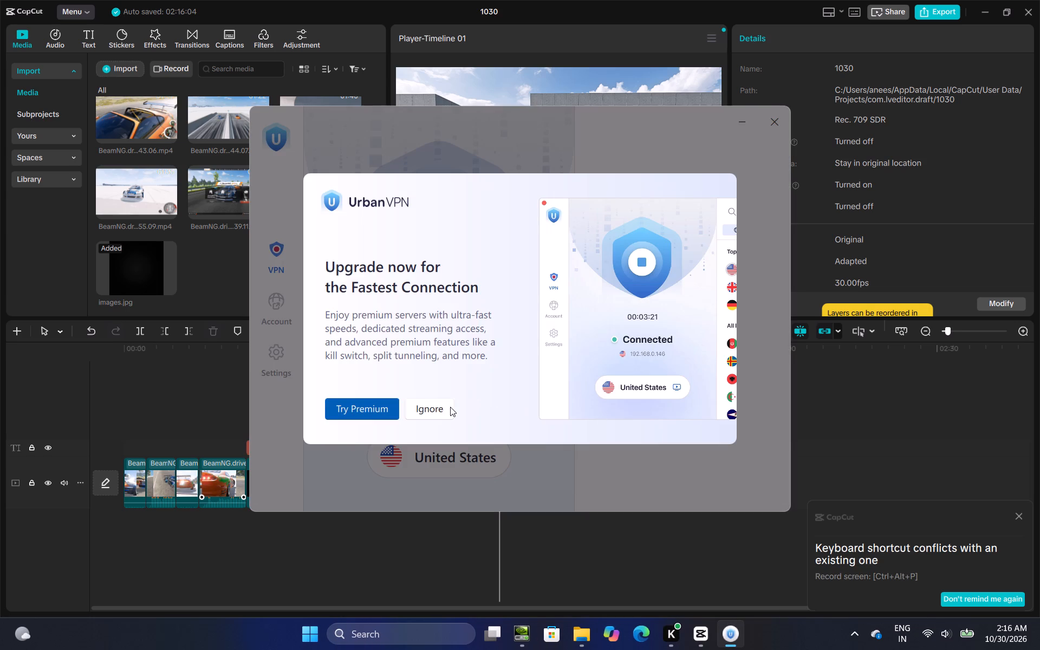
click(437, 407)
scroll(749, 311, down, 5)
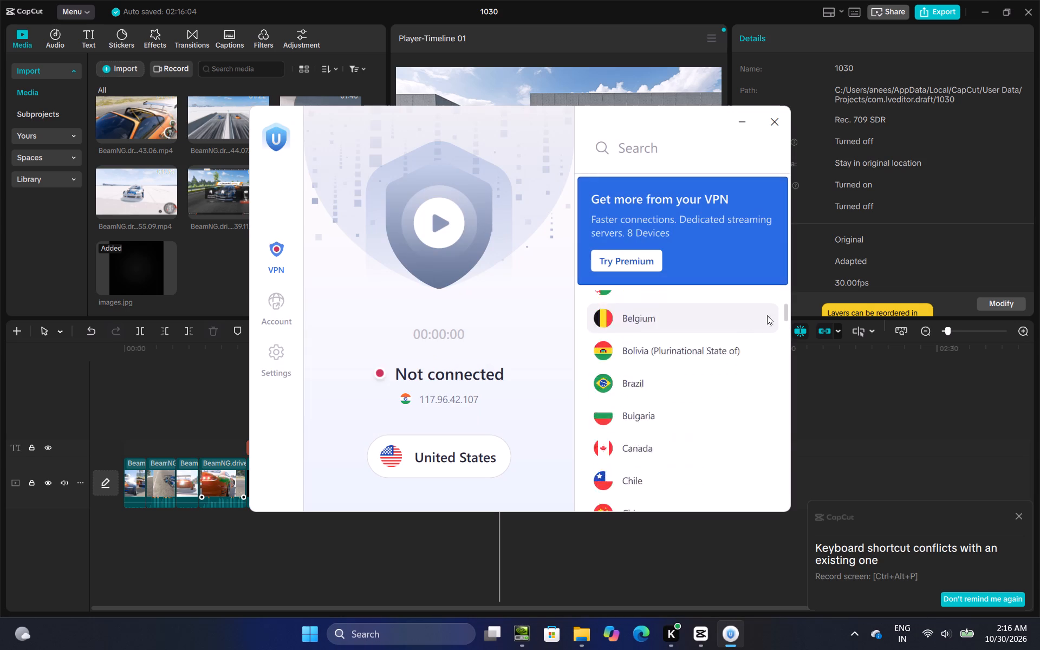
drag(787, 330, 822, 542)
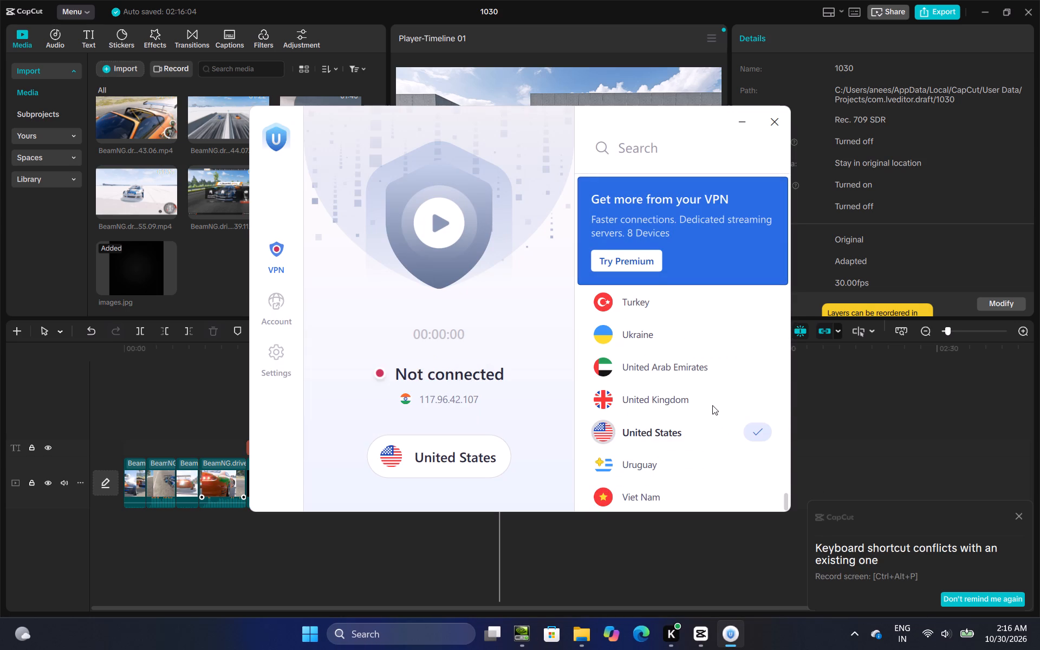
click(712, 405)
click(564, 353)
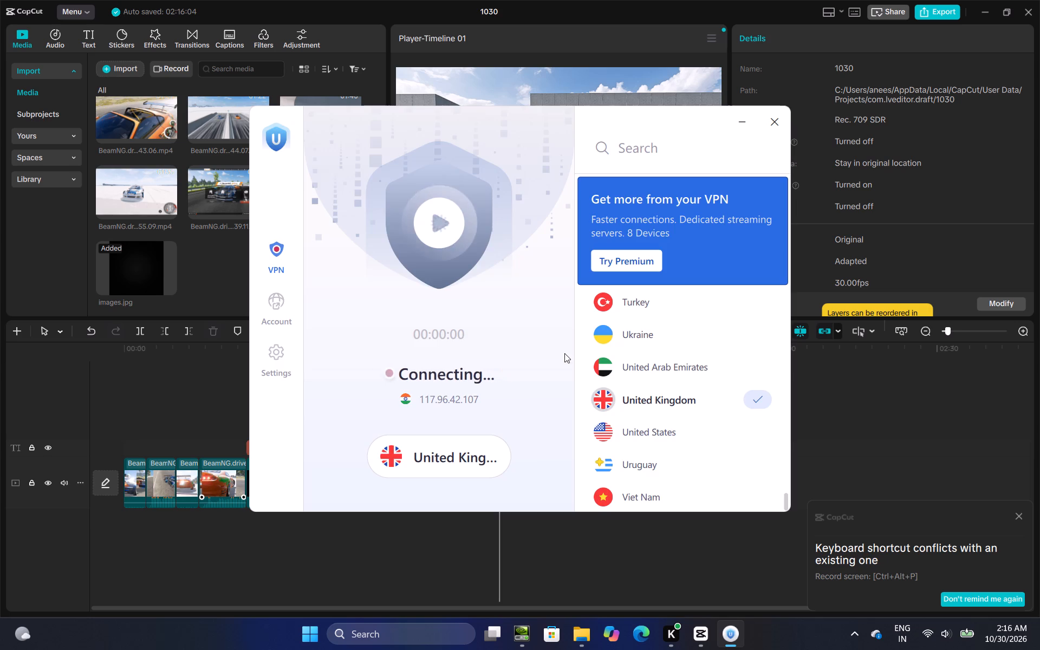
click(742, 120)
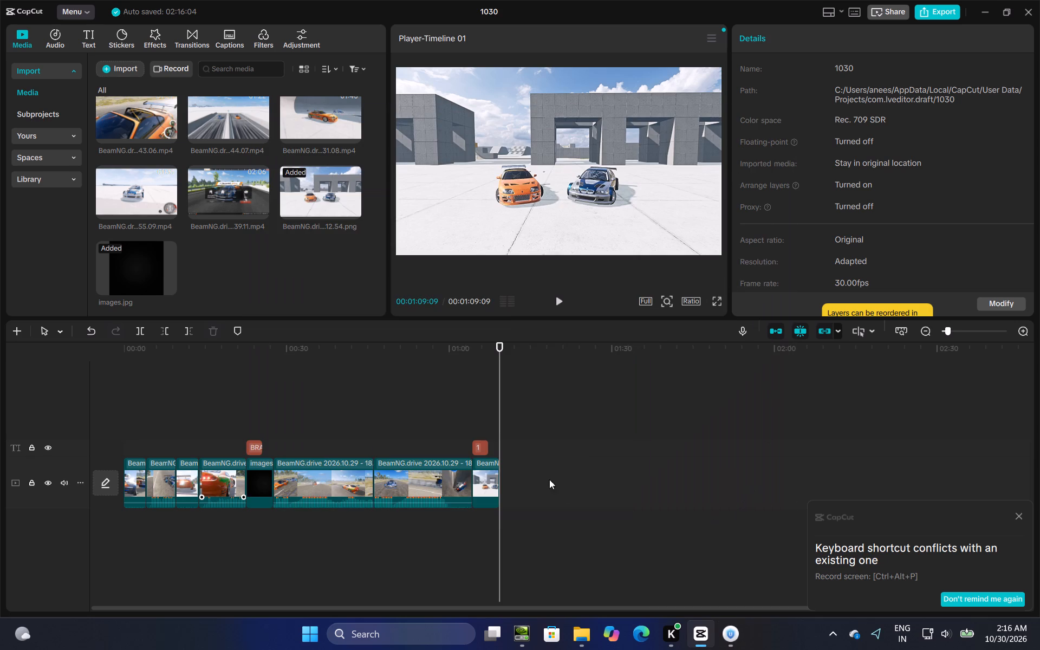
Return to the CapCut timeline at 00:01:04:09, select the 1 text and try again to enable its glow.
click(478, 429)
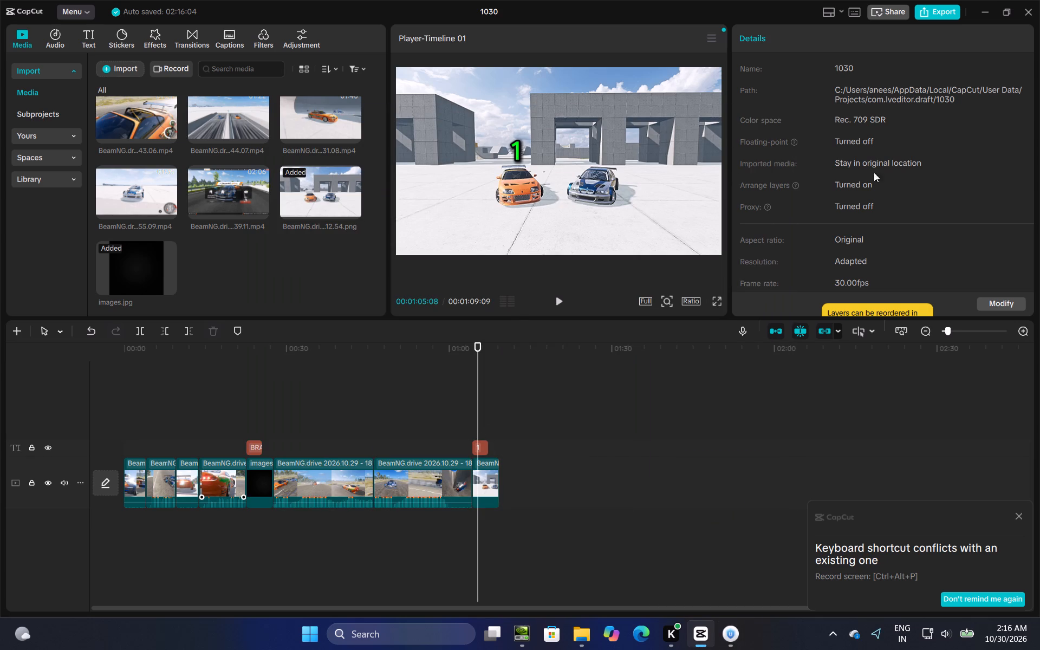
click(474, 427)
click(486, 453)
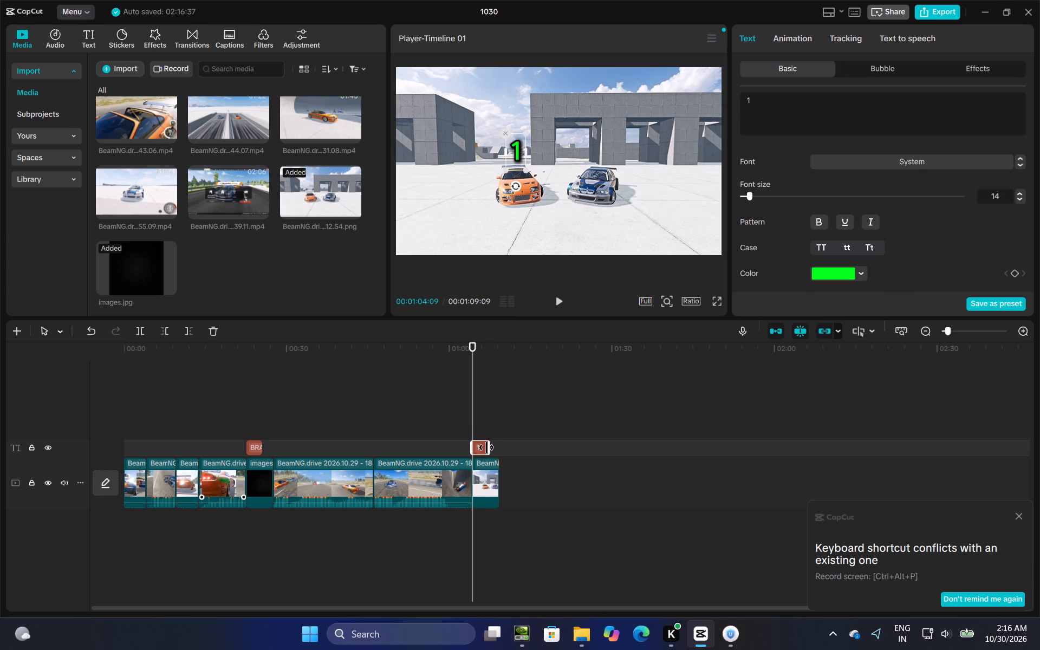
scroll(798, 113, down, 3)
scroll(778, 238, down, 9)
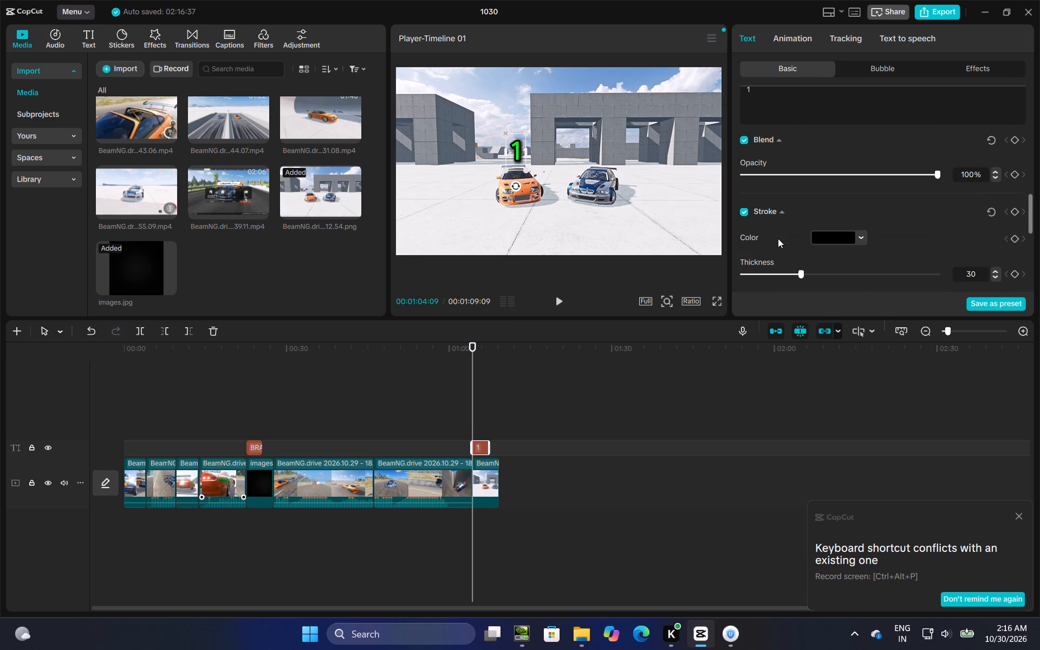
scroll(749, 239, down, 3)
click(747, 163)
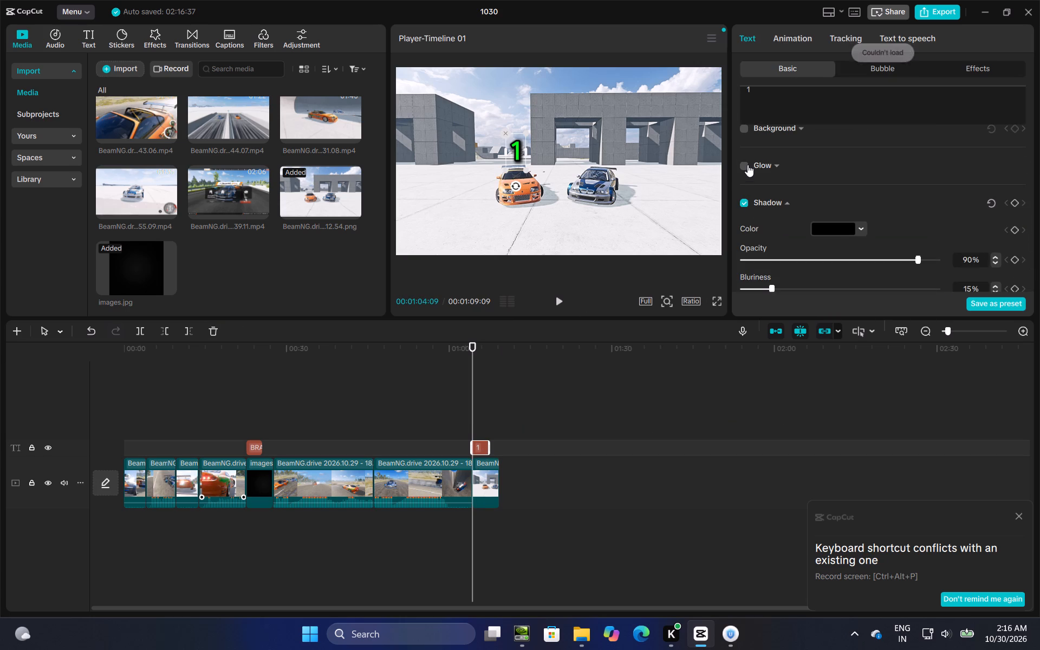
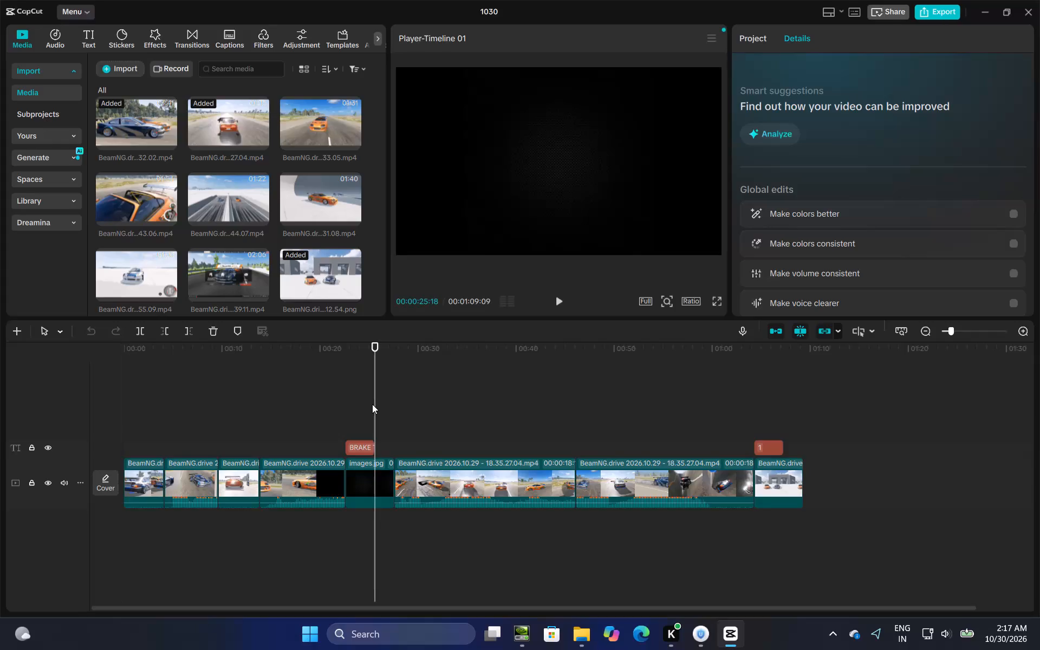
Trim the end of the first 18.35.27.04 recording after the brake test title card back to about 00:00:41.
drag(372, 404, 402, 407)
click(1029, 333)
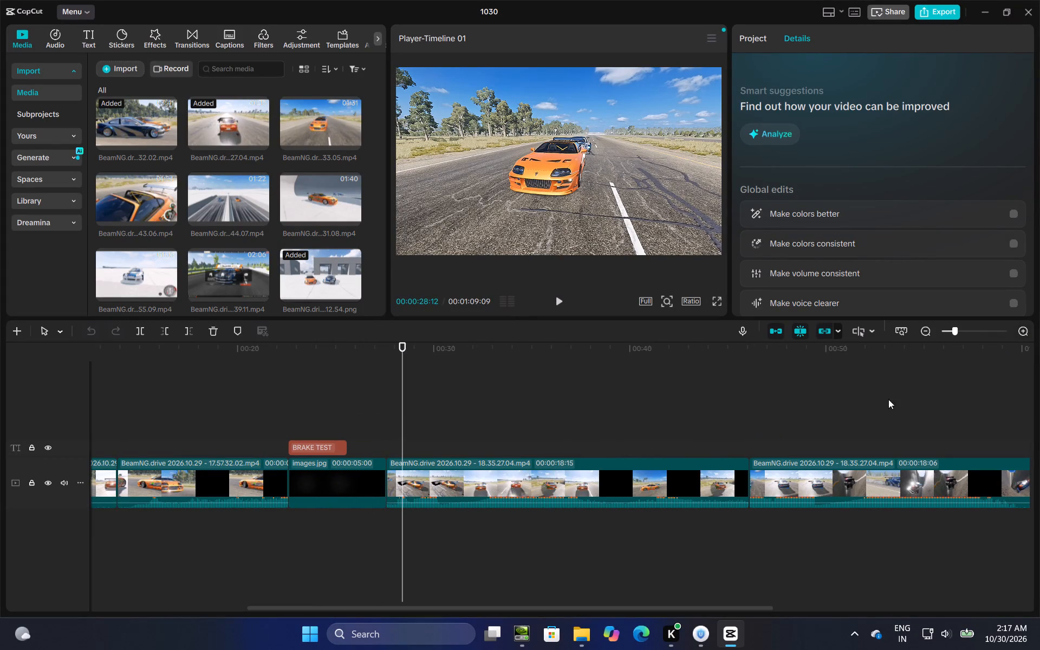
click(357, 426)
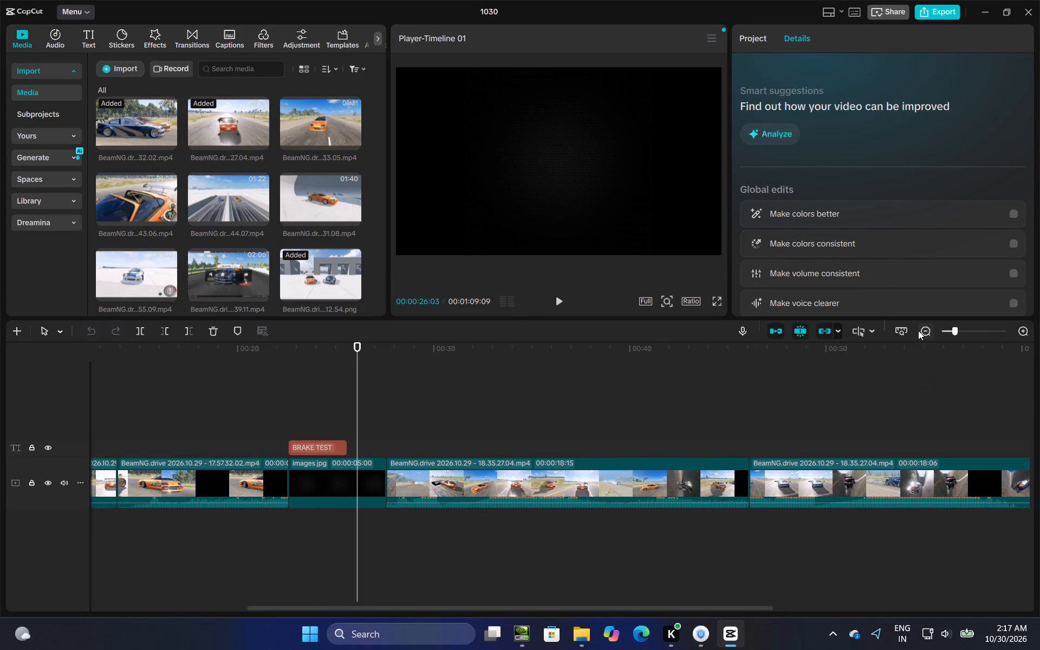
click(925, 330)
double_click(512, 406)
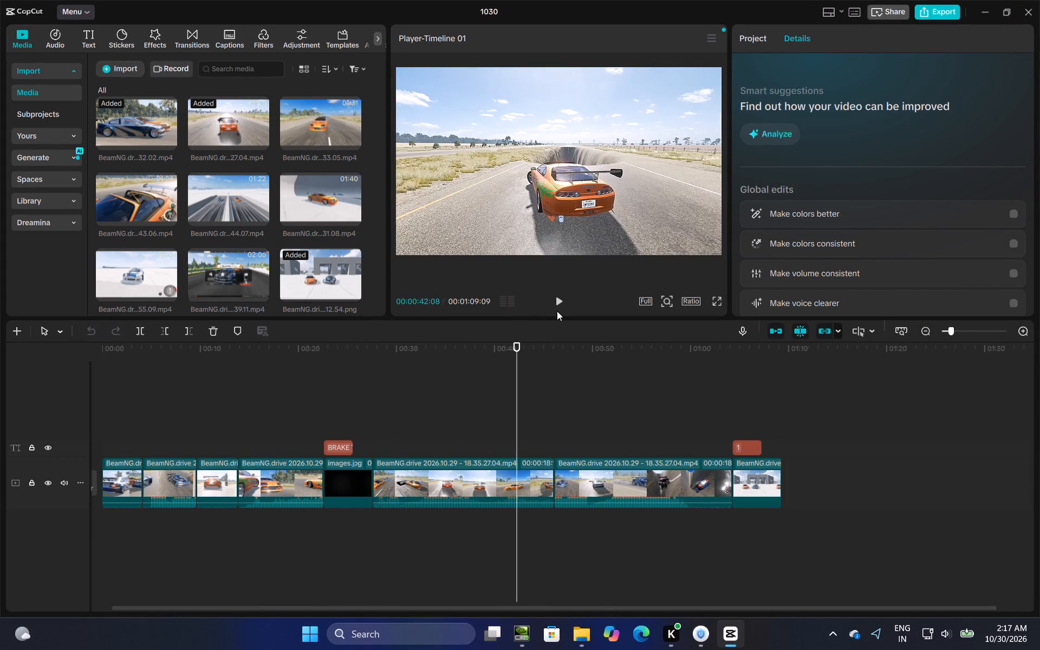
click(553, 299)
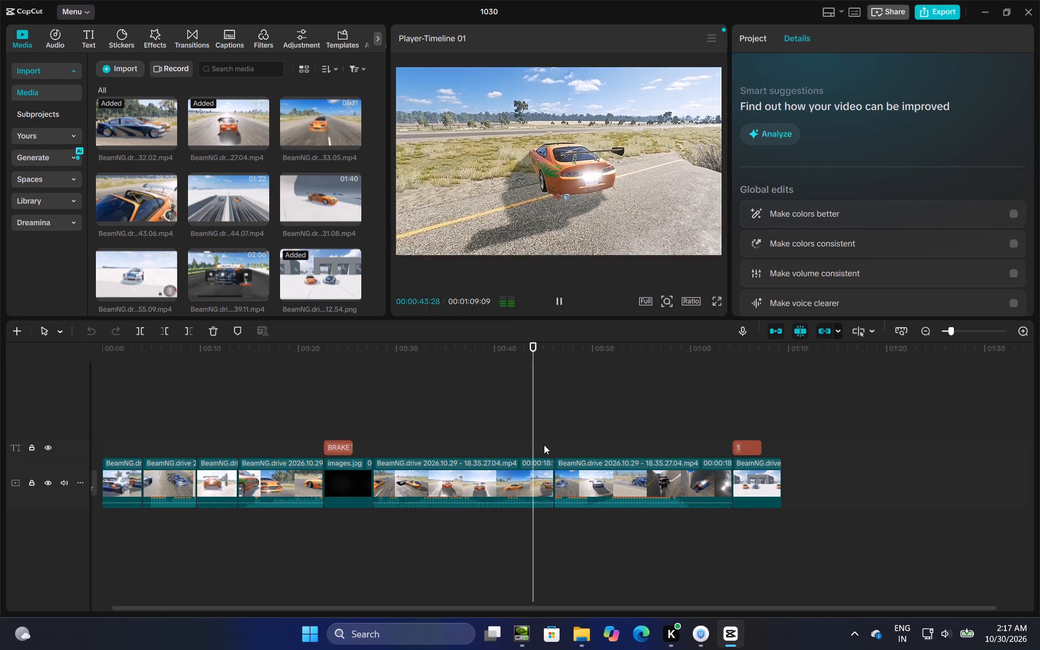
drag(539, 448, 499, 480)
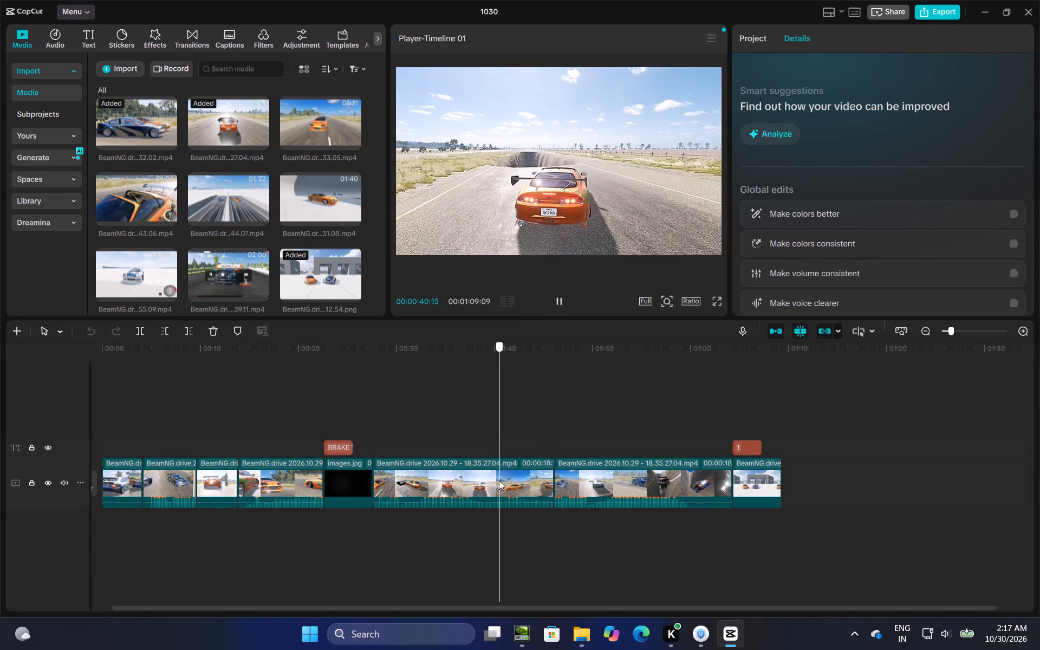
drag(499, 480, 500, 488)
click(522, 485)
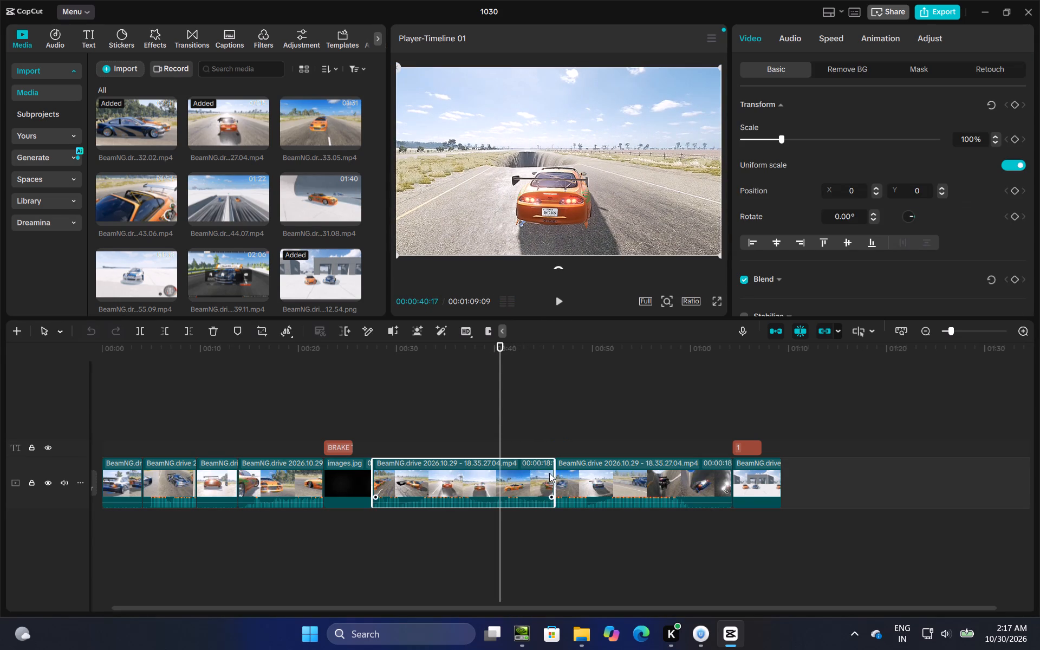
drag(556, 469, 503, 519)
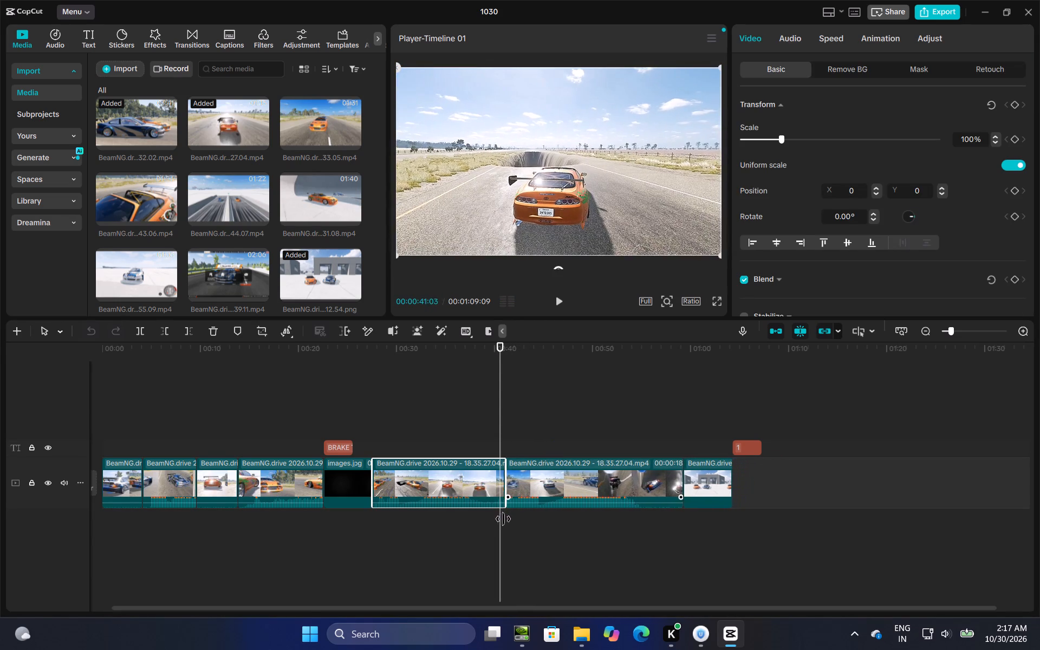
drag(503, 519, 503, 519)
Add a second text reading 0 at 00:00:58:23, the start of the two-car image.
drag(526, 432, 536, 432)
drag(536, 432, 605, 436)
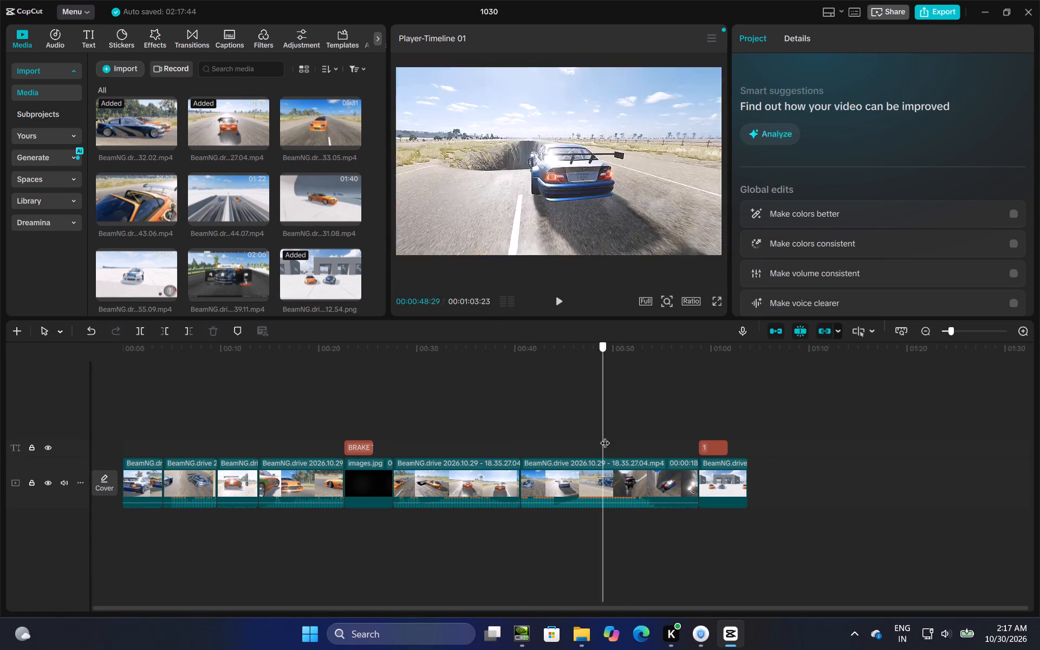
drag(605, 436, 696, 438)
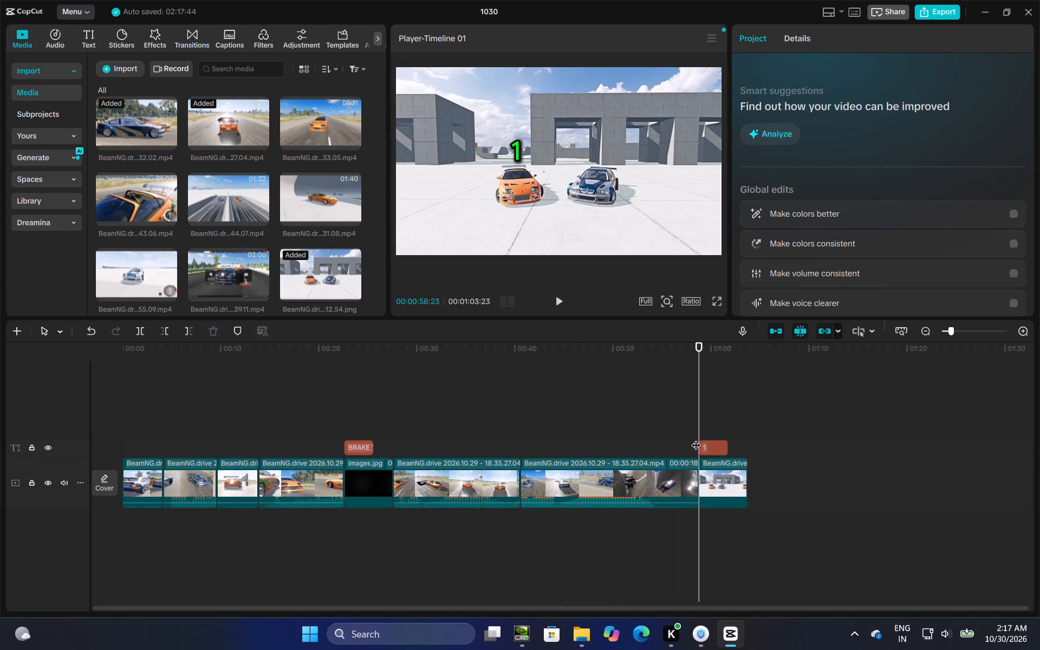
click(718, 447)
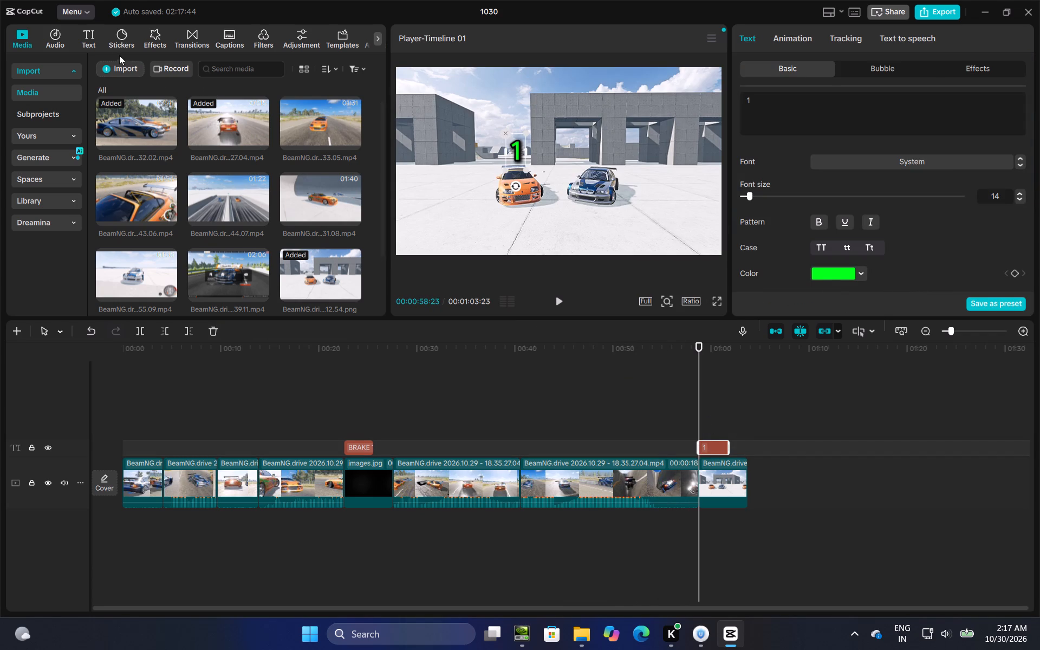
click(94, 42)
click(145, 112)
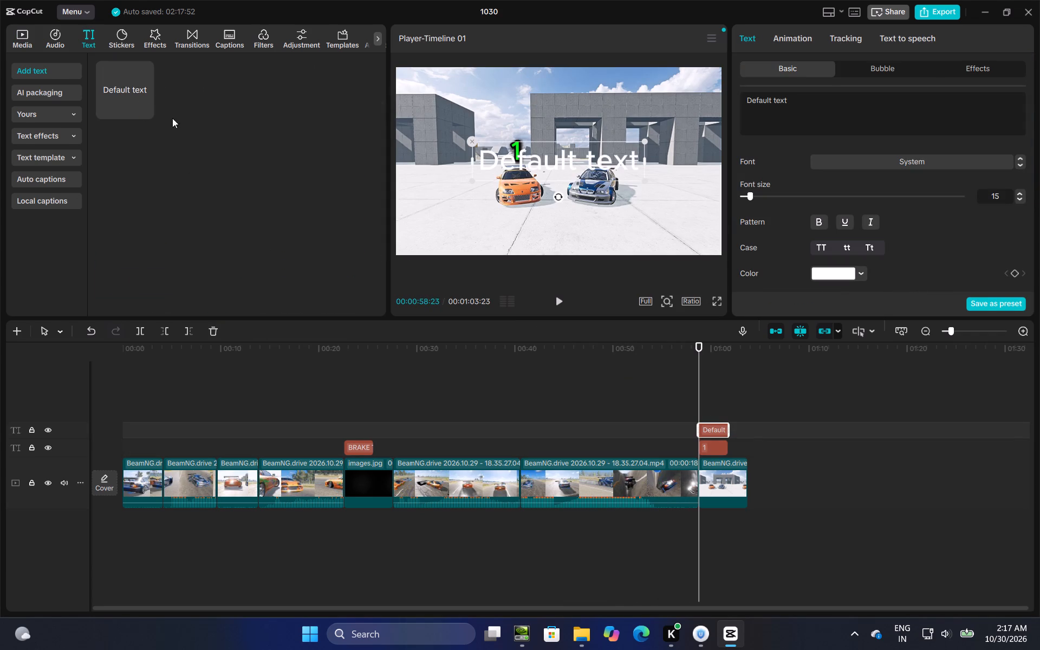
drag(810, 94, 763, 105)
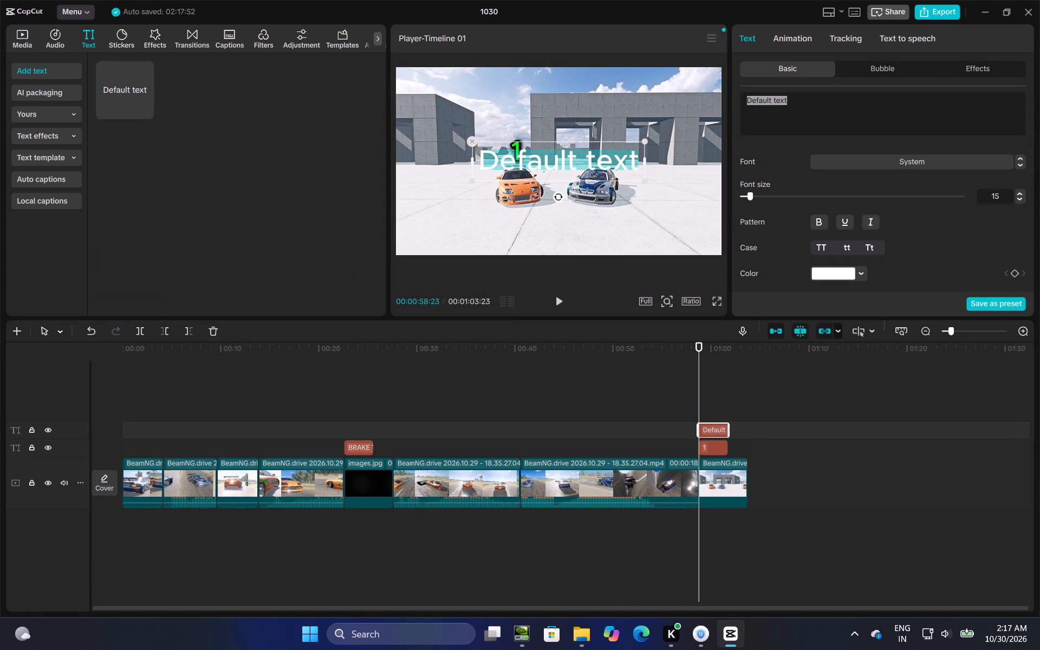
drag(763, 105, 790, 109)
key(BackSpace)
key(0)
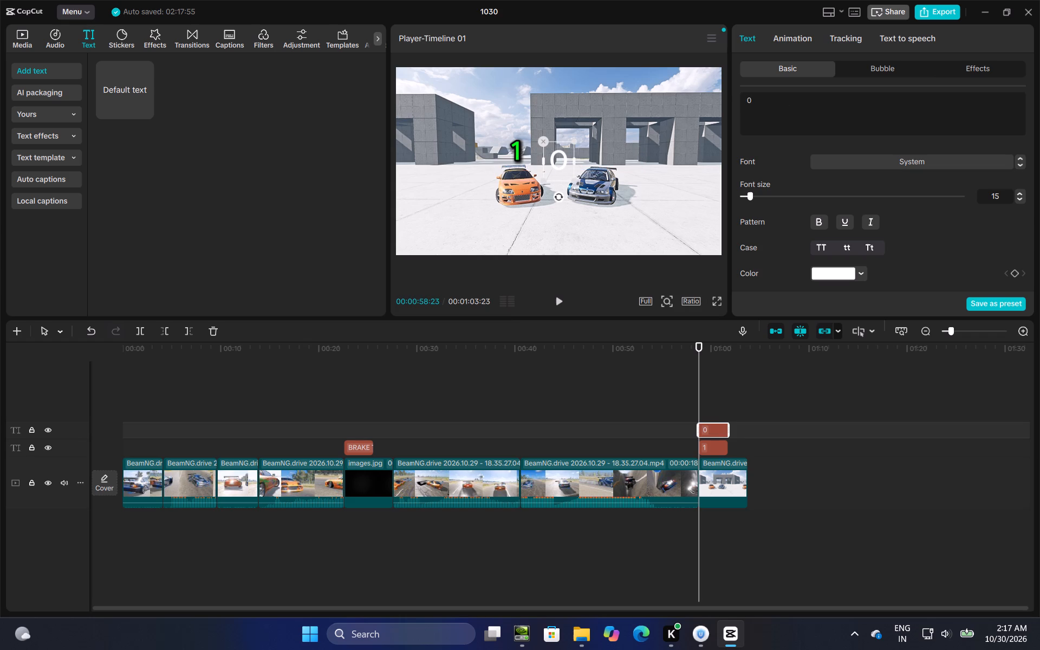
Apply the white preset style with black outline to the 0 text and change its fill color to red.
click(859, 279)
click(922, 258)
scroll(855, 258, down, 3)
click(791, 215)
scroll(836, 217, up, 1)
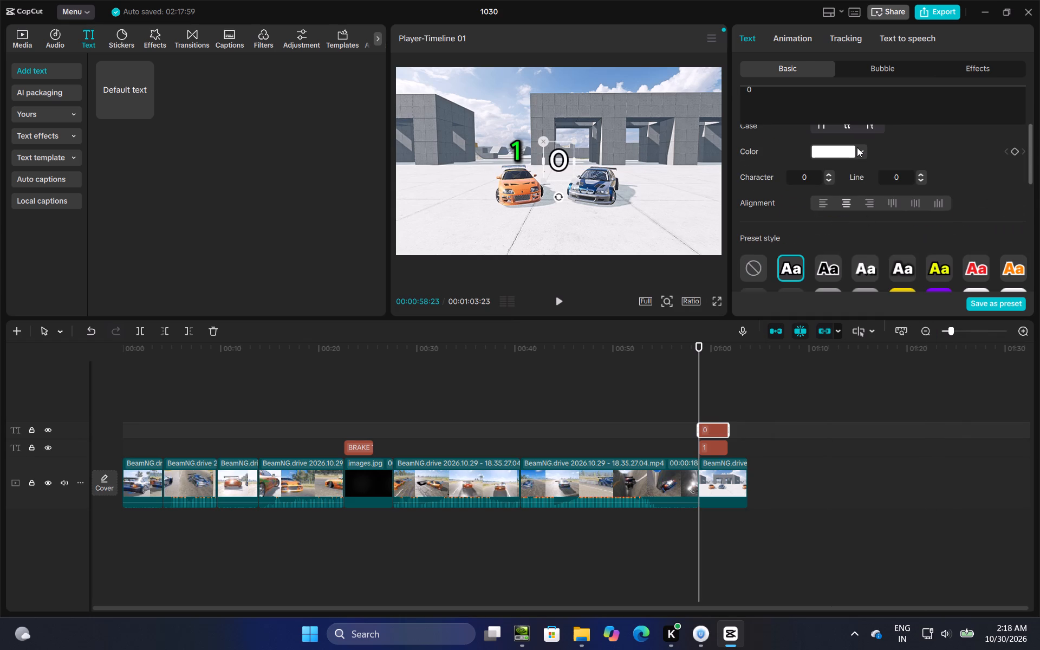
click(857, 147)
drag(887, 197, 960, 144)
click(960, 144)
Set the 0 text's font size to 14.
scroll(827, 209, down, 5)
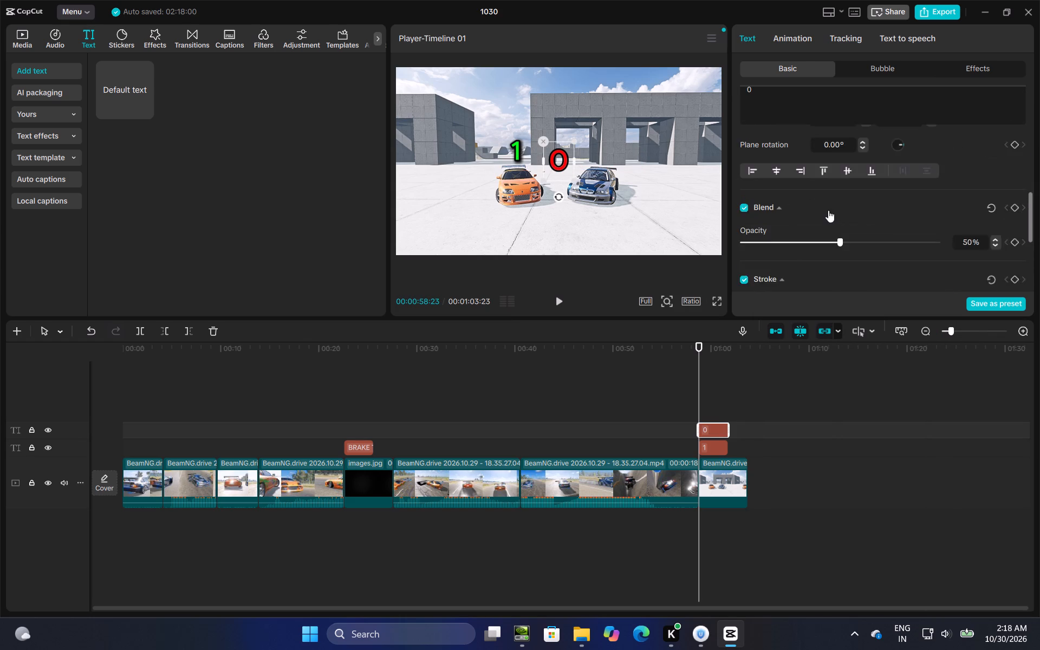
scroll(833, 212, up, 7)
click(1019, 198)
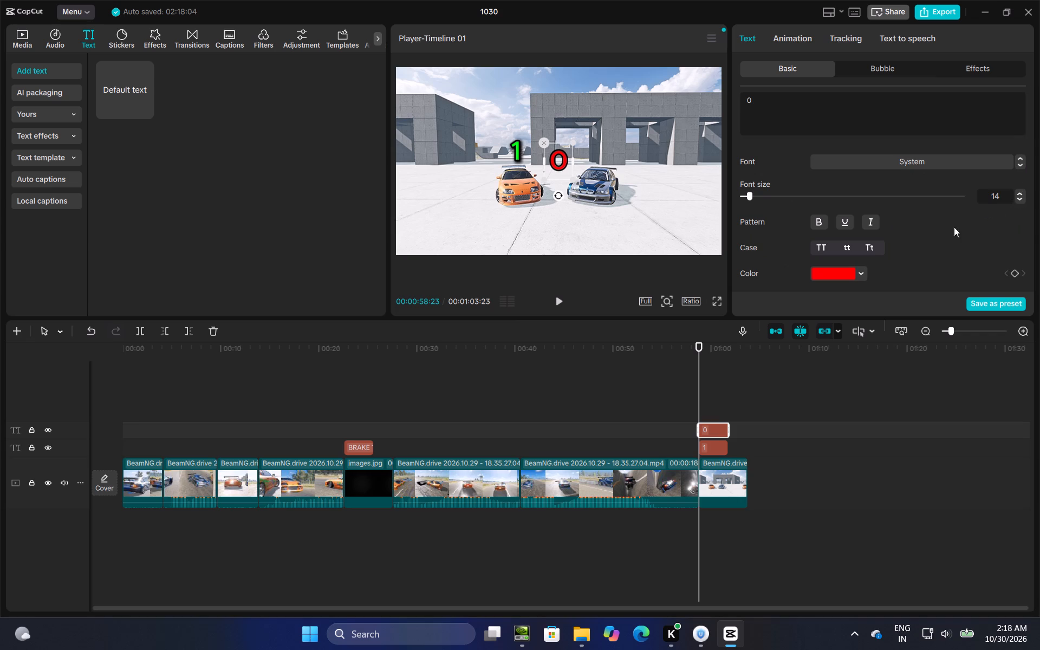
Enable a black glow on the 0 text using the second glow style, and enable its shadow.
scroll(927, 240, down, 5)
scroll(829, 252, down, 8)
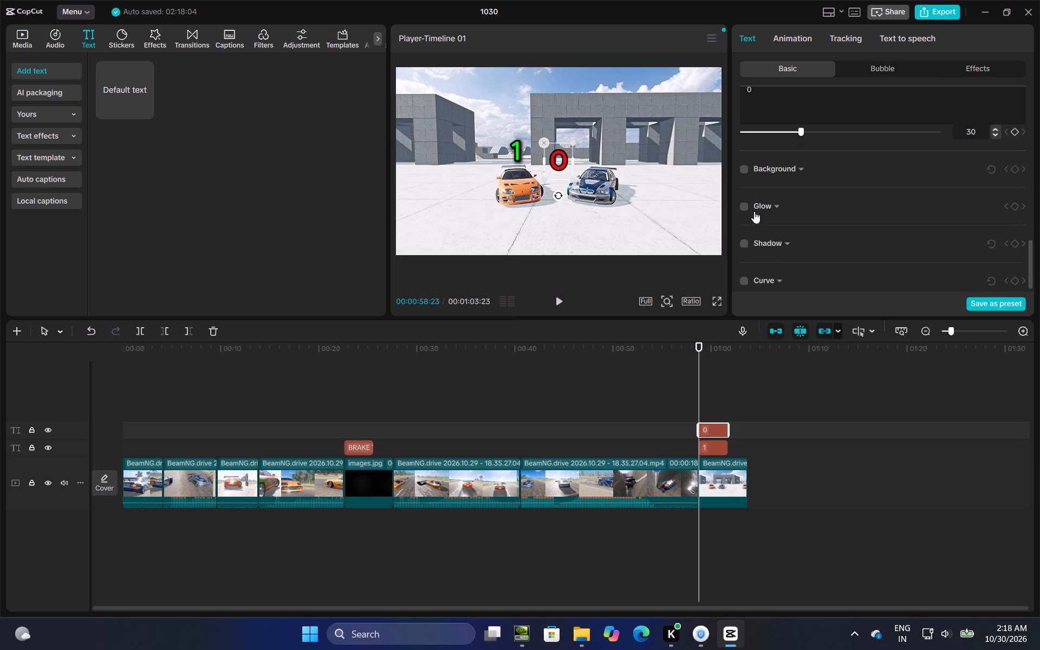
click(744, 208)
scroll(792, 234, down, 2)
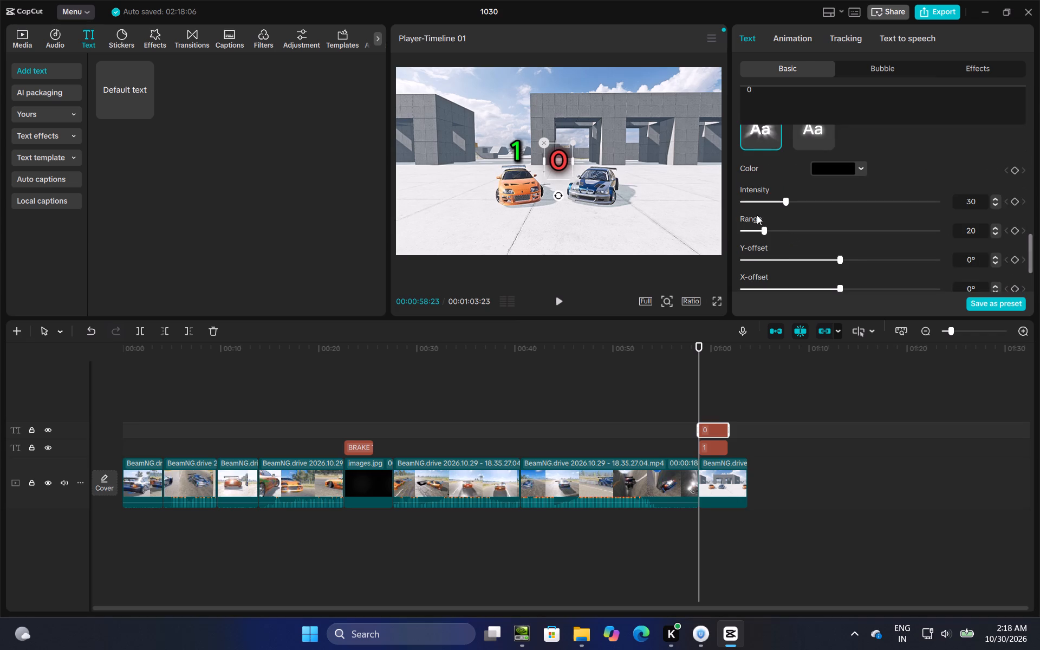
scroll(757, 215, up, 1)
click(816, 198)
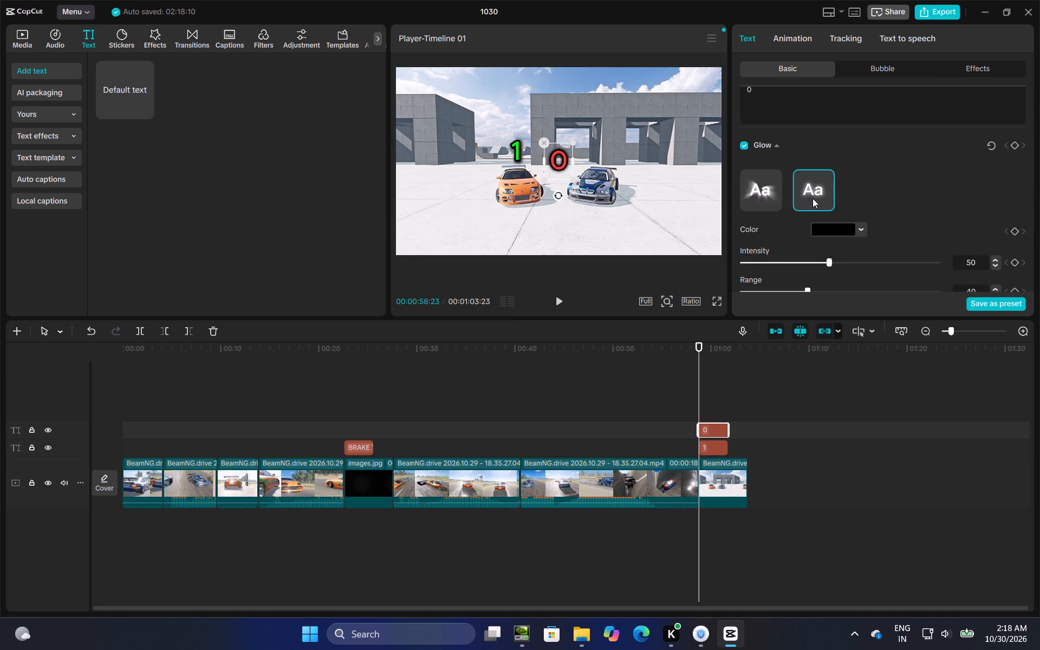
scroll(766, 203, down, 3)
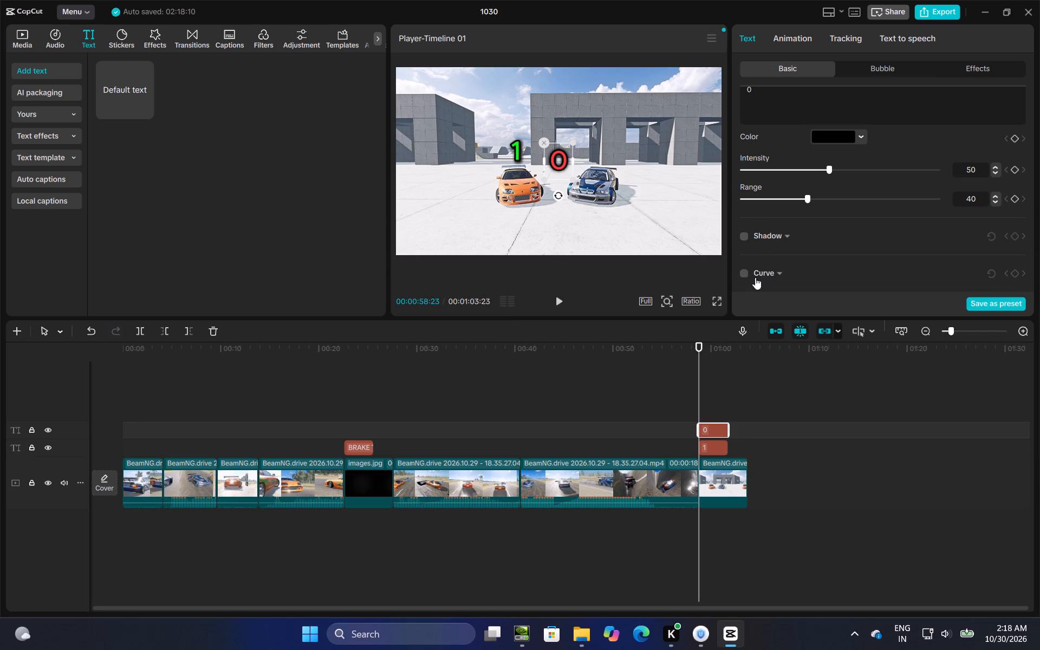
click(747, 237)
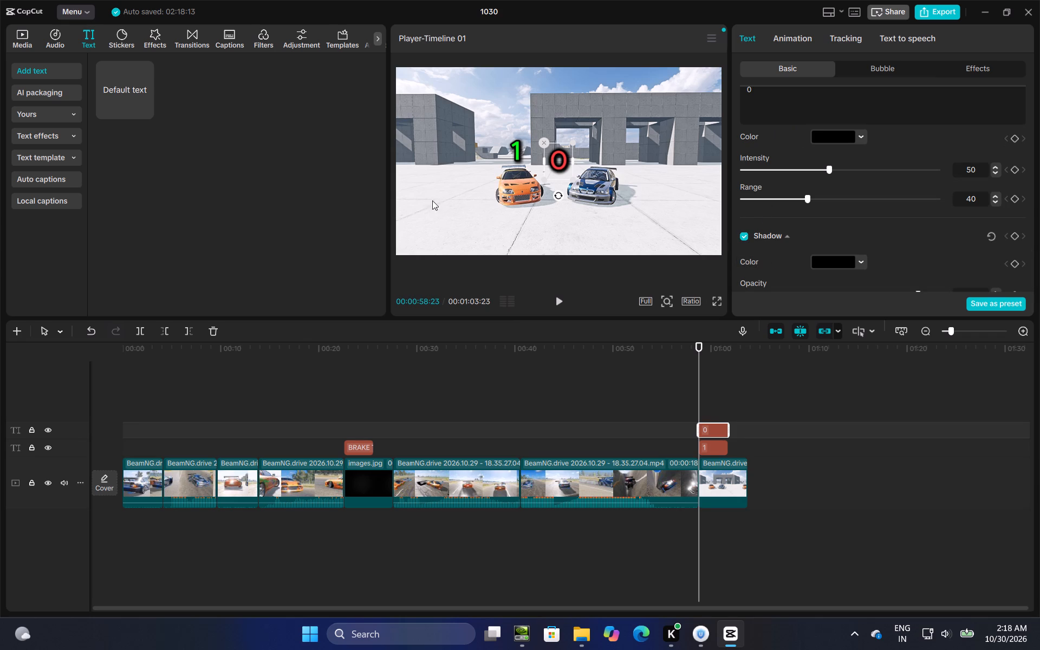
Enable the glow on the green 1 text.
click(510, 151)
scroll(740, 160, down, 2)
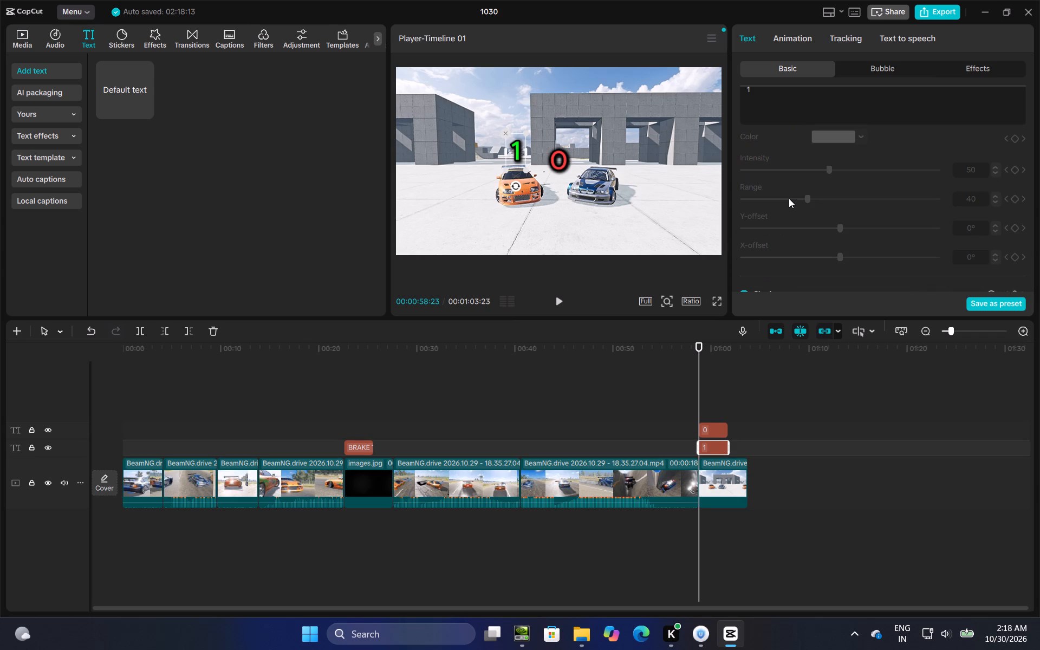
scroll(790, 200, up, 2)
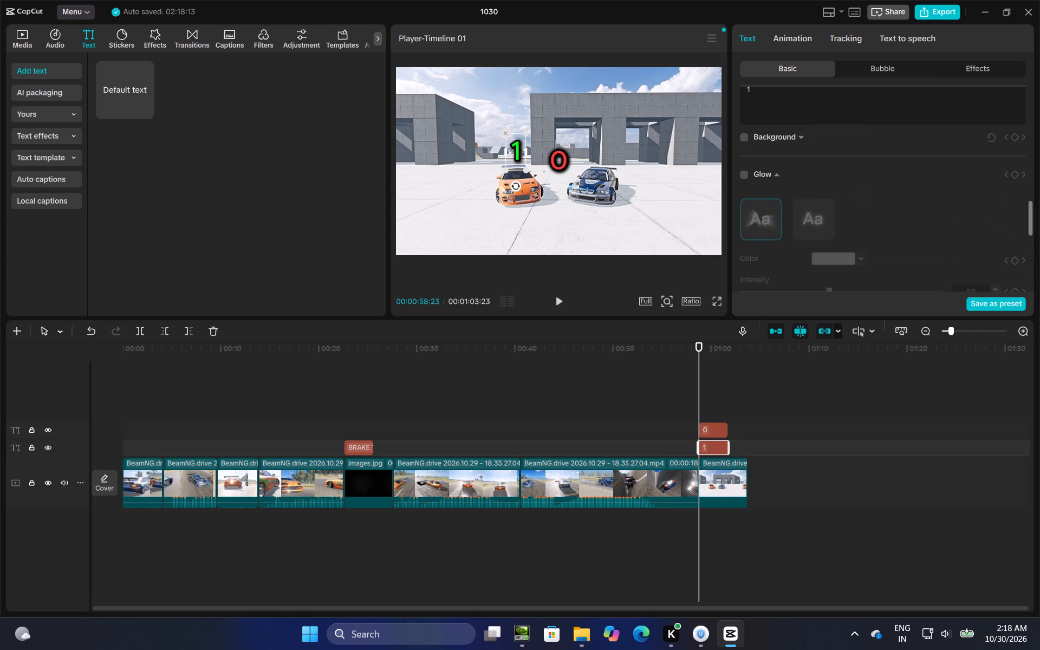
click(748, 177)
click(540, 194)
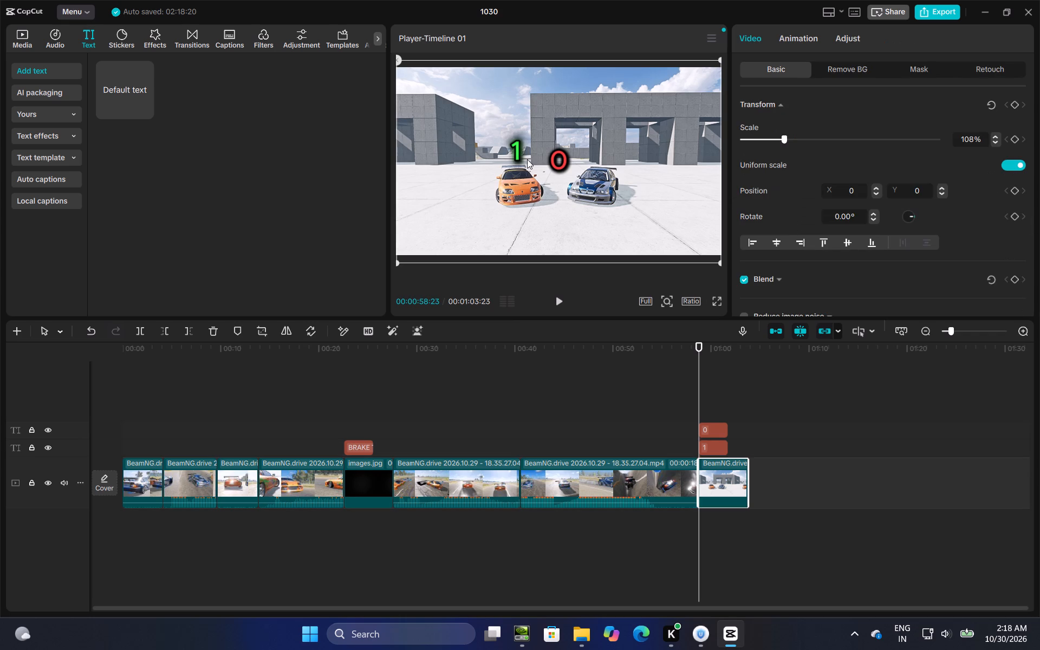
click(521, 158)
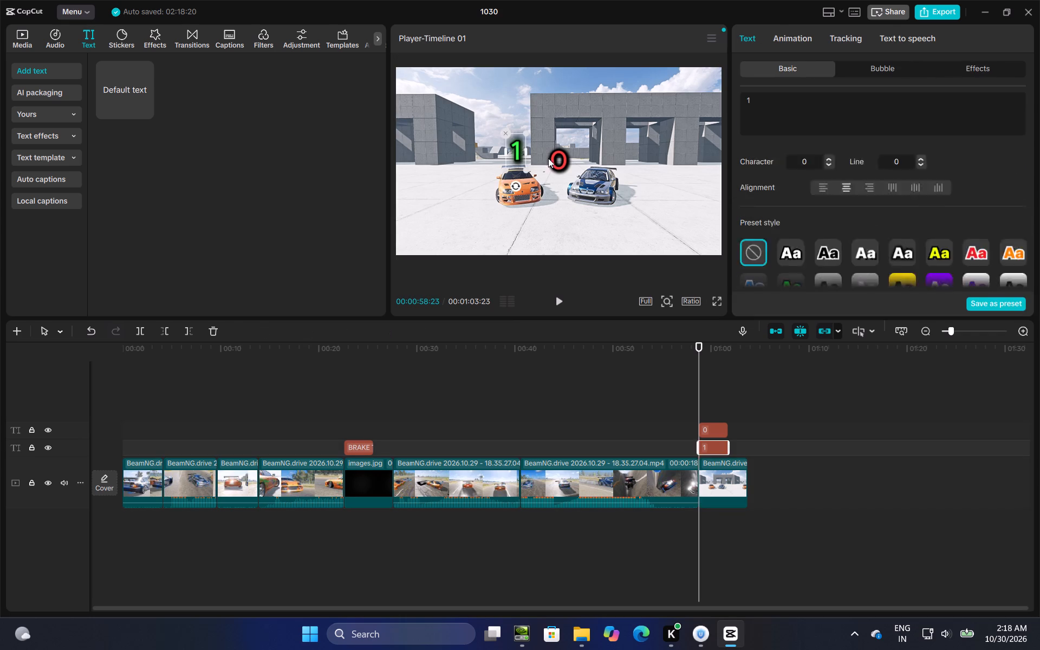
Move the red 0 above the blue car, level with the green 1.
click(561, 166)
drag(561, 166, 598, 159)
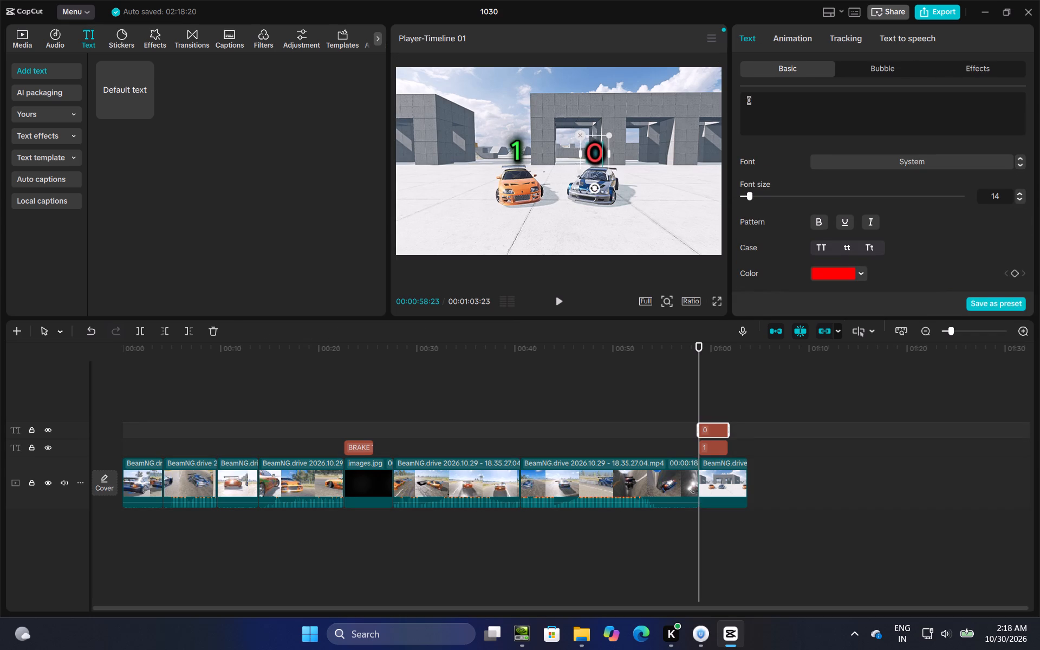
drag(598, 159, 600, 157)
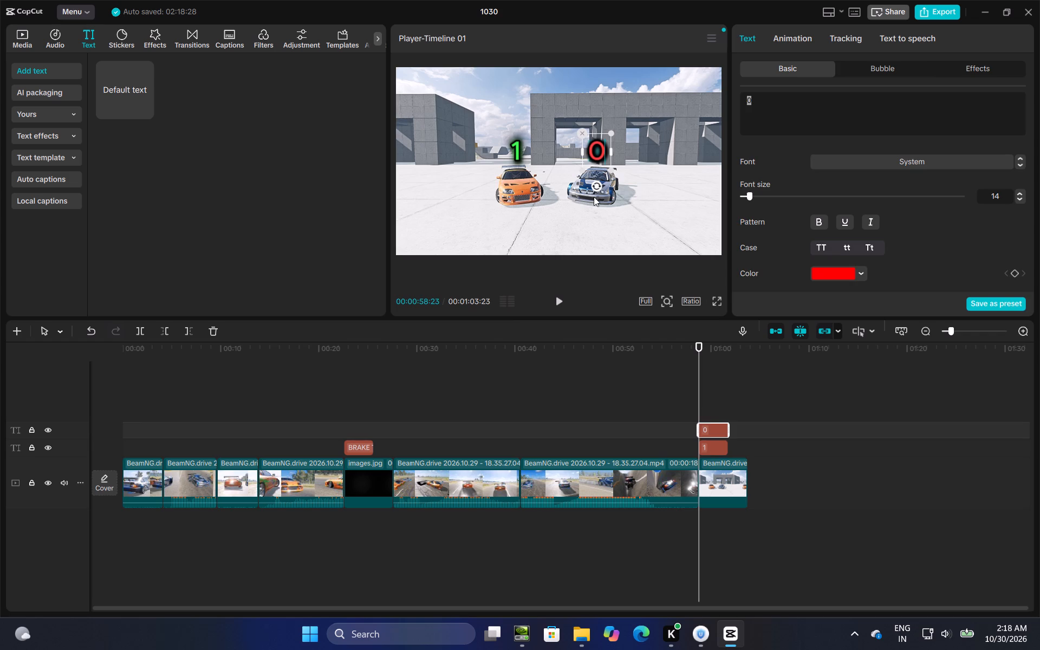
click(593, 203)
Trim the 1 text to start at 00:00:59:17 and the 0 text to start about one second after it.
click(712, 445)
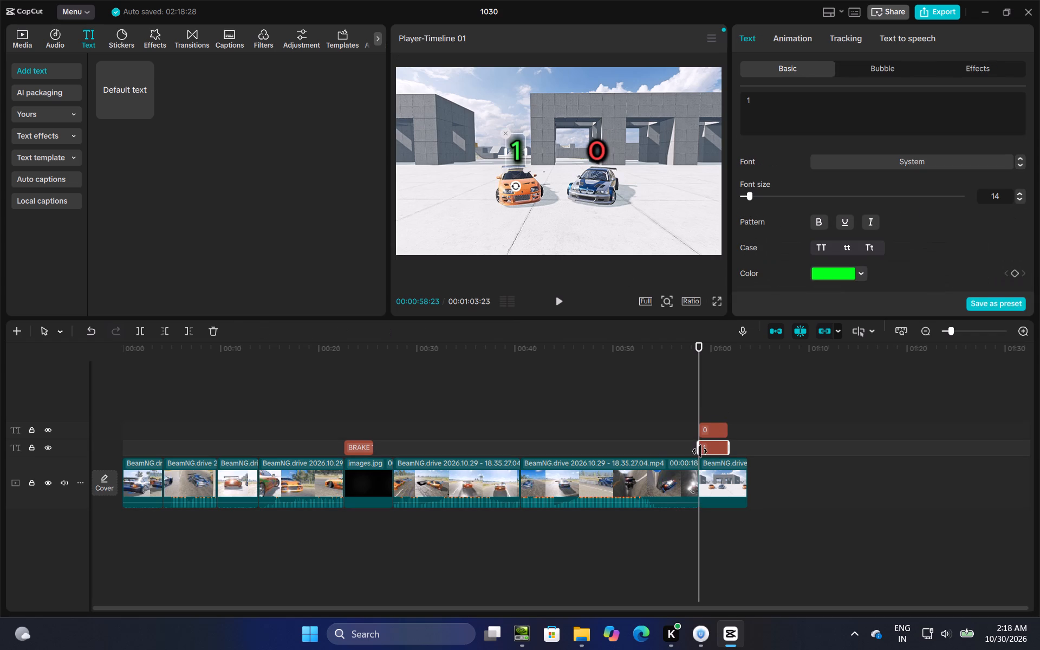
drag(700, 451, 708, 453)
click(705, 434)
drag(701, 434, 713, 433)
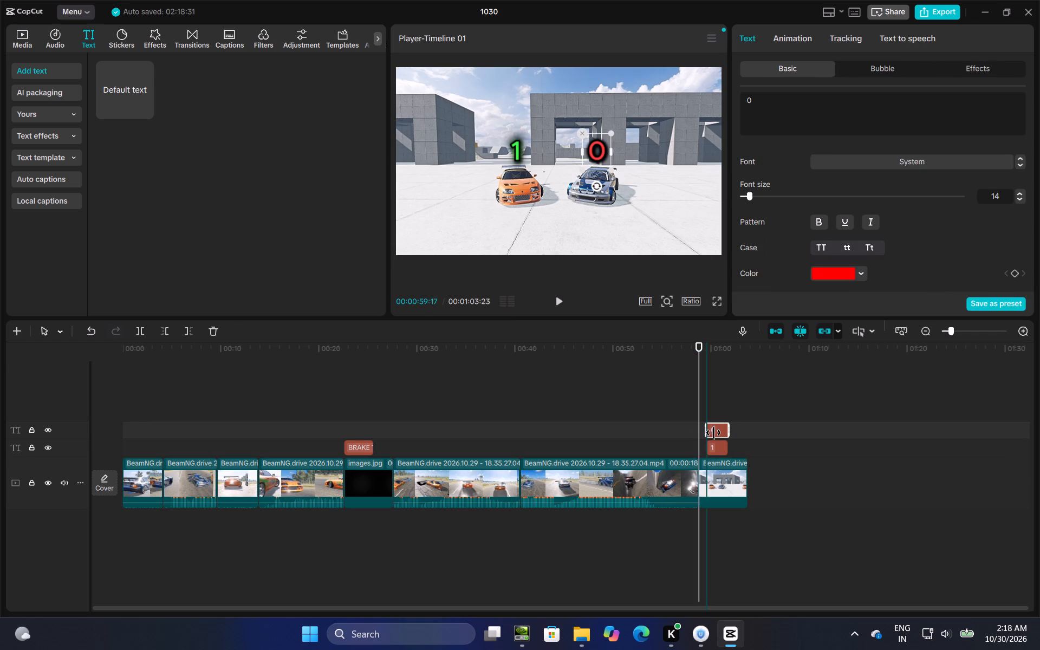
drag(713, 433, 719, 433)
Extend the 1 and 0 texts so both end at about 00:01:03, just before the two-car image ends.
click(726, 443)
drag(727, 443, 733, 443)
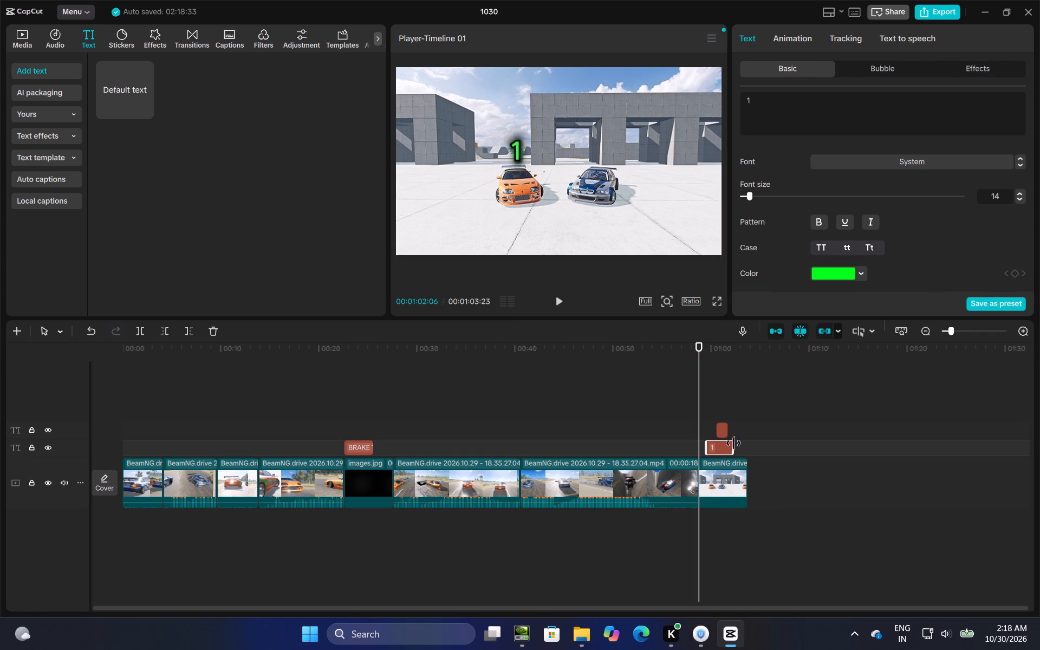
drag(733, 443, 740, 443)
click(725, 432)
drag(725, 432, 737, 433)
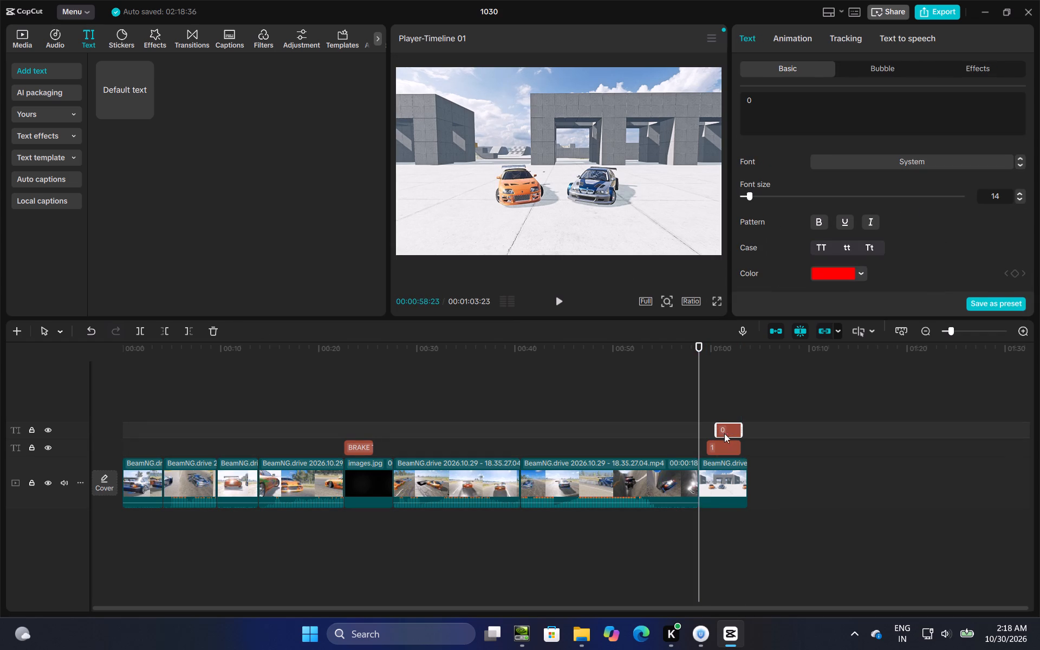
Place the playhead at 00:00:59:17, where the 1 text starts, and search the audio library for correct answer.
click(703, 419)
click(710, 419)
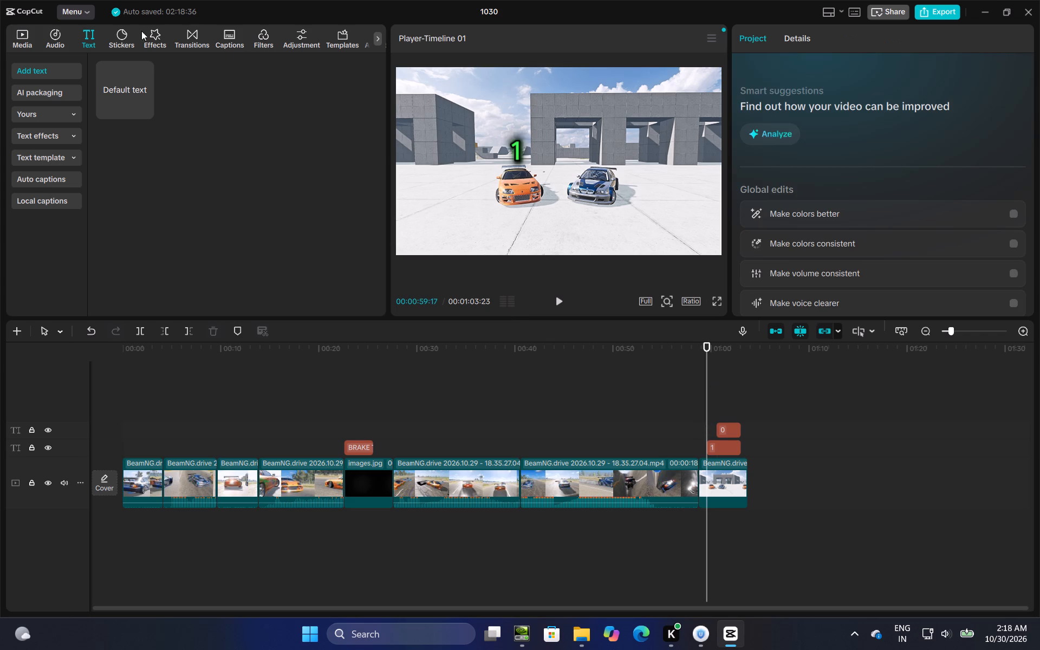
click(55, 37)
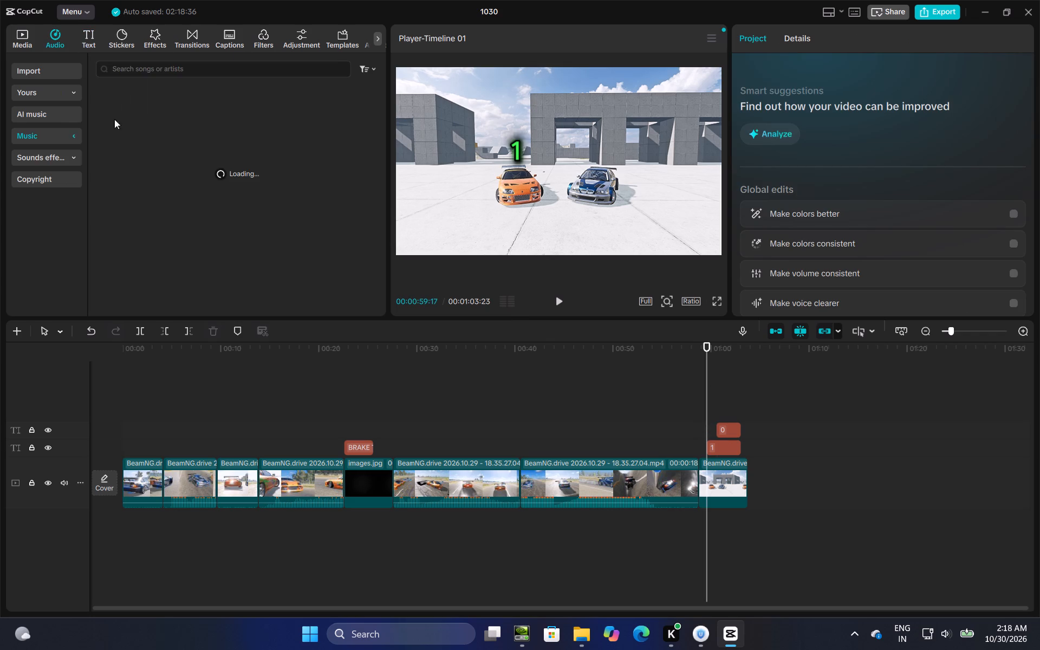
click(155, 67)
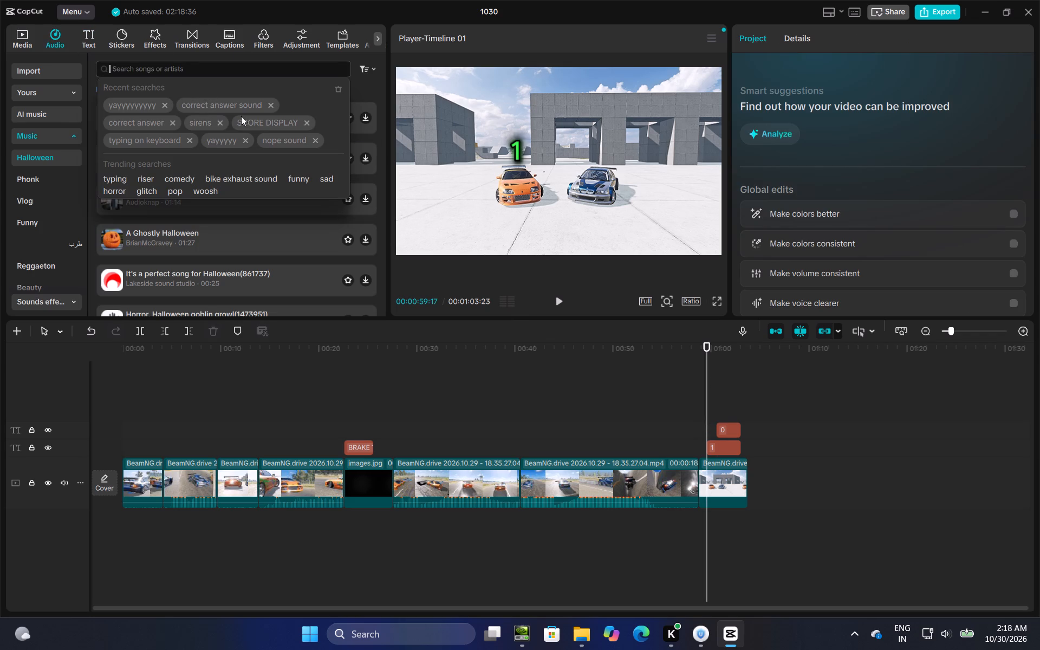
click(154, 123)
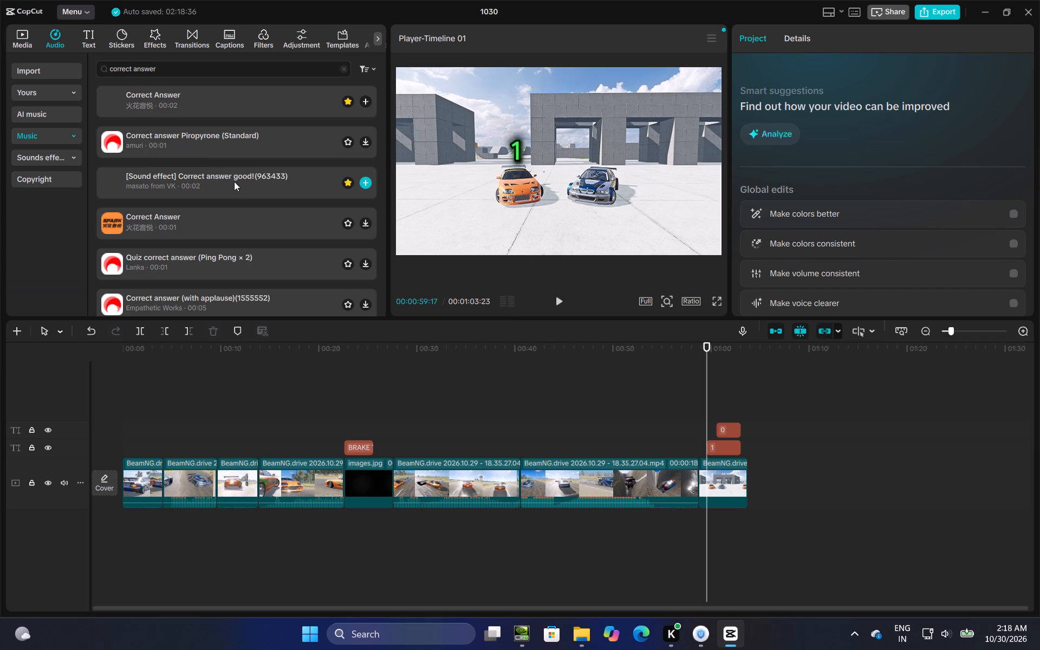
Unfavorite the Correct answer good!(963433) and 2-second Correct Answer sounds, and favorite the 1-second Correct Answer sound.
click(347, 182)
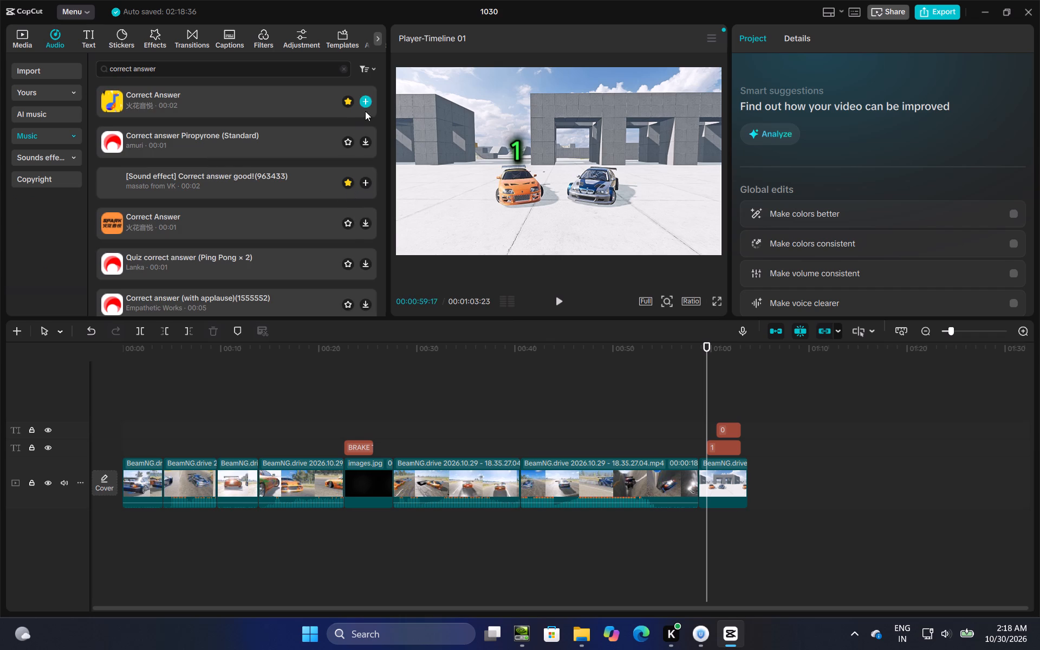
click(348, 100)
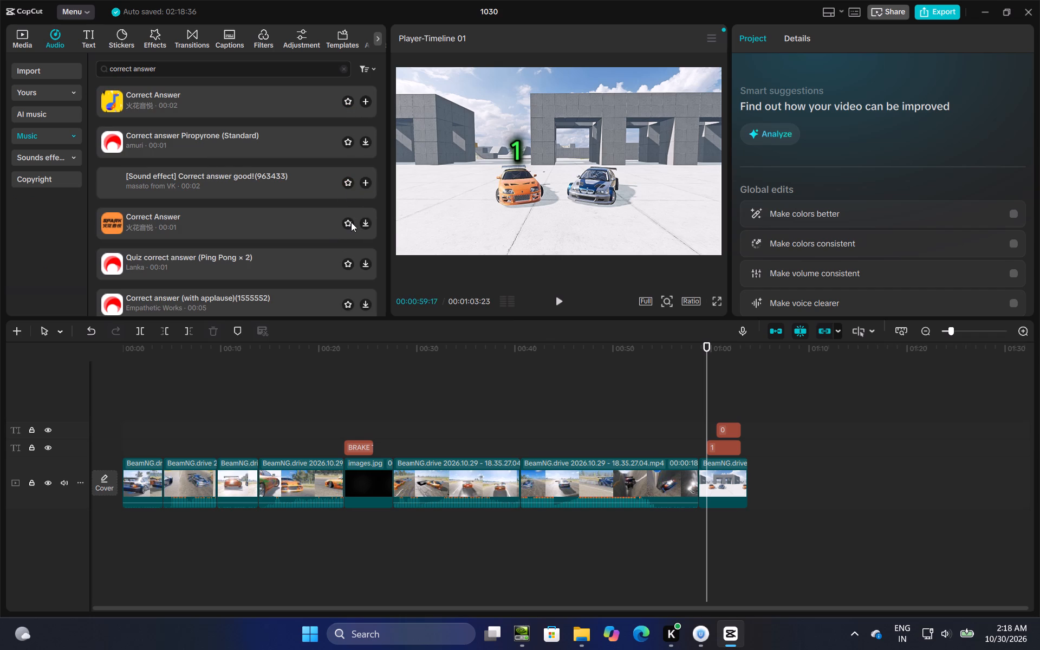
click(350, 222)
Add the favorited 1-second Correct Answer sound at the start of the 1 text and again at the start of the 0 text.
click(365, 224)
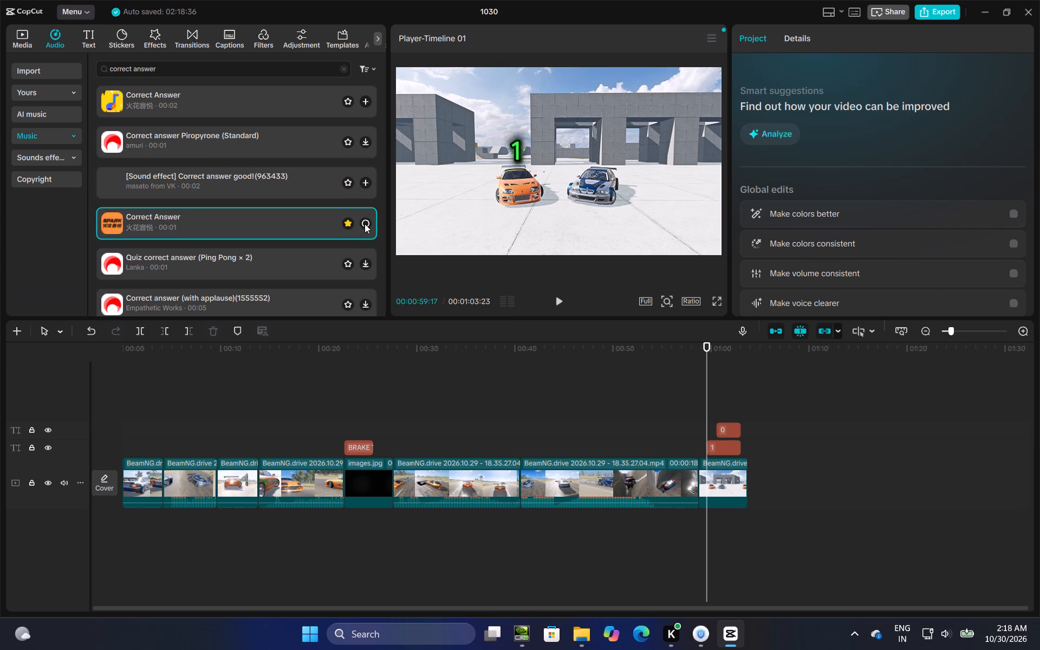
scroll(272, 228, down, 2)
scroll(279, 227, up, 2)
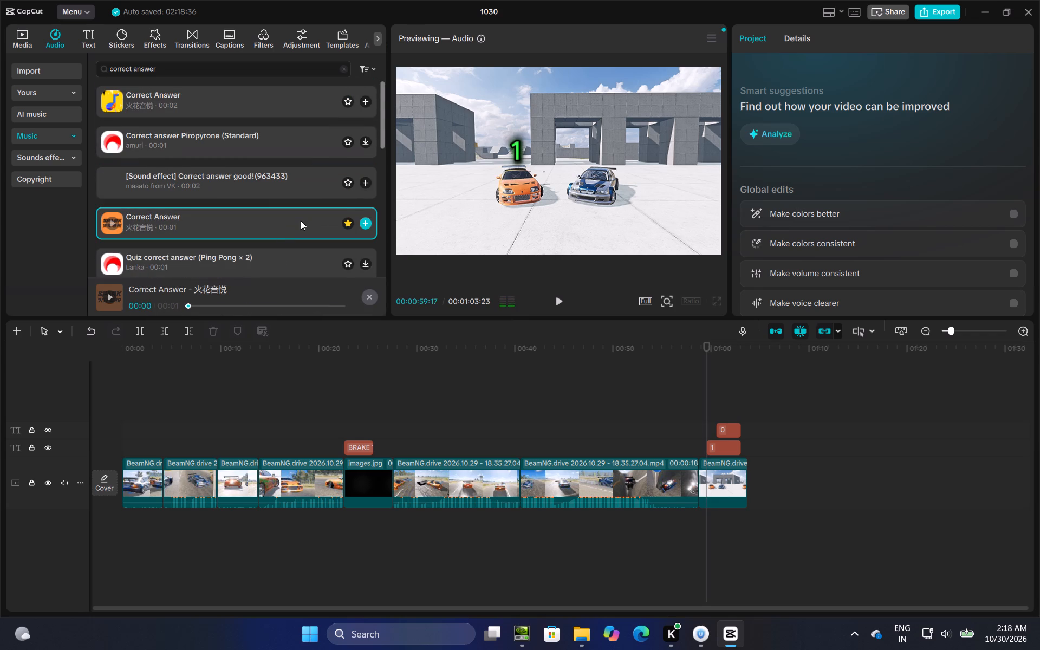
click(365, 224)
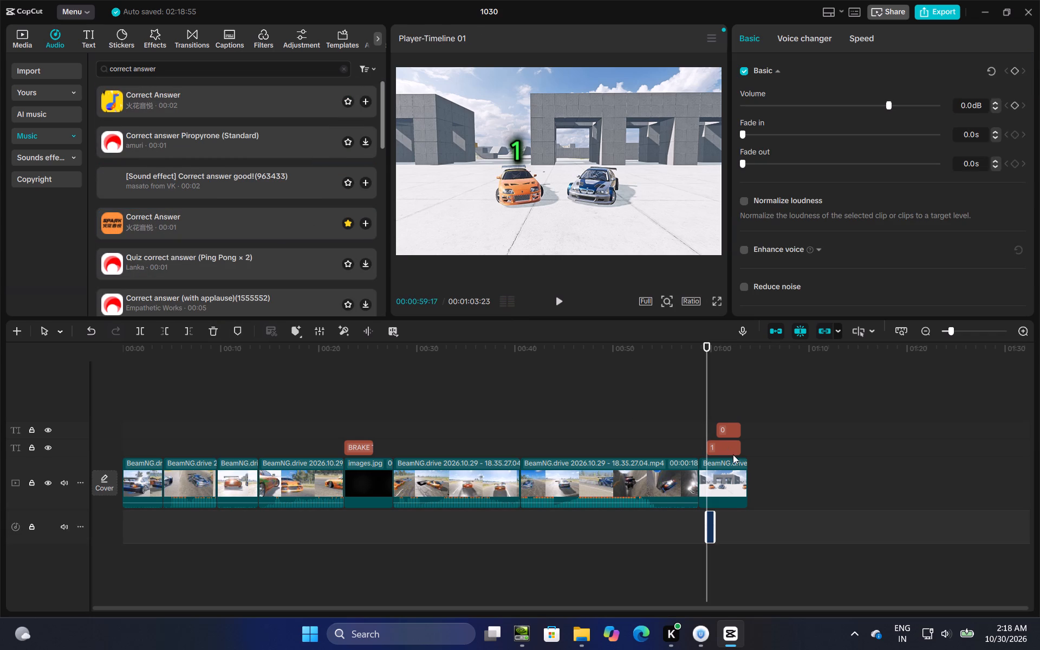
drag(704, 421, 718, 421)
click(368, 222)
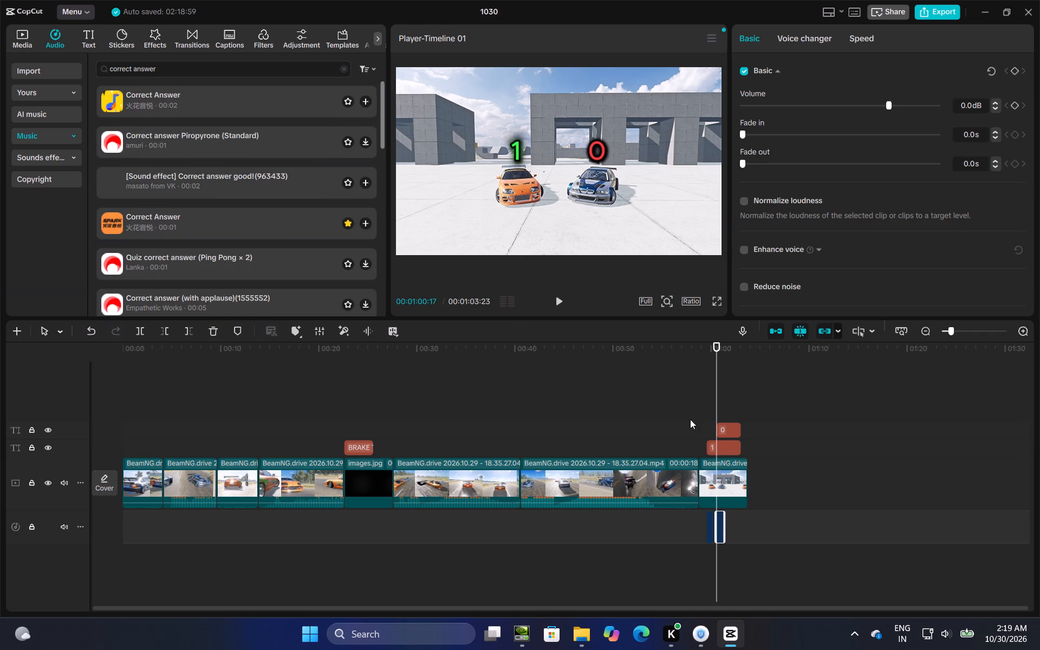
Play back the score reveal with its two sounds.
click(691, 419)
click(555, 304)
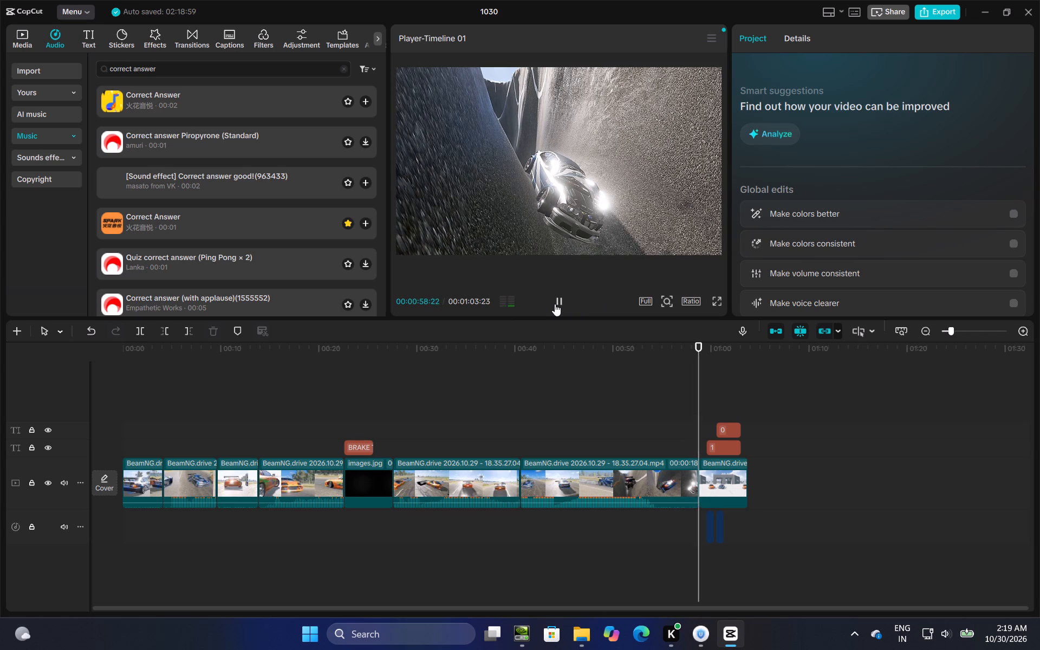
click(555, 304)
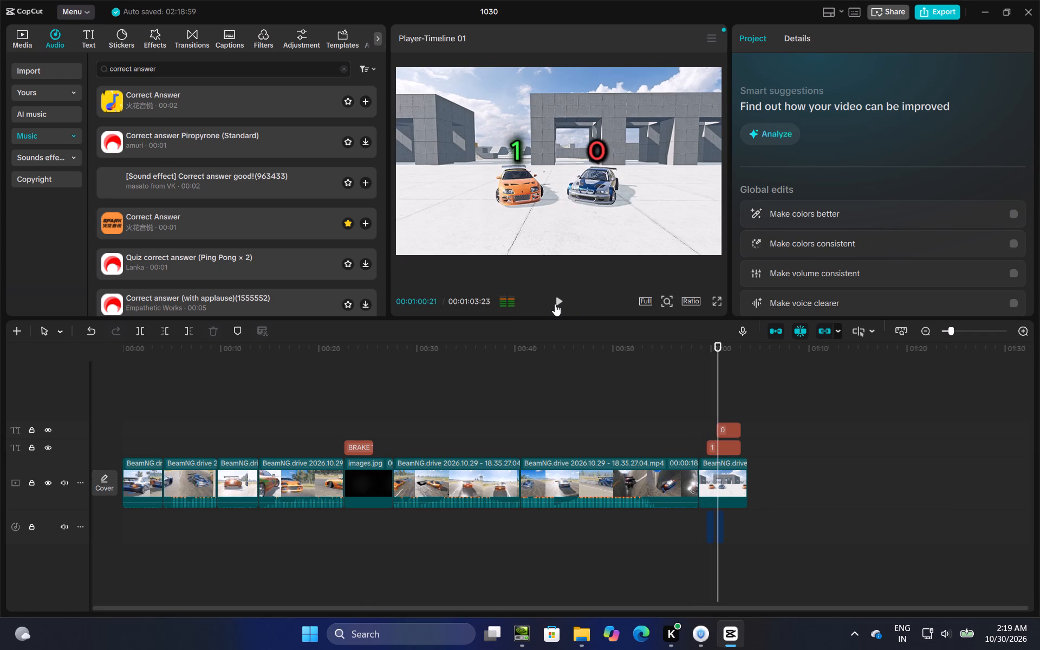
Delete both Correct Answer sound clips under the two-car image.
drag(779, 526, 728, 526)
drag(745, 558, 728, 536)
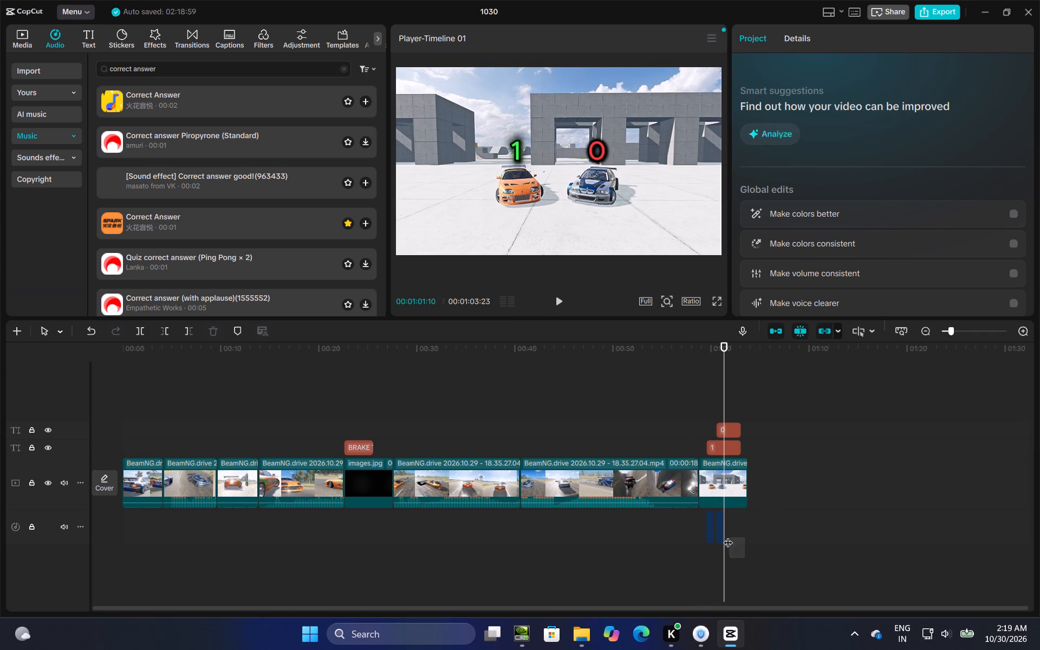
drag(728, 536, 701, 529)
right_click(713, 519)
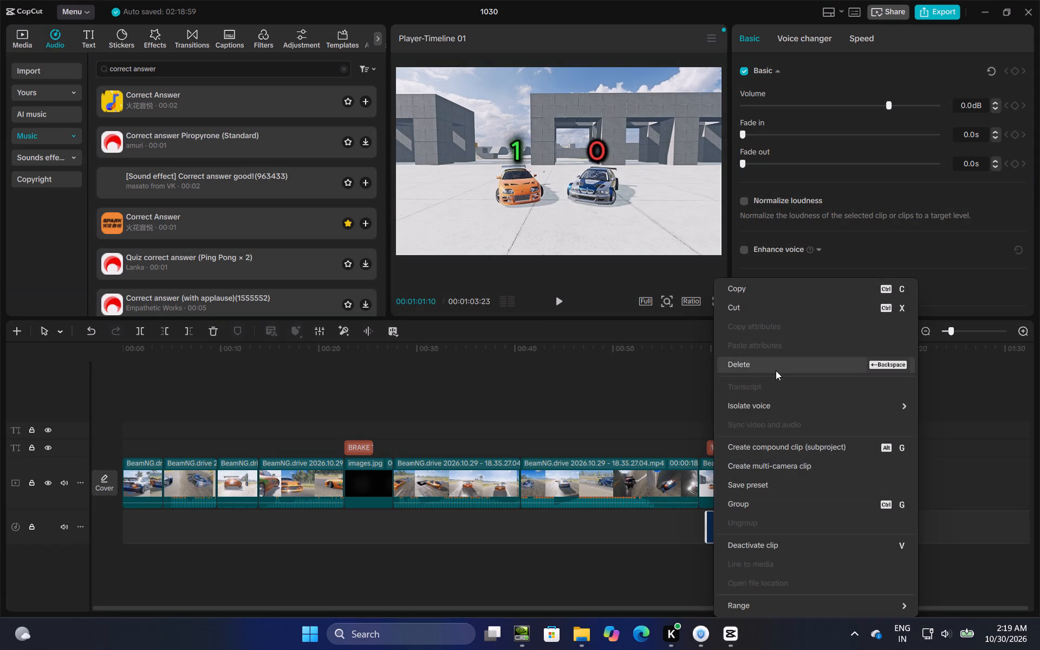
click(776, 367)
Preview several of the correct answer sounds in the search results to compare candidates for the score sound.
scroll(238, 218, down, 3)
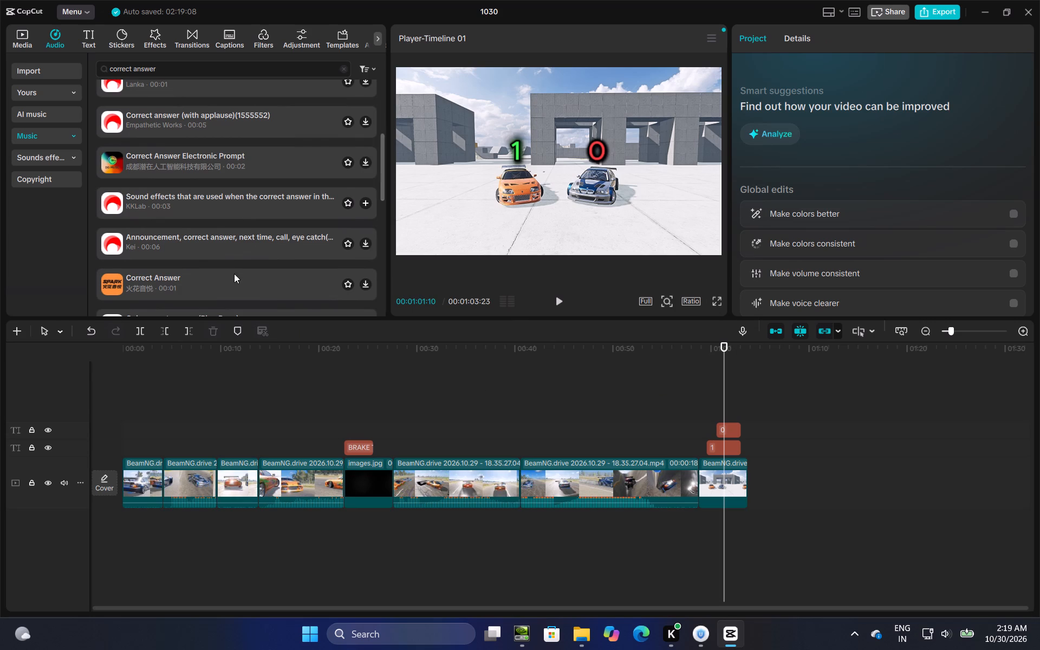
click(230, 283)
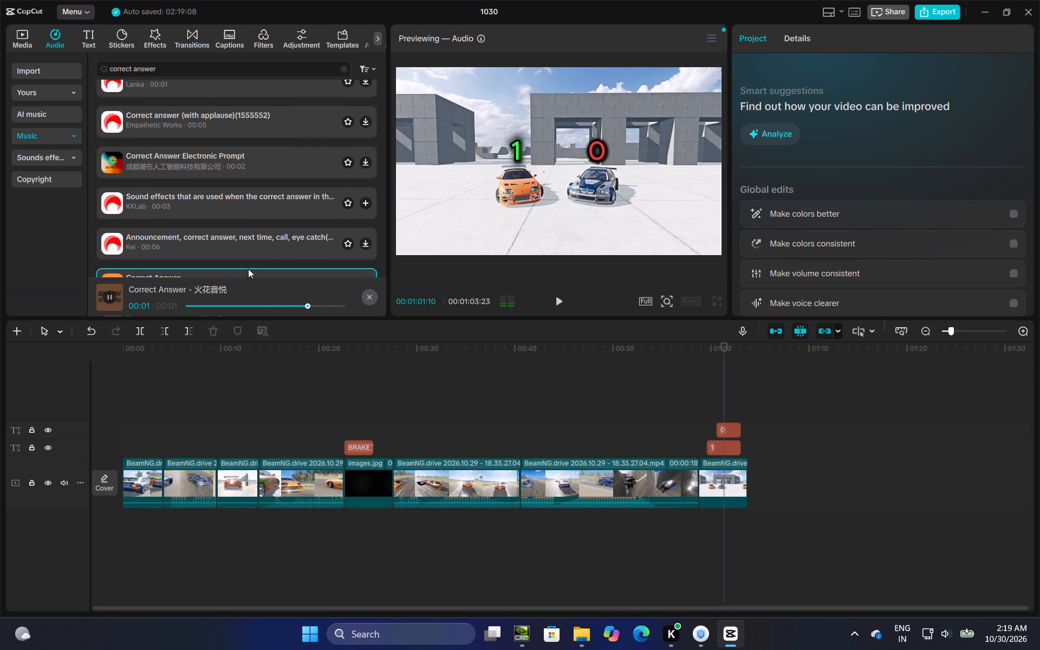
scroll(248, 269, down, 3)
click(222, 225)
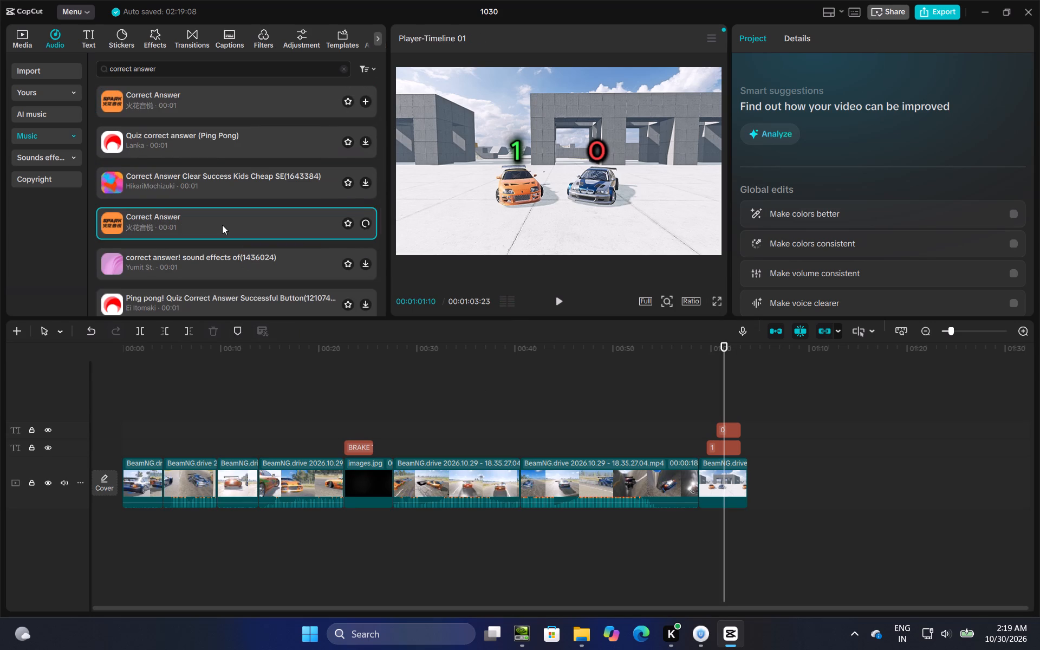
scroll(226, 229, up, 7)
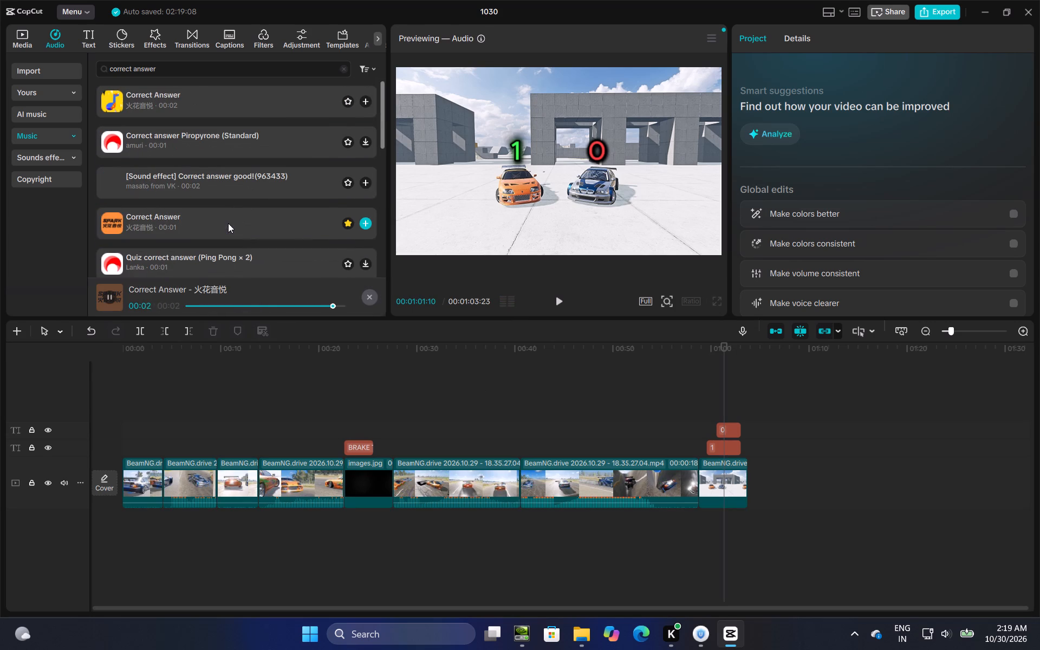
click(219, 187)
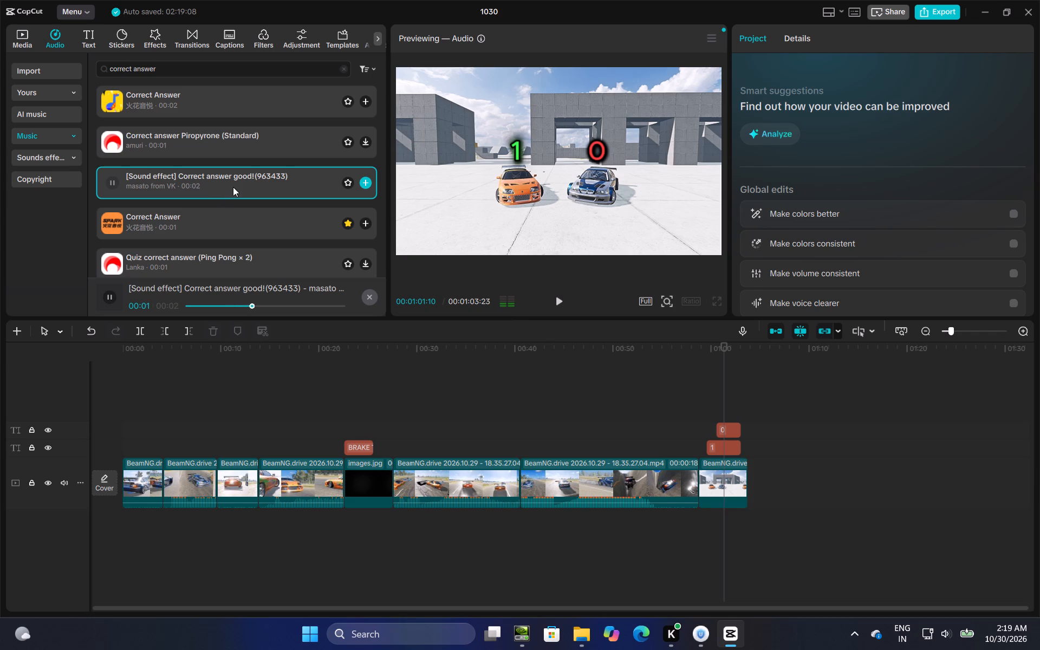
click(226, 257)
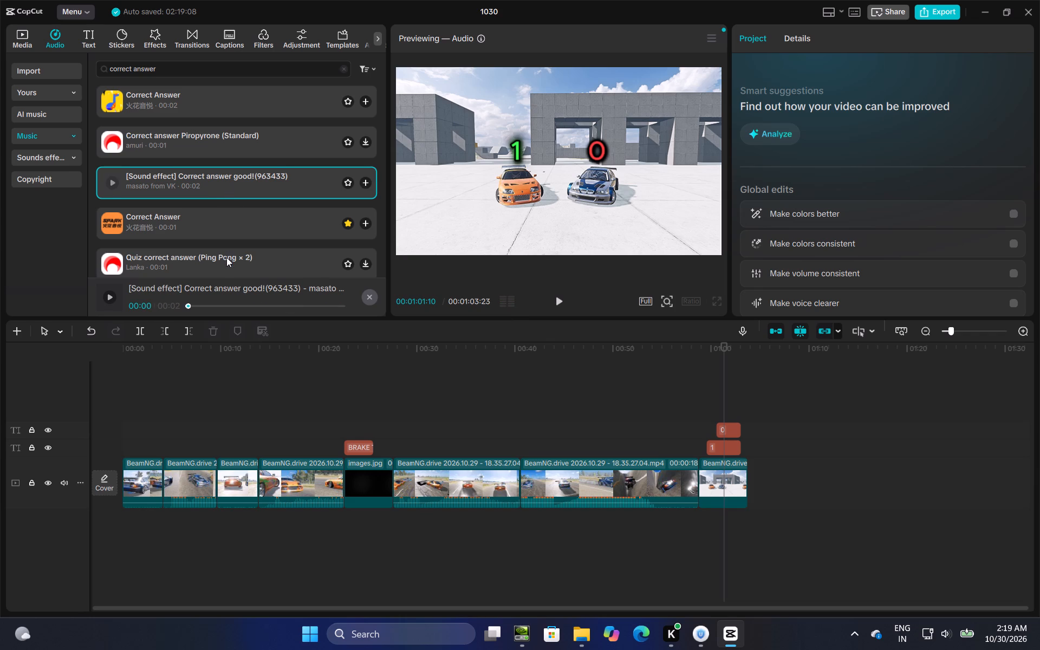
scroll(224, 251, down, 4)
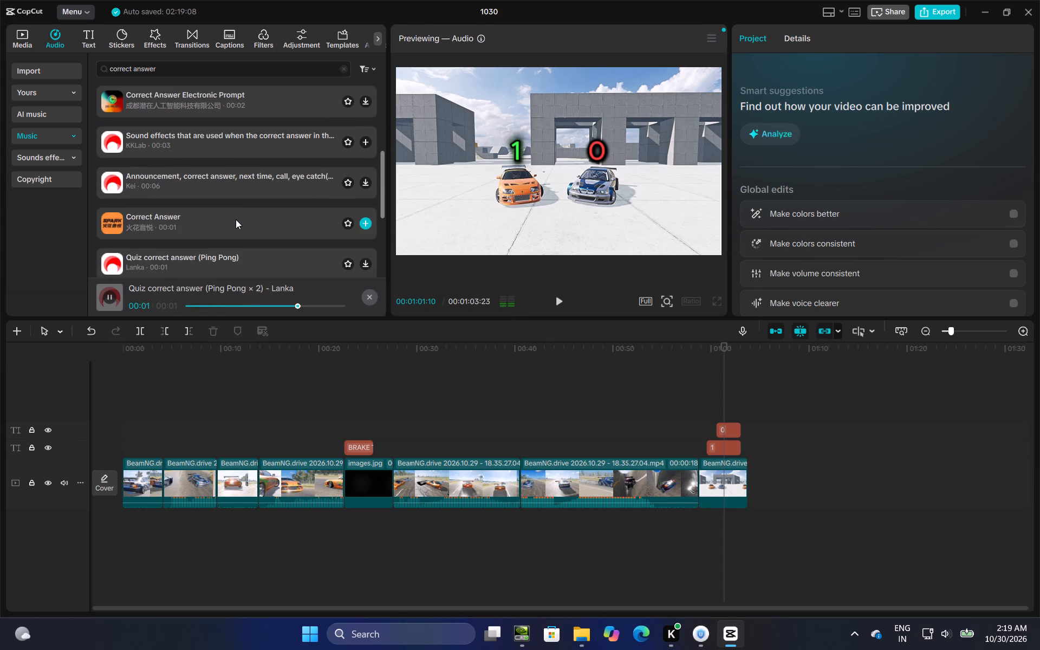
scroll(236, 219, down, 10)
scroll(236, 219, up, 5)
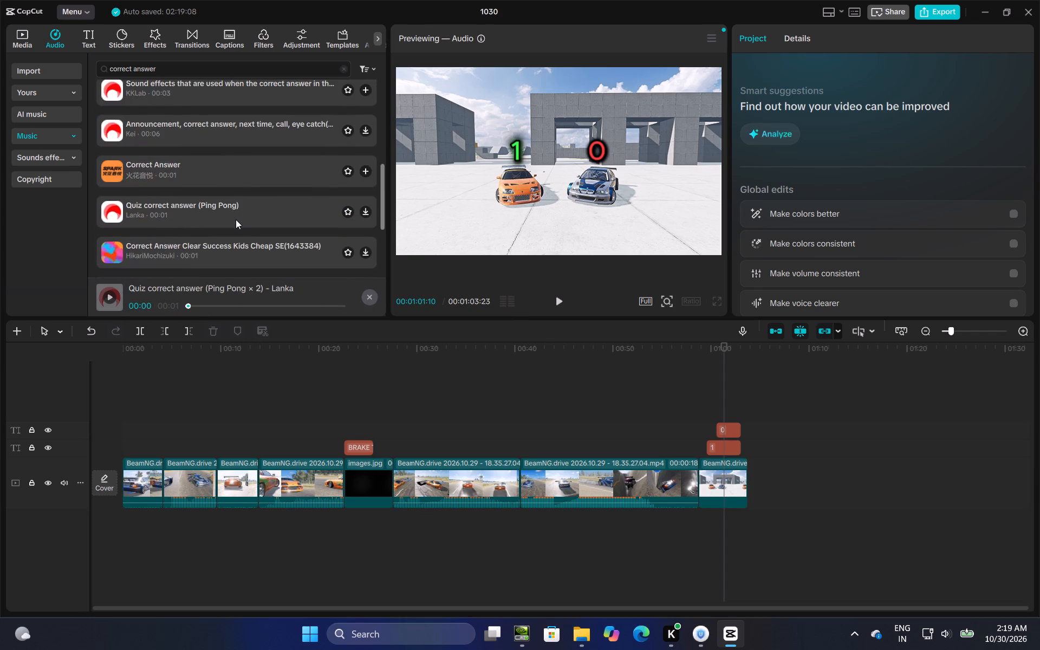
scroll(236, 219, up, 9)
click(277, 100)
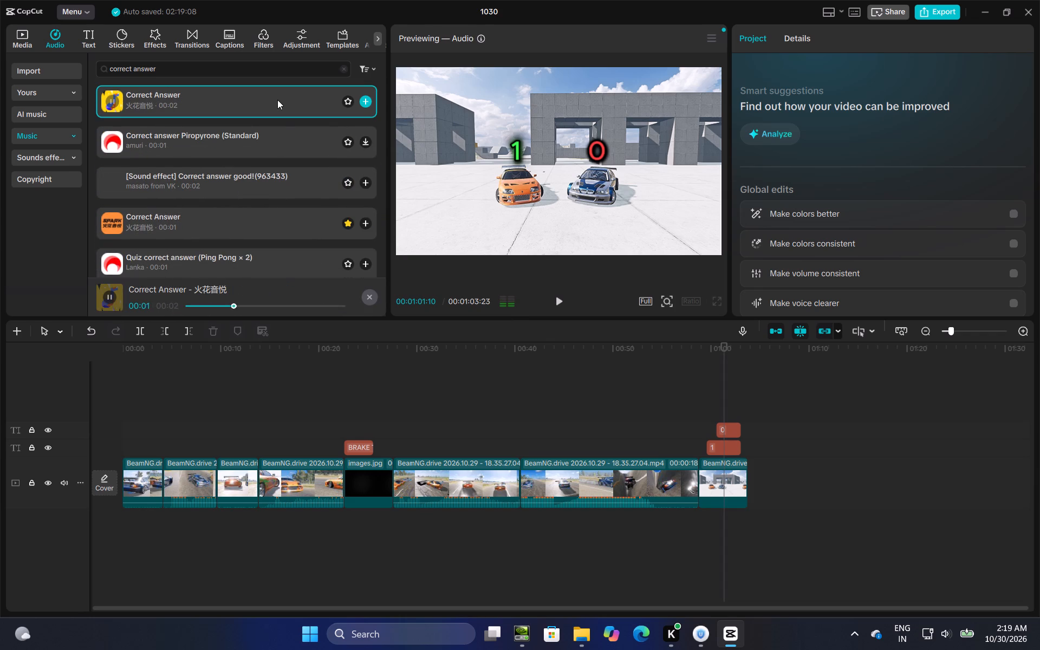
click(242, 159)
click(239, 150)
click(237, 109)
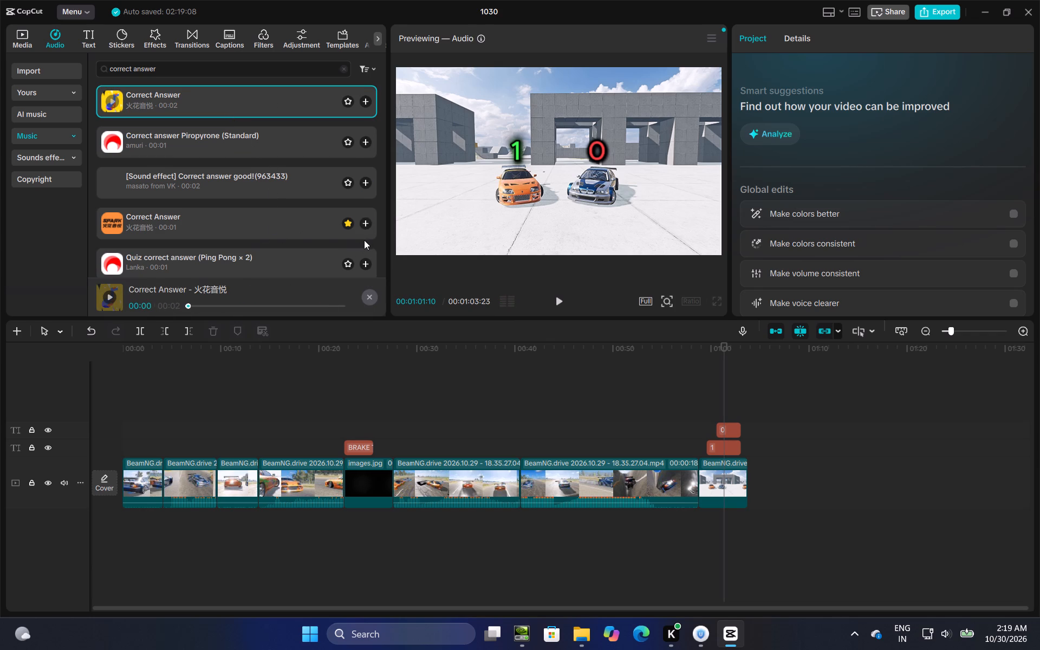
click(289, 179)
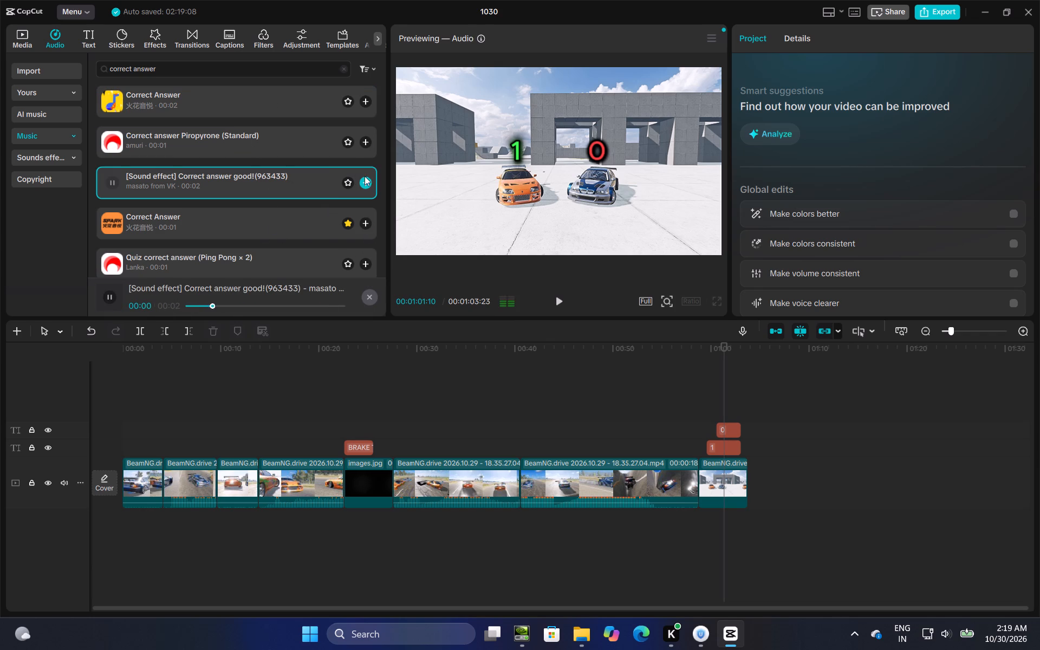
Add the [Sound effect] Correct answer good!(963433) sound at 00:00:59:17 for the 1 and again at 00:01:00:17 for the 0.
click(704, 424)
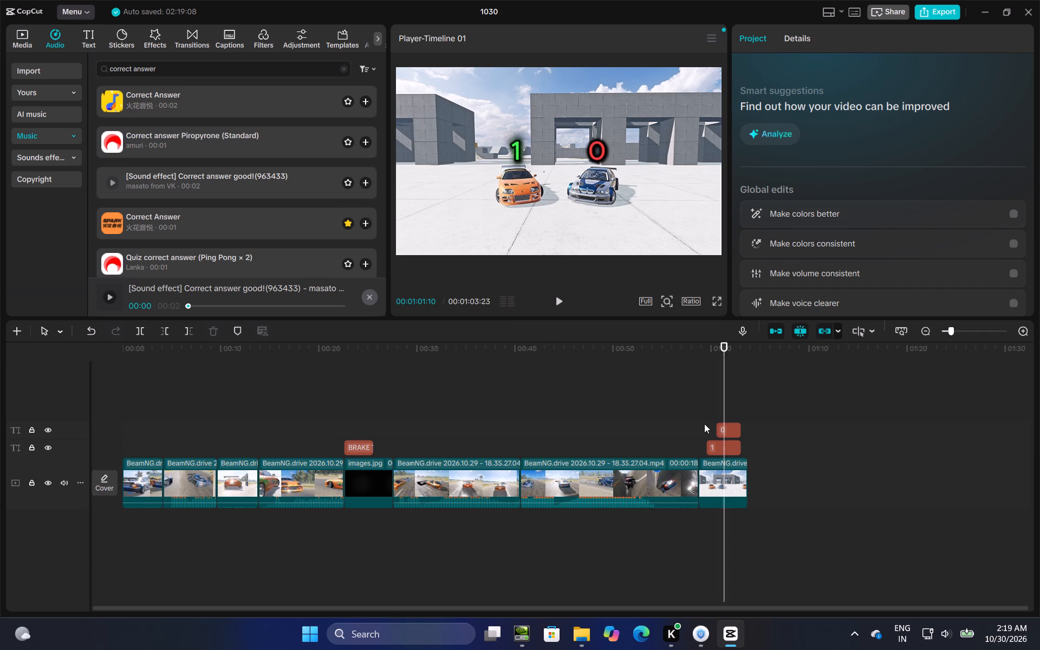
click(367, 183)
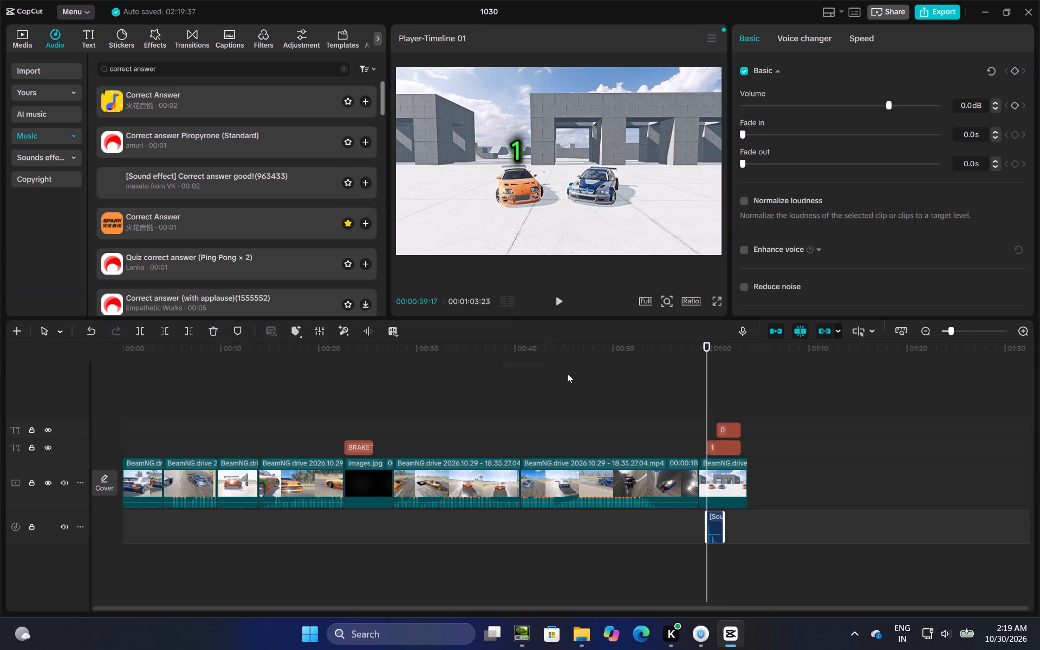
click(718, 399)
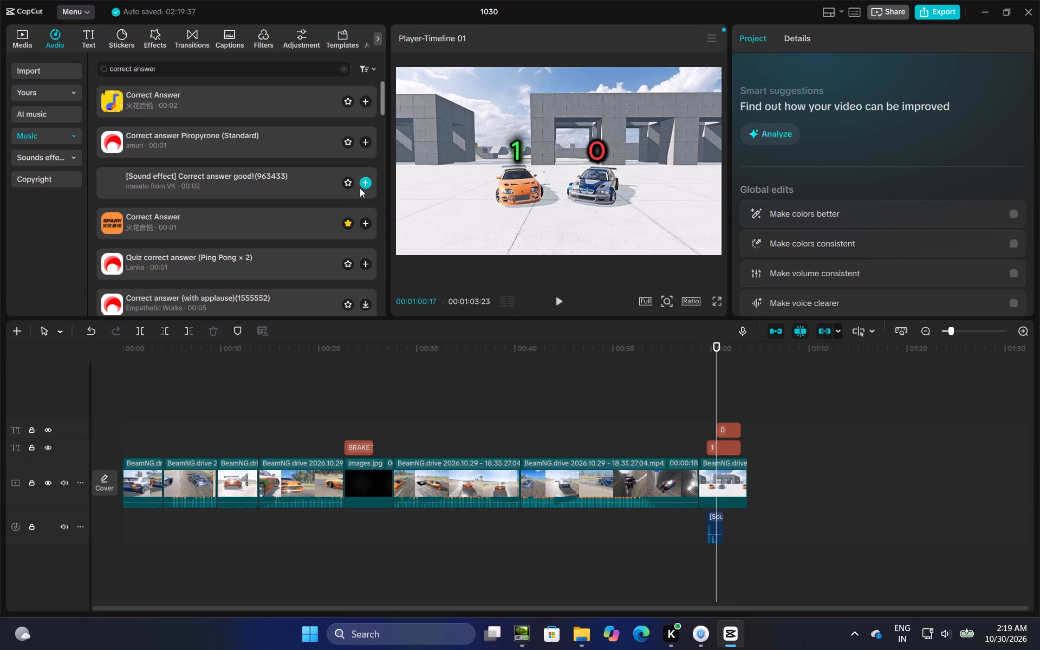
click(365, 181)
Trim the end of the two-car image back to about 00:01:01, where the first score sound ends.
click(736, 484)
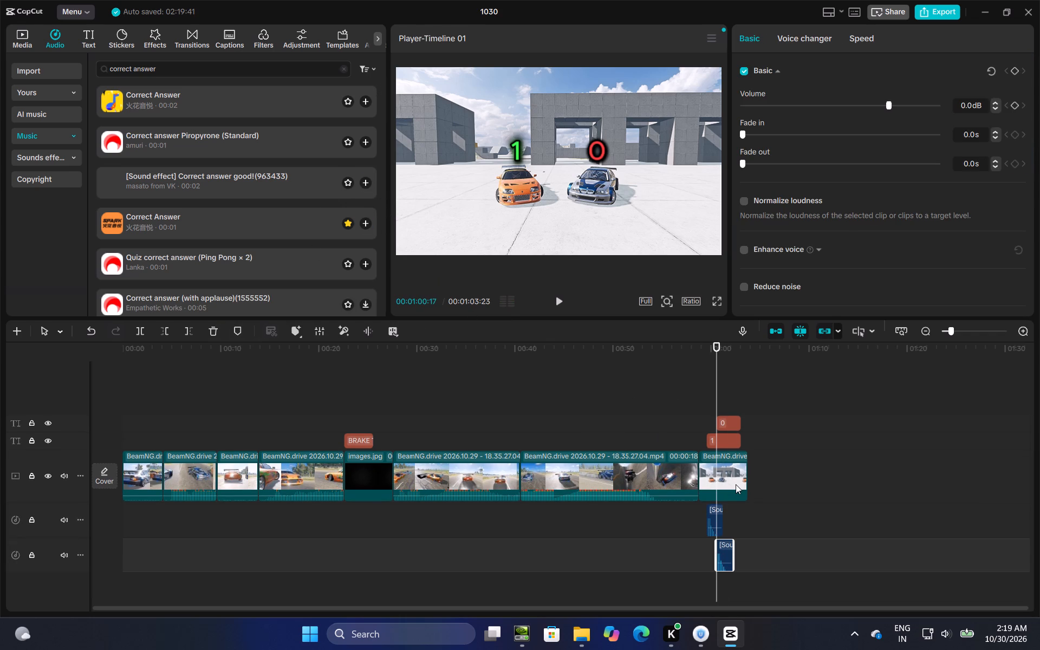
drag(747, 485, 731, 493)
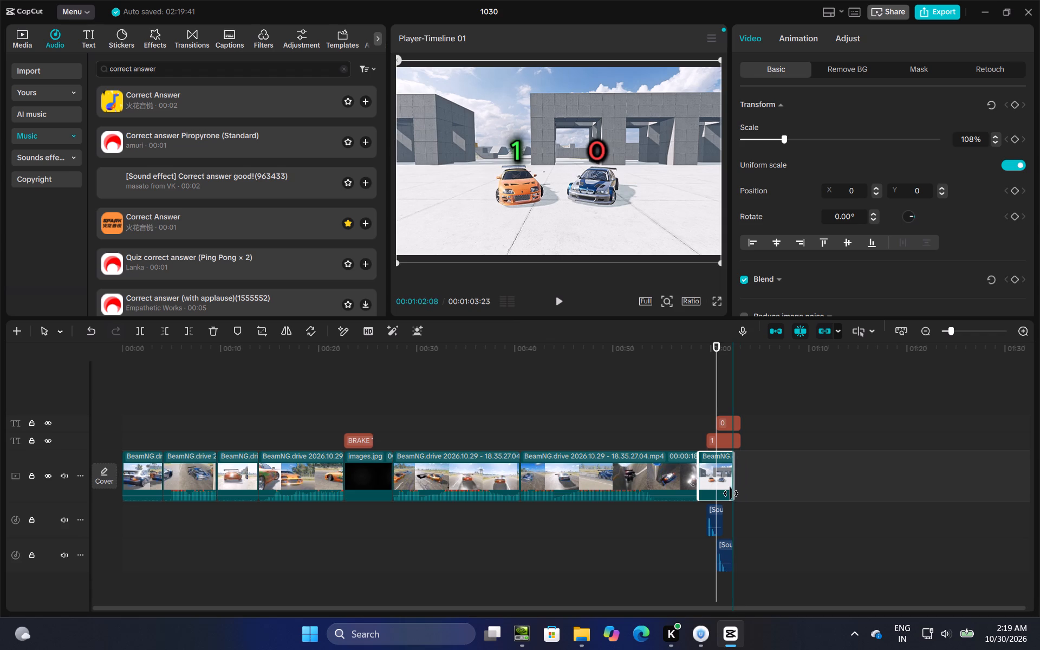
drag(731, 493, 727, 504)
drag(727, 504, 721, 509)
Extend the start of the red 0 text on the timeline earlier, to about 00:01:00:02.
click(710, 400)
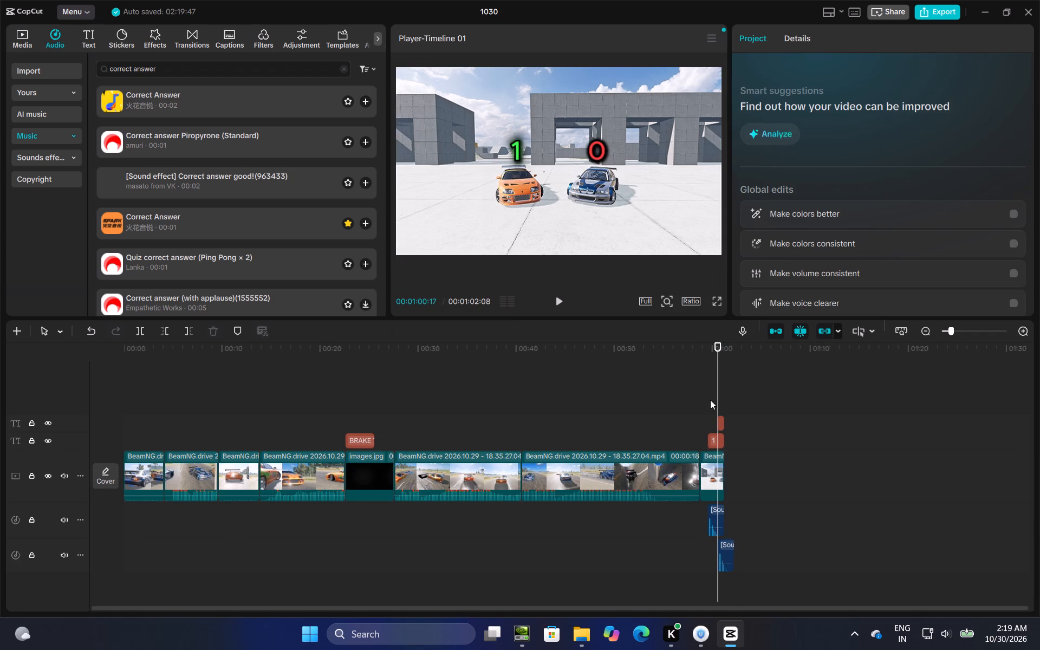
drag(710, 400, 744, 396)
click(699, 398)
drag(699, 398, 717, 398)
drag(717, 398, 706, 402)
click(713, 439)
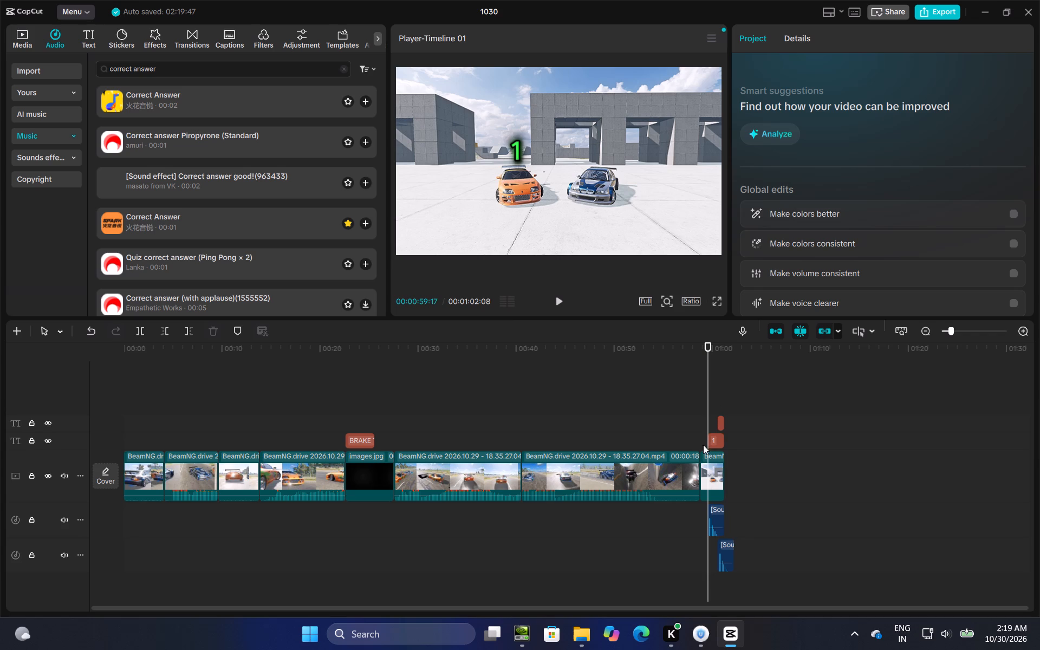
click(722, 426)
click(720, 422)
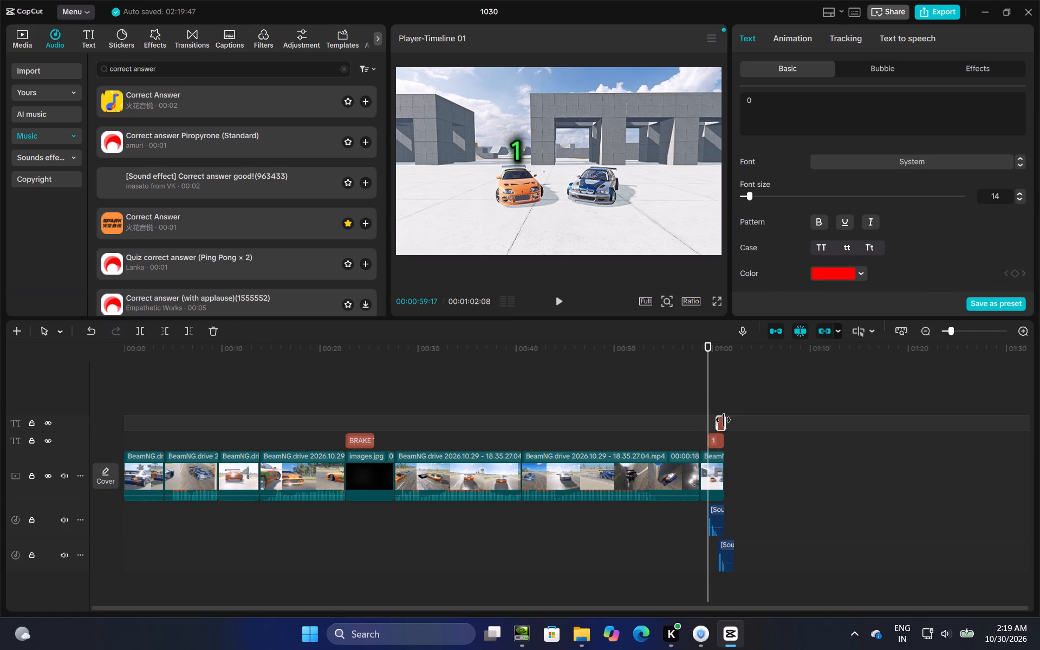
click(717, 421)
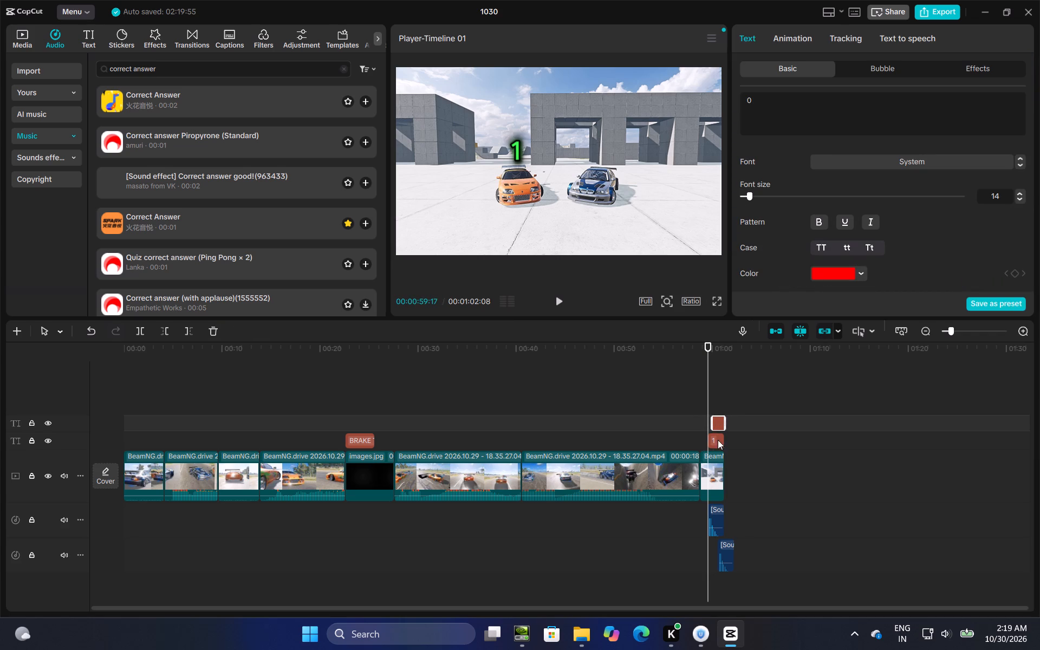
click(717, 408)
Apply the Fade In entrance animation to the green 1 text and the red 0 text.
click(715, 443)
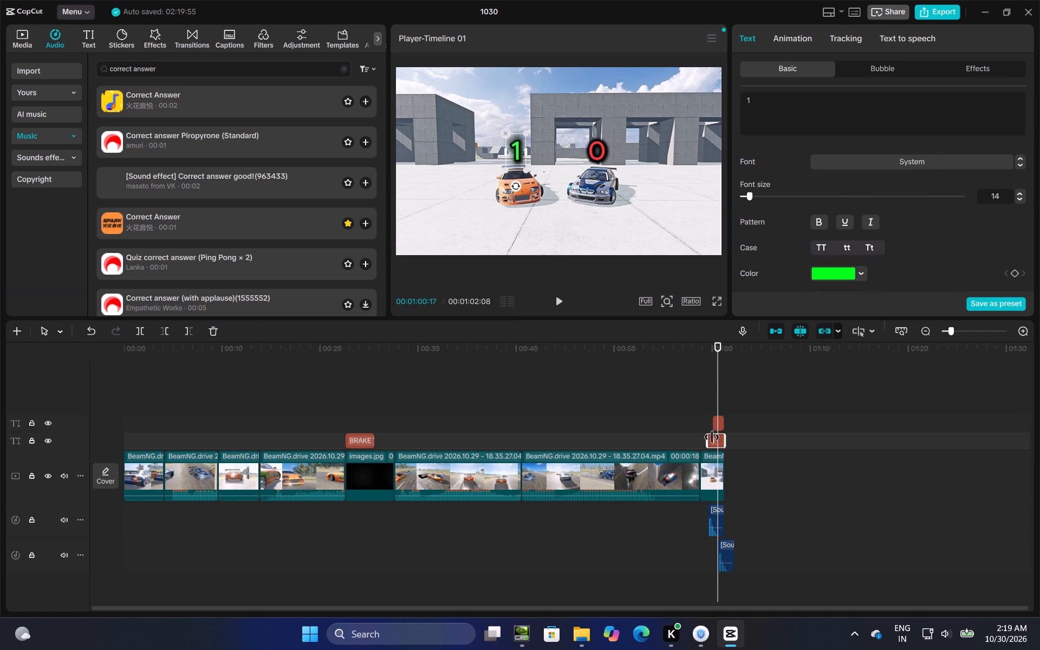
click(797, 36)
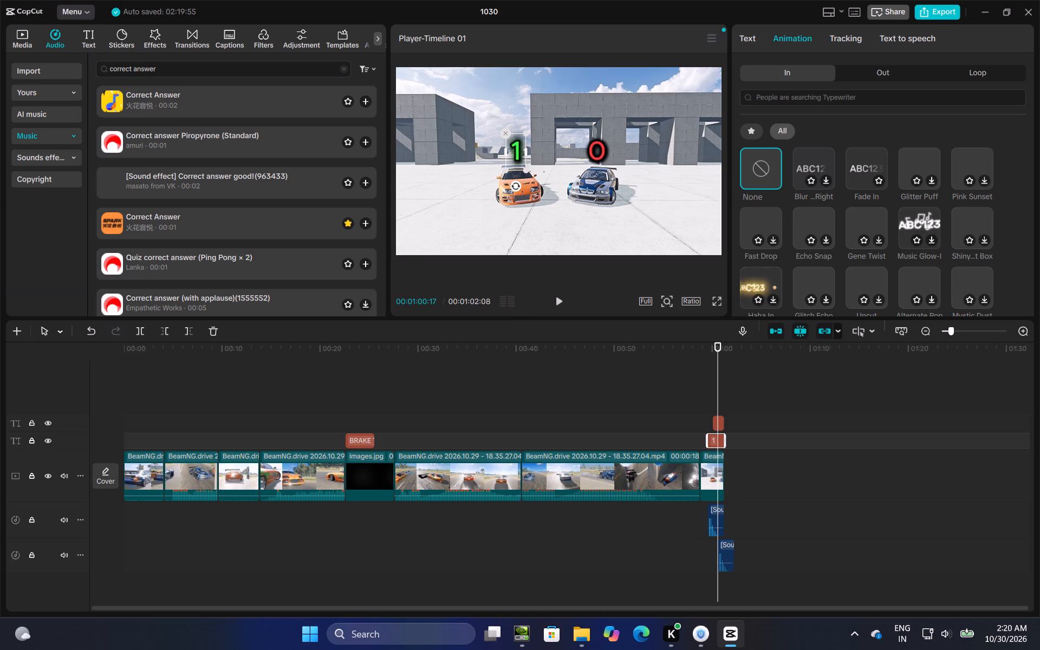
click(778, 101)
click(778, 132)
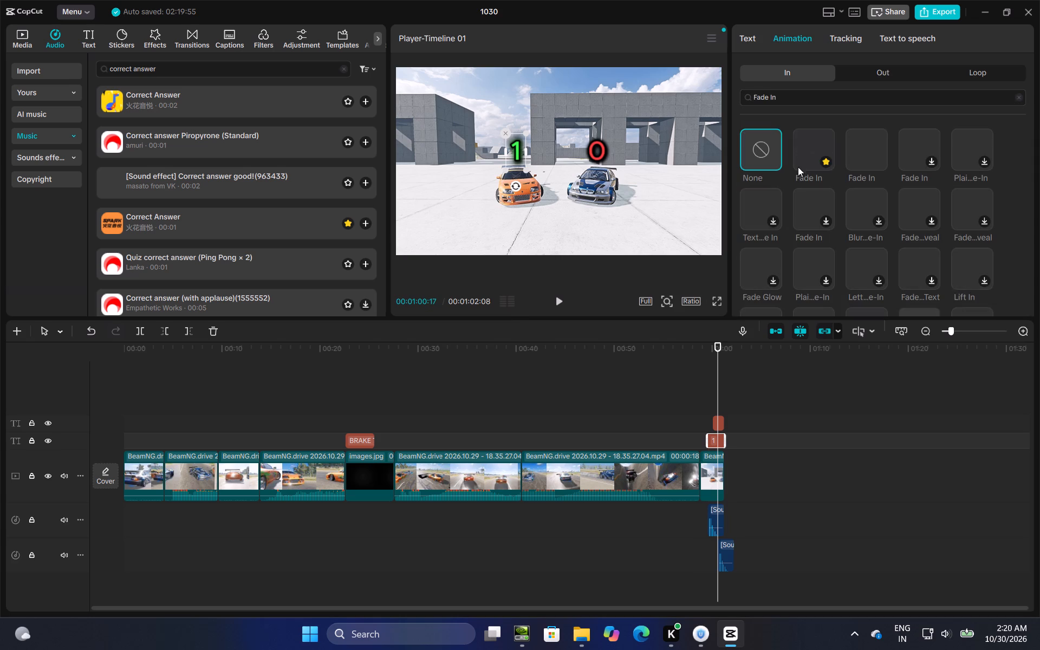
click(799, 159)
click(716, 425)
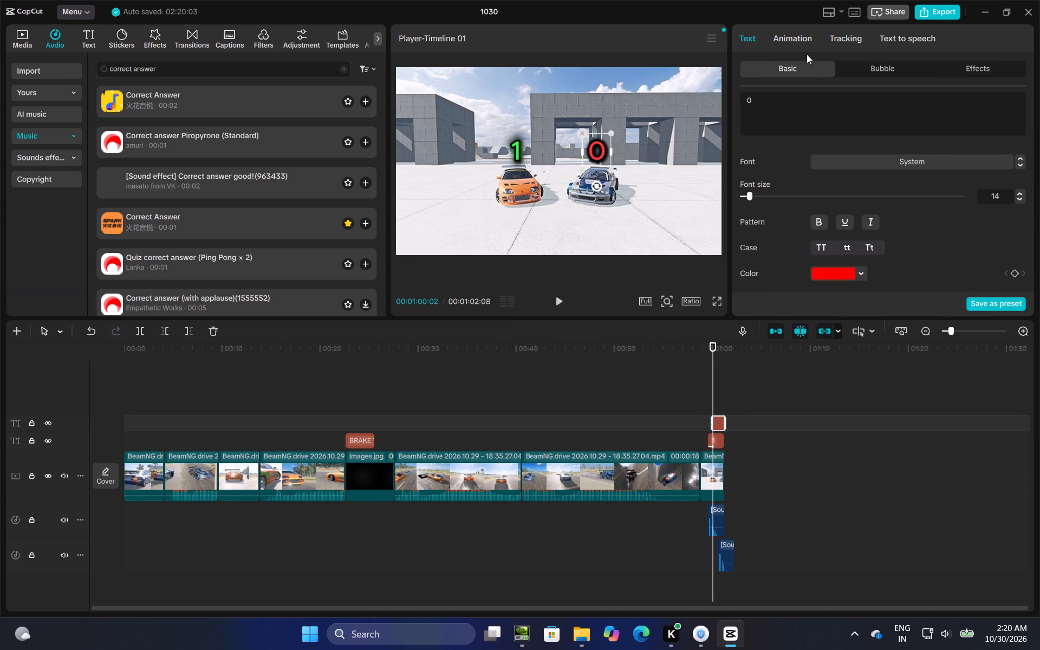
click(802, 40)
click(798, 148)
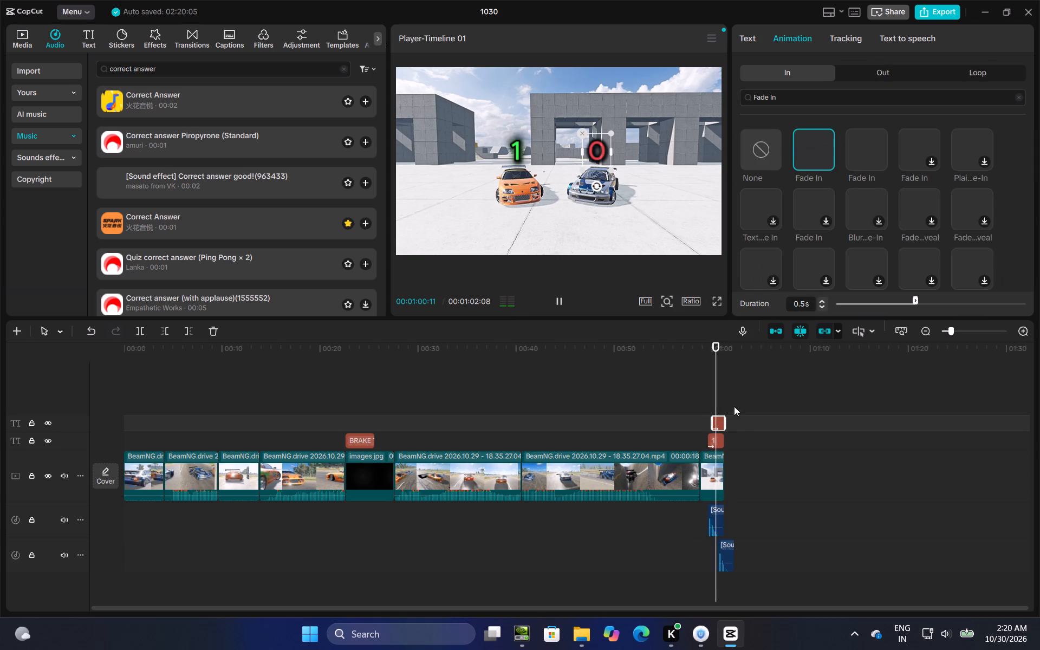
Trim the end of the second score sound to 00:01:01:08, where the two-car image ends, and play it back.
click(735, 404)
click(730, 550)
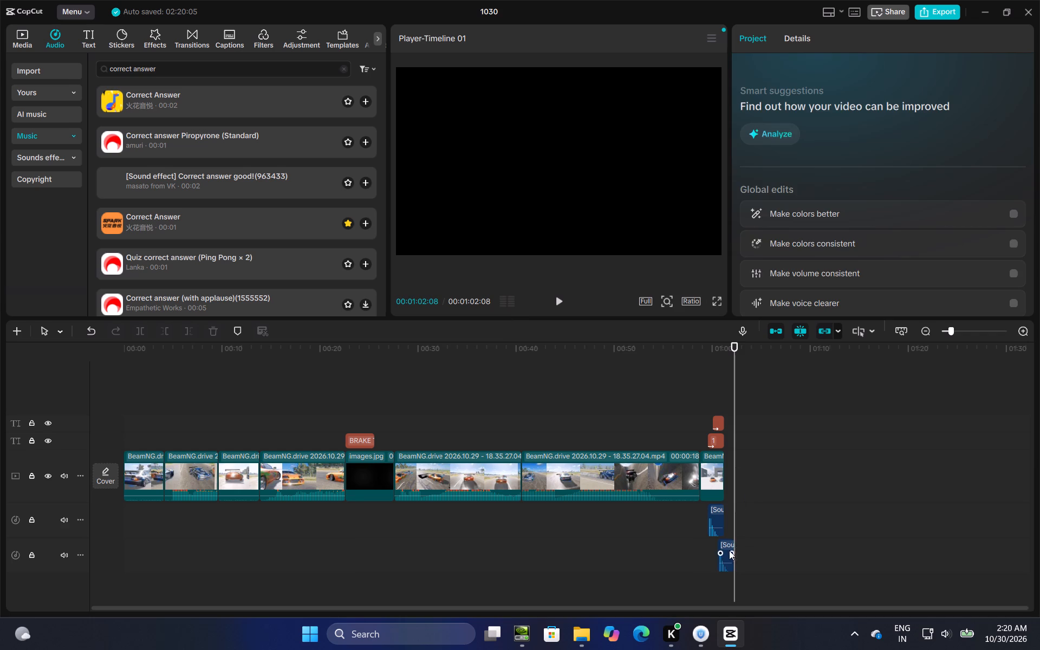
drag(737, 547, 724, 554)
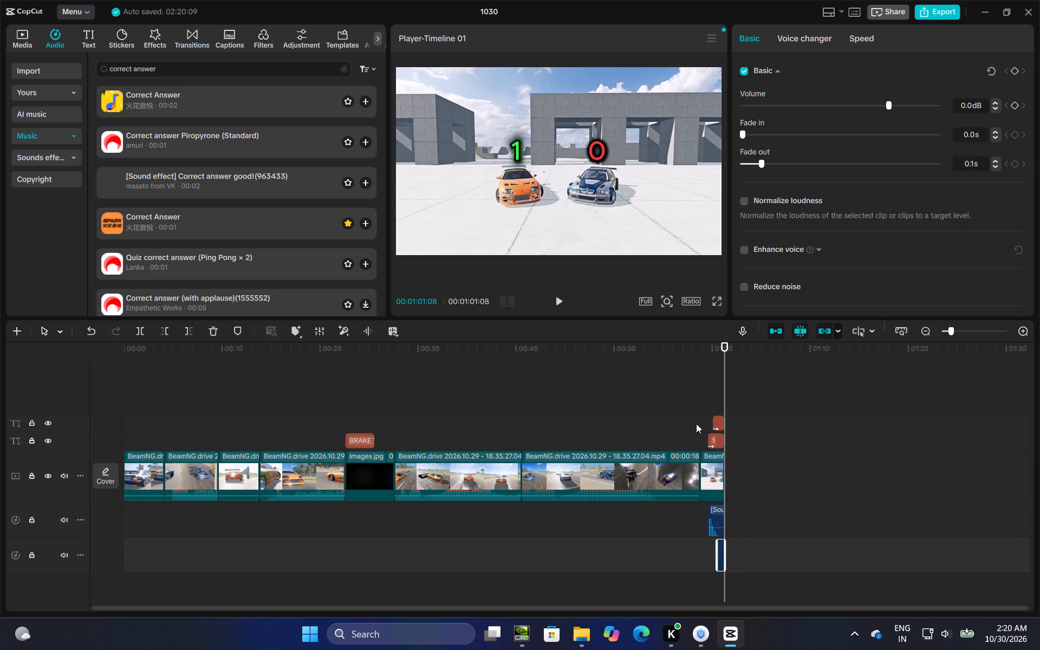
click(696, 424)
click(566, 302)
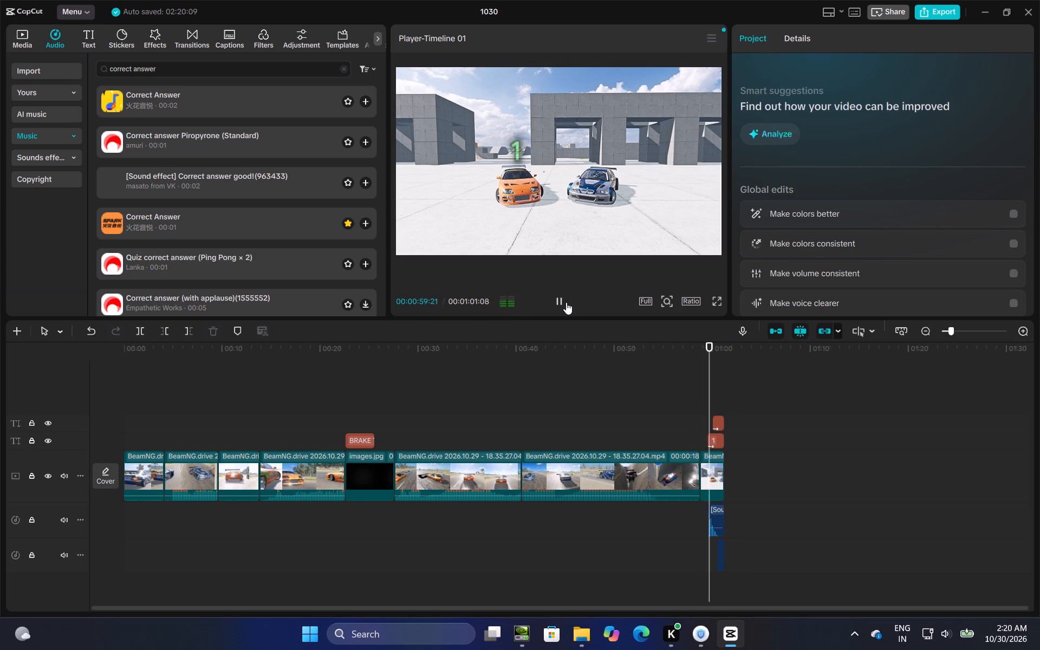
Move the trimmed second score sound earlier so it starts with the 0 text at about 00:01:00:02, and play it back.
click(723, 558)
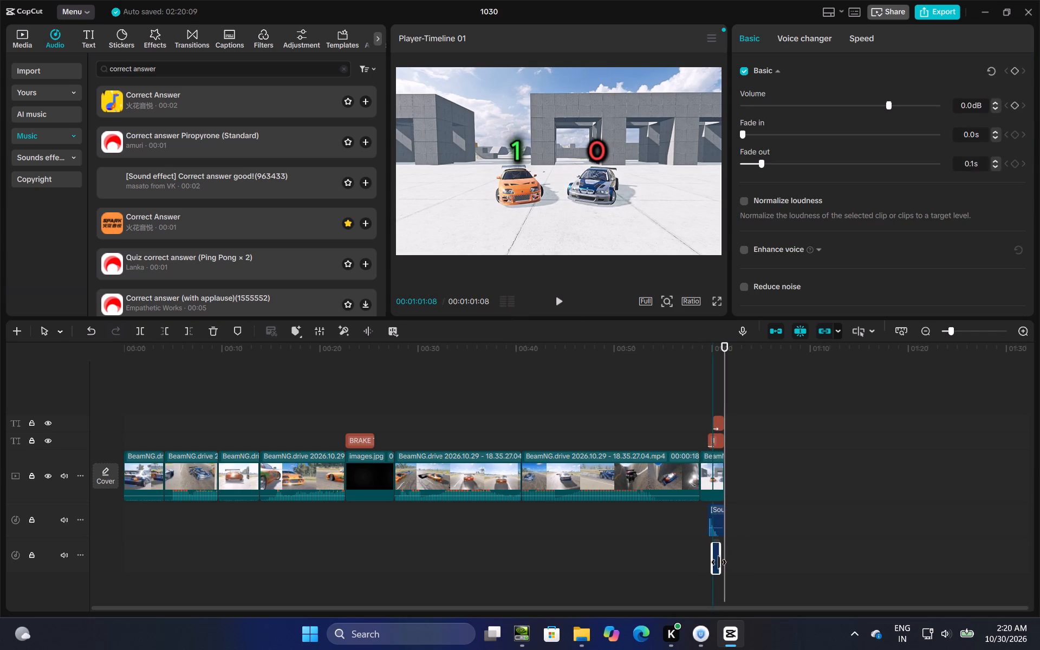
click(693, 423)
click(558, 296)
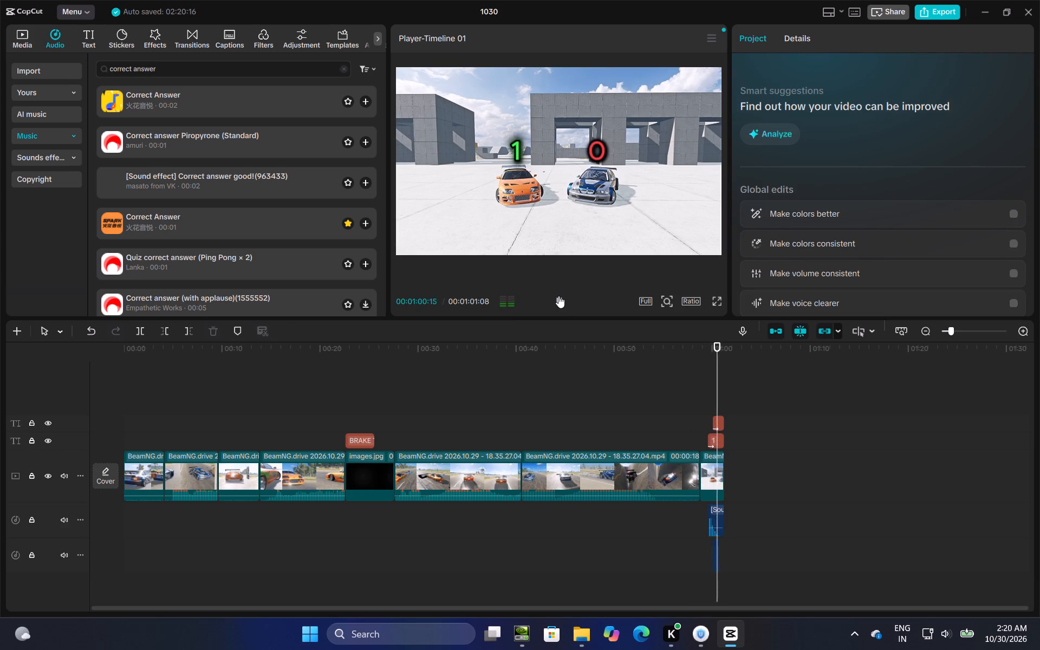
Add the BeamNG.drive 2026.10.29 - 18.46.33.05.mp4 recording to the main track directly after the two-car image.
click(741, 472)
click(721, 478)
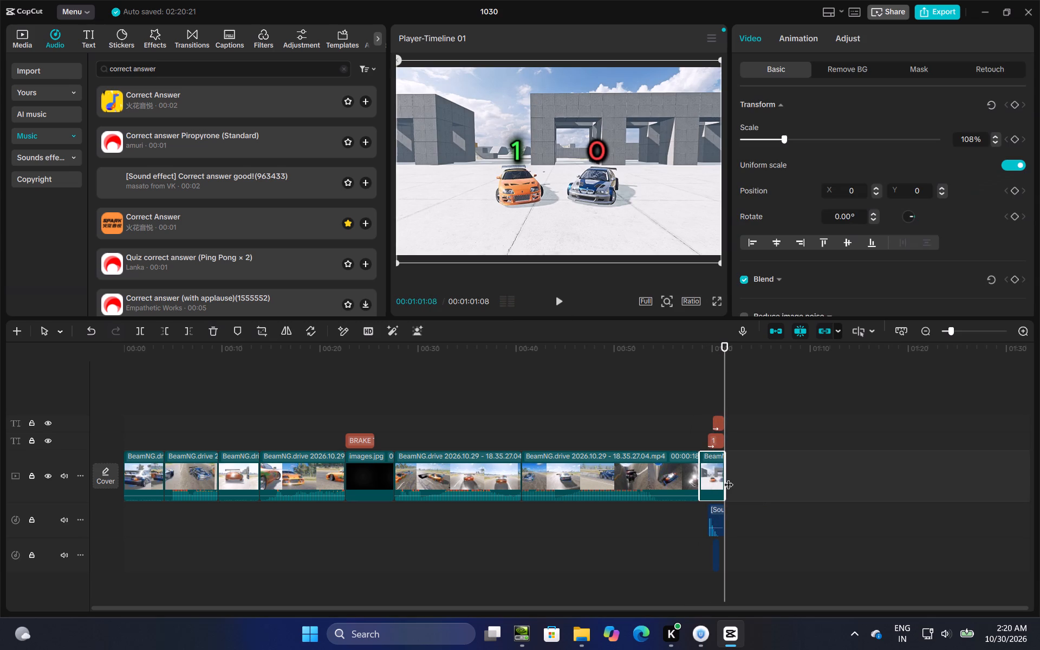
click(1022, 331)
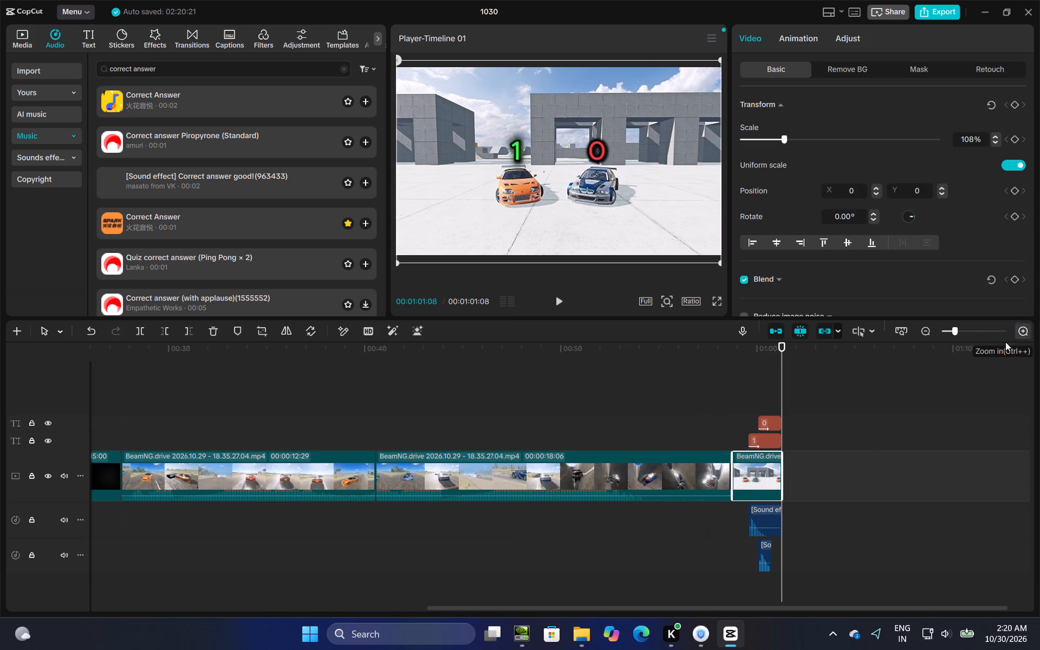
click(725, 431)
drag(725, 431, 1039, 422)
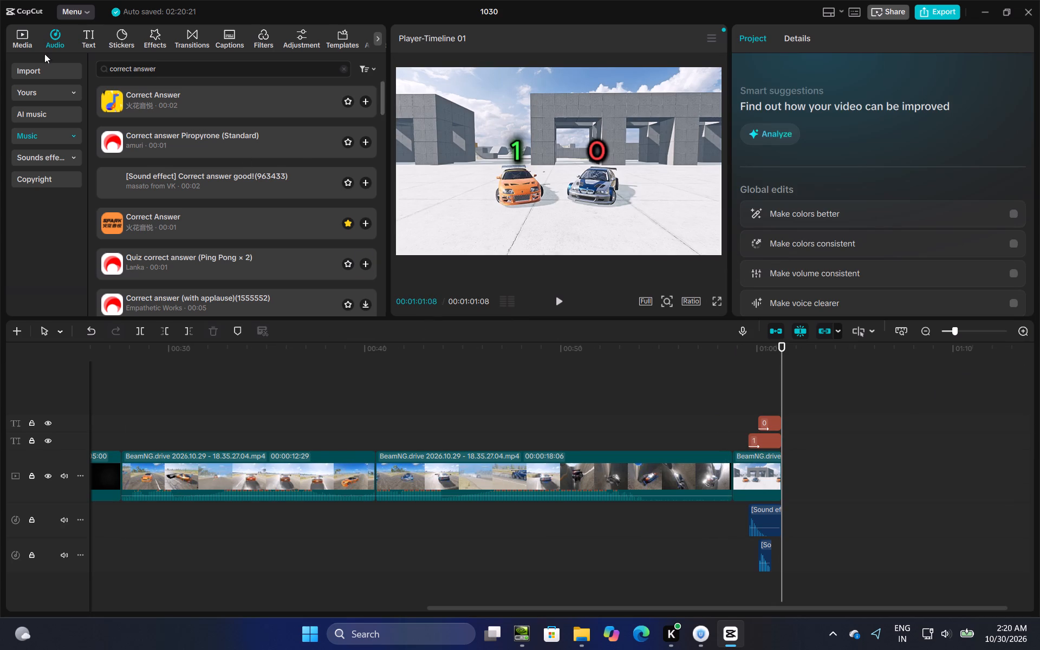
click(18, 38)
drag(327, 124, 742, 394)
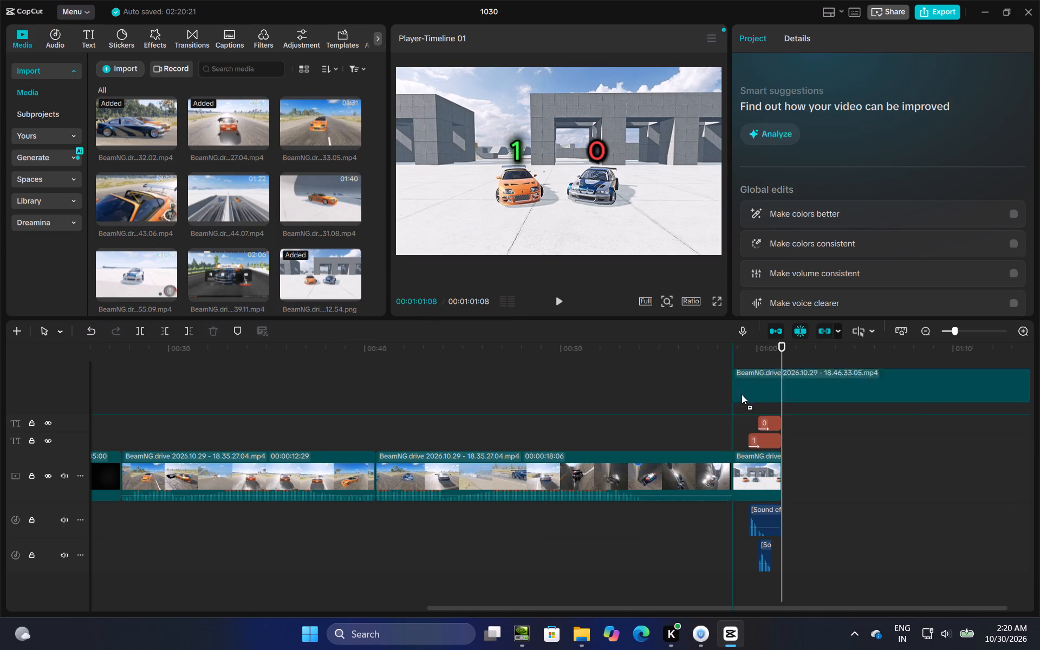
drag(742, 394, 802, 477)
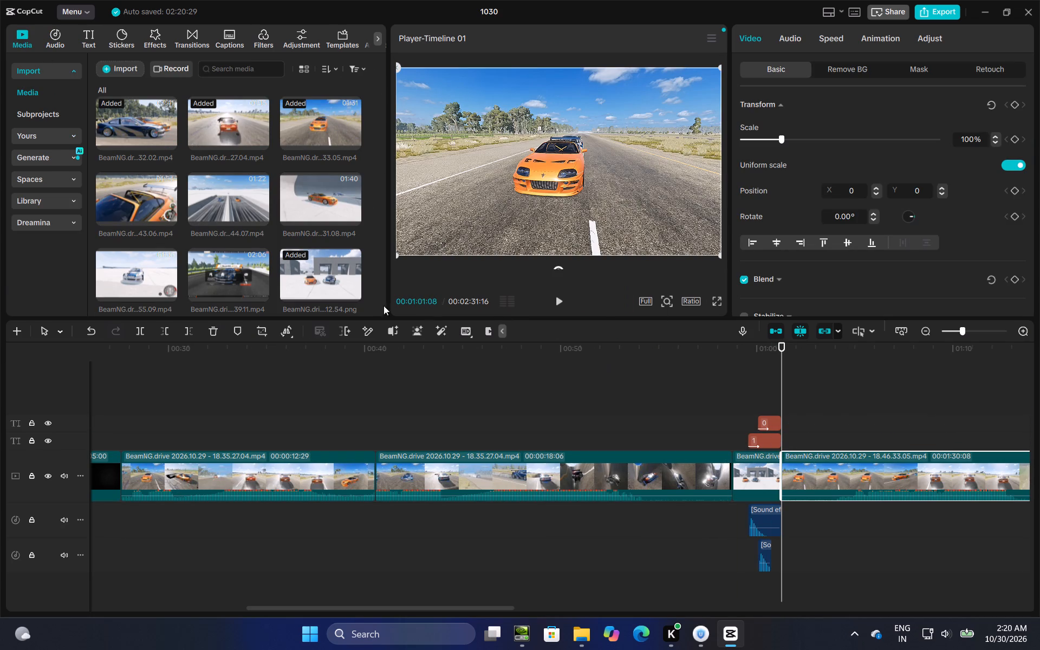
Copy the BRAKE TEST title and its black image to 00:01:01:08, inserting the image on the main track before the new recording.
scroll(248, 268, down, 2)
click(122, 418)
drag(122, 418, 86, 427)
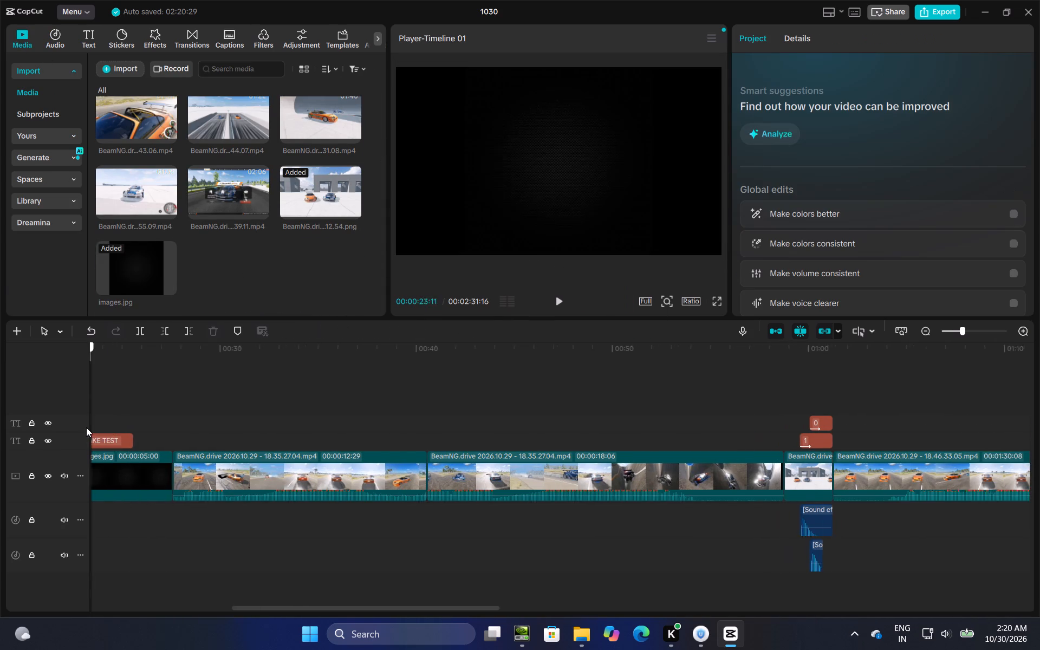
drag(86, 427, 85, 427)
drag(185, 408, 194, 481)
right_click(194, 479)
click(247, 329)
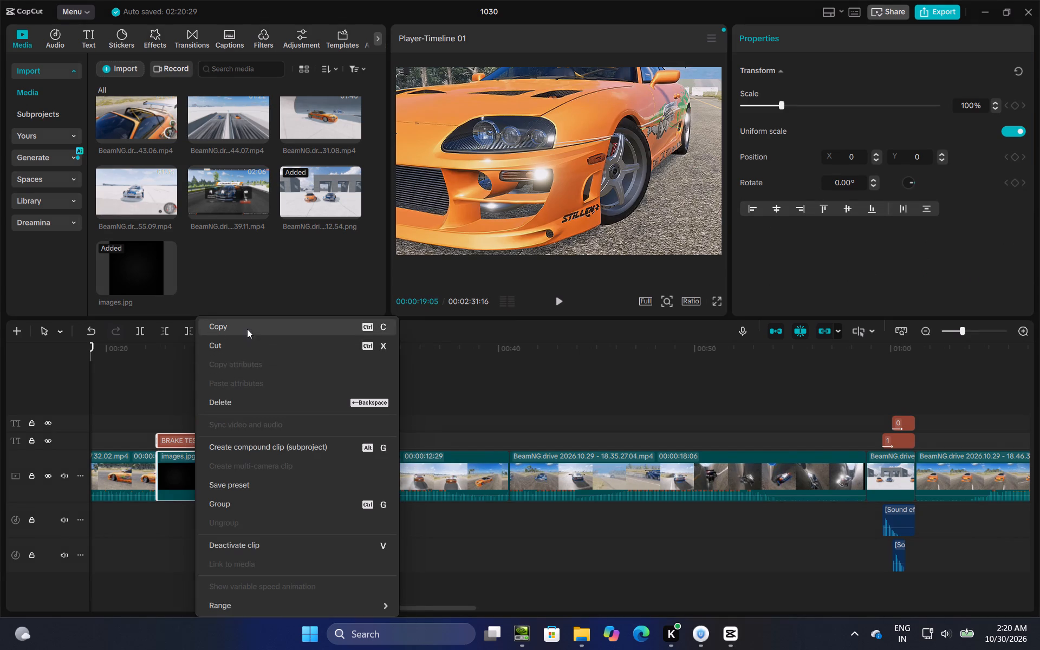
click(923, 432)
click(923, 432)
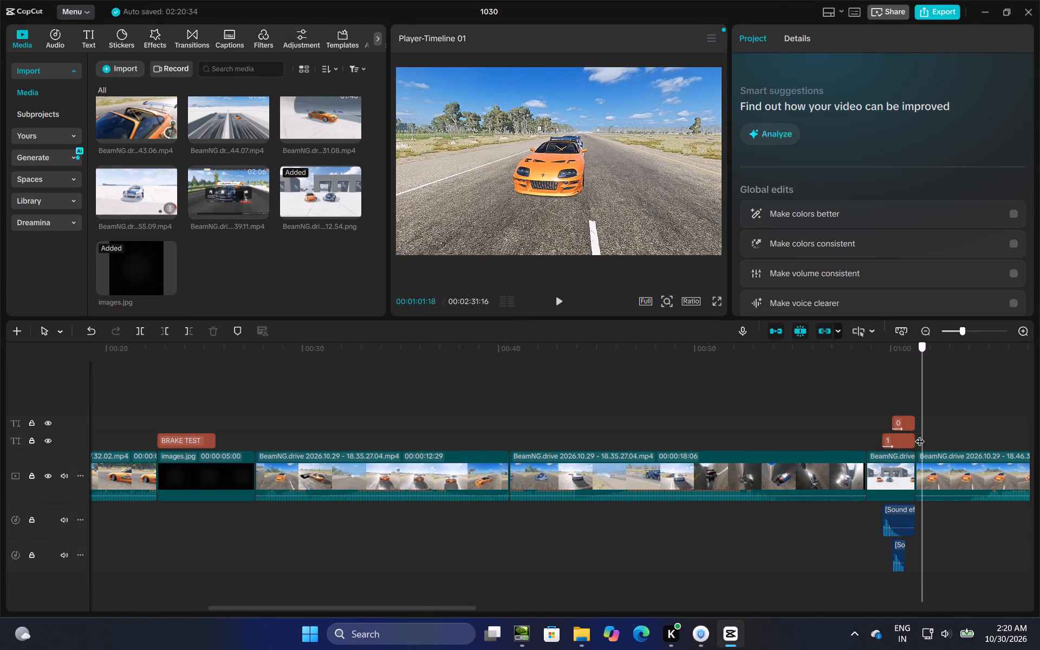
right_click(919, 436)
click(950, 507)
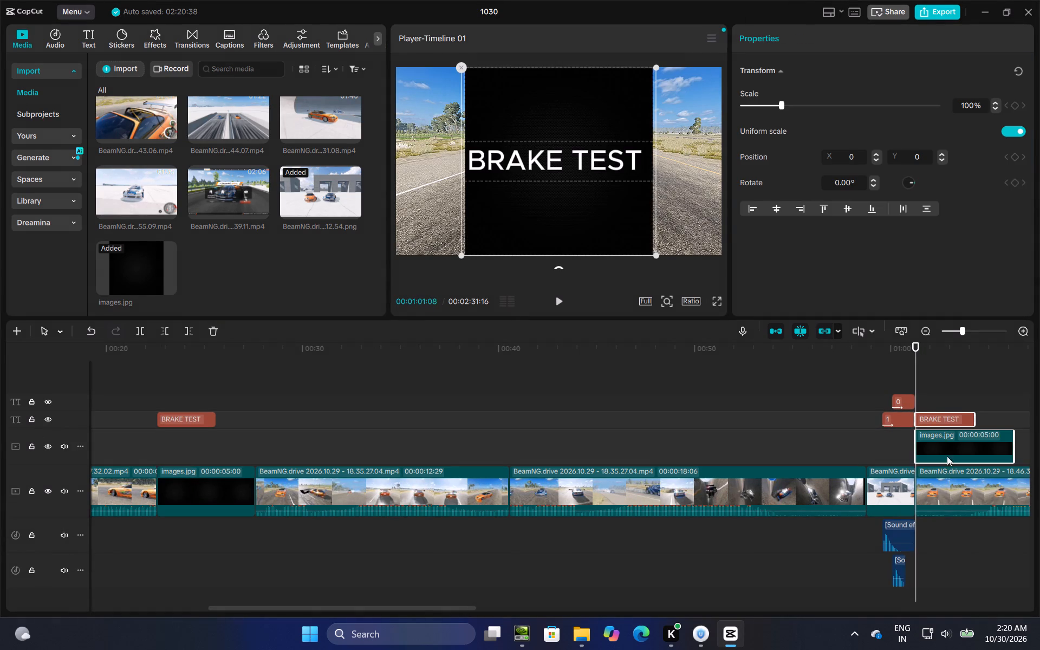
drag(946, 448, 939, 484)
Replace the copied BRAKE TEST title's text with "long jump test" and set its case to all uppercase.
click(941, 420)
click(944, 433)
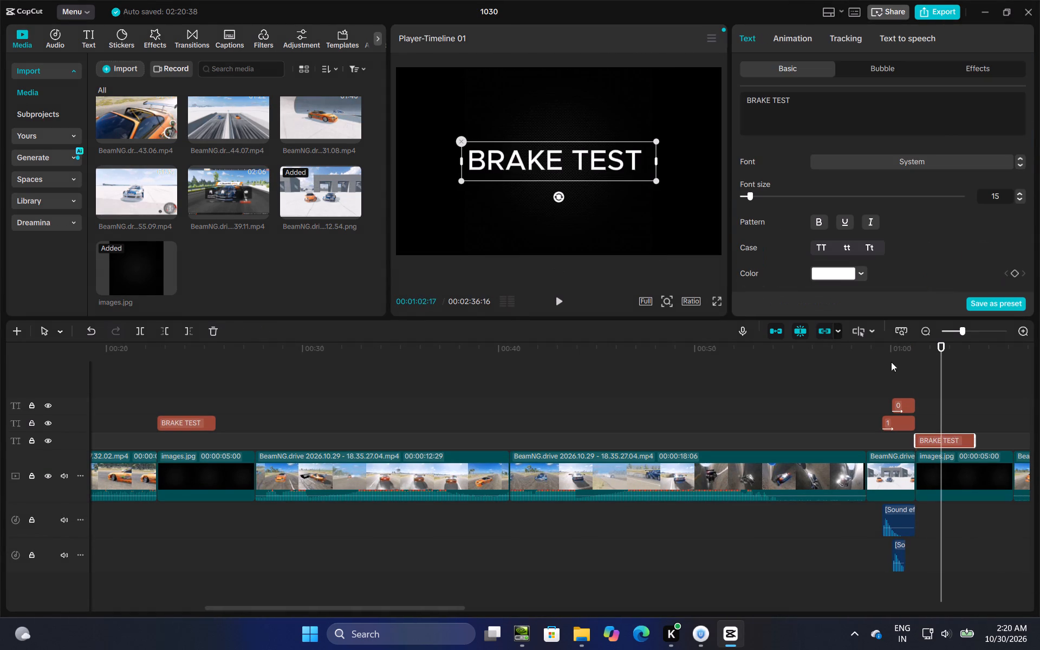
drag(830, 108, 713, 93)
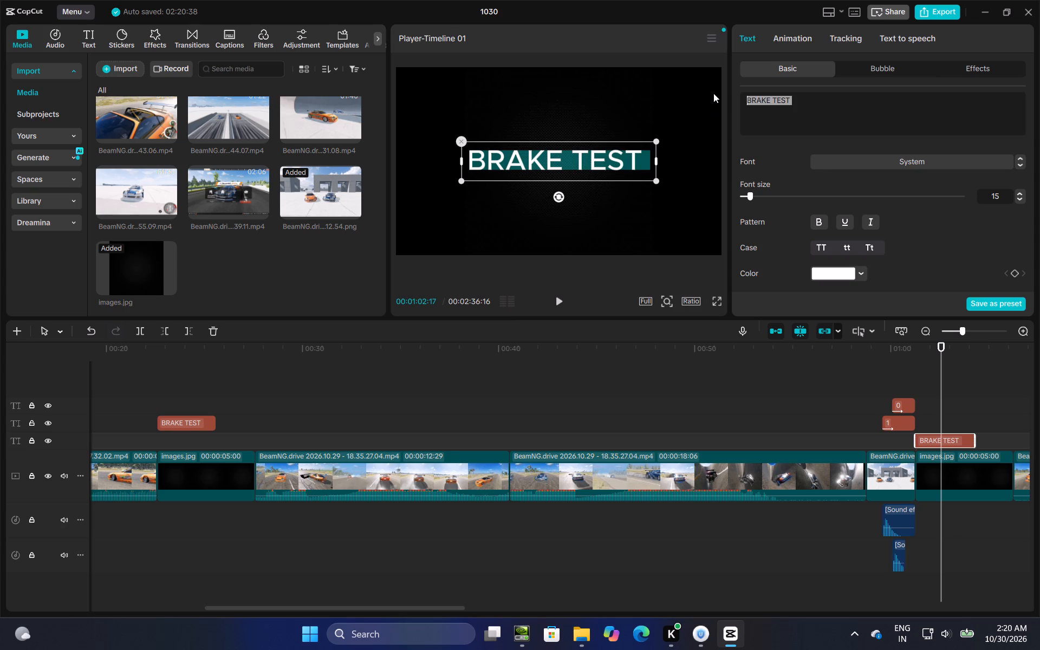
key(BackSpace)
text(long jump test)
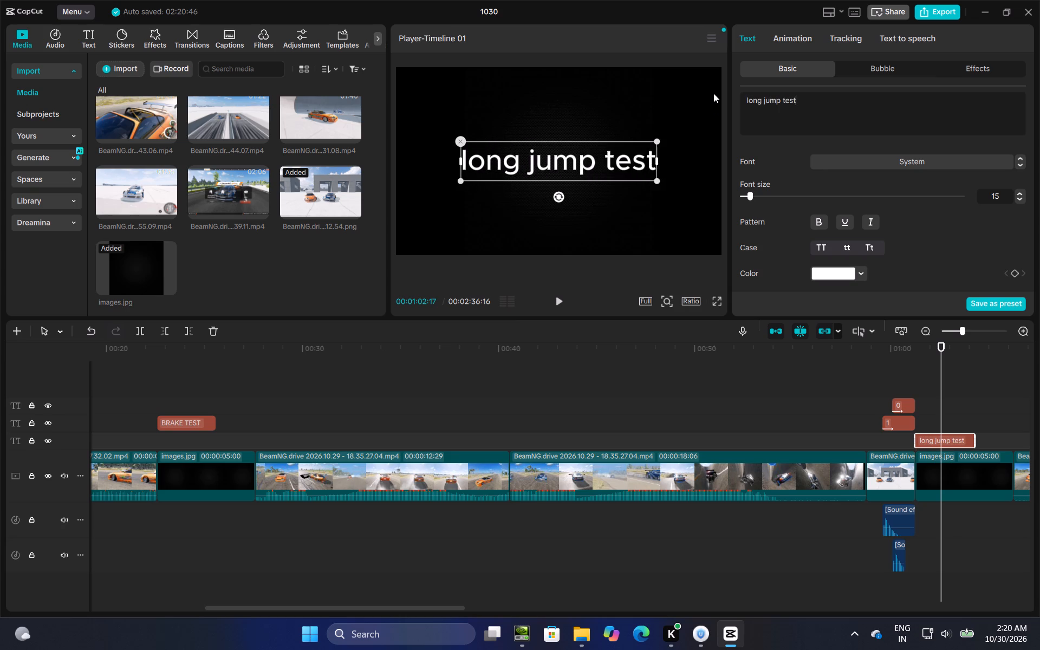
key(space)
click(822, 244)
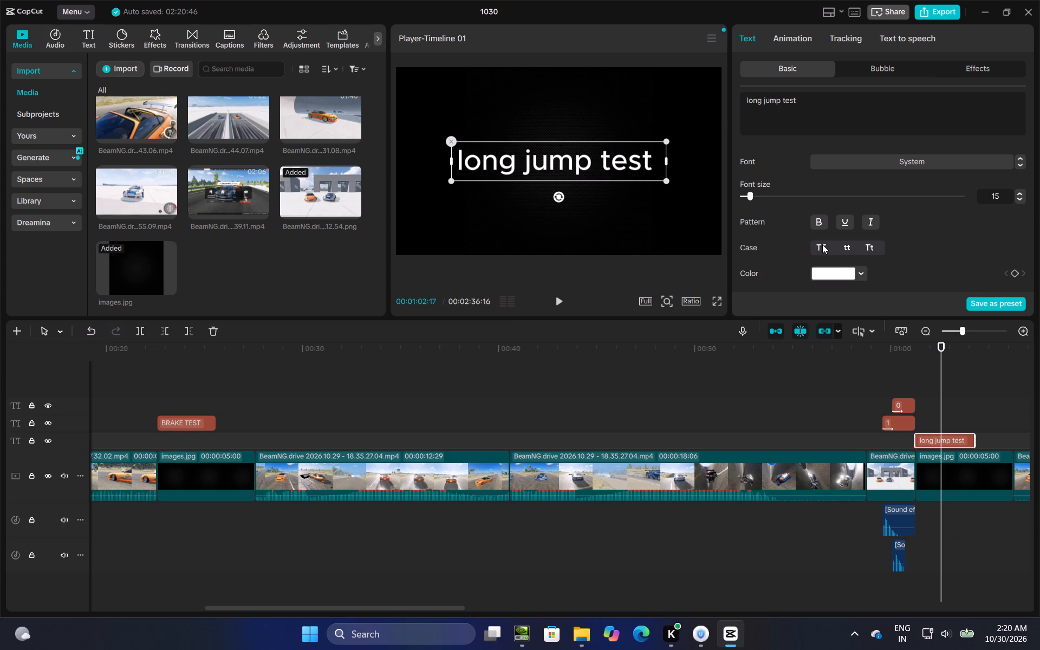
Split the 18.46.33.05 recording at 00:01:10:11, delete the part before the split, and play back from the new start.
click(957, 396)
drag(958, 400, 1035, 409)
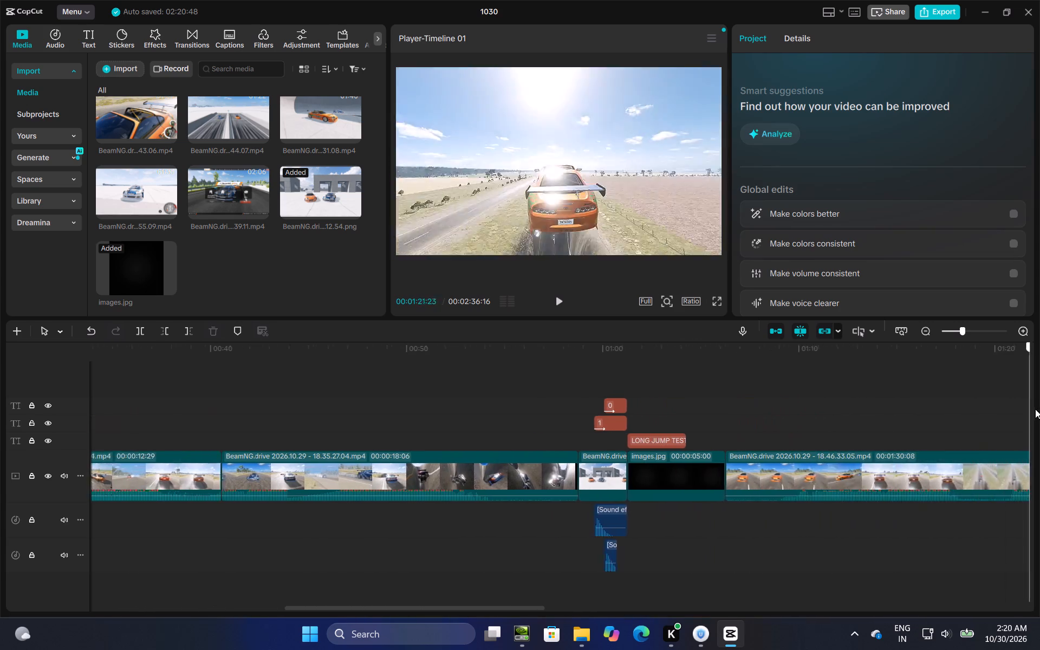
drag(1035, 409, 587, 456)
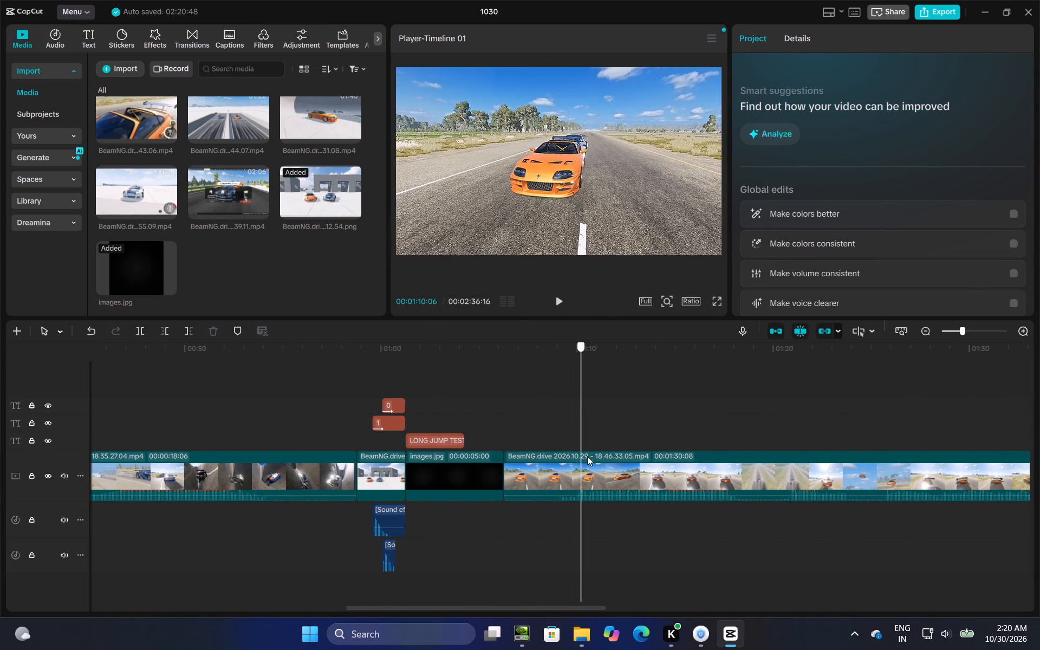
drag(587, 456, 909, 438)
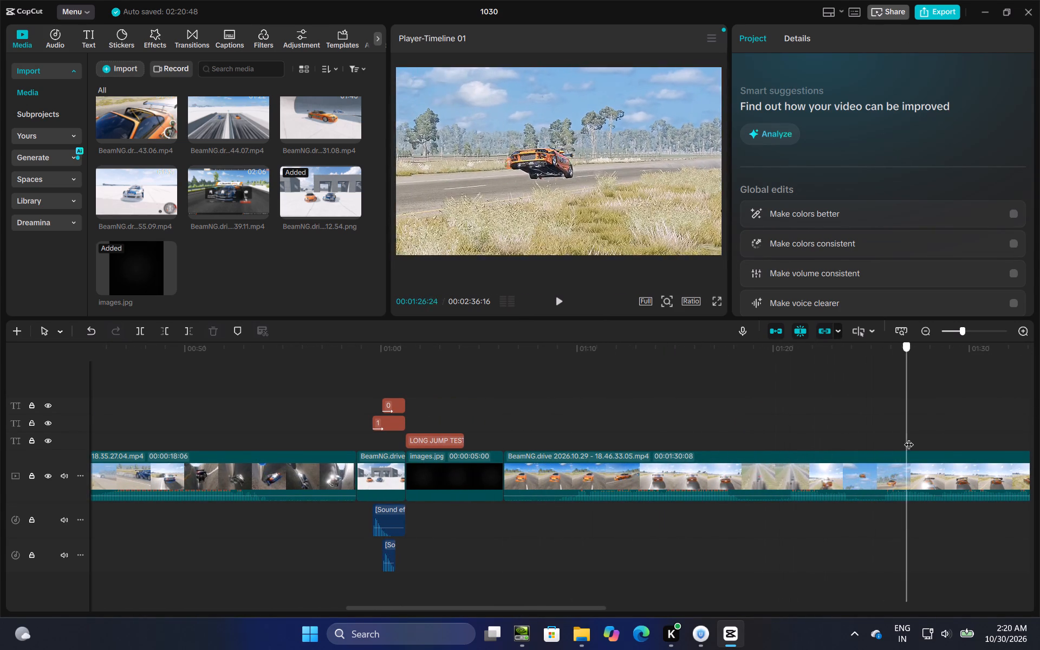
drag(909, 438, 584, 474)
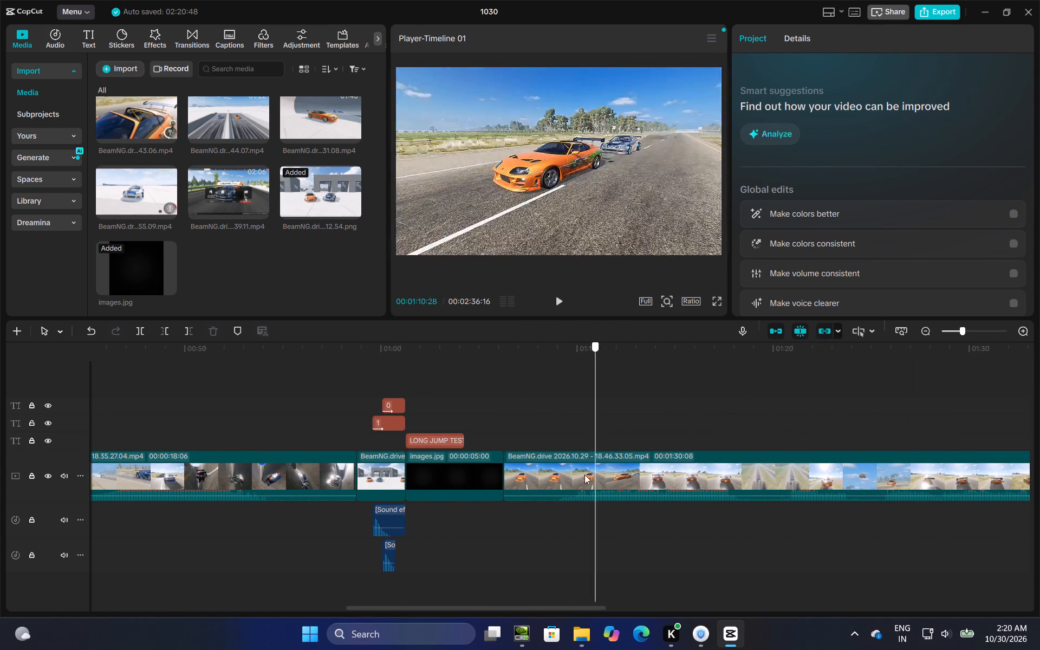
drag(584, 474, 584, 477)
click(142, 330)
click(539, 485)
right_click(539, 485)
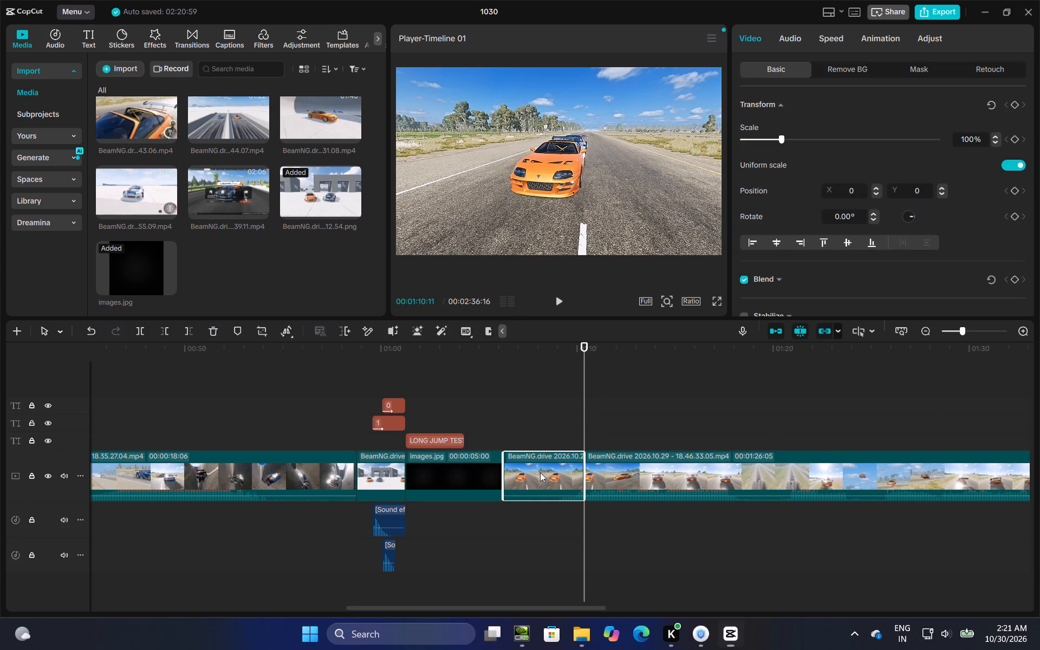
click(574, 200)
click(502, 426)
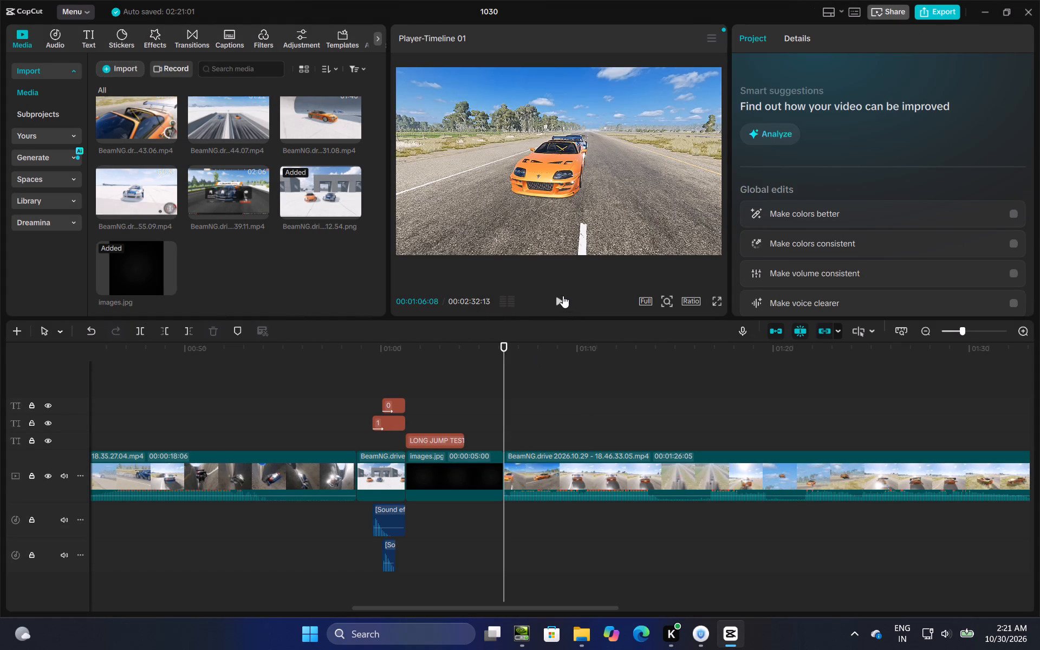
click(563, 288)
click(561, 297)
click(516, 457)
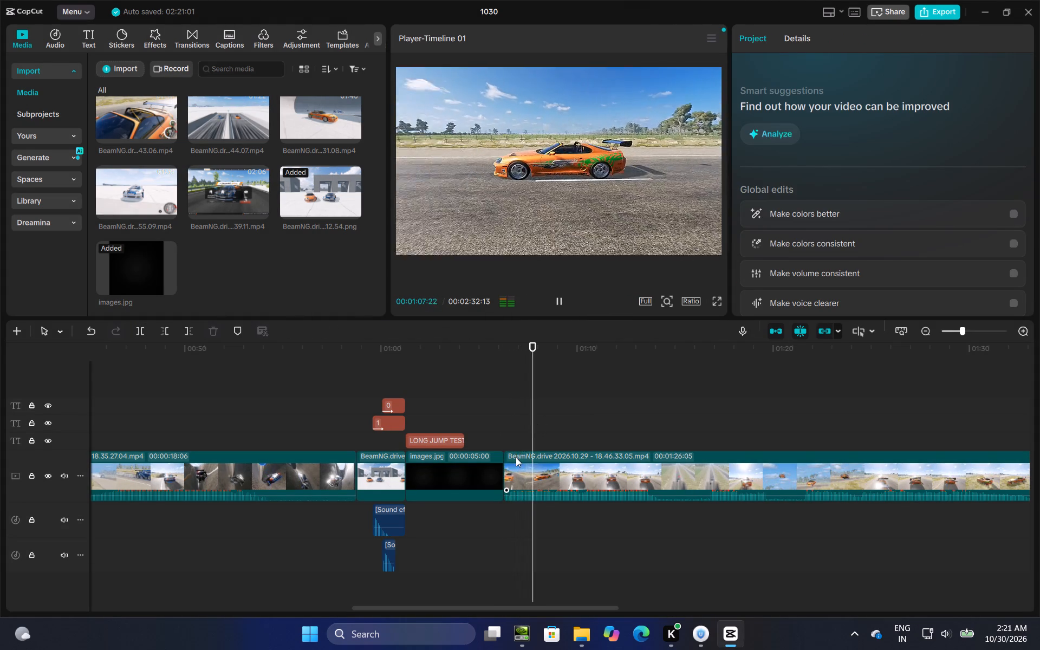
Extend the start of the trimmed 18.46.33.05 recording slightly earlier so the clip lasts 00:01:26:12.
drag(502, 465, 499, 478)
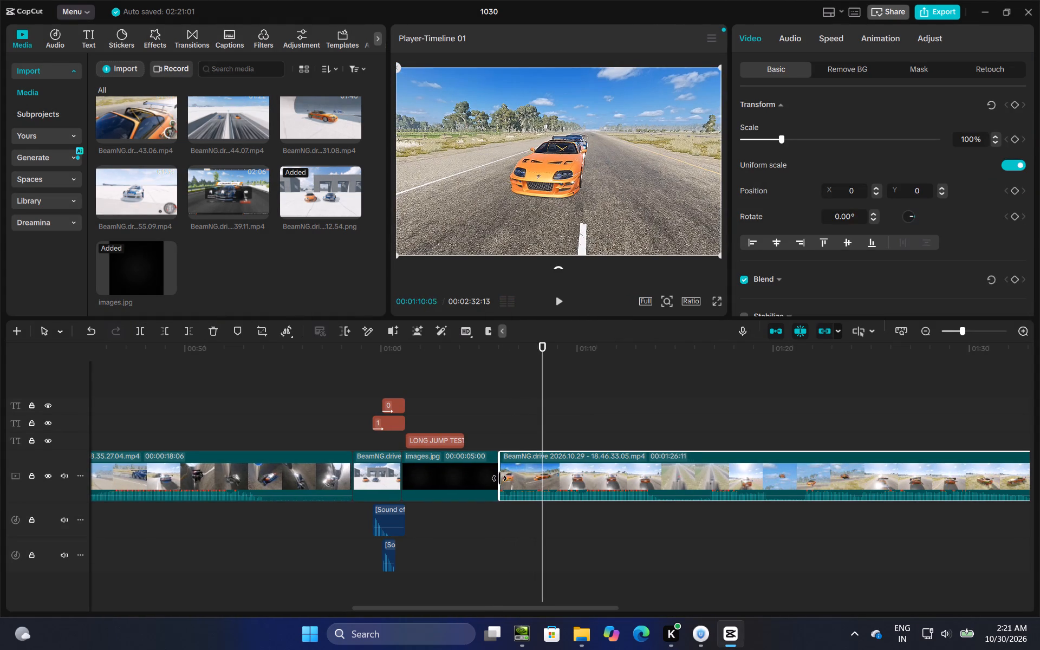
drag(499, 478, 499, 479)
Find the end of the orange car's jump in the 18.46.33.05 recording and split the clip at 00:01:35:05.
click(505, 423)
drag(505, 423, 743, 427)
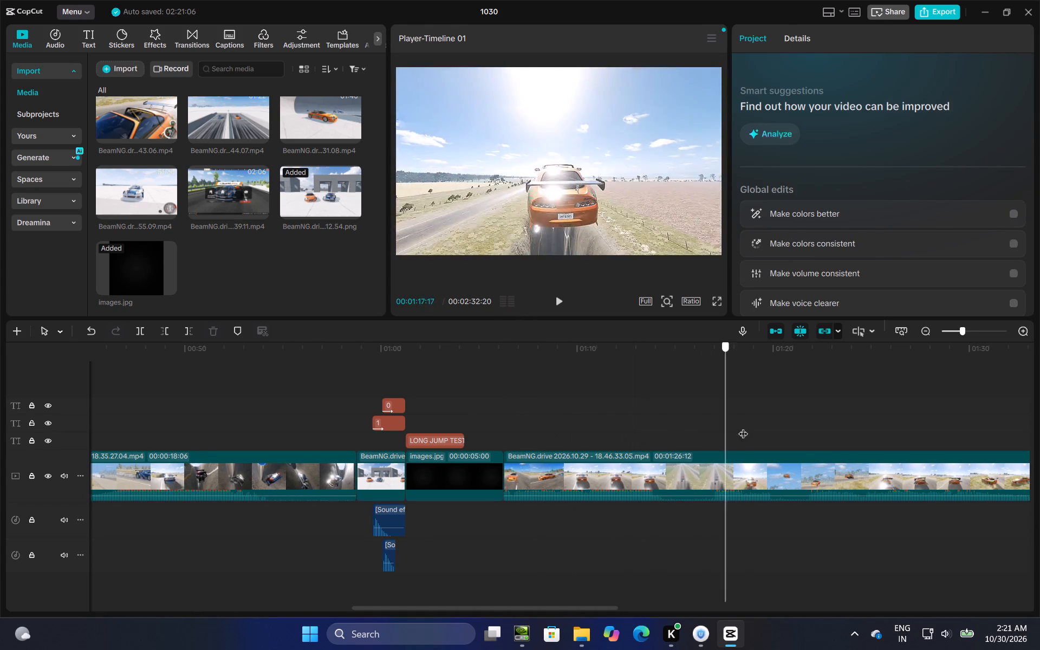
drag(743, 427, 677, 442)
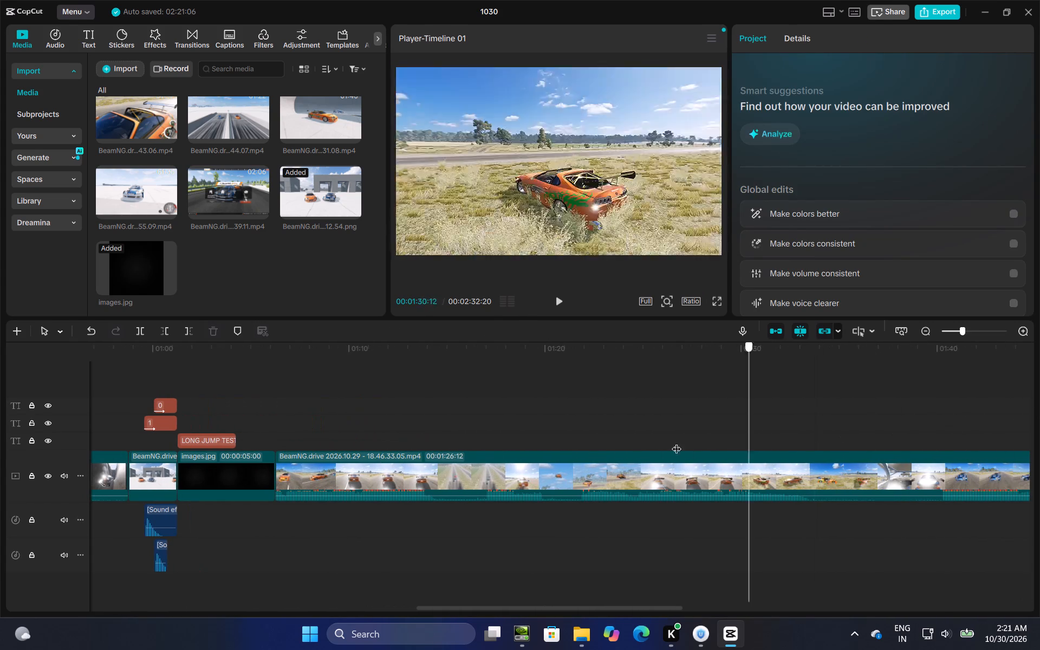
drag(677, 442, 870, 446)
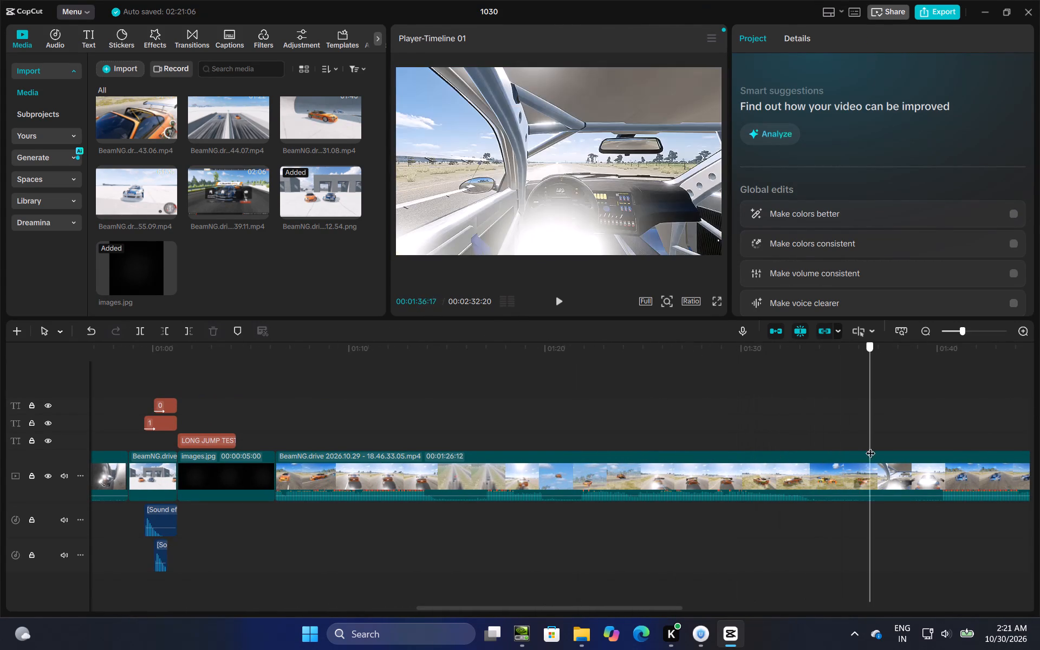
drag(870, 446, 807, 458)
click(807, 426)
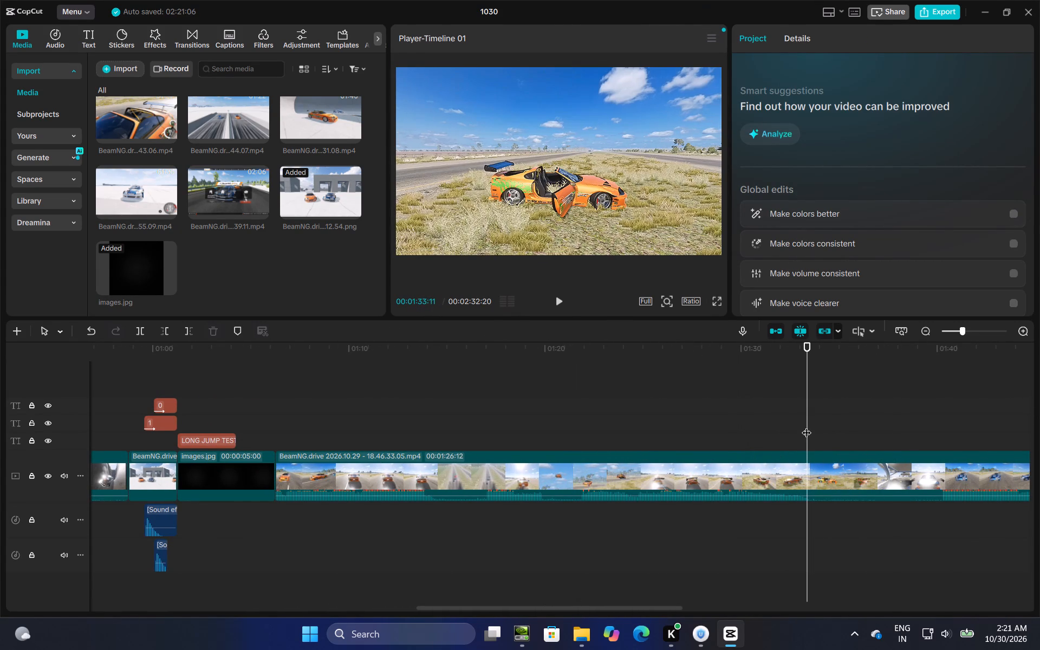
drag(799, 427, 865, 426)
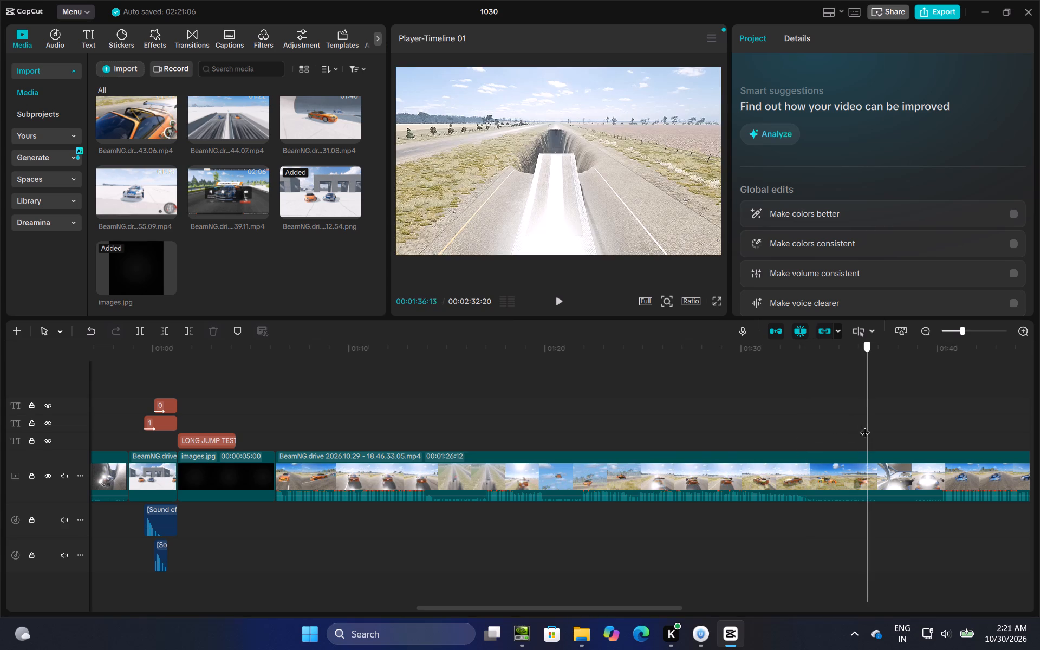
drag(865, 426, 867, 426)
click(758, 414)
drag(758, 414, 847, 423)
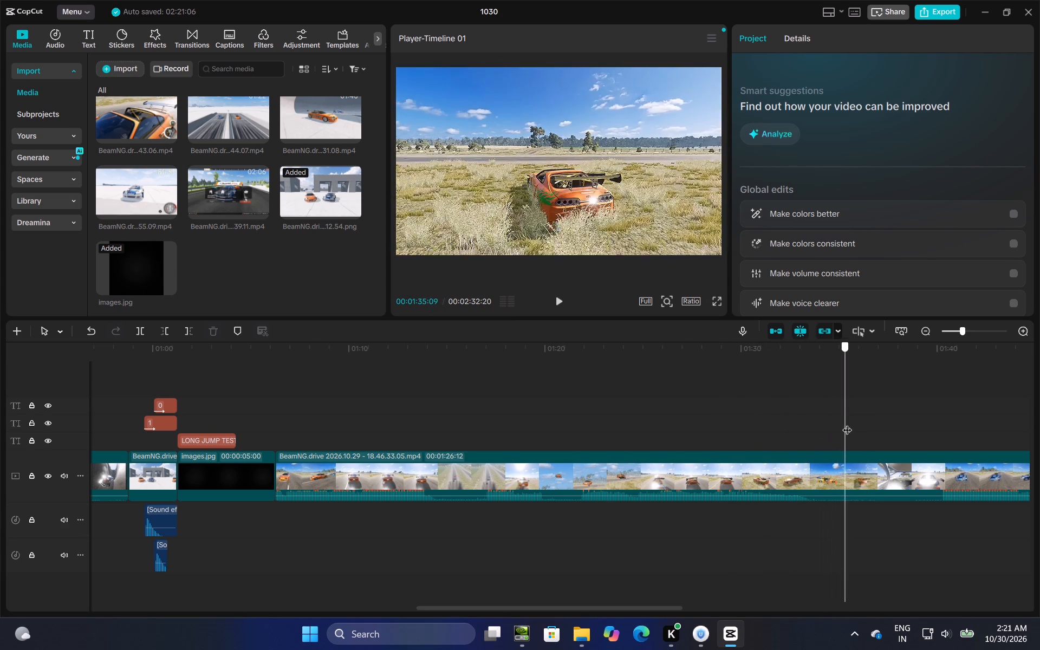
drag(847, 423, 842, 425)
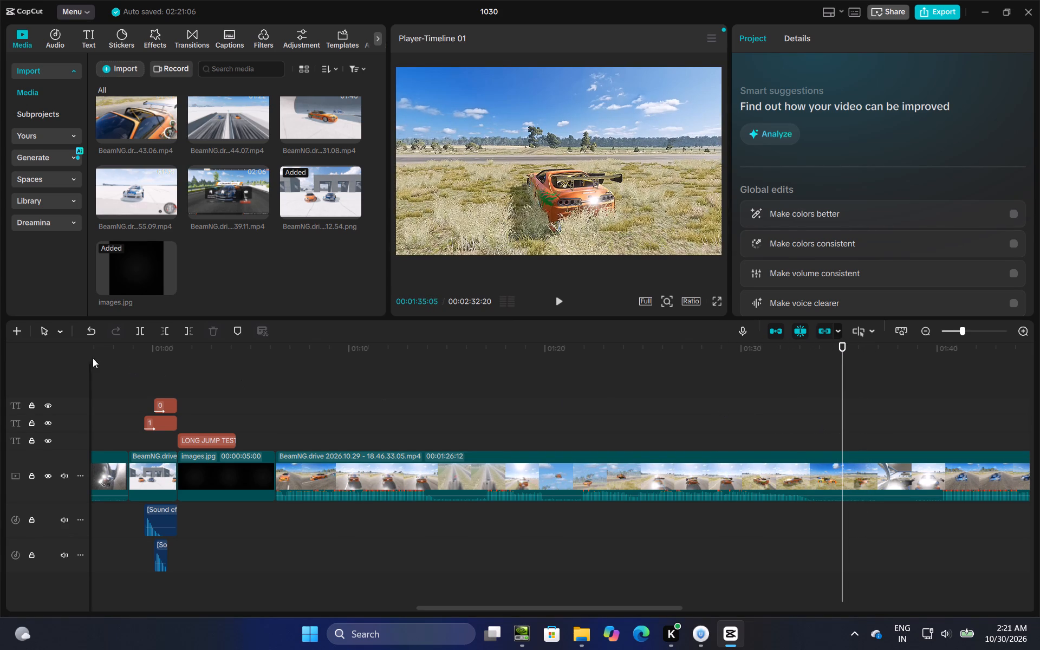
click(149, 330)
click(147, 336)
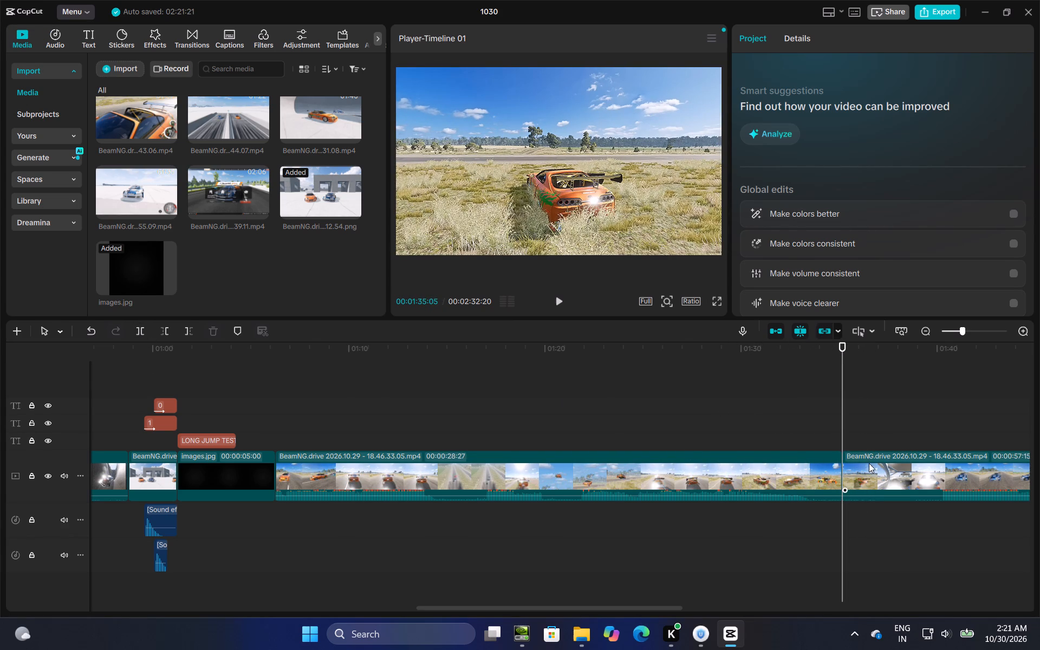
Trim the start of the part after the split to the blue car's run, leaving 00:00:29:25, and review it through to the end.
click(860, 464)
drag(842, 468, 1039, 437)
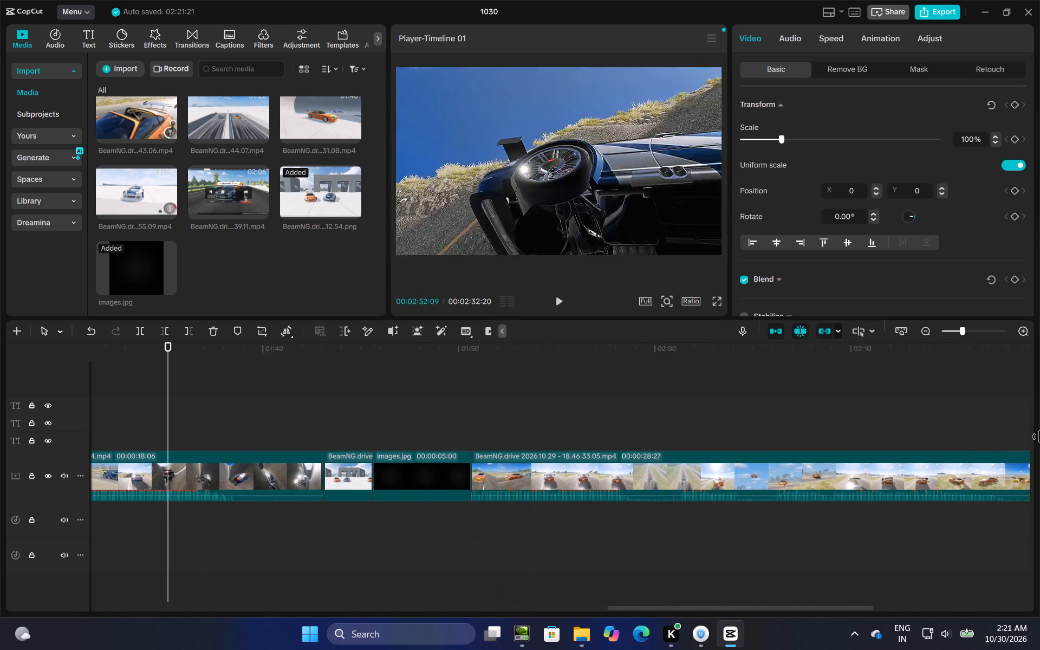
drag(1039, 437, 1031, 430)
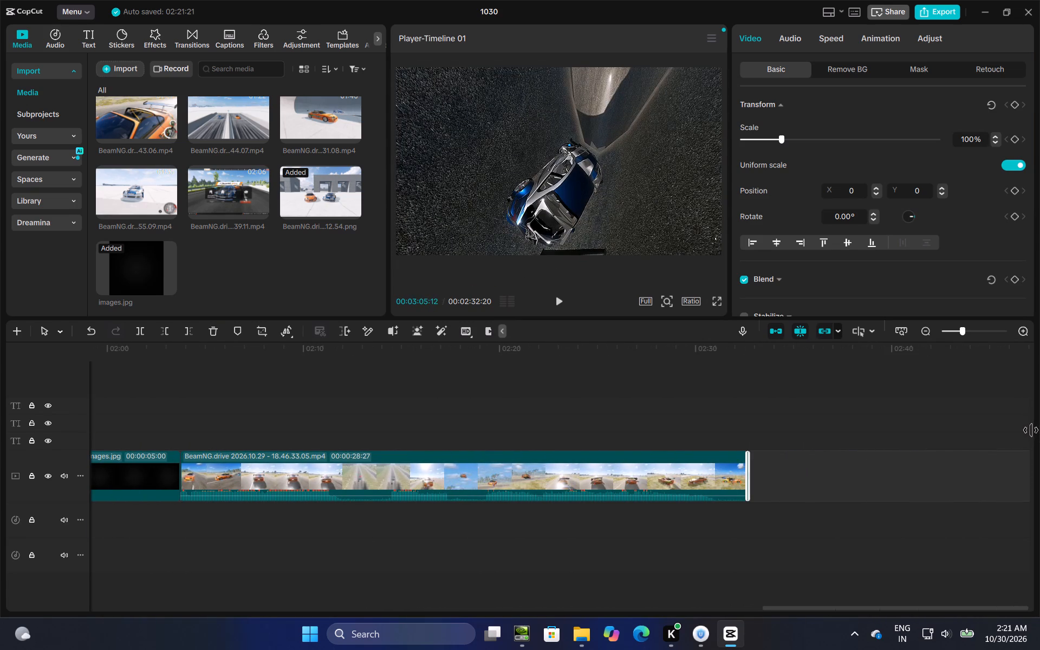
drag(1031, 430, 1034, 428)
drag(1034, 428, 680, 496)
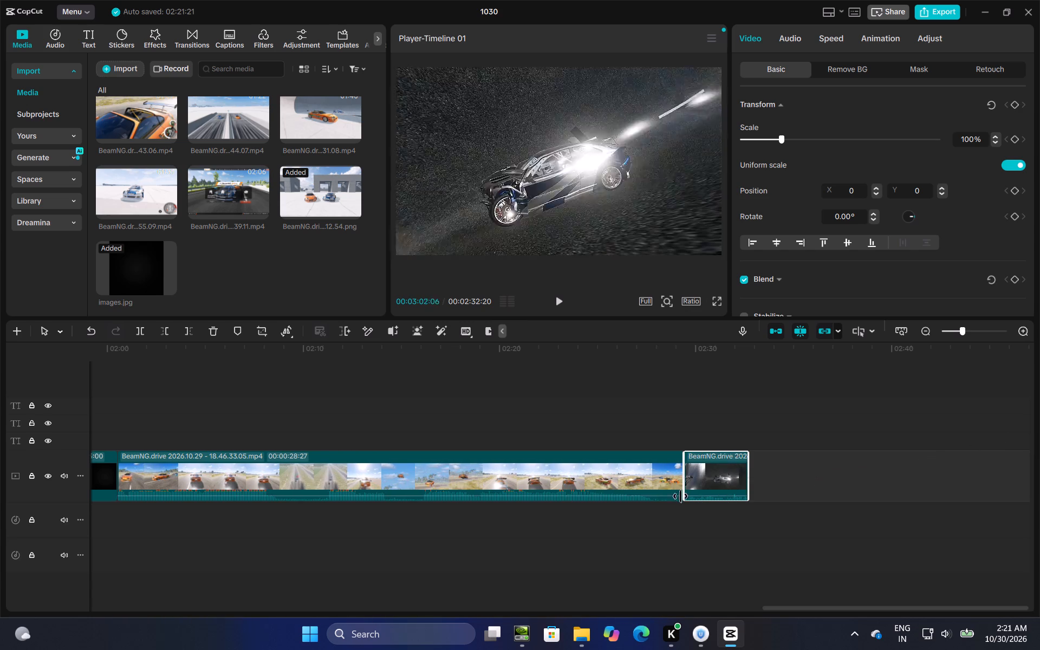
drag(680, 496, 386, 530)
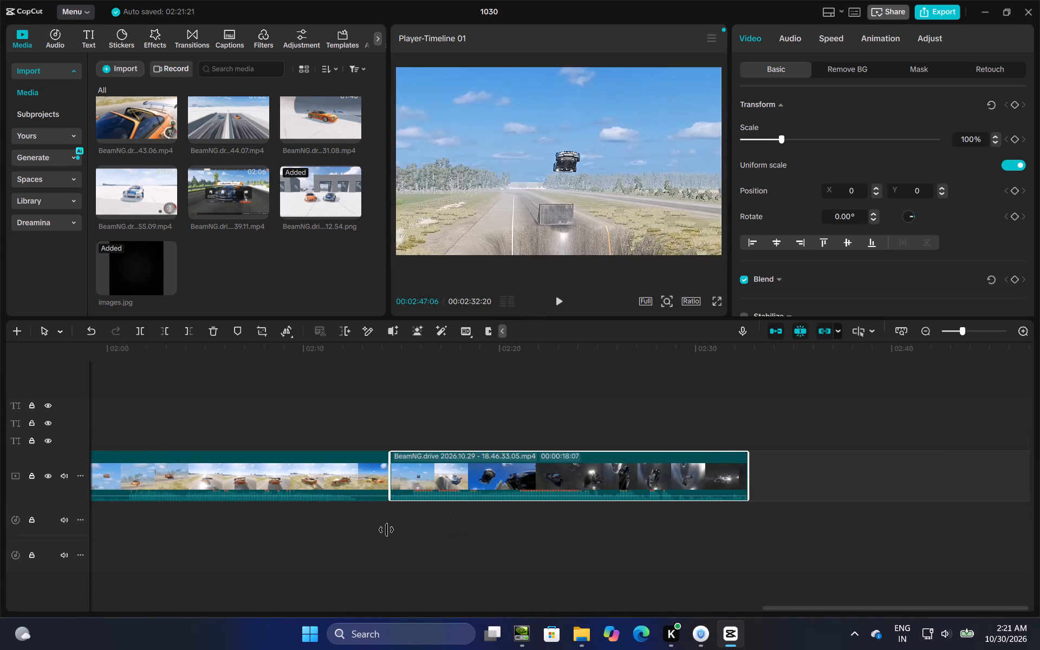
drag(386, 530, 258, 537)
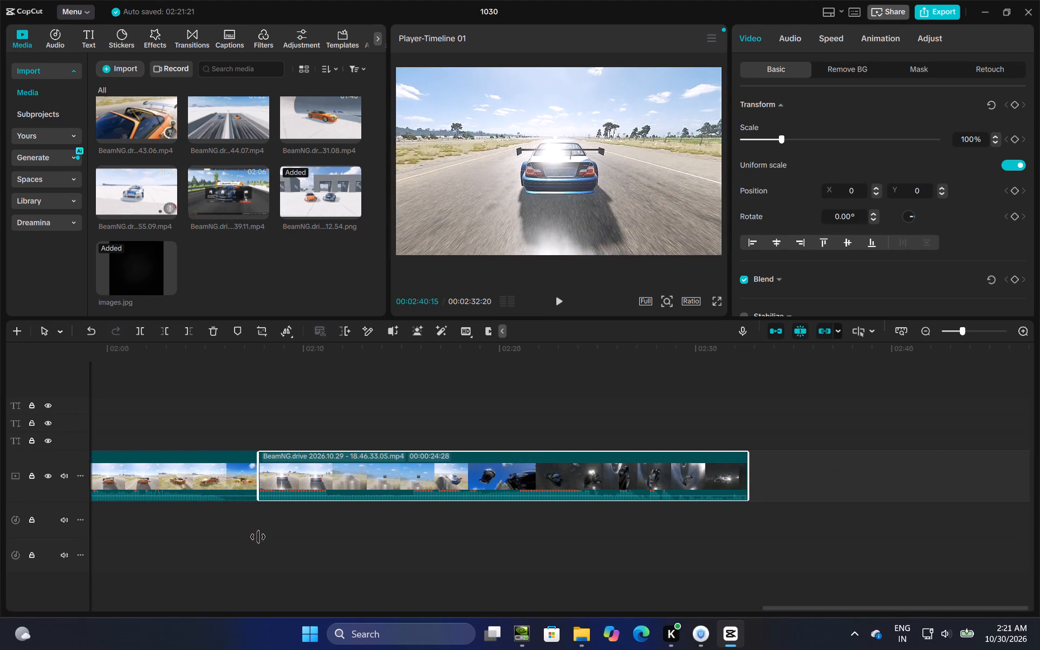
drag(258, 537, 179, 546)
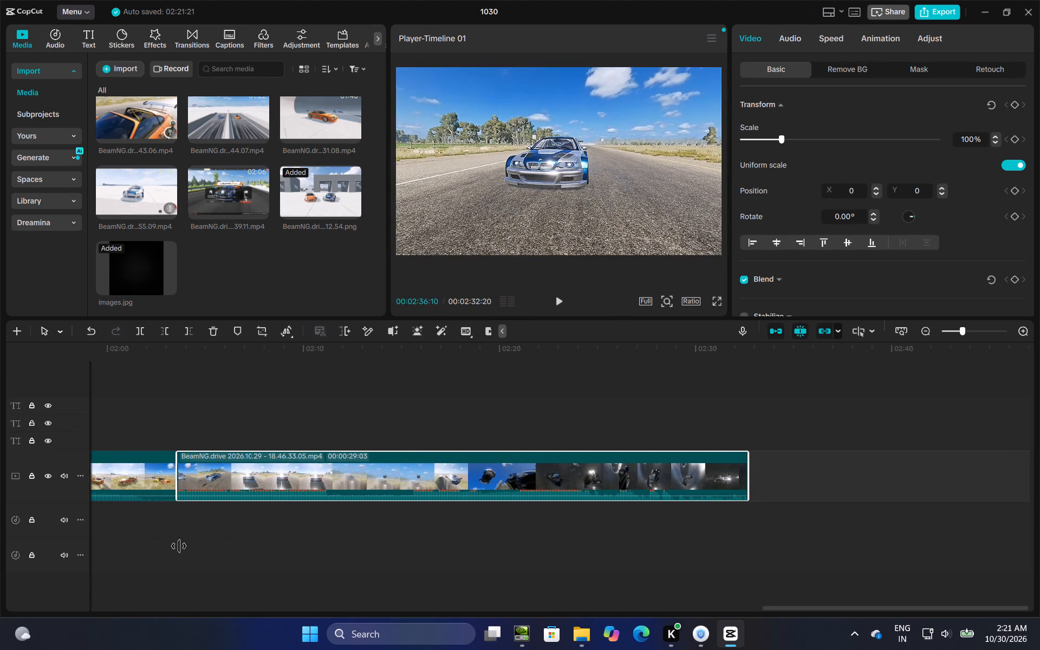
drag(179, 546, 169, 551)
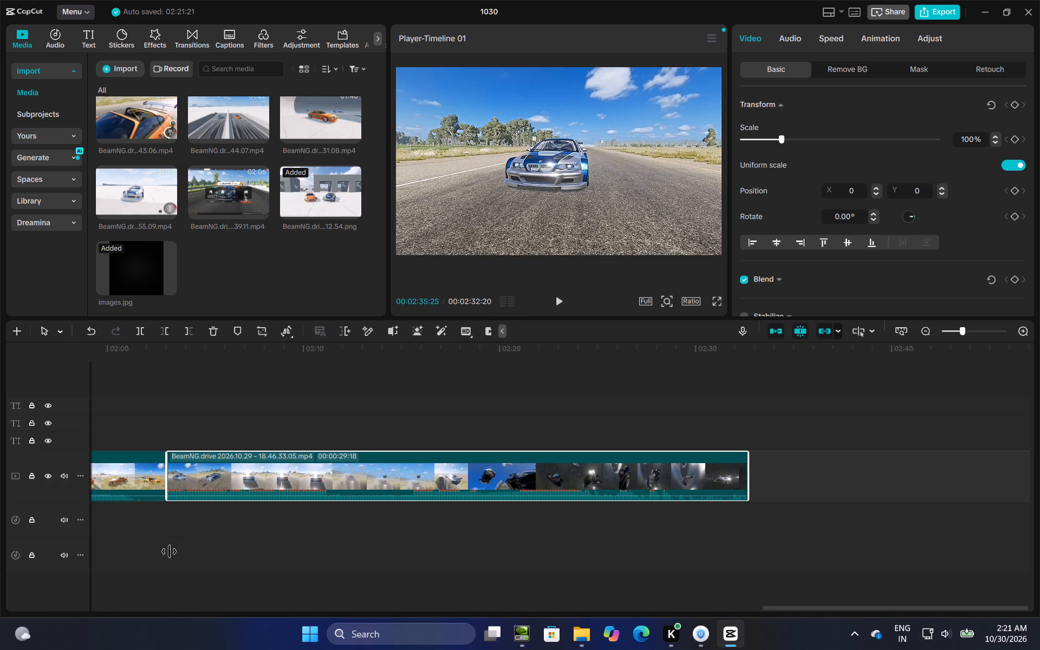
drag(169, 551, 164, 553)
click(561, 303)
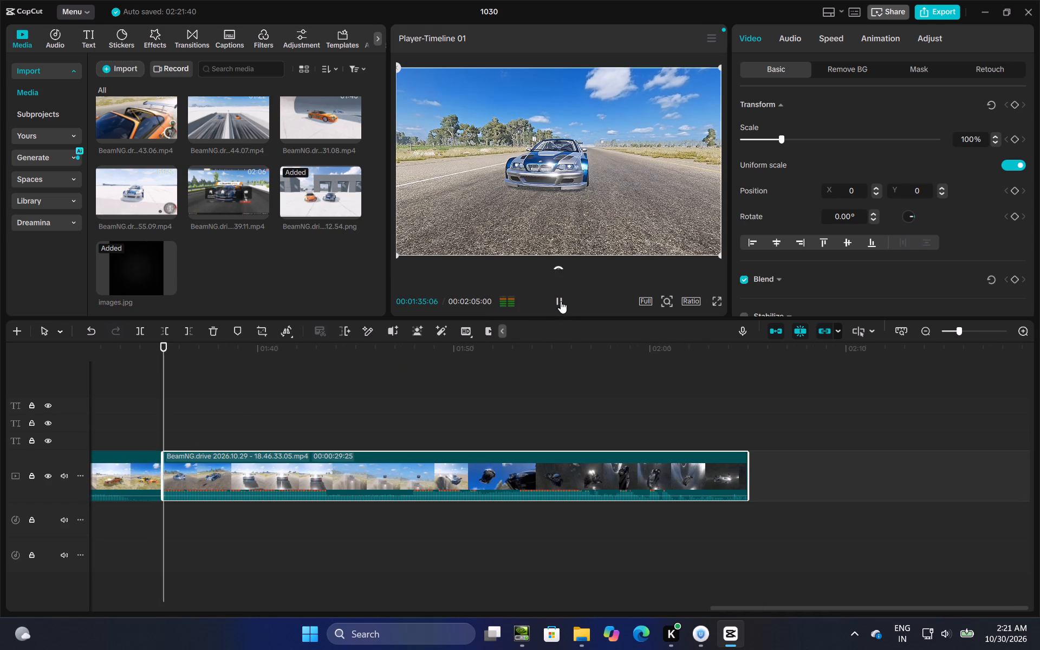
click(253, 418)
drag(253, 418, 478, 412)
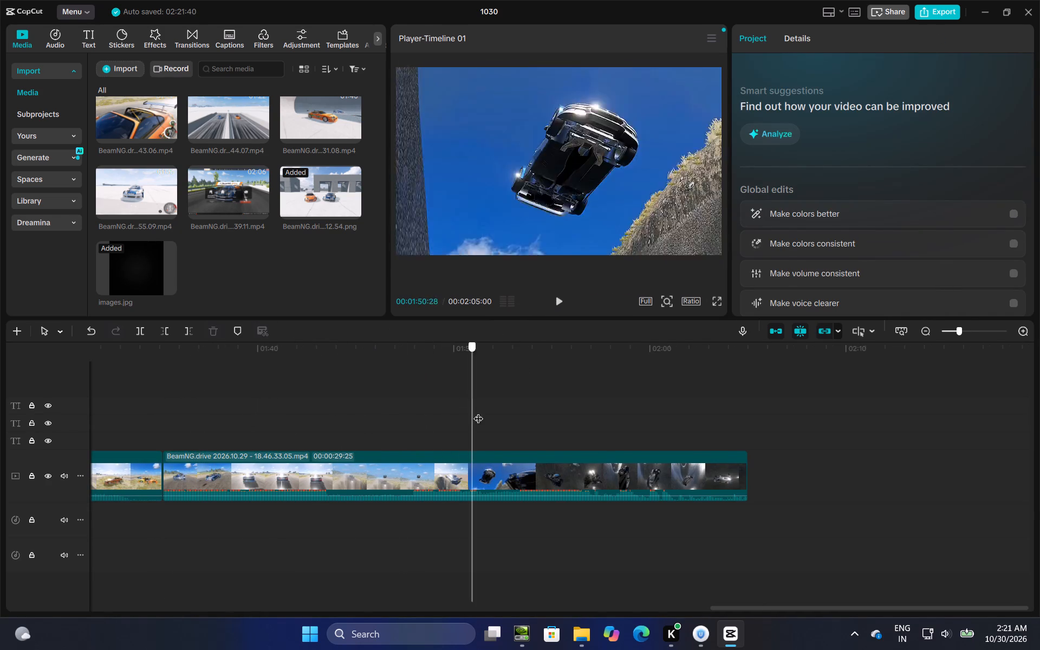
drag(478, 412, 751, 404)
Copy the two-car image with its 1 and 0 titles and paste them at the end of the recording, with the image on the main track.
click(198, 406)
drag(201, 406, 154, 444)
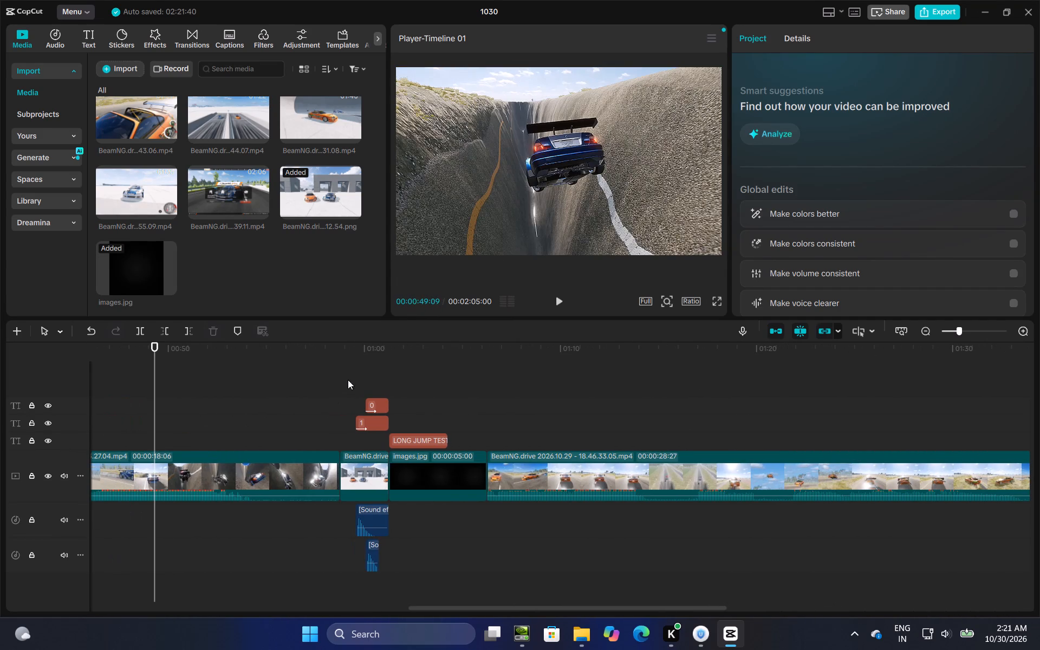
drag(375, 373, 363, 464)
right_click(363, 464)
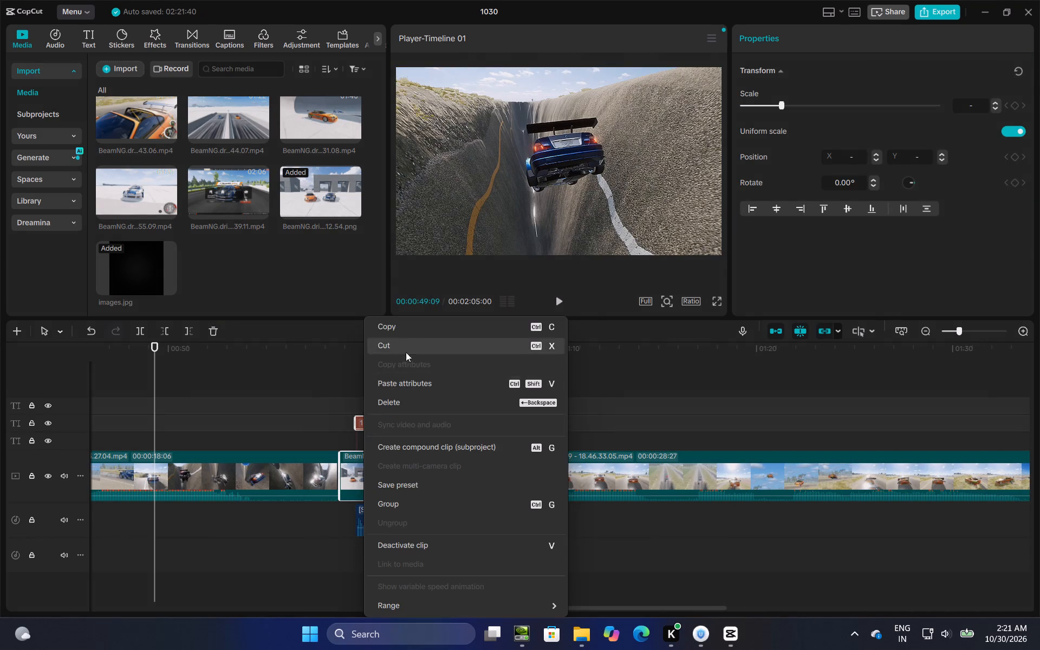
click(411, 331)
click(701, 389)
drag(705, 390, 1039, 359)
right_click(779, 480)
click(804, 551)
drag(778, 463, 778, 511)
Set the In animation of both copied titles, the 1 and the 0, to None.
click(767, 385)
click(768, 417)
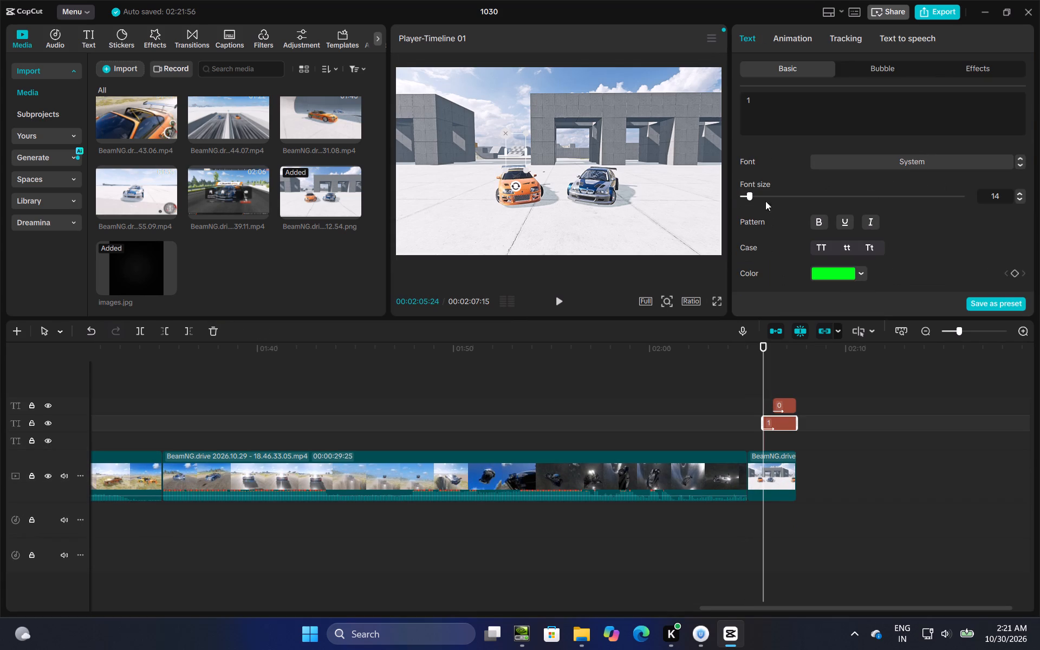
click(785, 48)
click(760, 155)
click(784, 402)
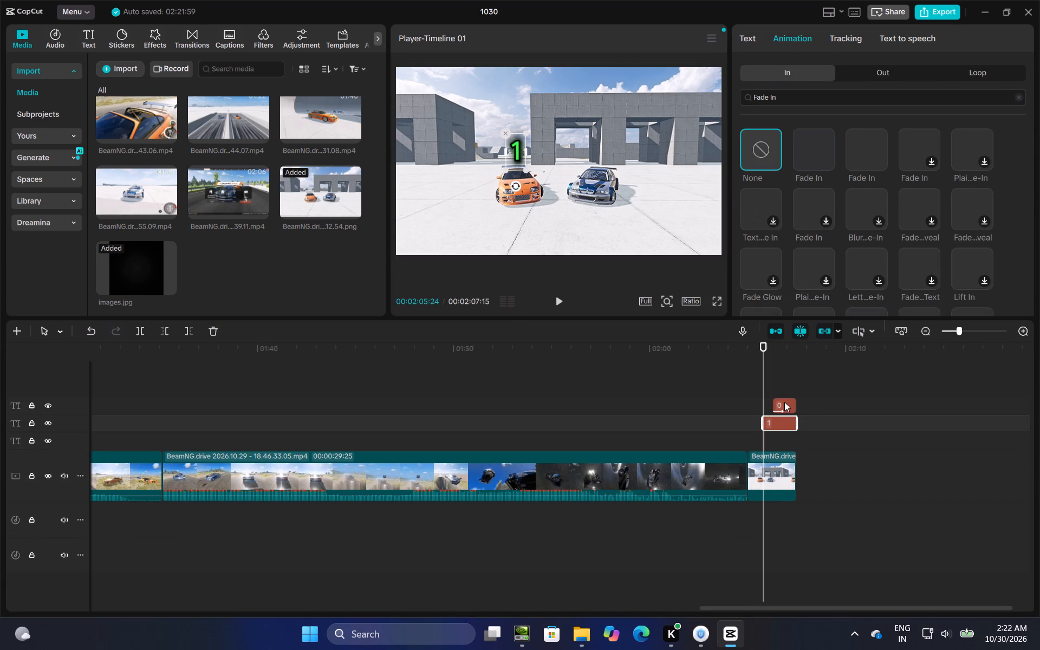
click(785, 42)
click(771, 161)
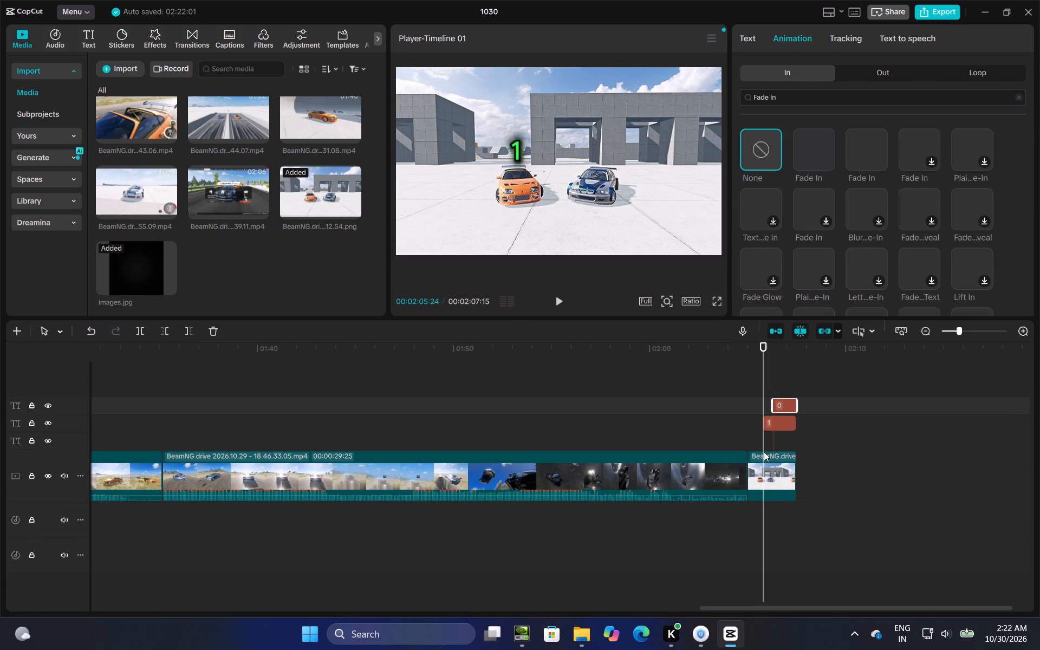
Extend the starts of the copied 1 and 0 titles back to the beginning of the final two-car image.
click(766, 429)
drag(766, 429, 753, 436)
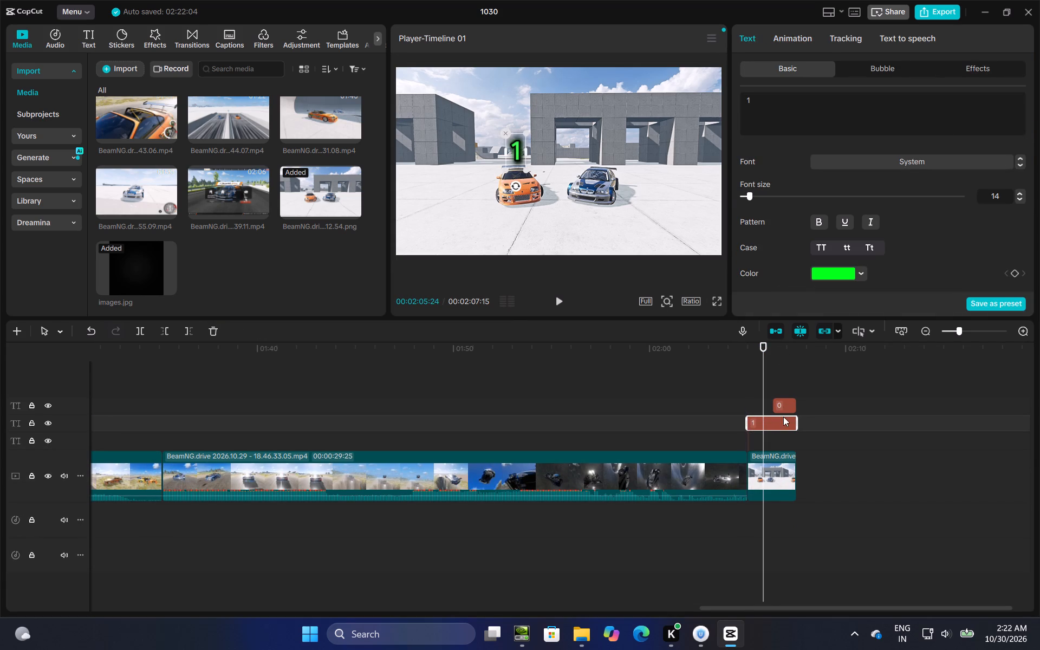
click(782, 400)
drag(777, 402, 755, 413)
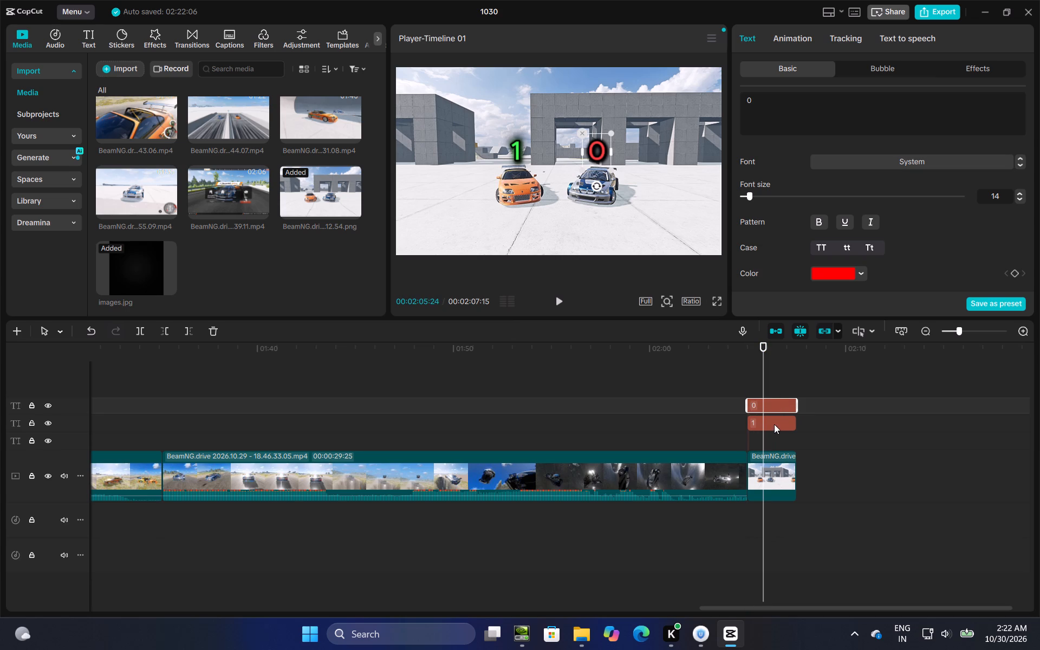
Shorten the copied 1 title over the final two-car image so it ends at about 00:02:05:16.
click(774, 424)
click(789, 422)
drag(798, 421, 763, 440)
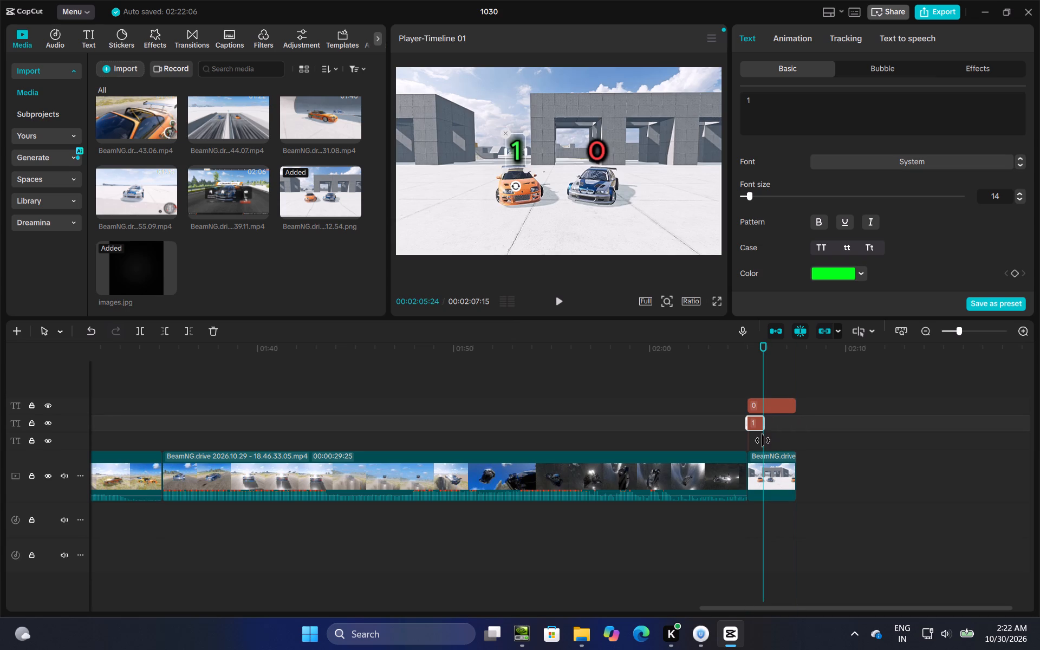
drag(763, 440, 757, 444)
Paste a duplicate of the shortened 1 title at 00:02:06:01 on the same track and extend its start back to the first one's end.
click(757, 425)
right_click(757, 425)
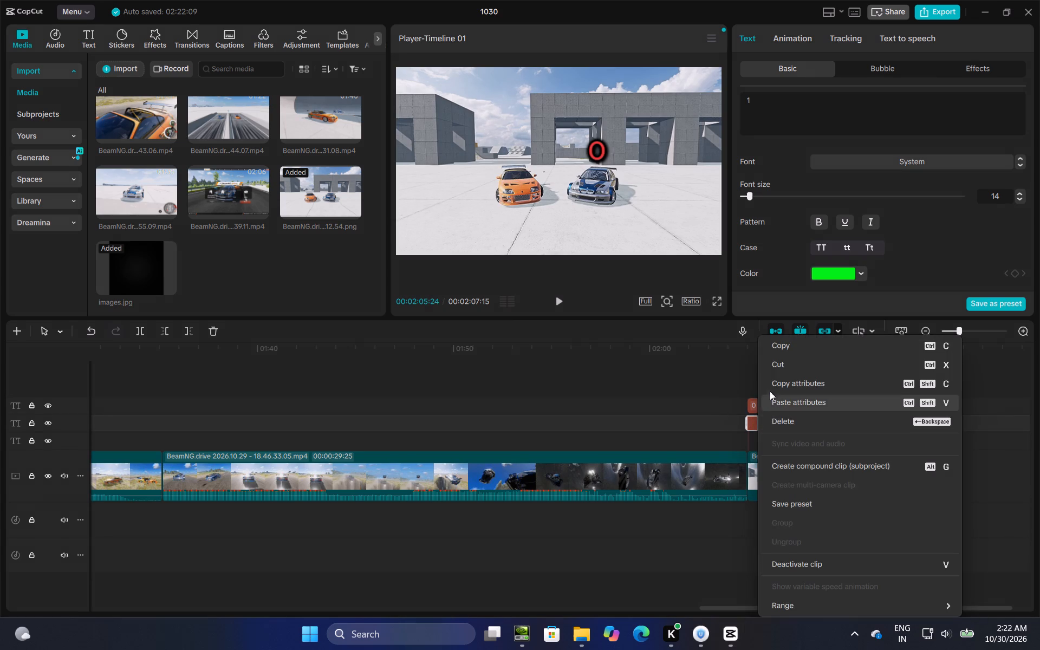
click(783, 347)
drag(763, 417, 756, 425)
right_click(756, 425)
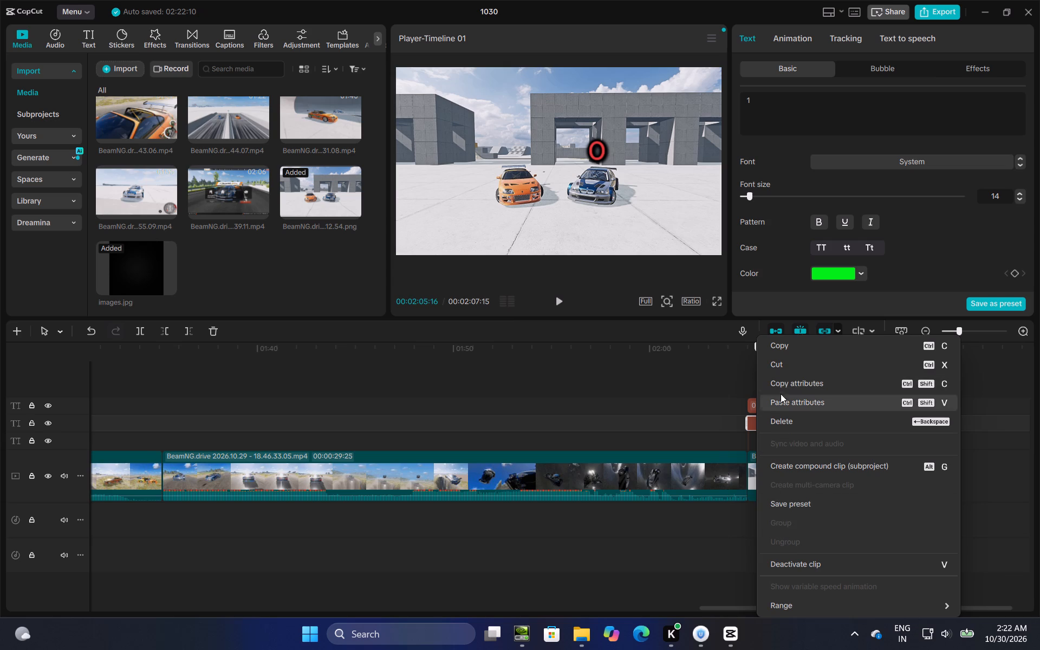
click(719, 380)
click(768, 423)
right_click(768, 423)
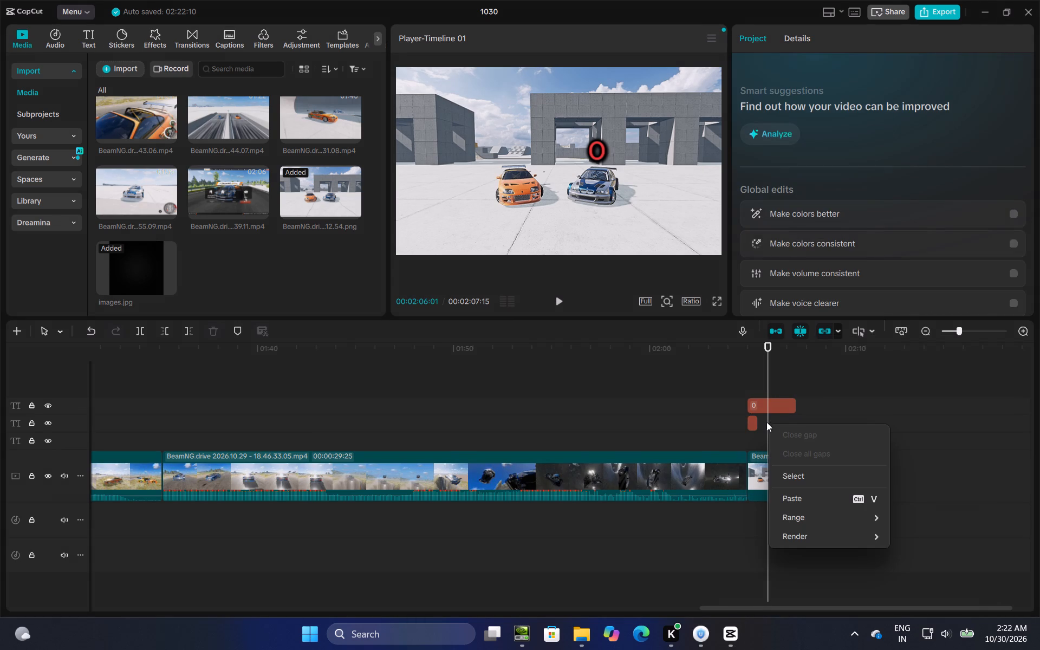
click(784, 492)
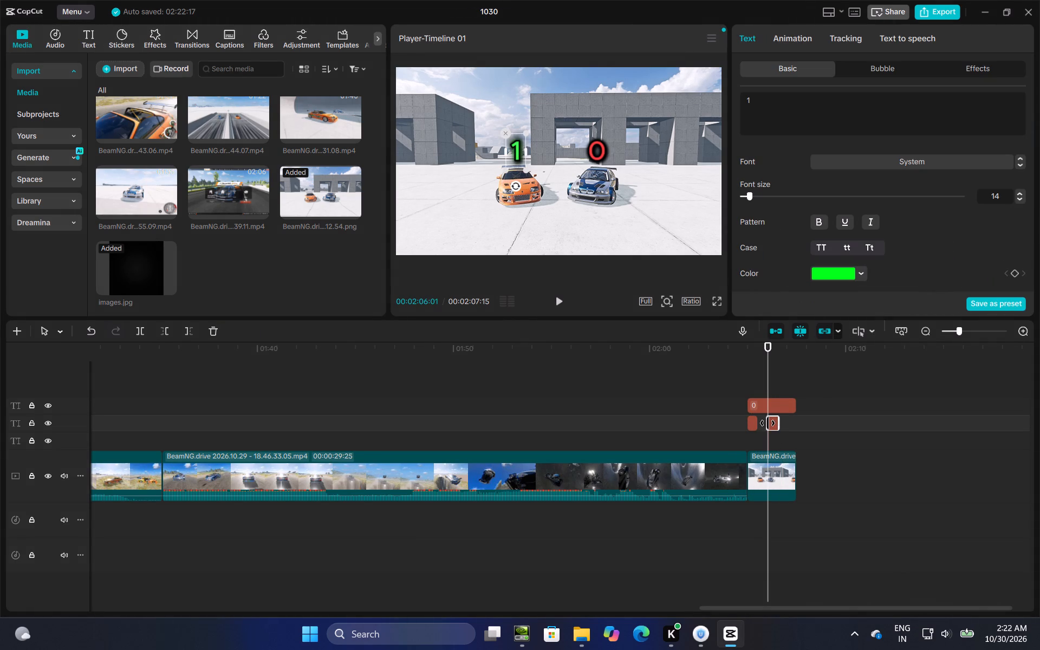
drag(768, 423, 757, 432)
Review the new score segment through to the end of the timeline and return to the earlier score section.
click(762, 375)
drag(762, 375, 760, 380)
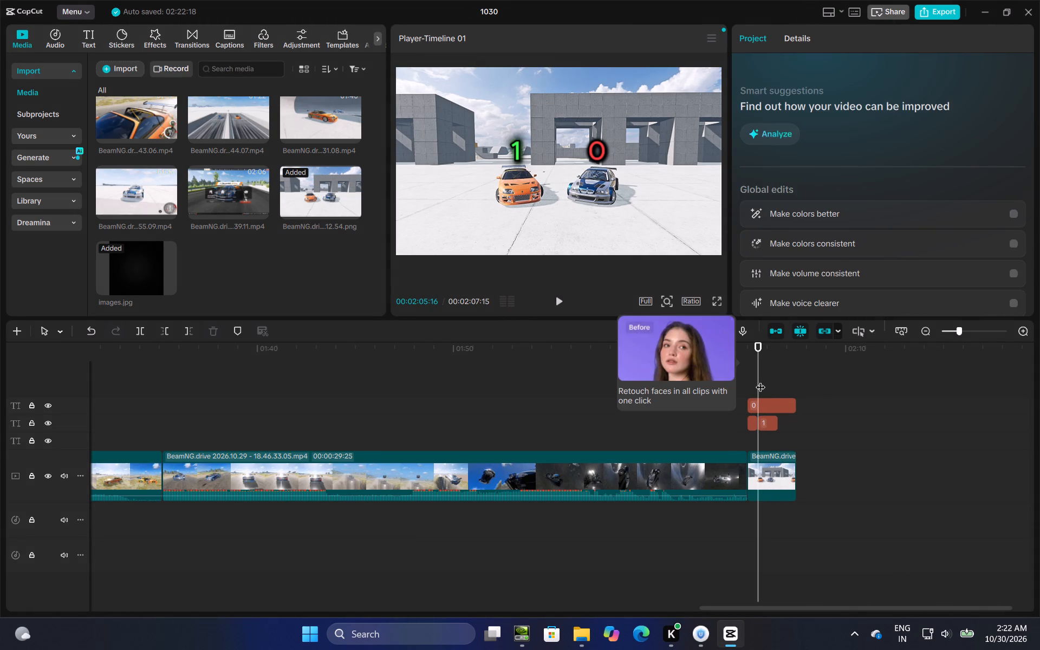
drag(760, 380, 869, 380)
click(448, 368)
drag(448, 368, 1017, 359)
click(825, 422)
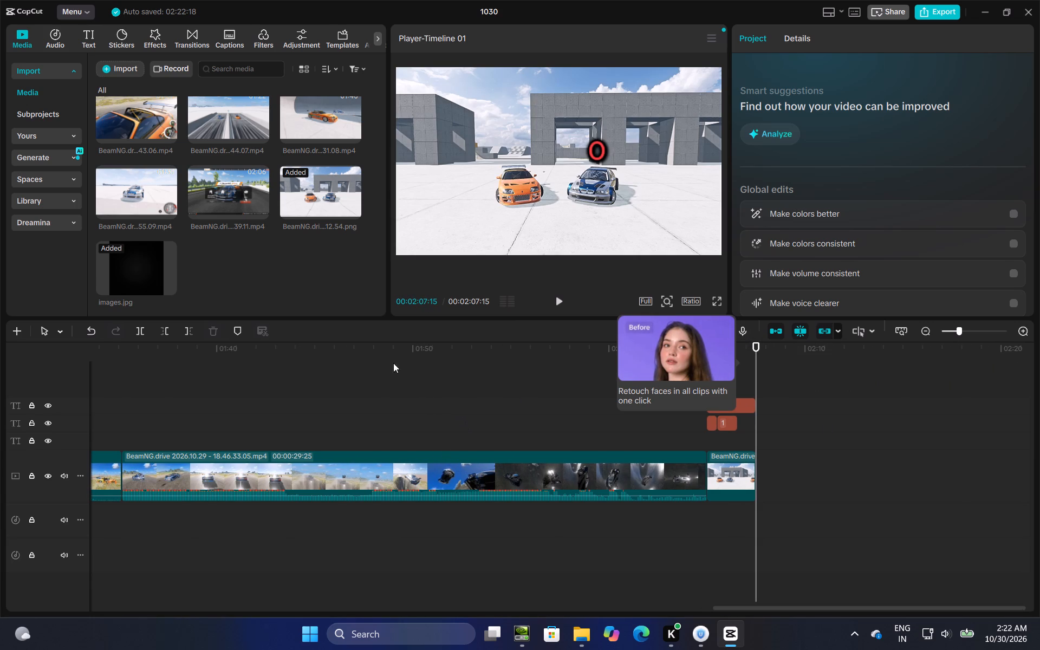
scroll(227, 189, up, 3)
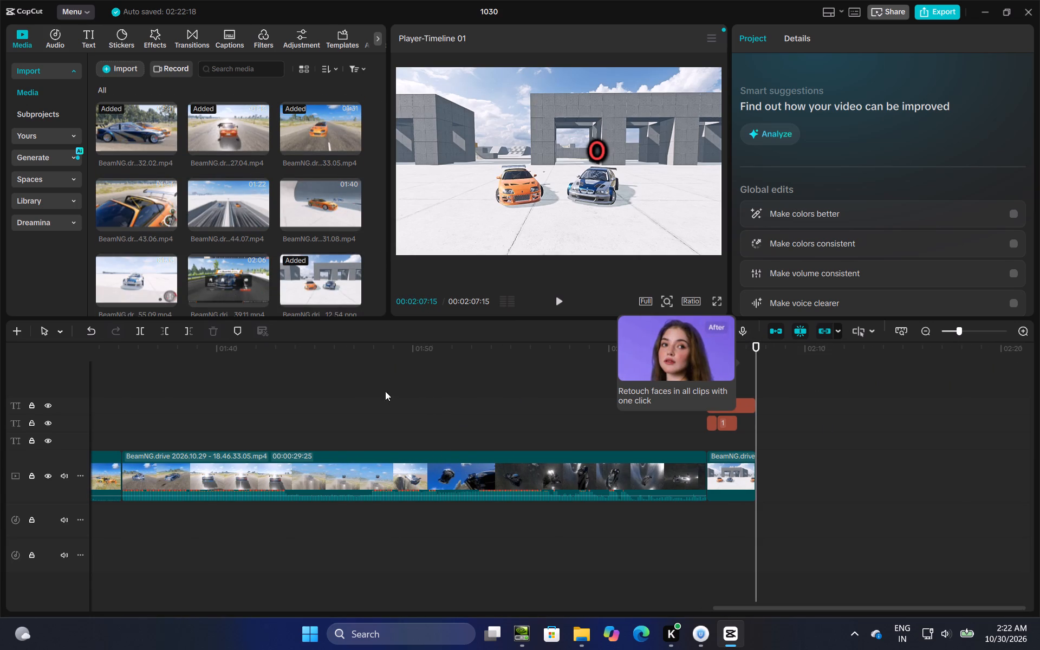
click(385, 391)
drag(385, 391, 65, 426)
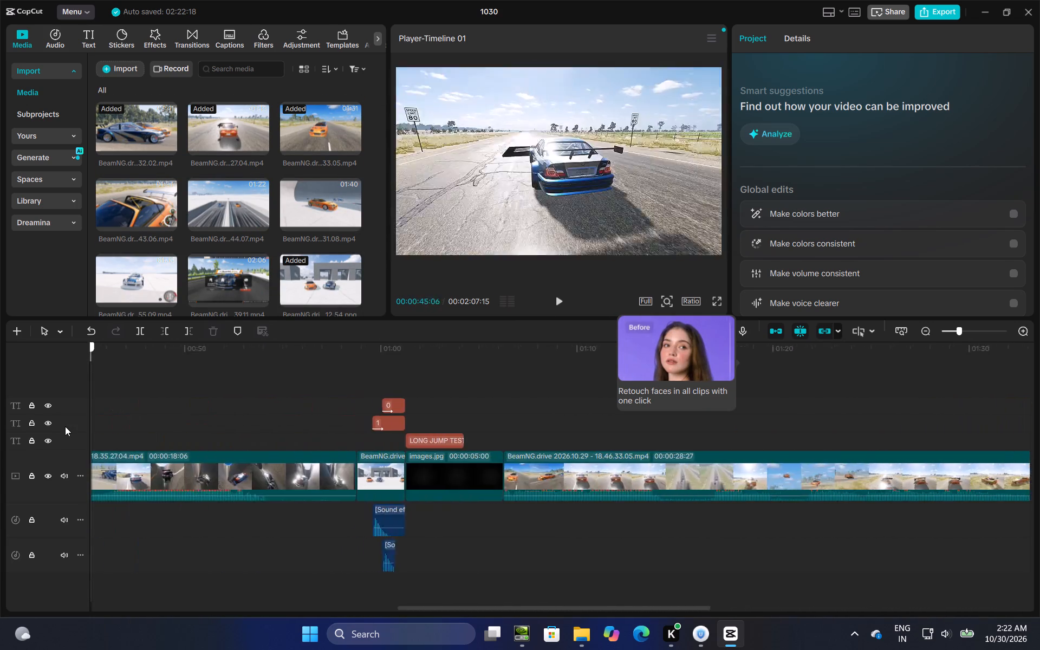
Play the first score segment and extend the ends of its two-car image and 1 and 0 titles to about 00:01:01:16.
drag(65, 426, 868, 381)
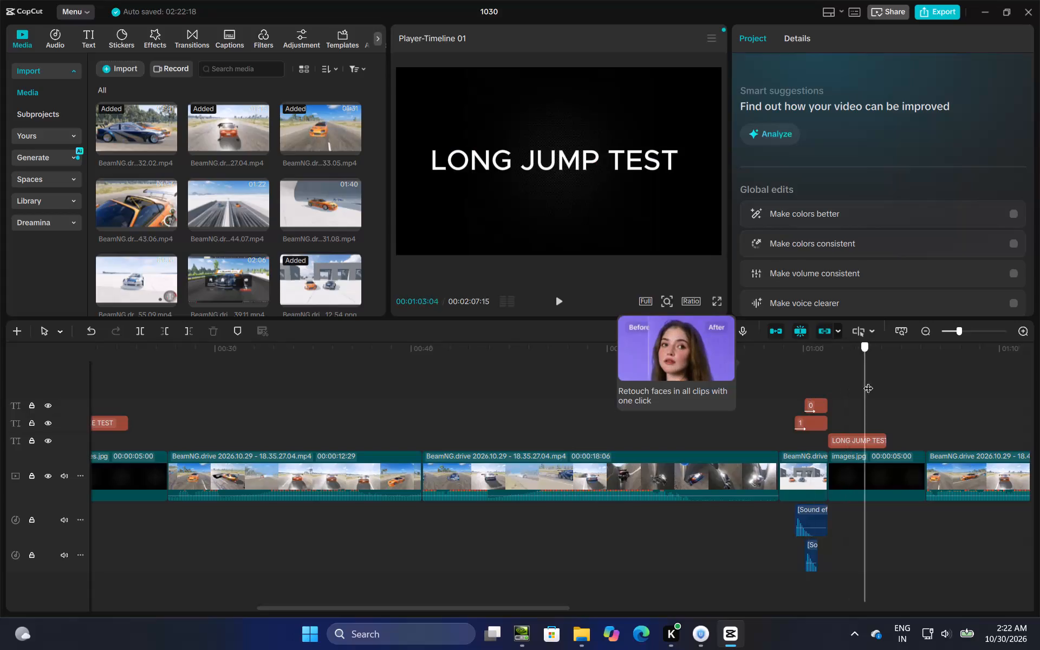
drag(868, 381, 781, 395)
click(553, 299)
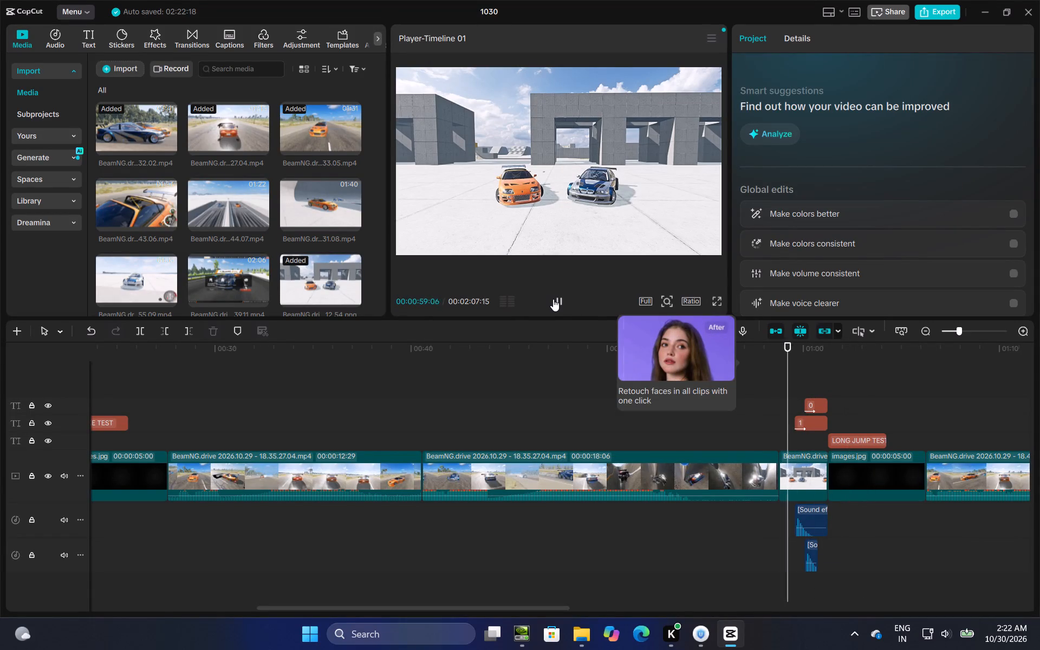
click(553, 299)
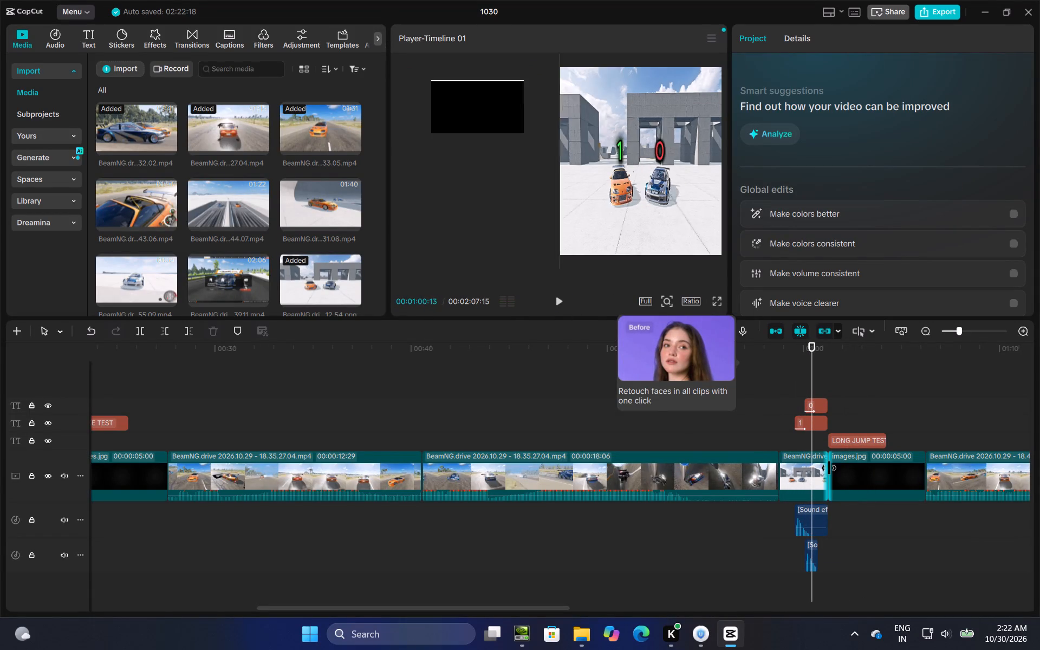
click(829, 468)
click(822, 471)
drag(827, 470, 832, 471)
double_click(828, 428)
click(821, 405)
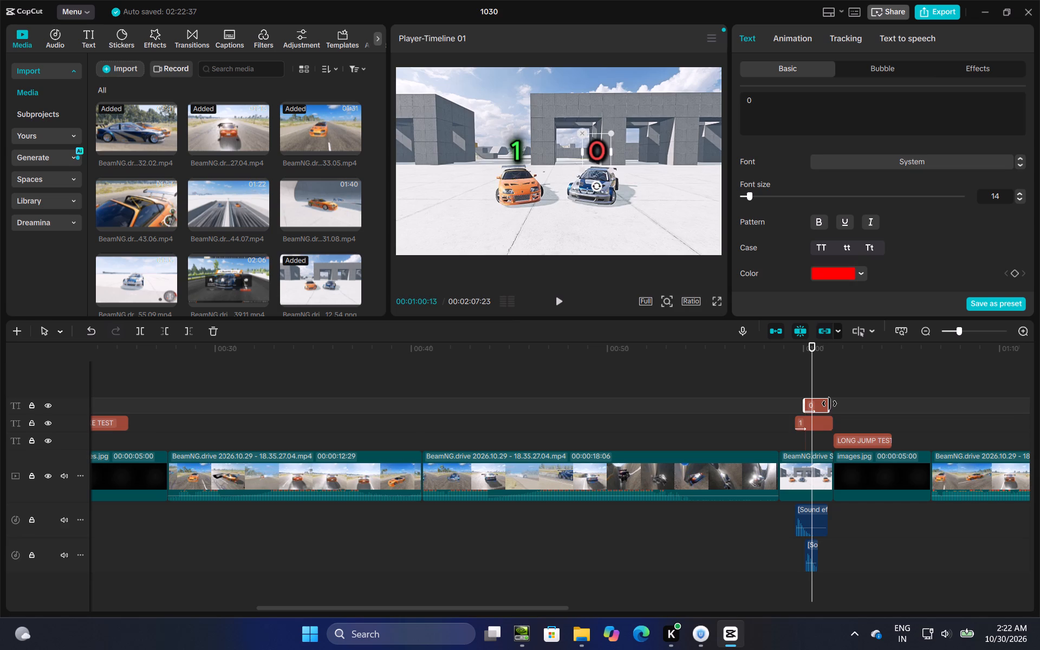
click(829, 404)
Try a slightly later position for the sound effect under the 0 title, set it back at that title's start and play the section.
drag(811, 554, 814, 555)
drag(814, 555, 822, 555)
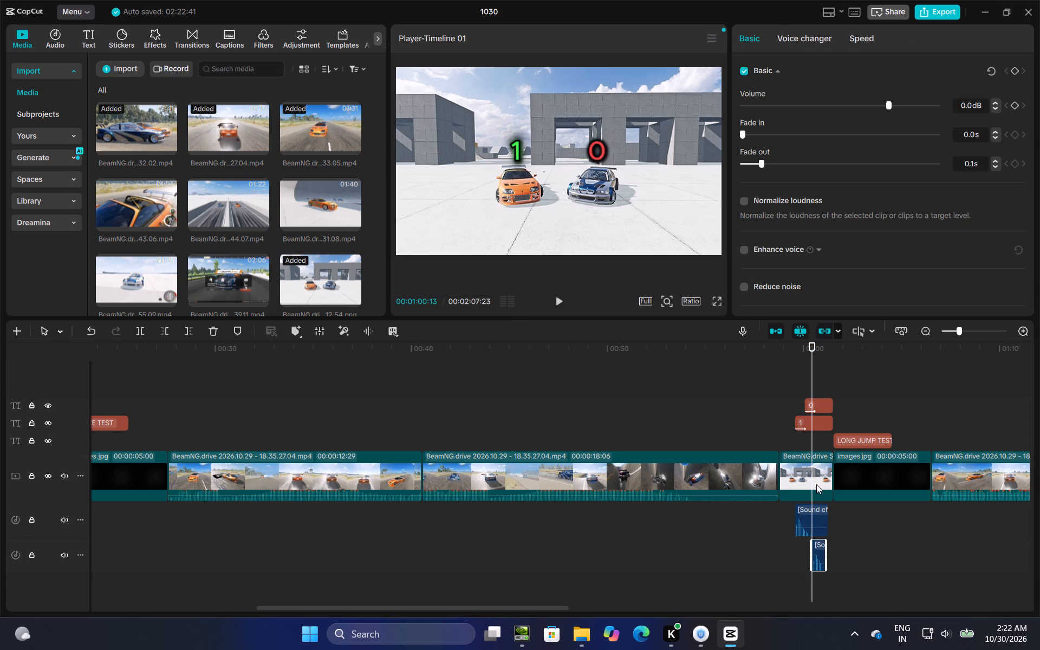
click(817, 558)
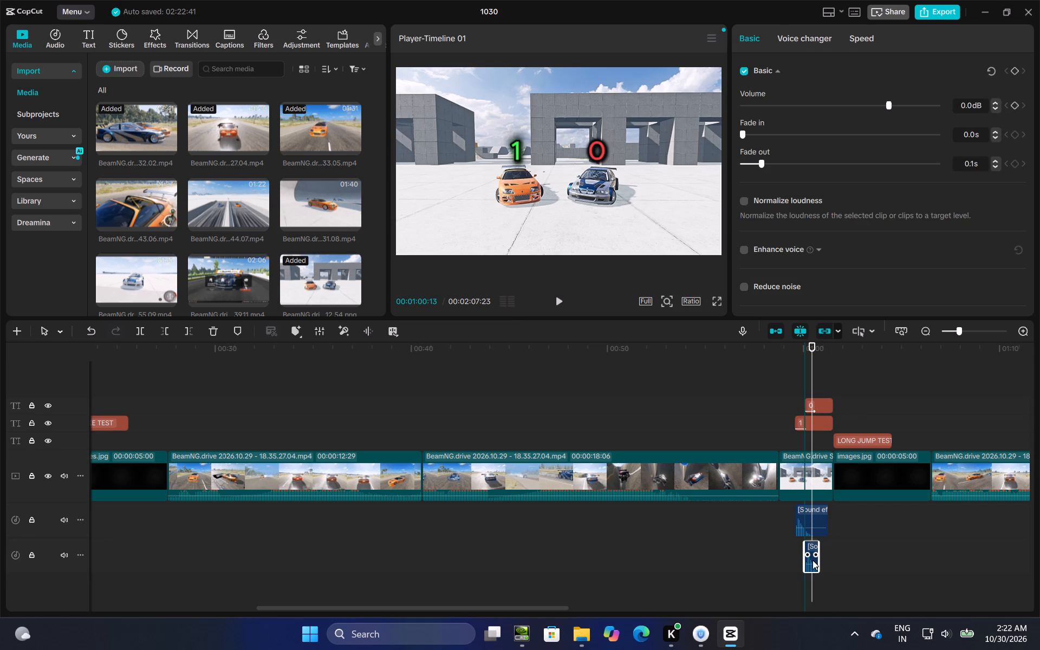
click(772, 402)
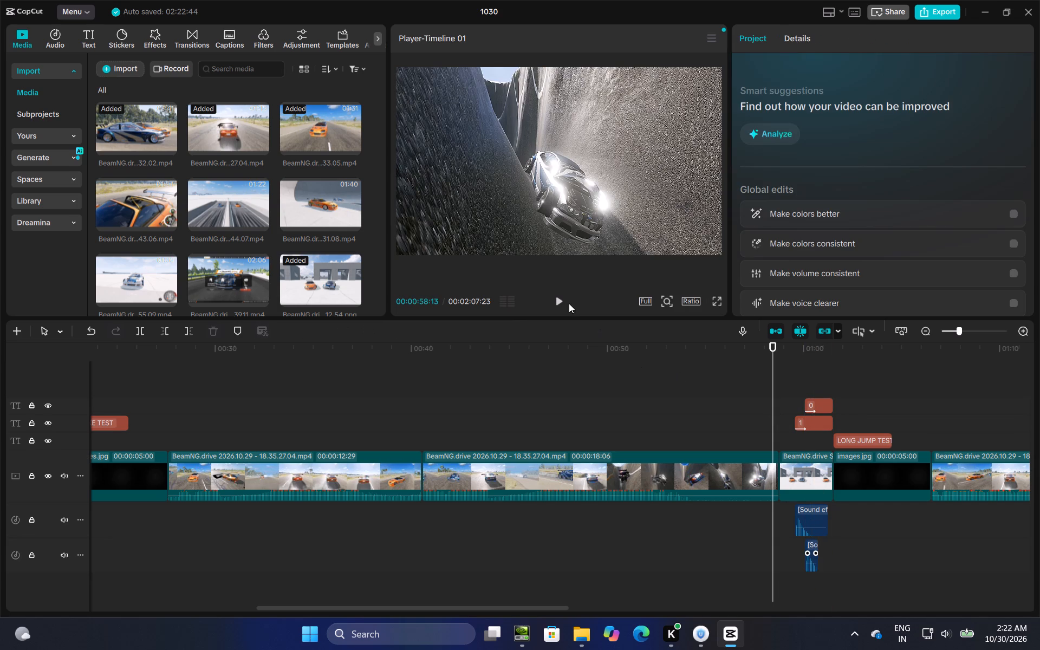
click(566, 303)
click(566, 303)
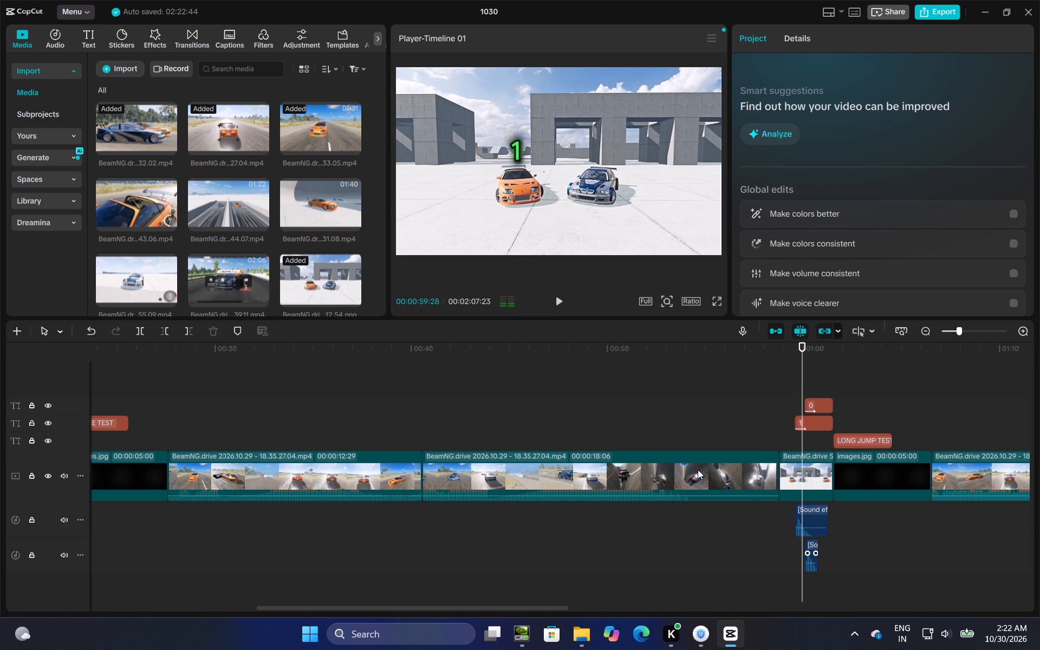
Extend the 1 title's start slightly earlier in the first score segment, align its sound effect with the new start and play it back.
click(796, 425)
drag(796, 425, 796, 428)
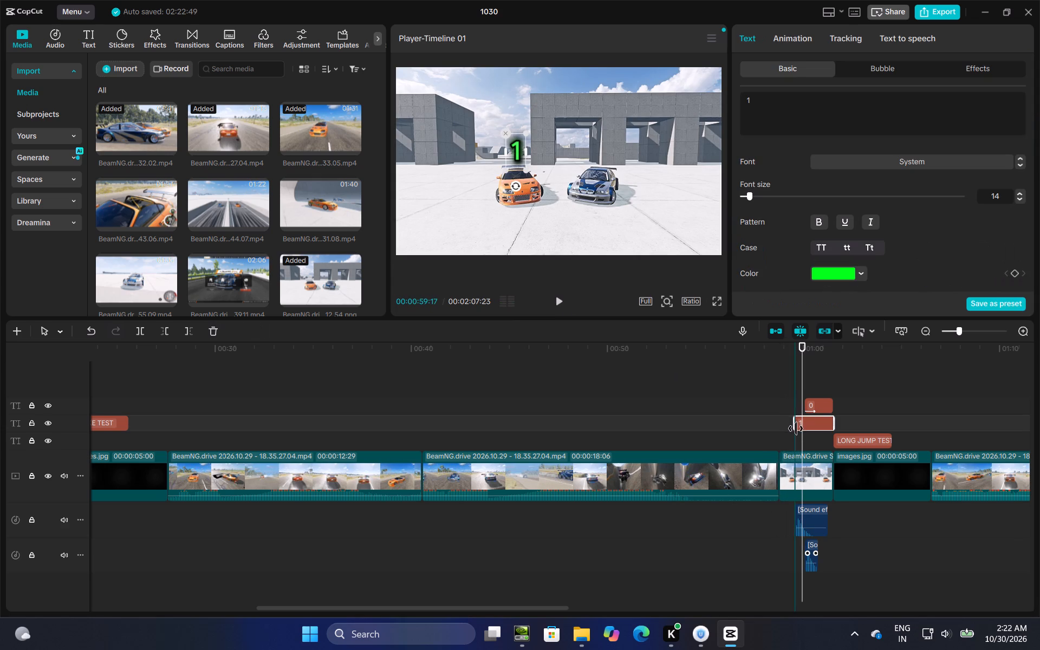
drag(796, 428, 791, 446)
click(809, 513)
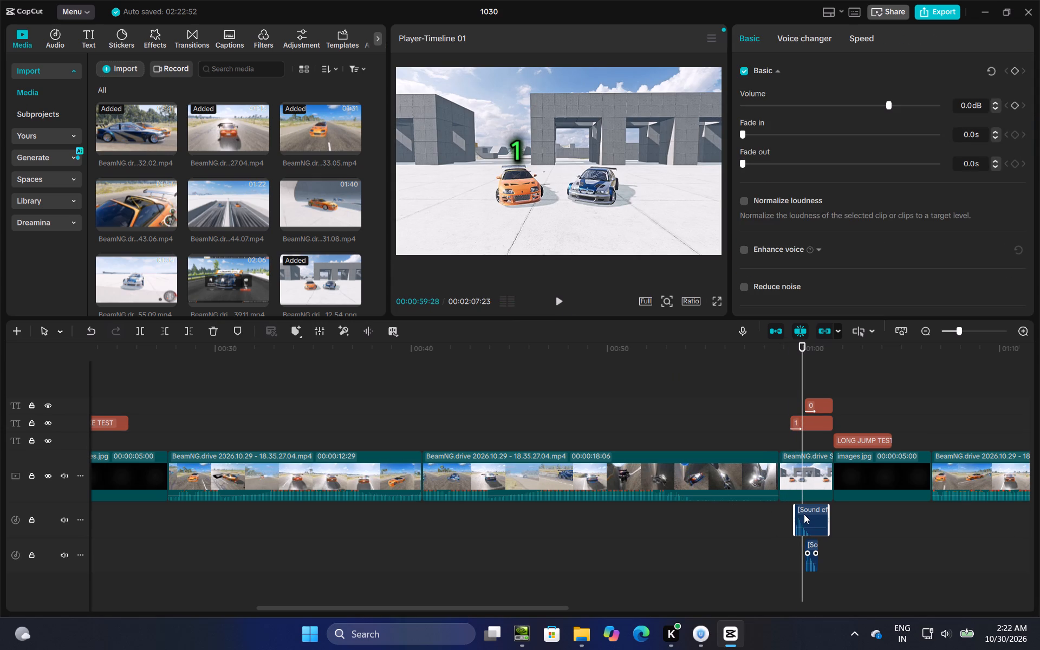
click(760, 407)
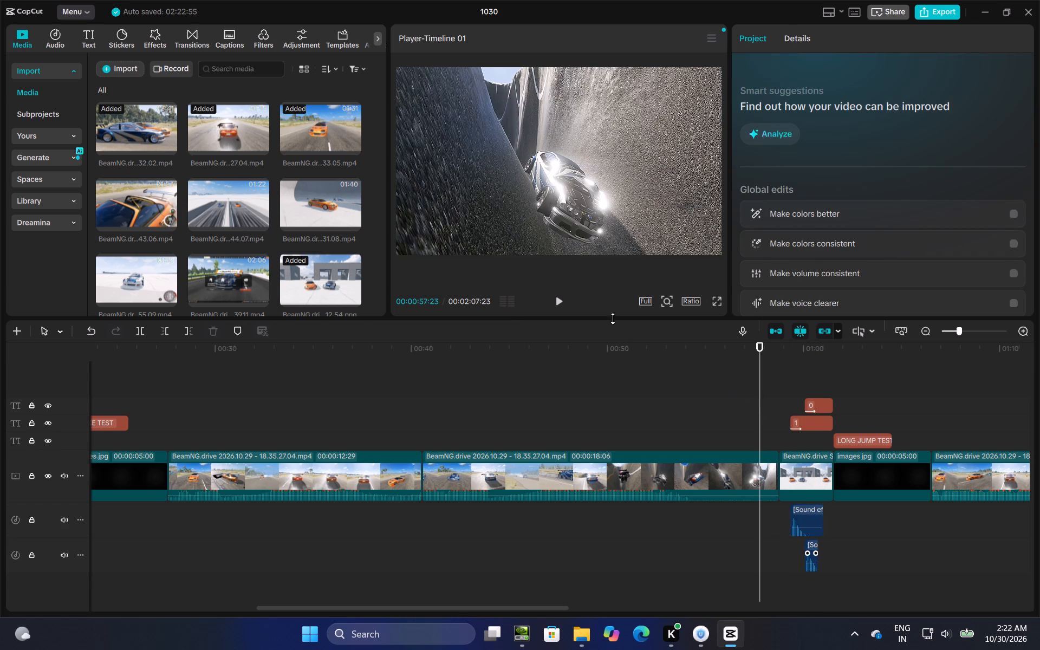
click(554, 299)
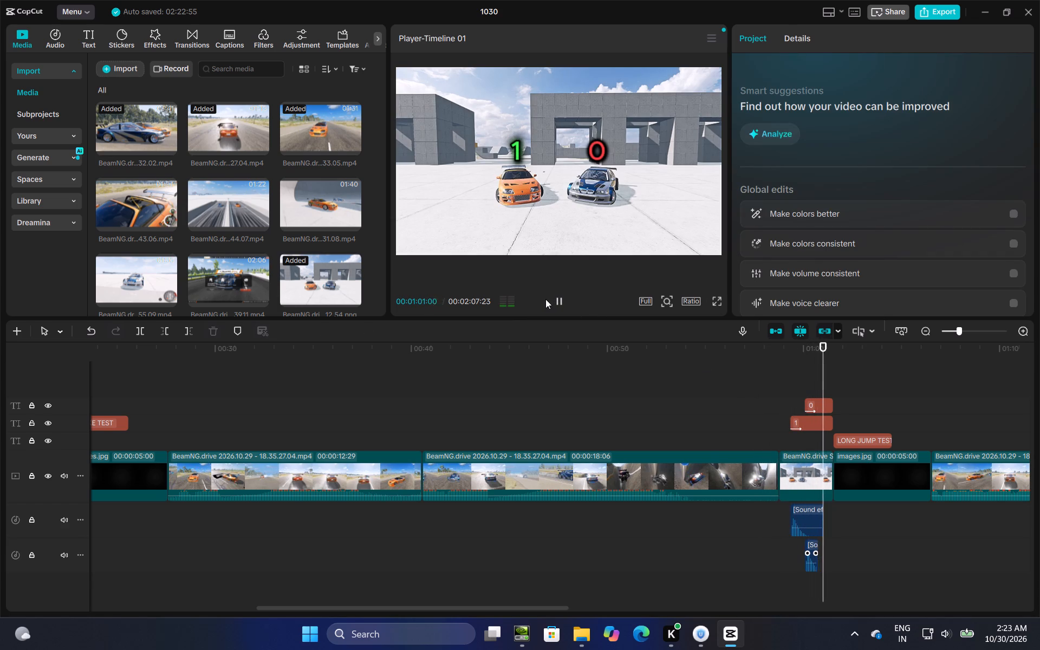
Shorten the end of the first score segment's two-car image and titles to about 00:01:00:23 and play it back.
click(811, 396)
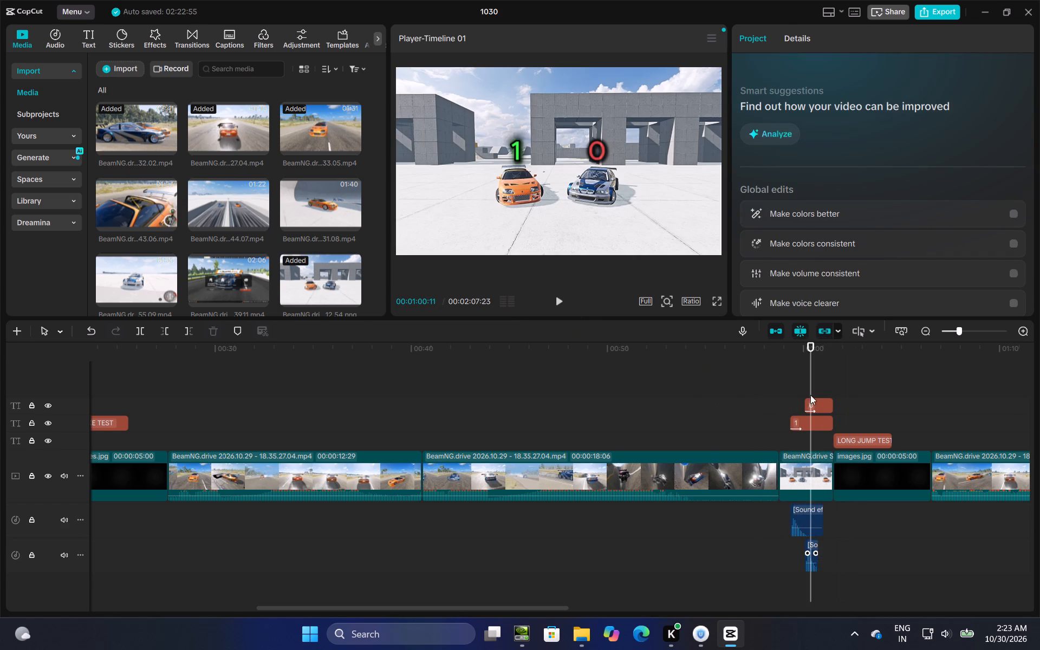
drag(809, 392, 833, 392)
click(830, 469)
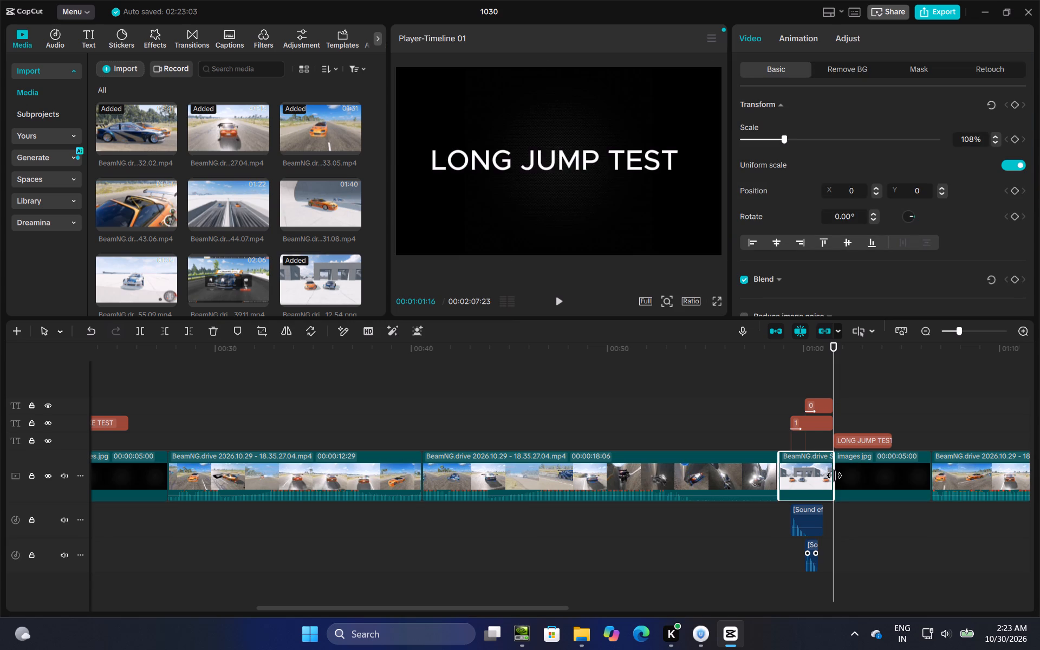
drag(834, 476, 826, 487)
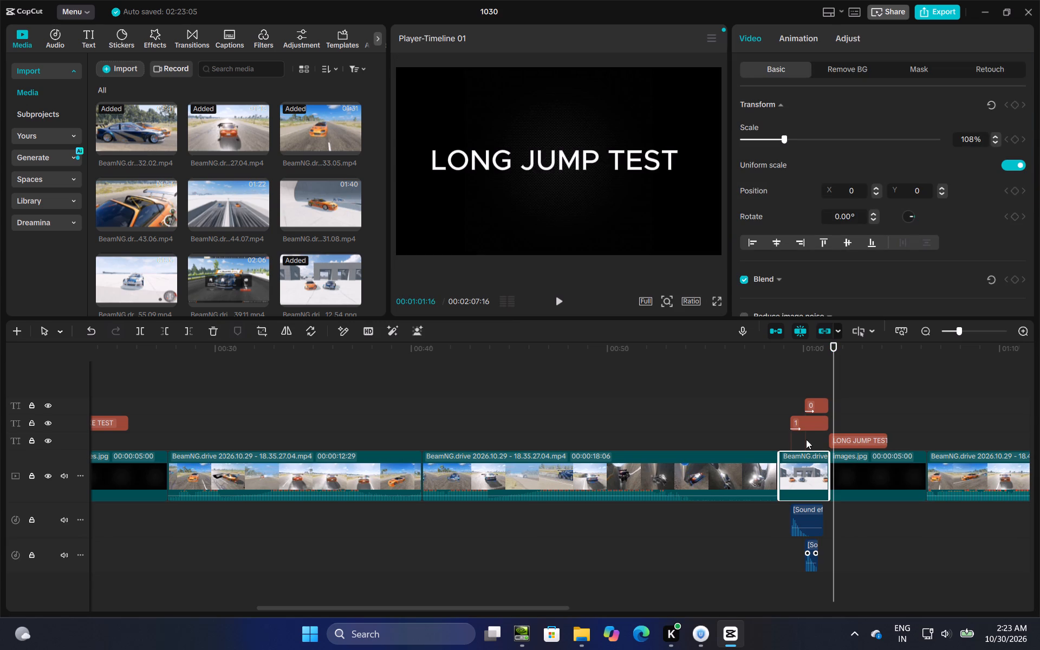
drag(829, 470, 817, 479)
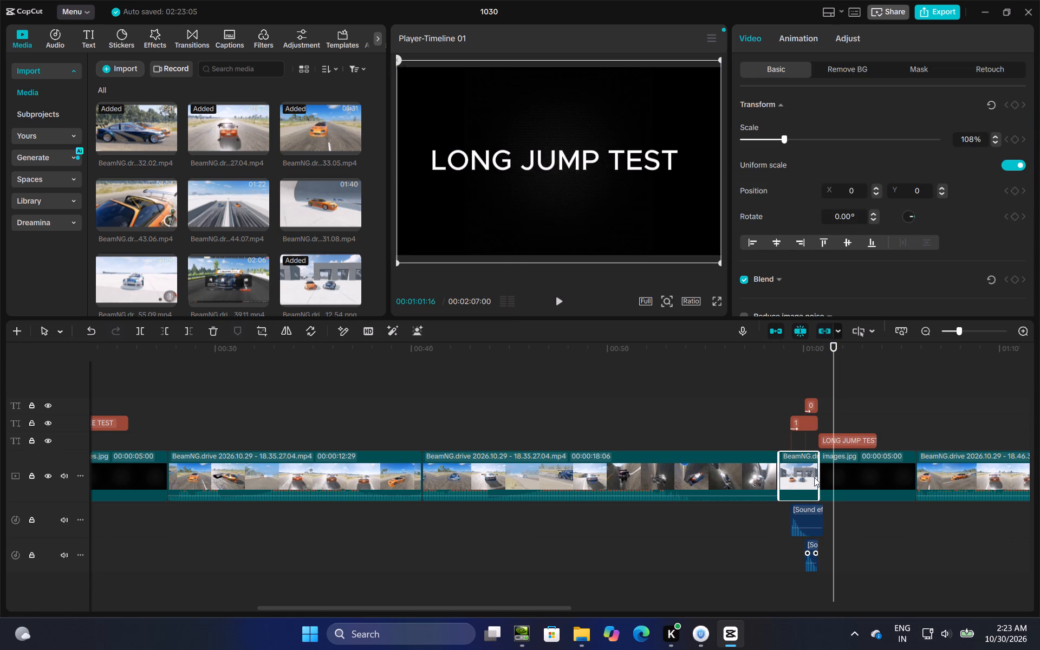
click(765, 424)
click(563, 301)
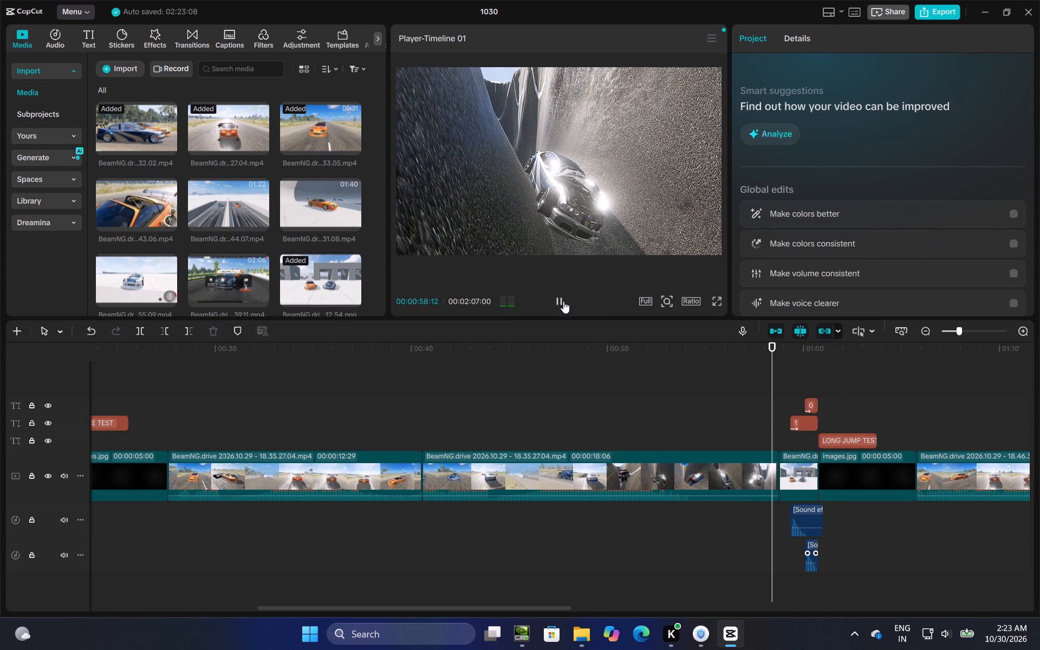
Trim the sound effect under the 1 title so it ends with the first score segment's two-car image.
click(824, 514)
click(817, 513)
drag(824, 512, 816, 514)
click(817, 517)
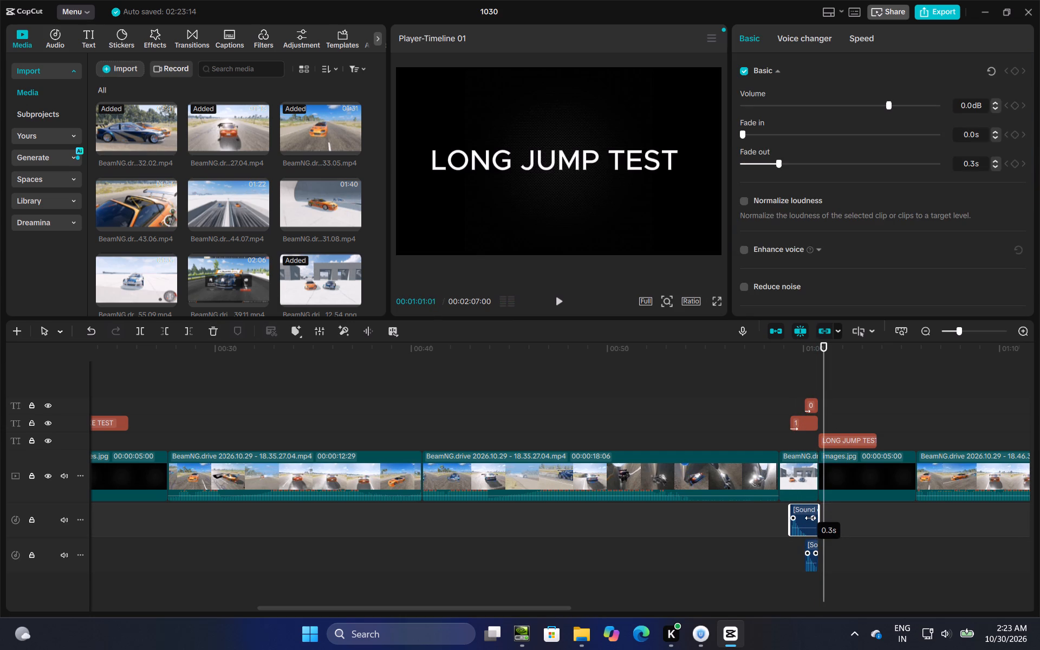
click(817, 508)
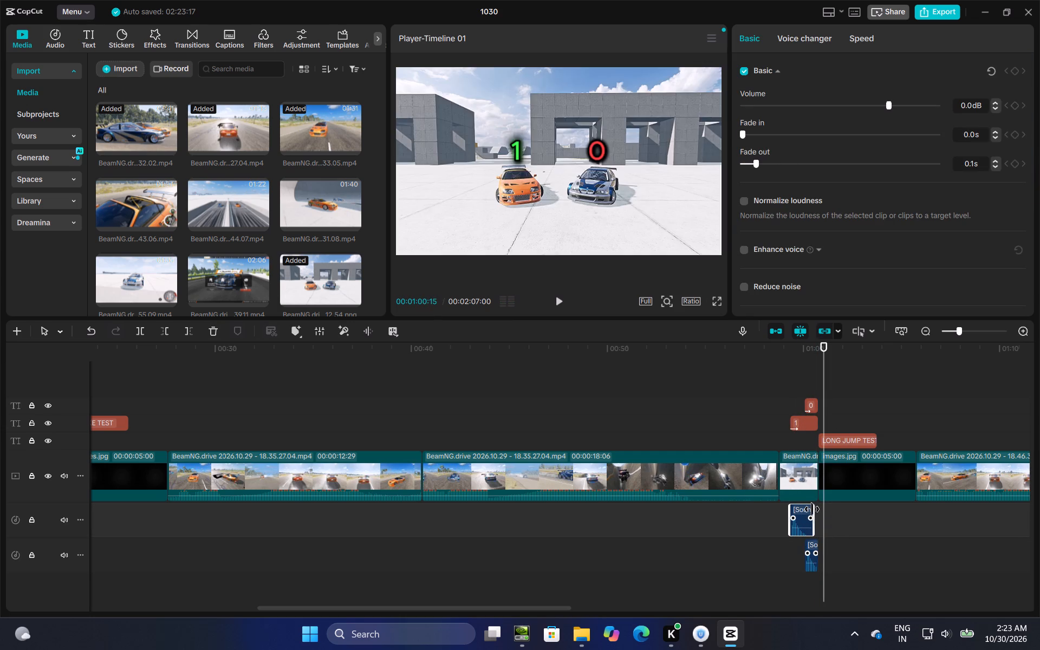
Favourite "[Sound effect] Correct answer good!(963433)" instead of Correct Answer and add it at 00:02:05:01 in the final score segment.
click(841, 407)
drag(841, 407, 1039, 406)
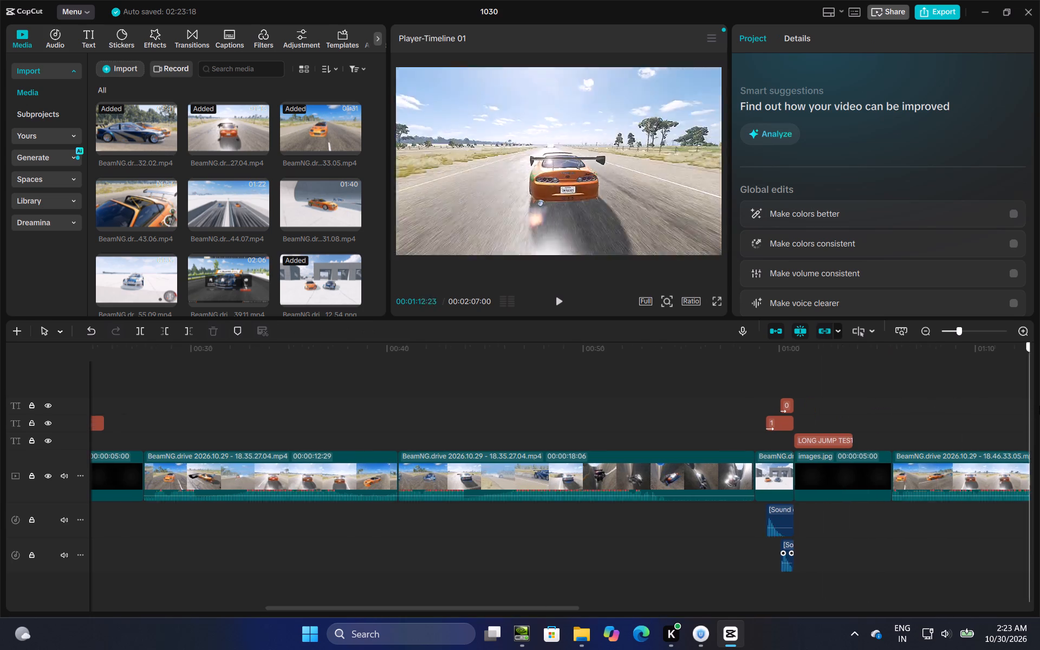
drag(1039, 406, 372, 499)
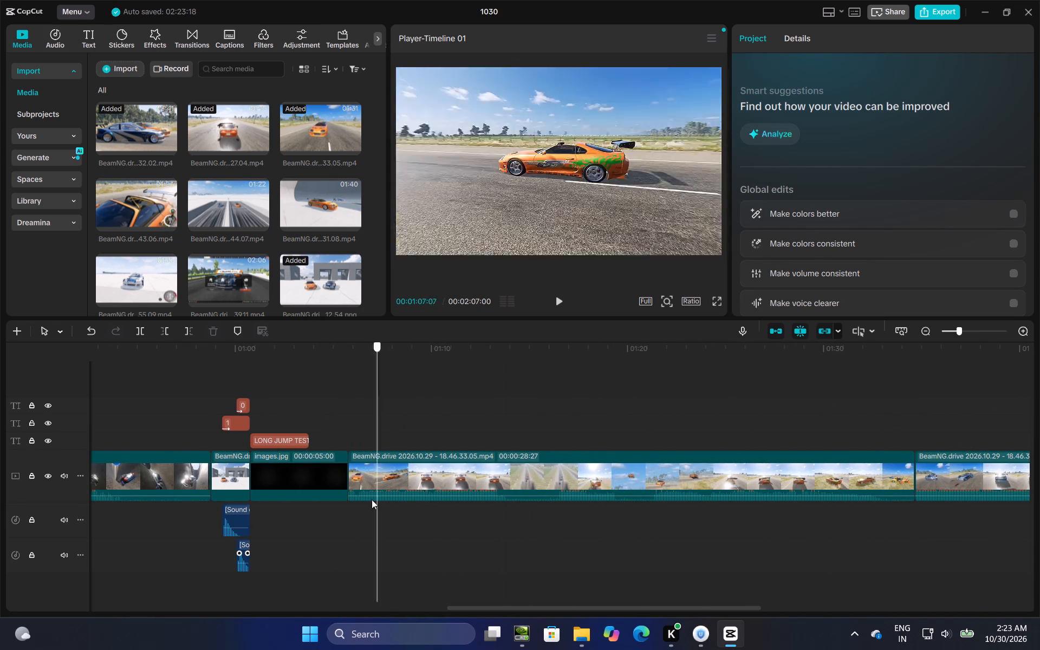
drag(372, 499, 860, 424)
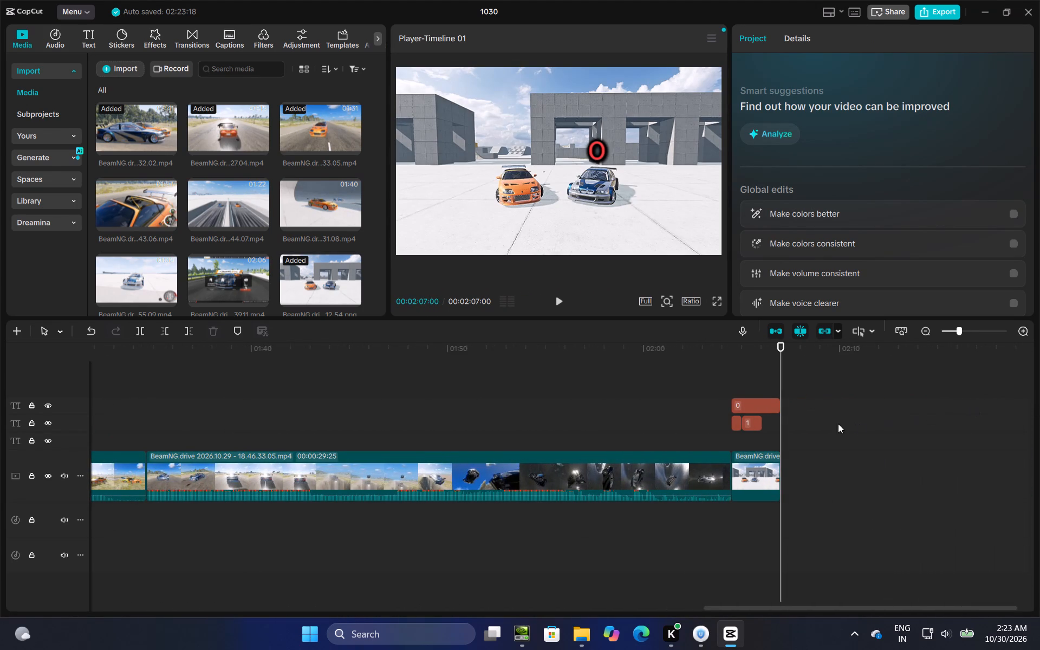
click(737, 379)
drag(737, 377, 742, 377)
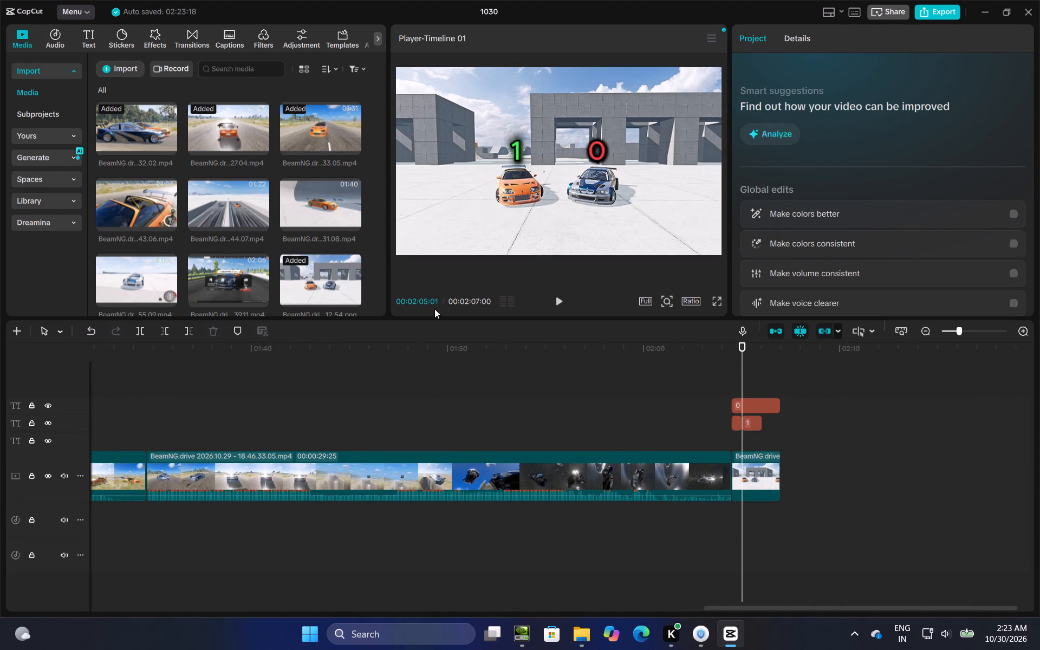
click(65, 34)
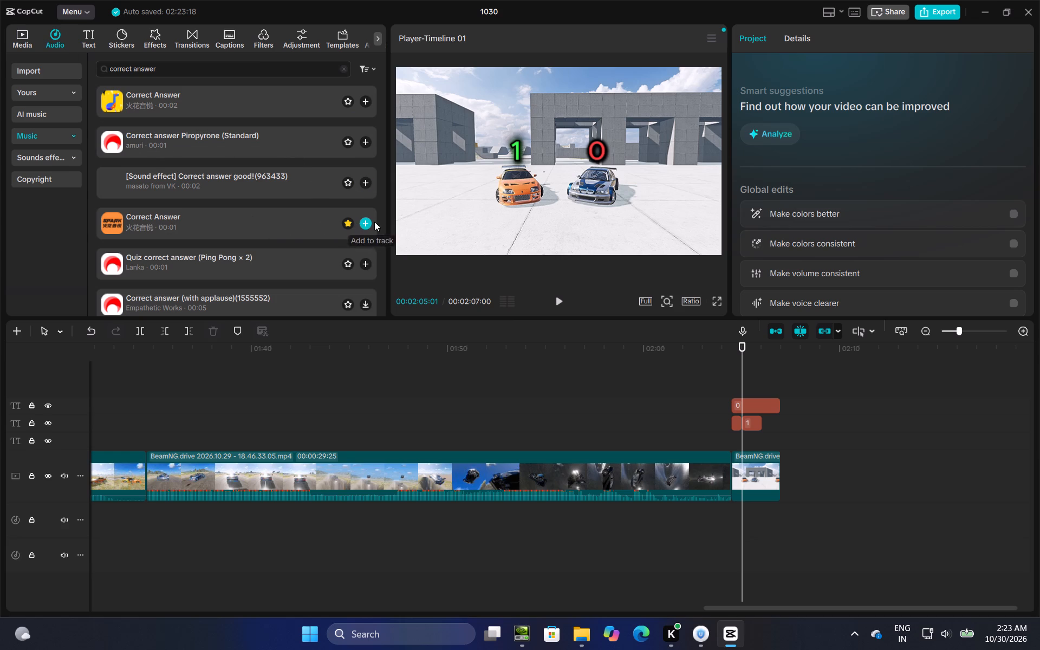
click(282, 180)
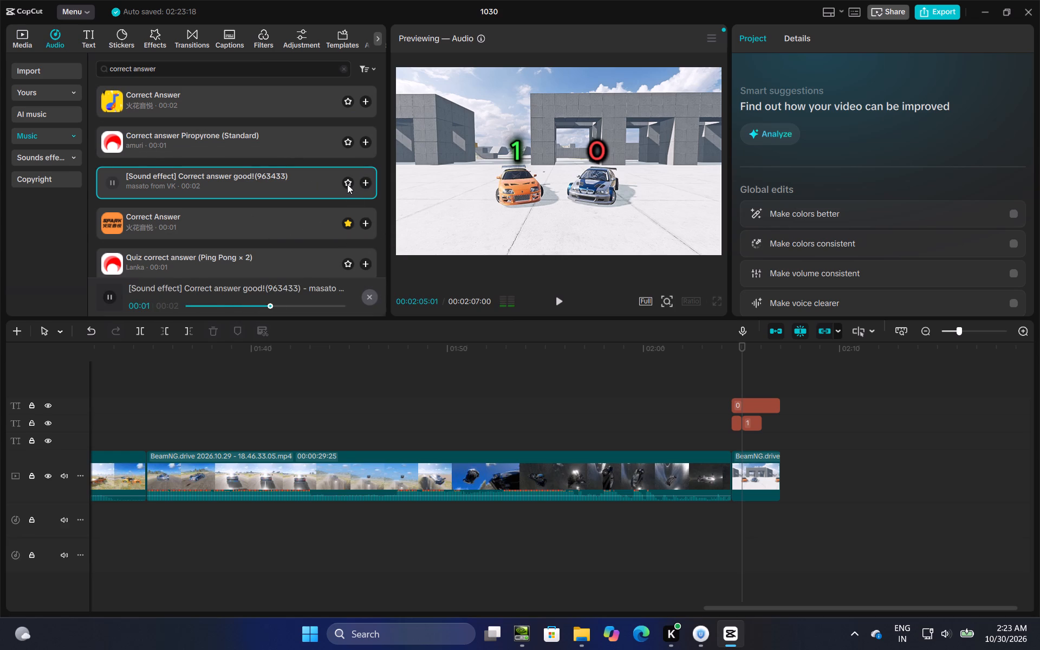
click(347, 184)
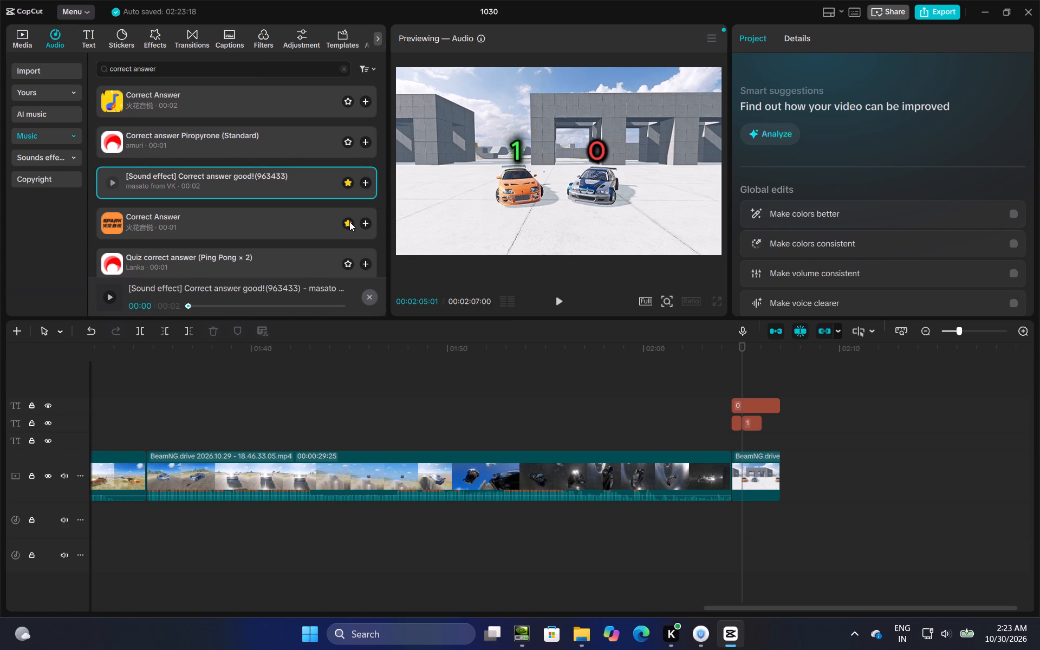
click(349, 222)
click(365, 183)
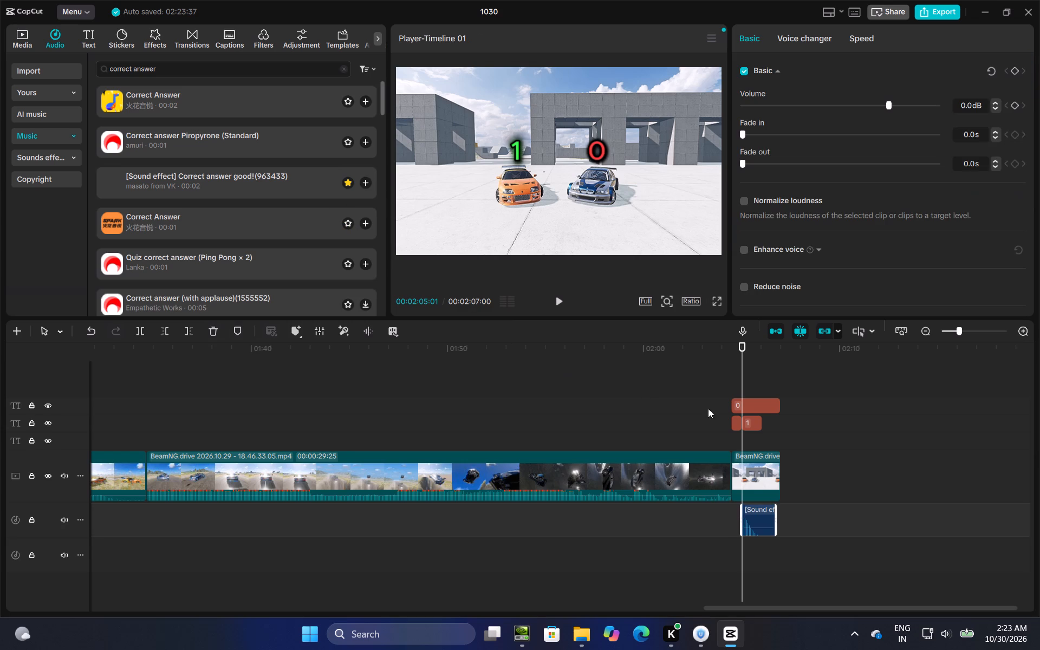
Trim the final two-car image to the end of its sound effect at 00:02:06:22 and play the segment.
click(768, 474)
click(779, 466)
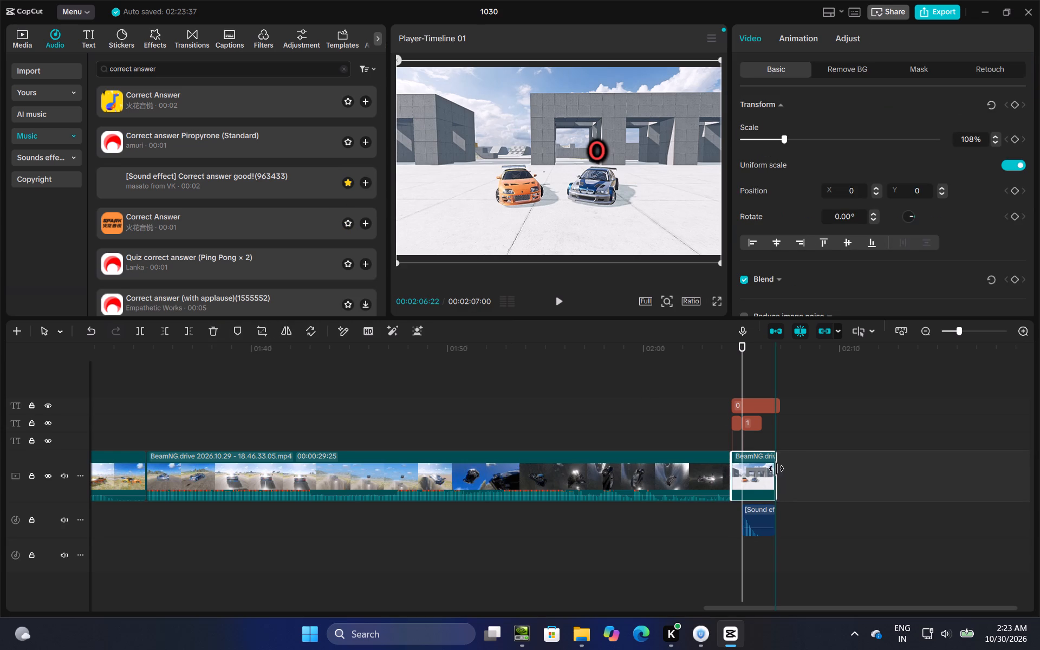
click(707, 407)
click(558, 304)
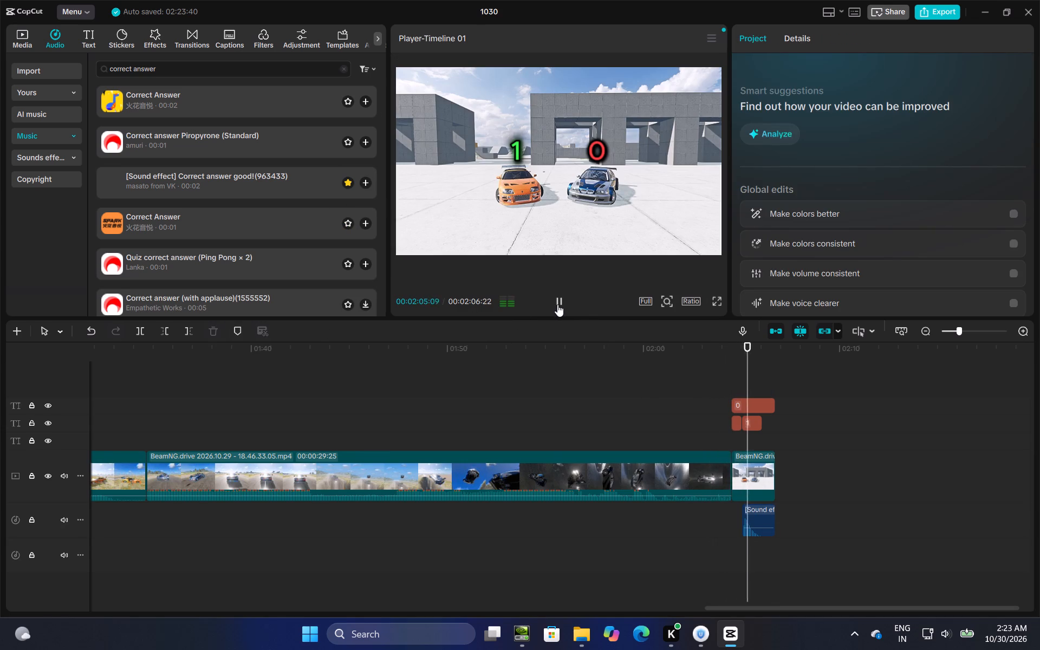
Change the text of the second 1 title over the final two-car image to 2.
click(759, 422)
click(787, 97)
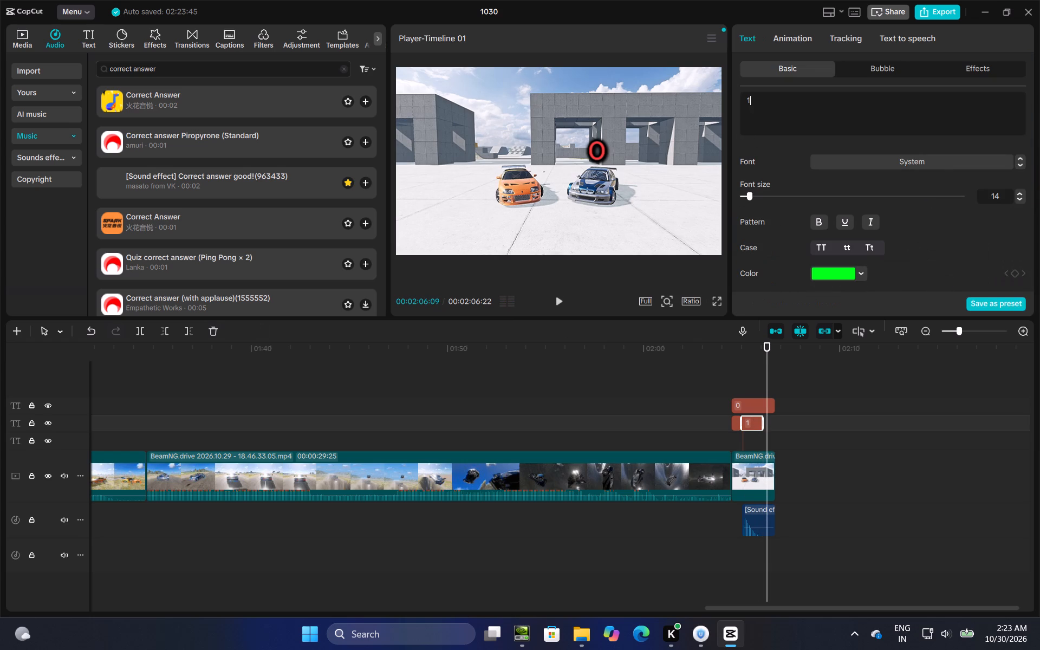
key(BackSpace)
key(2)
Shorten the 0 title and the final two-car image to end with the 2 title at 00:02:06:02 and play the segment.
click(756, 404)
drag(775, 401, 758, 405)
click(775, 476)
drag(775, 476, 759, 486)
click(725, 420)
click(559, 304)
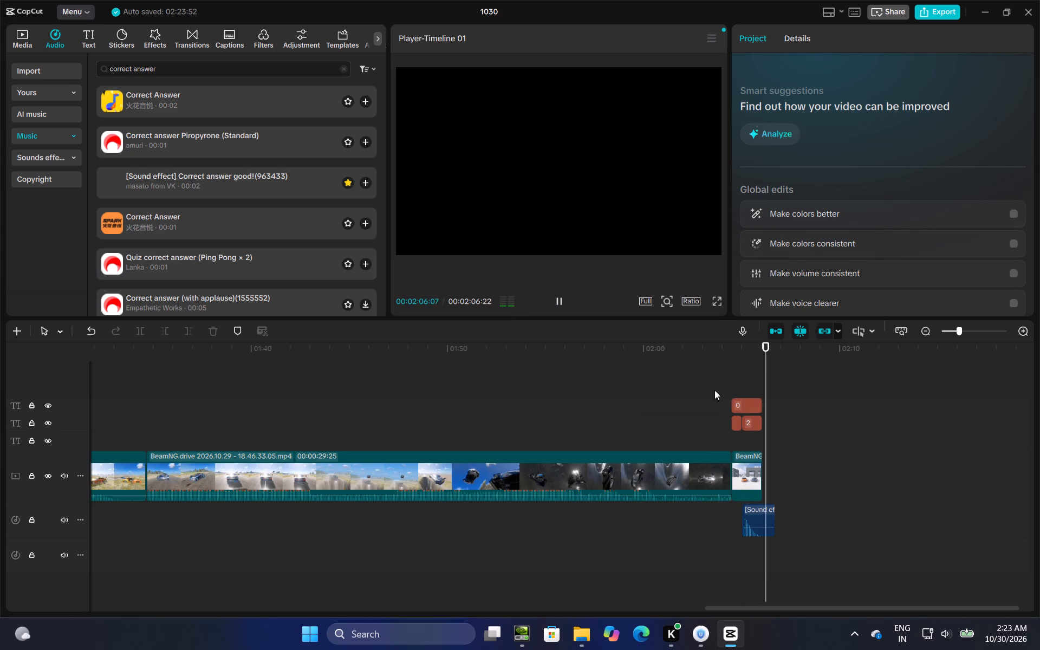
Trim the final score segment's sound effect so it ends with the two-car image at 00:02:06:02.
click(771, 393)
drag(772, 438, 762, 451)
click(766, 515)
drag(777, 512, 765, 519)
Add the black images.jpg background to the main track right after the final two-car image.
click(23, 35)
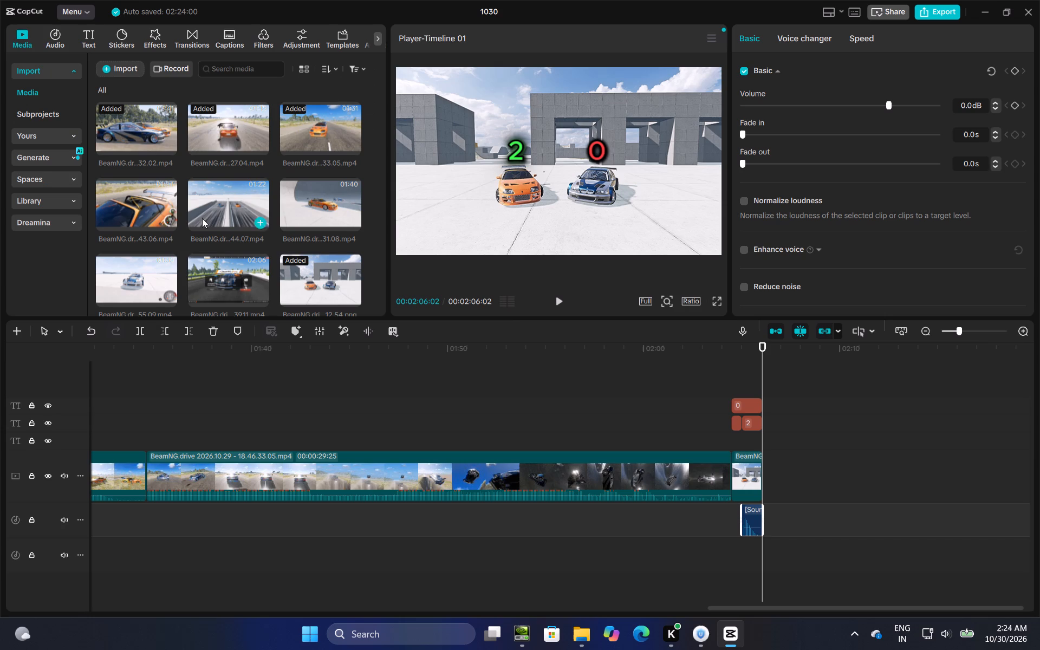
scroll(202, 218, down, 4)
drag(153, 264, 785, 477)
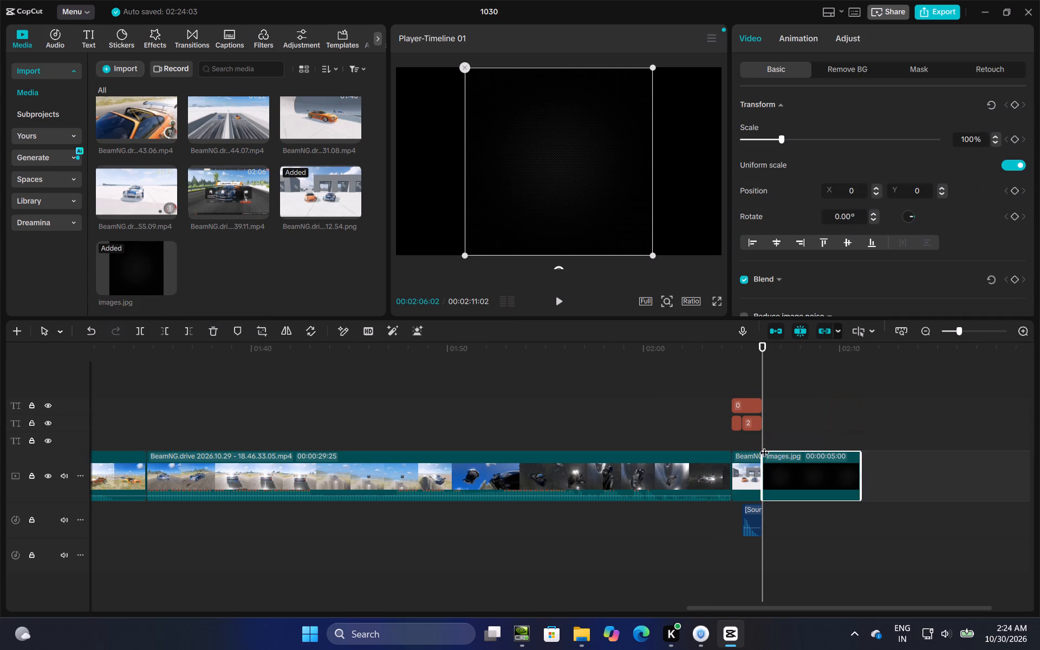
Add a default text title at 00:02:06:02 over the black background and set it to COLLISION TEST in uppercase.
click(86, 34)
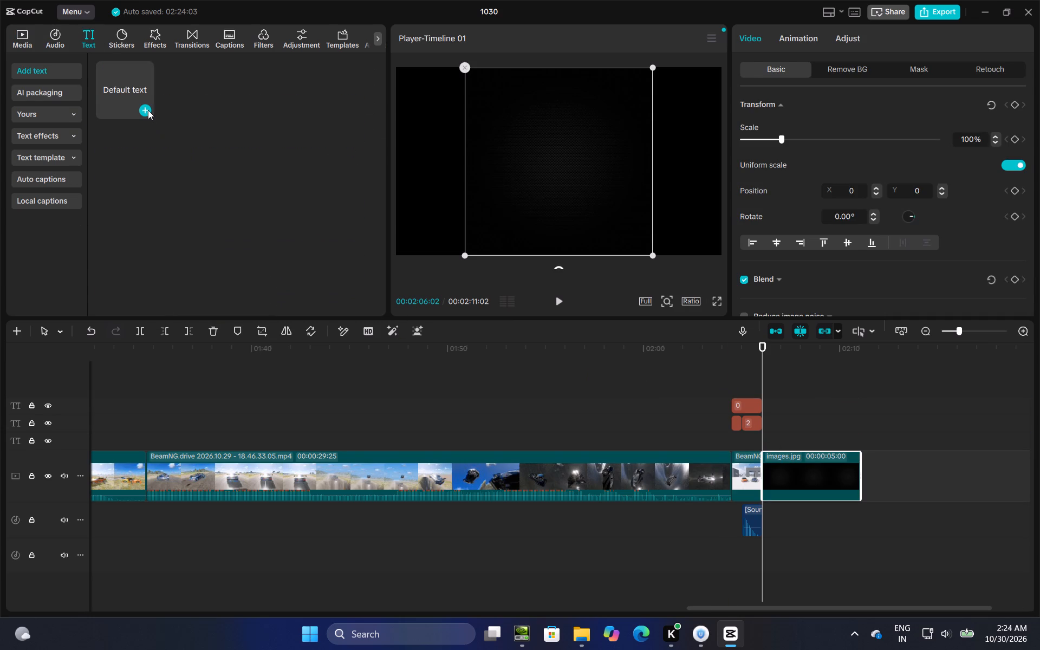
click(148, 110)
drag(802, 100, 733, 100)
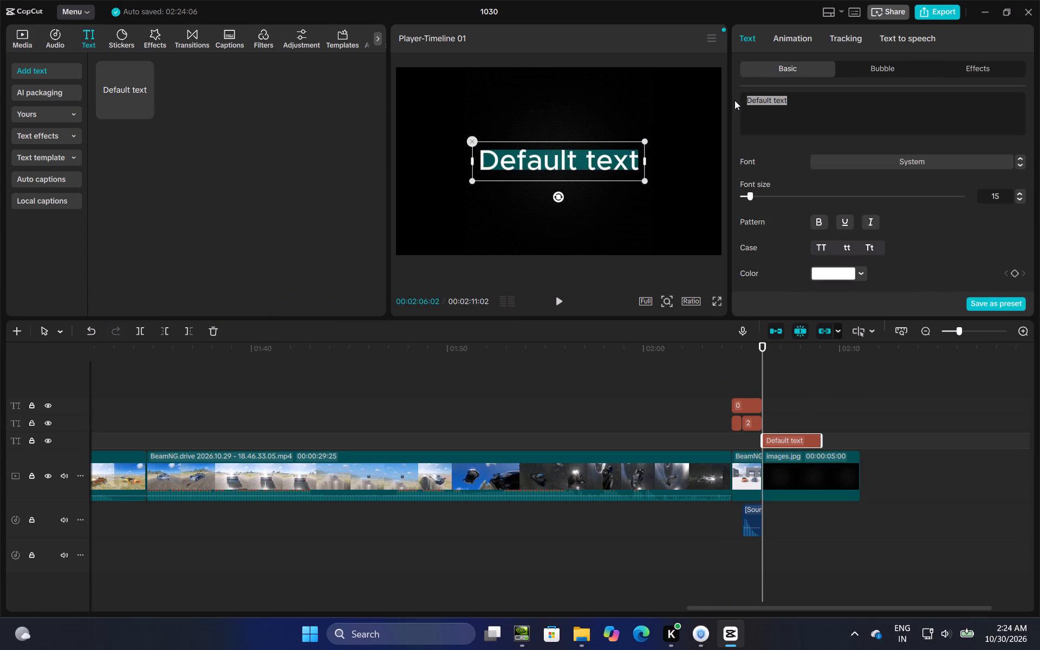
key(BackSpace)
text(collision test)
key(space)
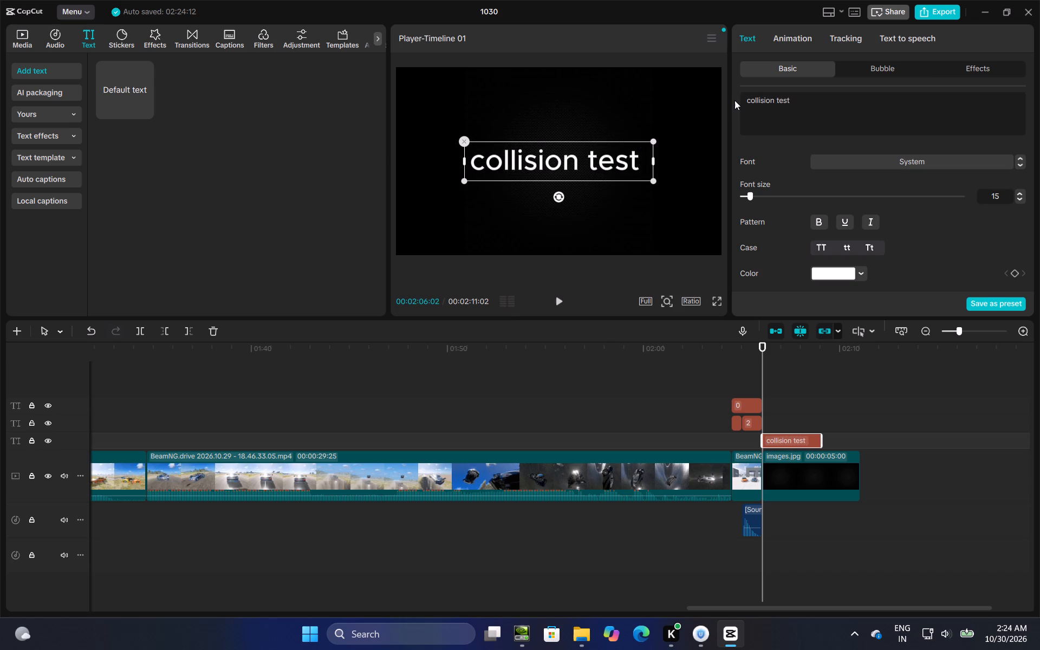
click(822, 245)
scroll(753, 219, down, 3)
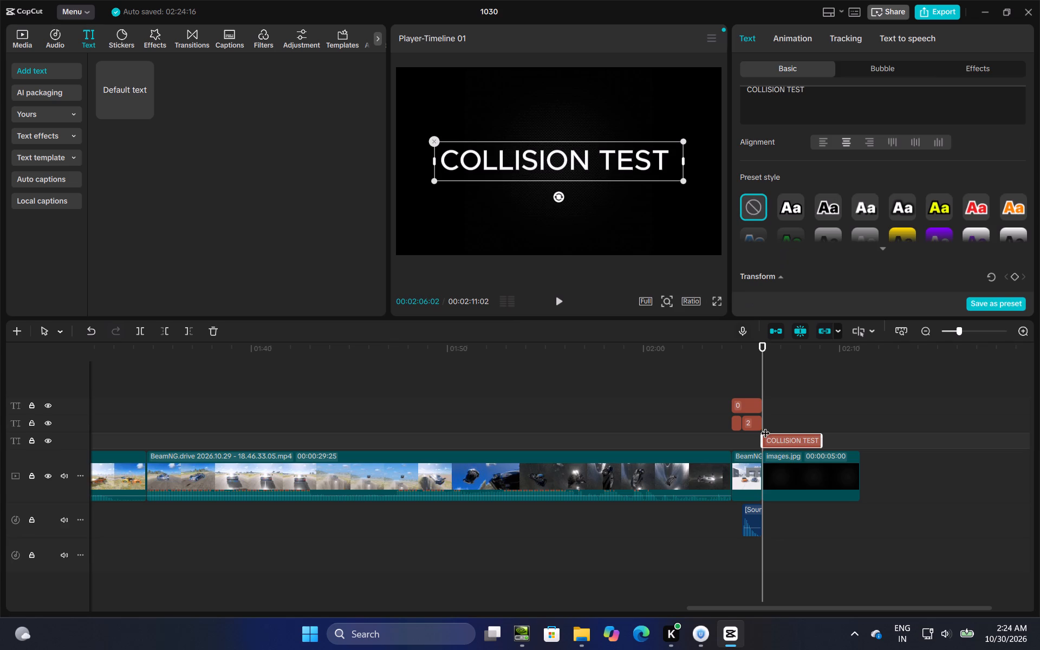
Add the BeamNG.drive 18.54.43.06 recording to the main track right after the black background, at 00:02:11:02.
click(790, 415)
drag(790, 415, 972, 407)
click(32, 40)
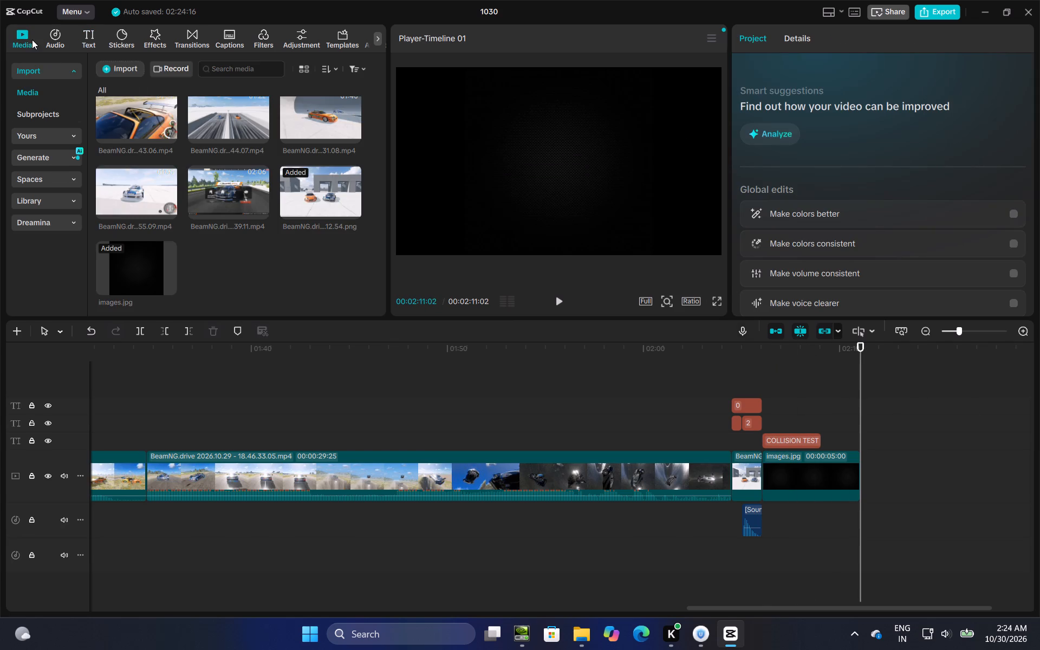
scroll(233, 188, up, 4)
drag(154, 203, 174, 211)
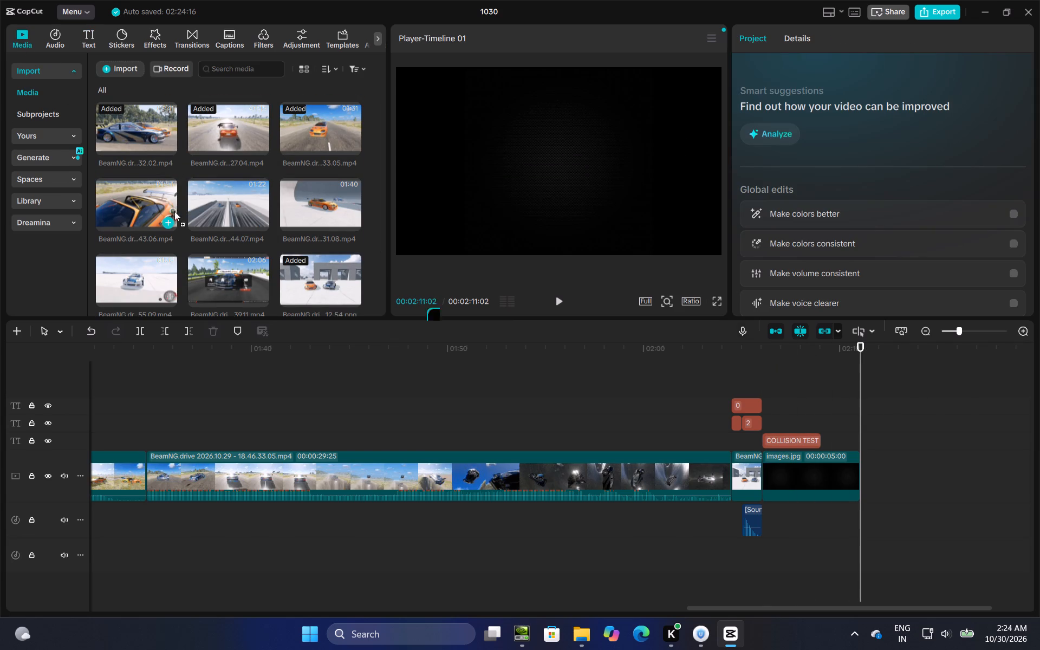
drag(174, 211, 860, 473)
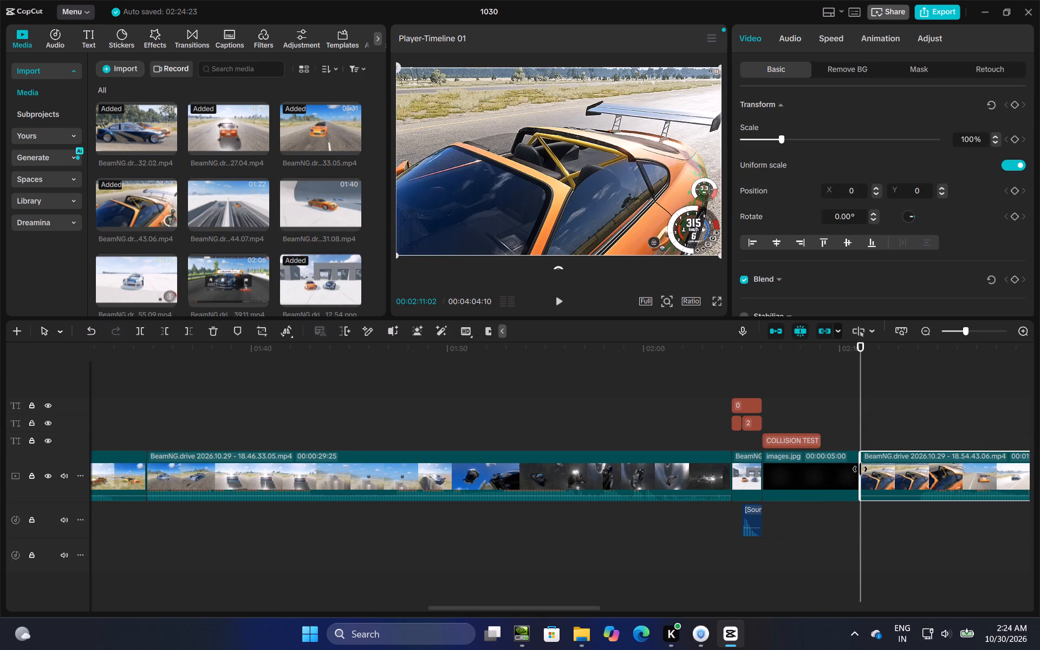
Trim the start of the 18.54.43.06 recording to a length of 00:01:44:17, playing it to check the opening.
drag(860, 469, 1001, 462)
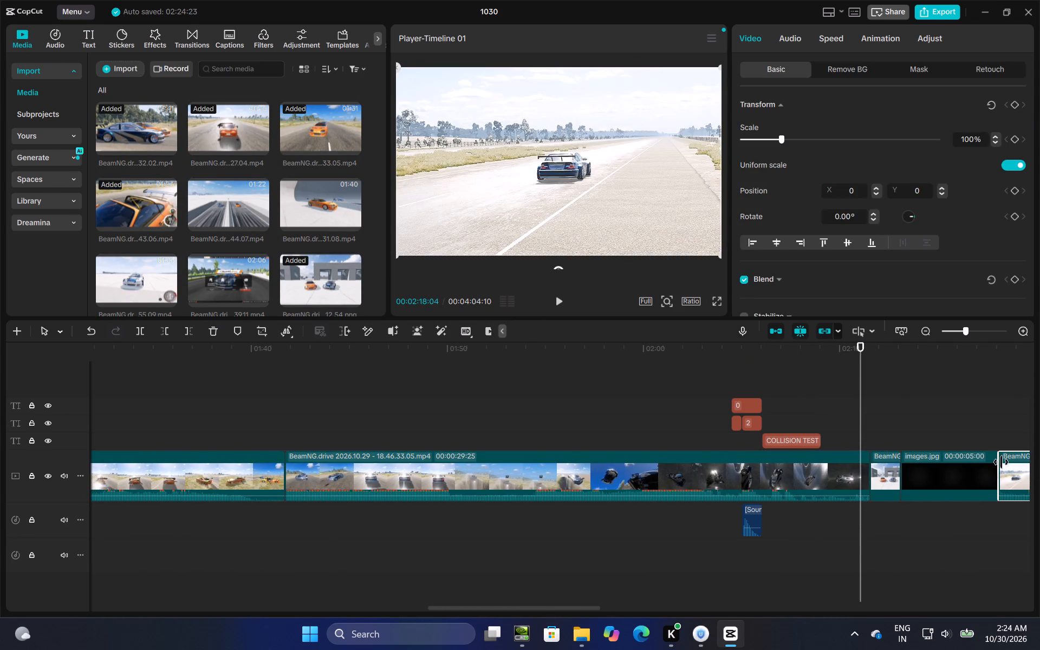
drag(1001, 462, 1014, 461)
drag(560, 302, 567, 302)
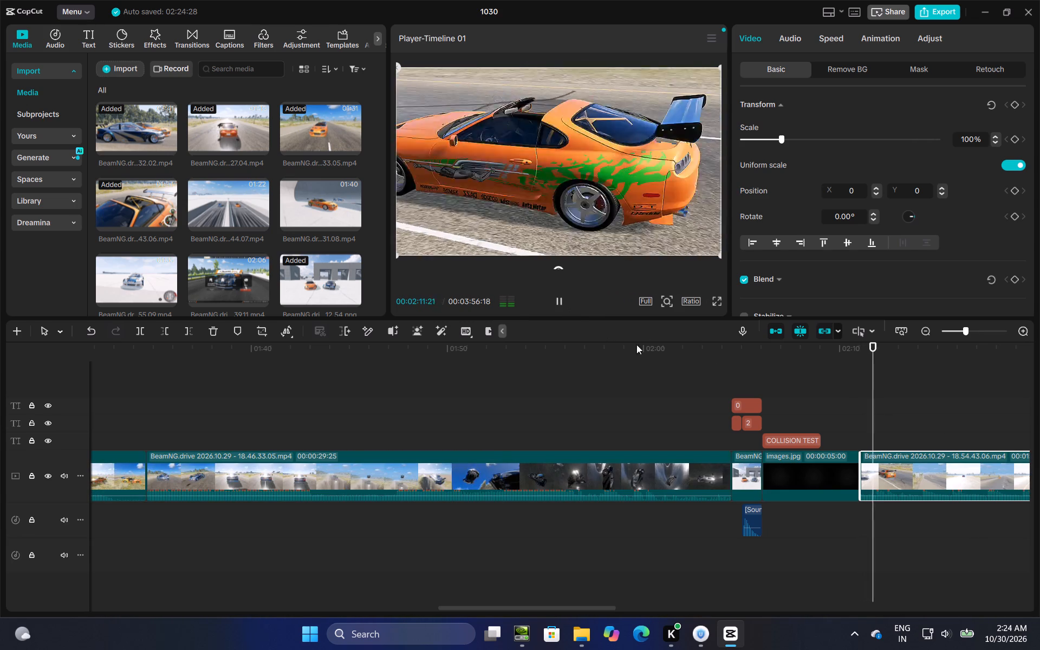
drag(862, 480, 881, 480)
Split the 18.54.43.06 recording at 00:02:23:23.
click(864, 430)
drag(864, 430, 1012, 422)
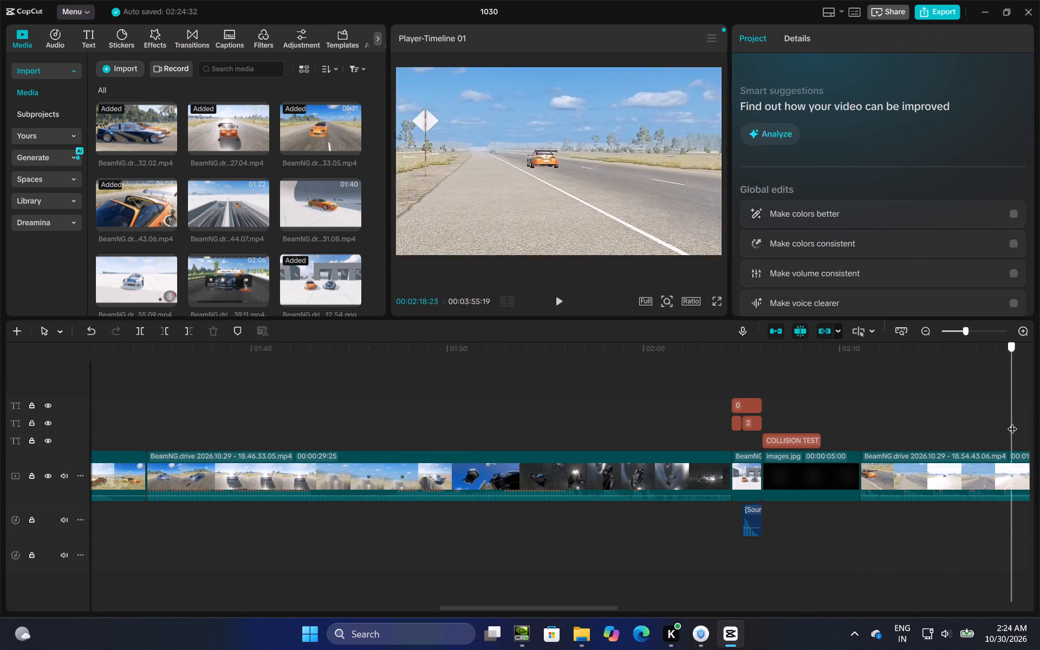
drag(1012, 422, 907, 437)
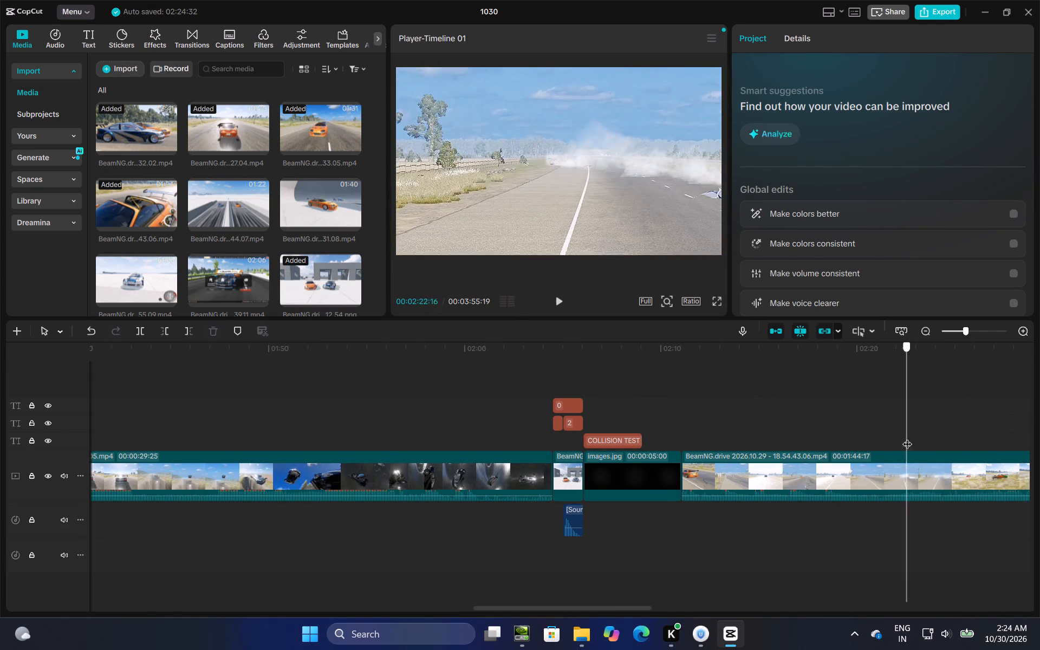
drag(907, 437, 931, 438)
click(141, 333)
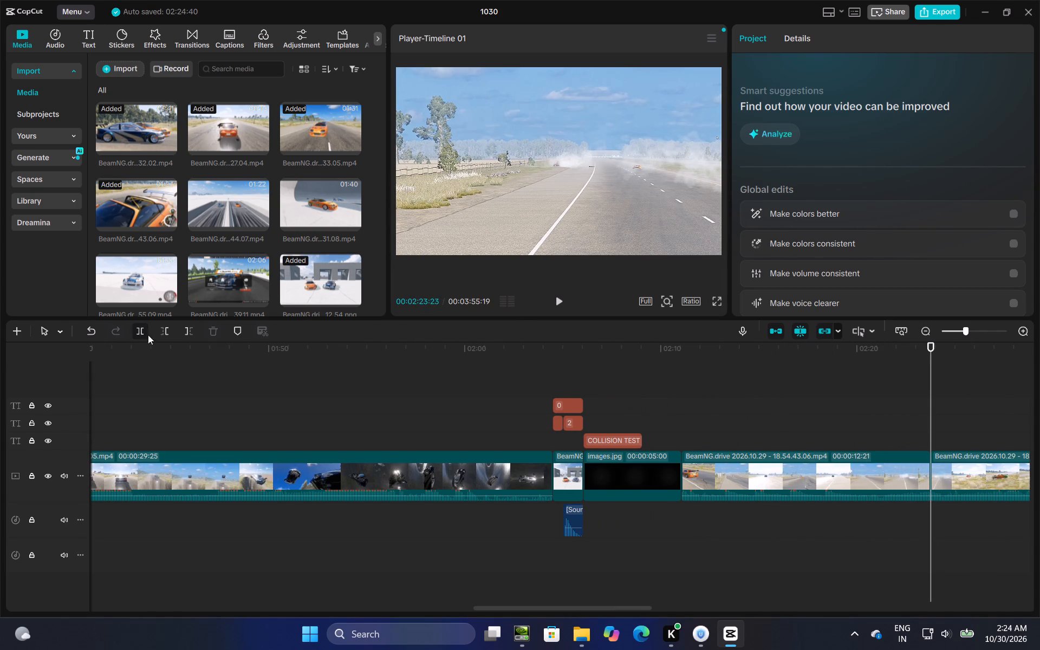
Trim the start of the second 18.54.43.06 part to the cockpit view, leaving 00:01:01:20.
click(947, 464)
drag(932, 471, 1039, 471)
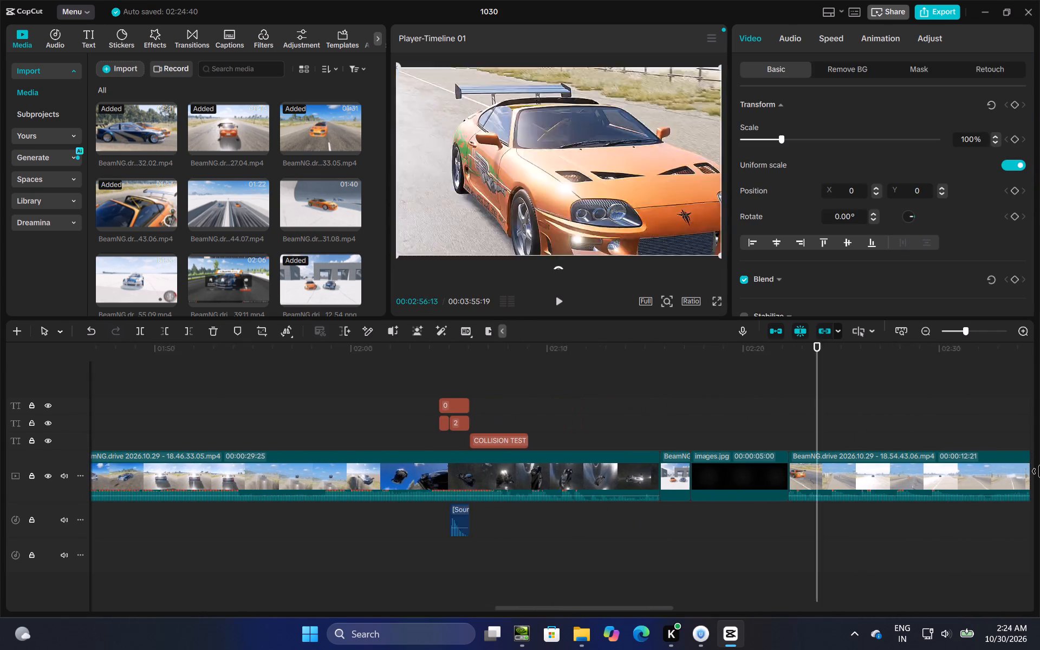
drag(1039, 471, 961, 489)
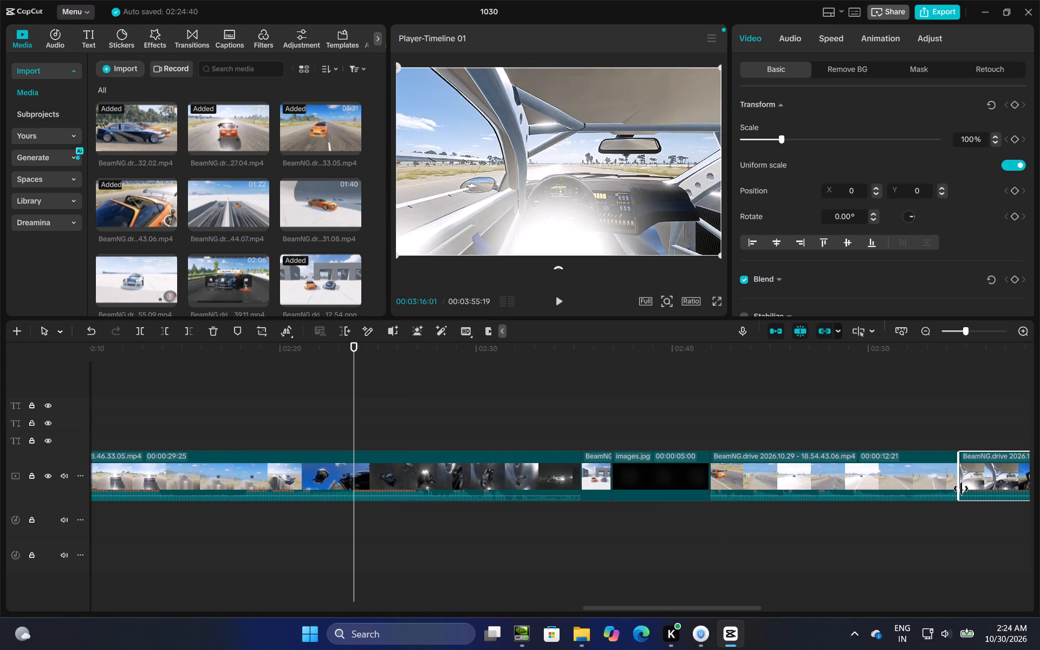
drag(961, 489, 1003, 484)
click(555, 300)
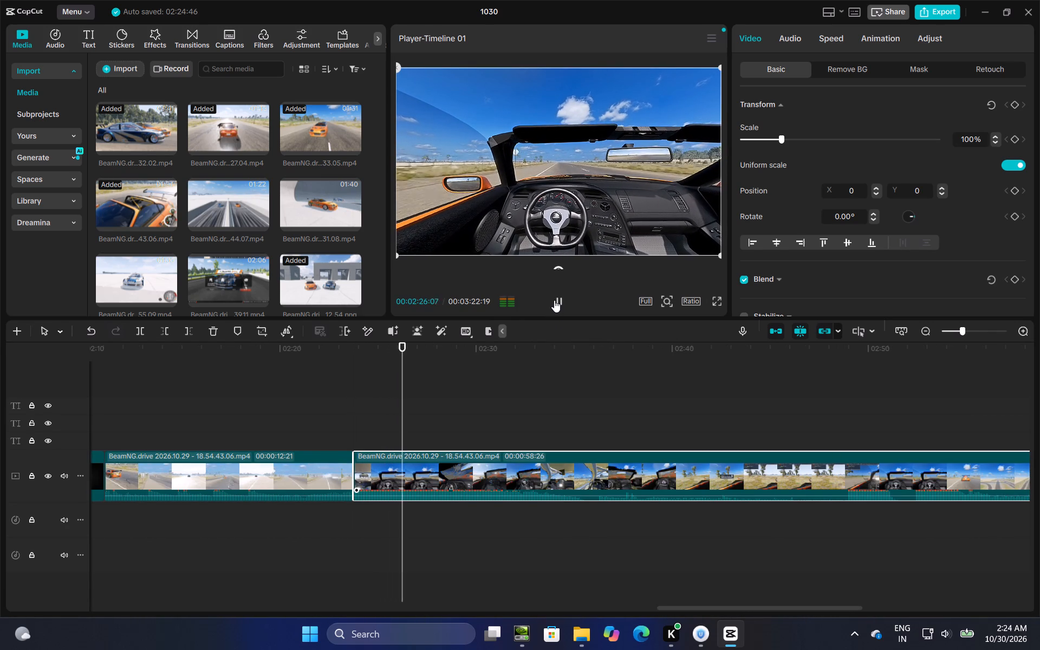
drag(354, 470, 317, 483)
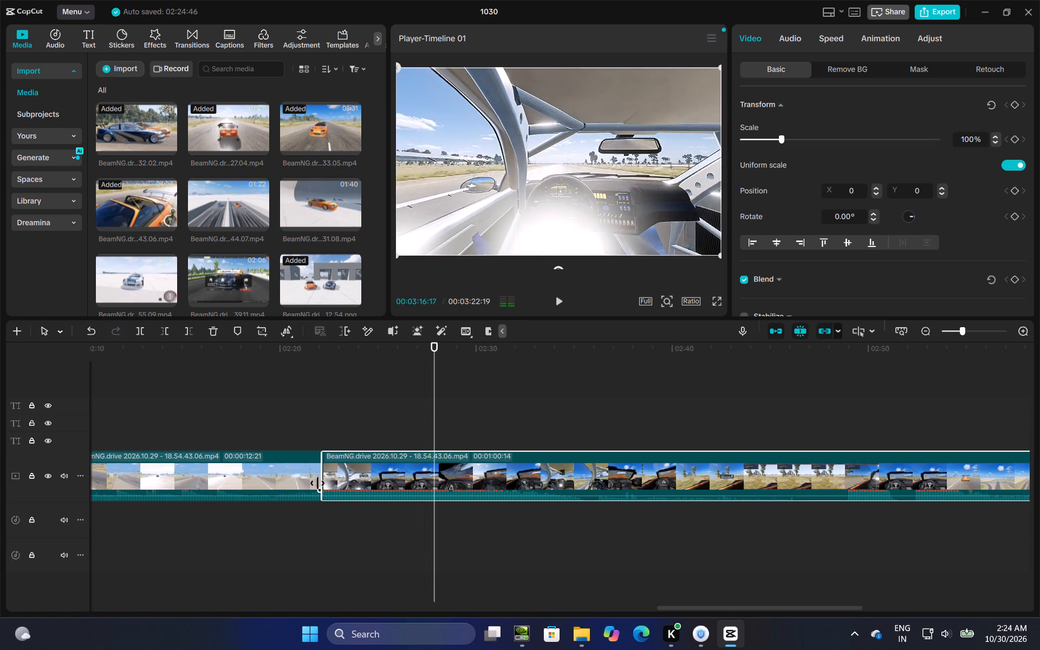
drag(317, 483, 240, 503)
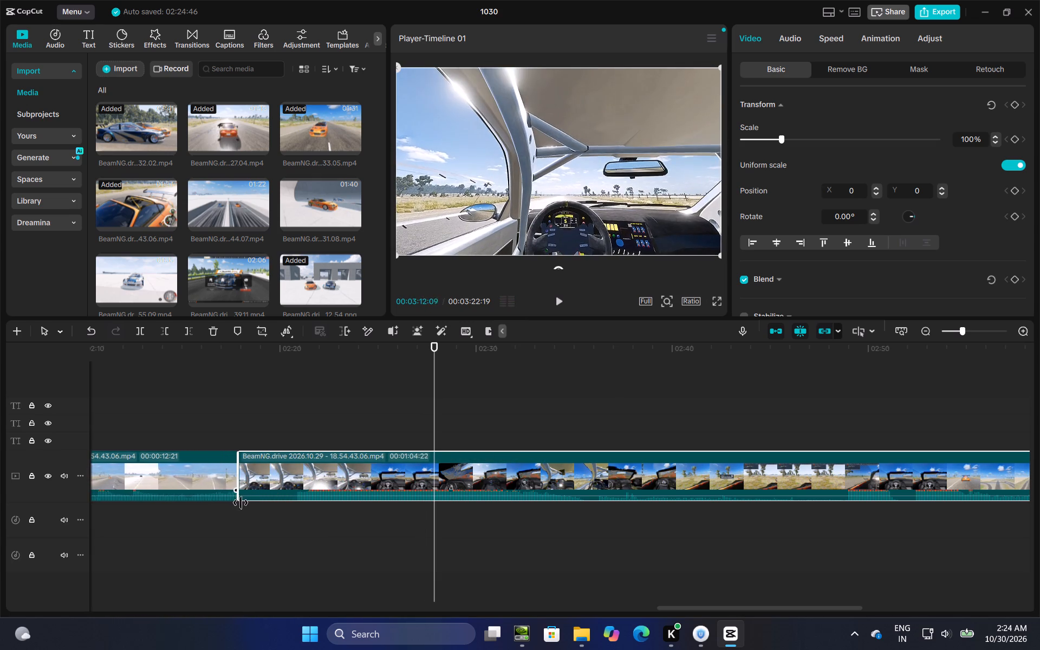
drag(240, 503, 301, 498)
Play the cockpit collision part from its start and split it at 00:02:37:03.
click(339, 432)
click(358, 426)
double_click(358, 426)
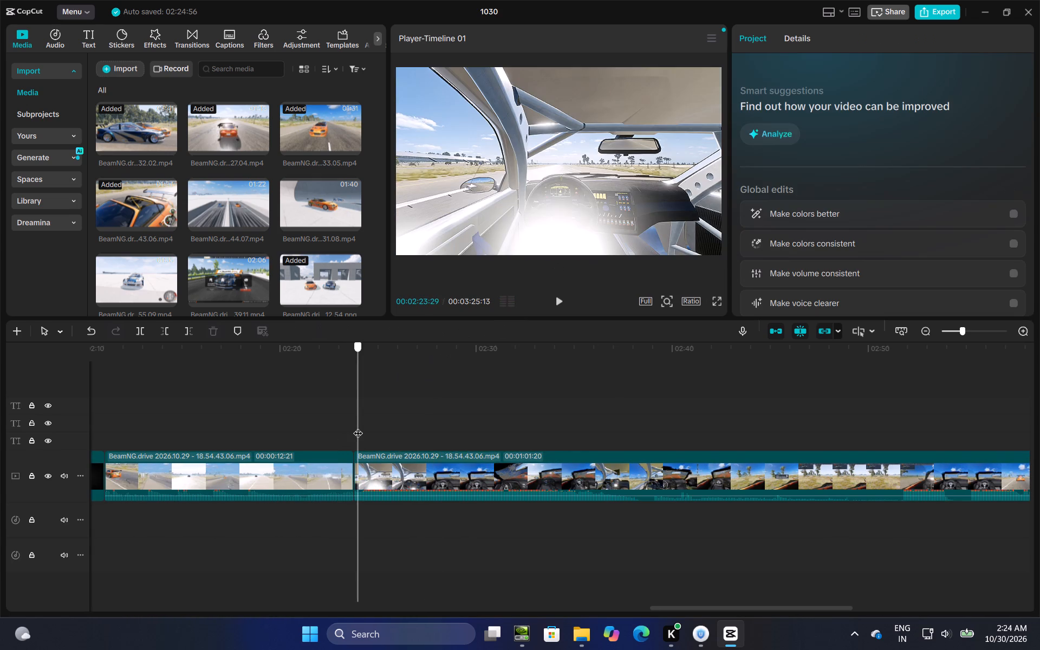
click(557, 302)
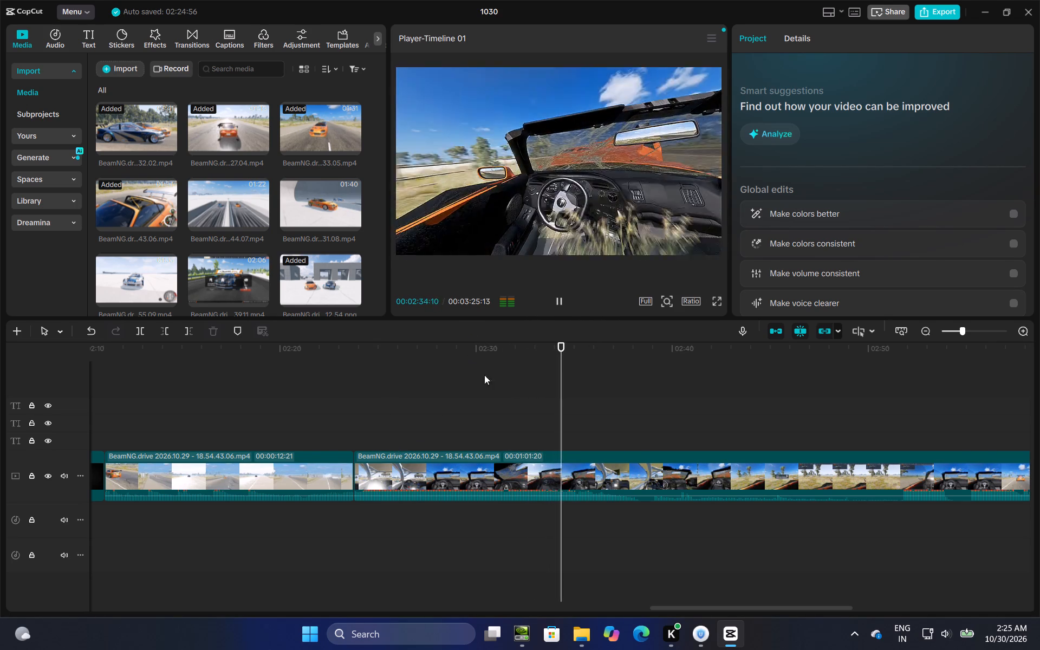
drag(601, 417, 622, 422)
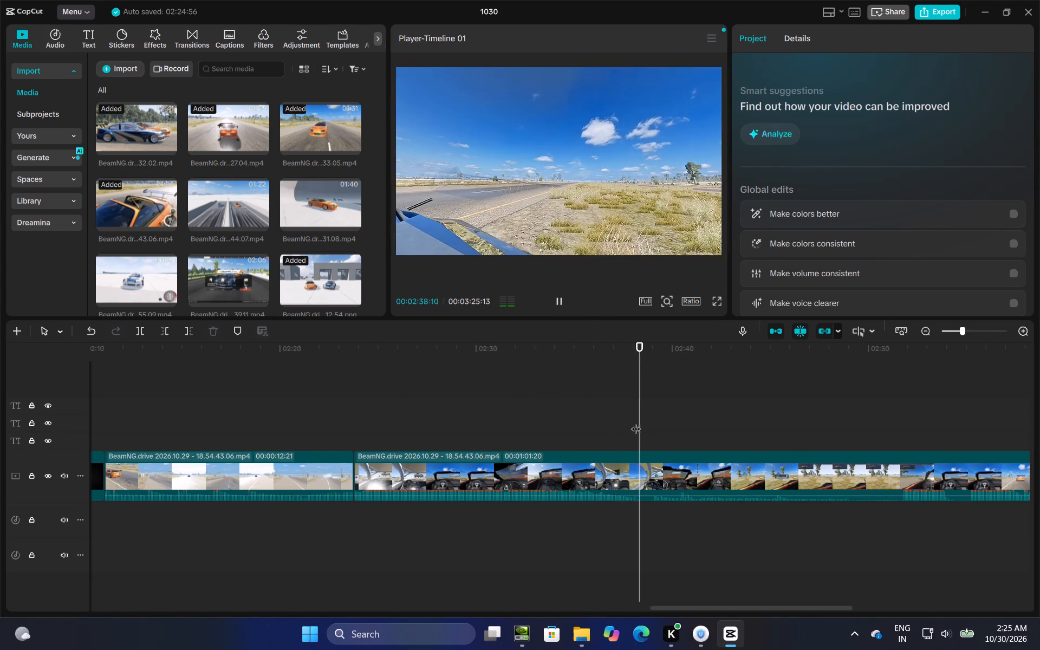
click(636, 422)
drag(634, 424, 615, 431)
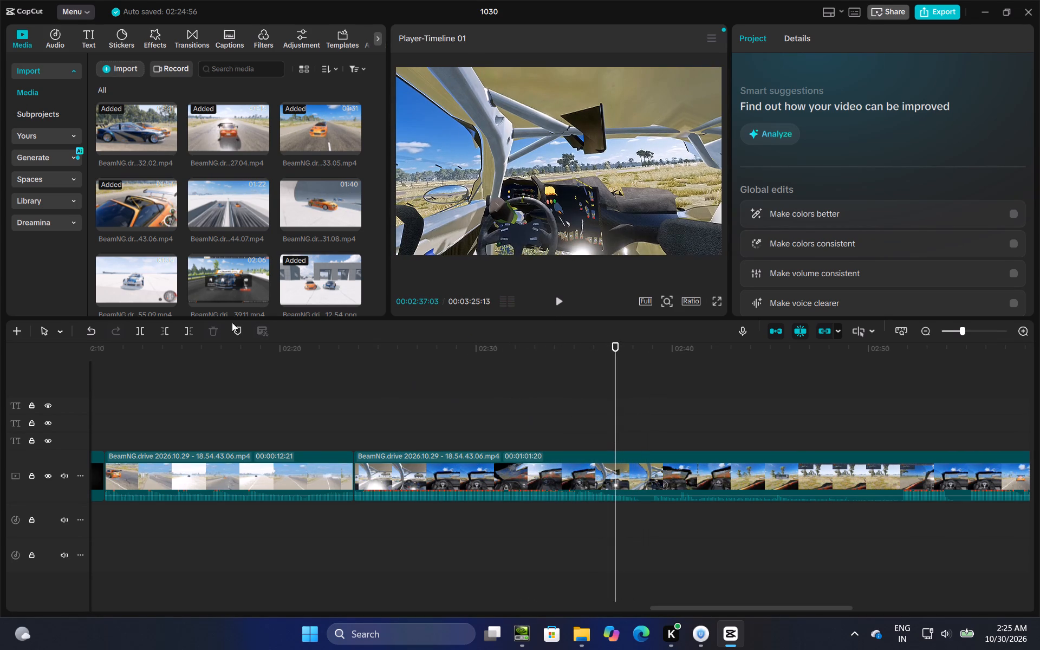
click(142, 329)
Trim the start of the third 18.54.43.06 part to the roadside collision view, leaving 00:00:12:05, and play it.
click(640, 482)
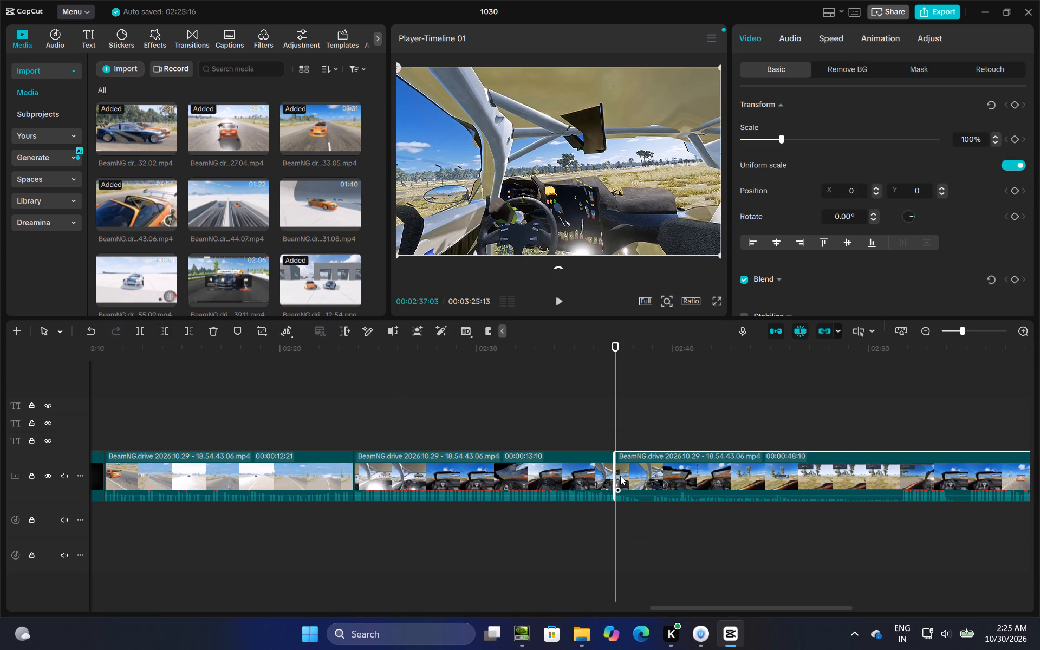
drag(616, 476, 767, 453)
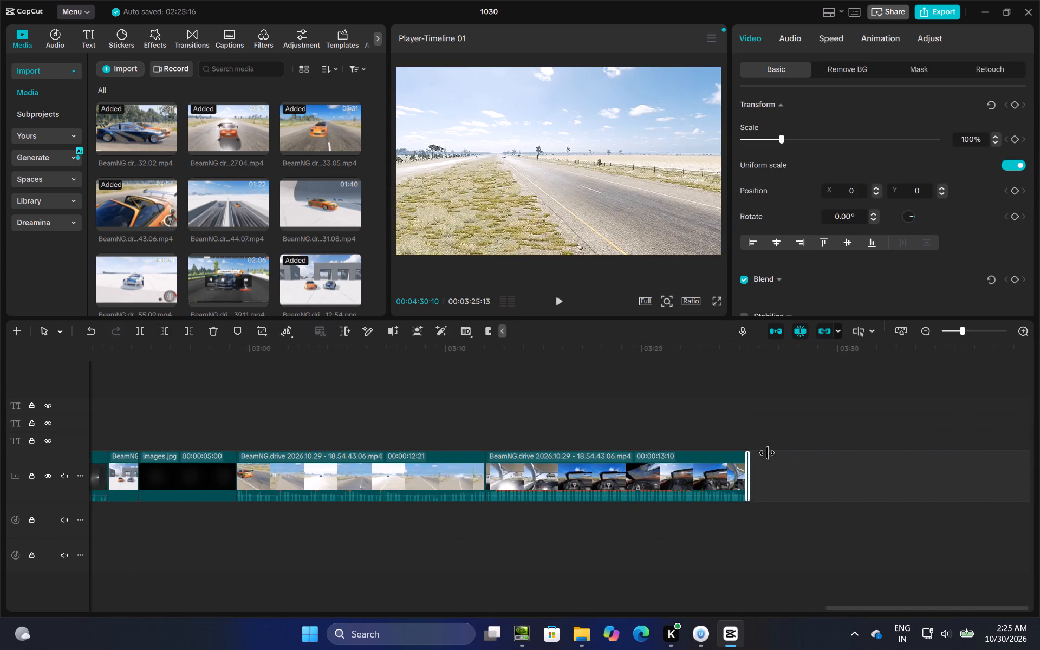
drag(767, 453, 506, 483)
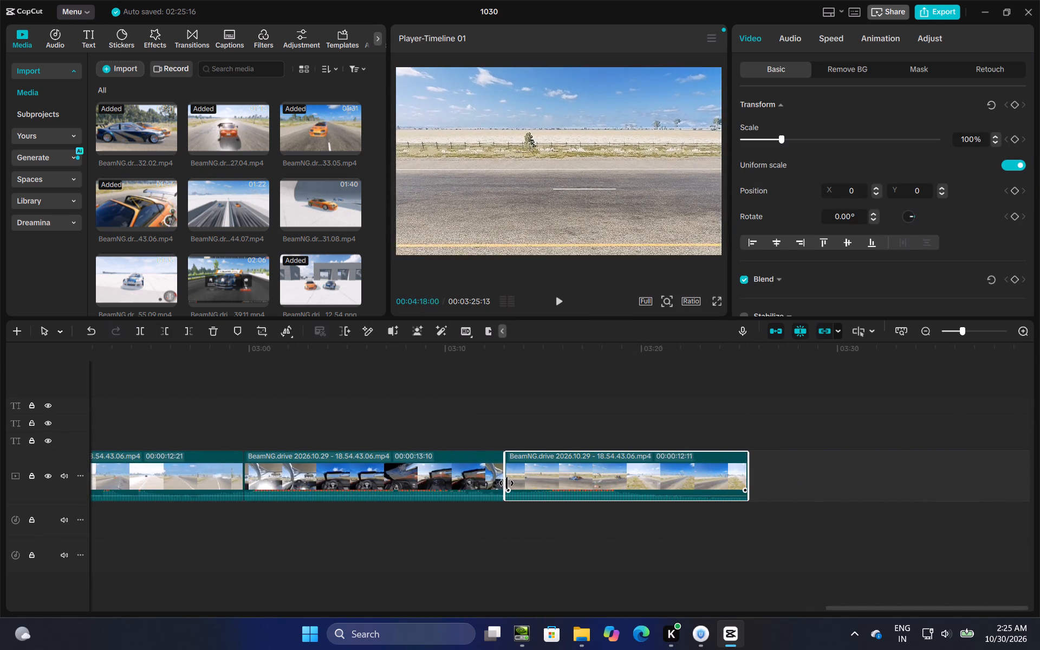
drag(506, 483, 510, 482)
click(558, 301)
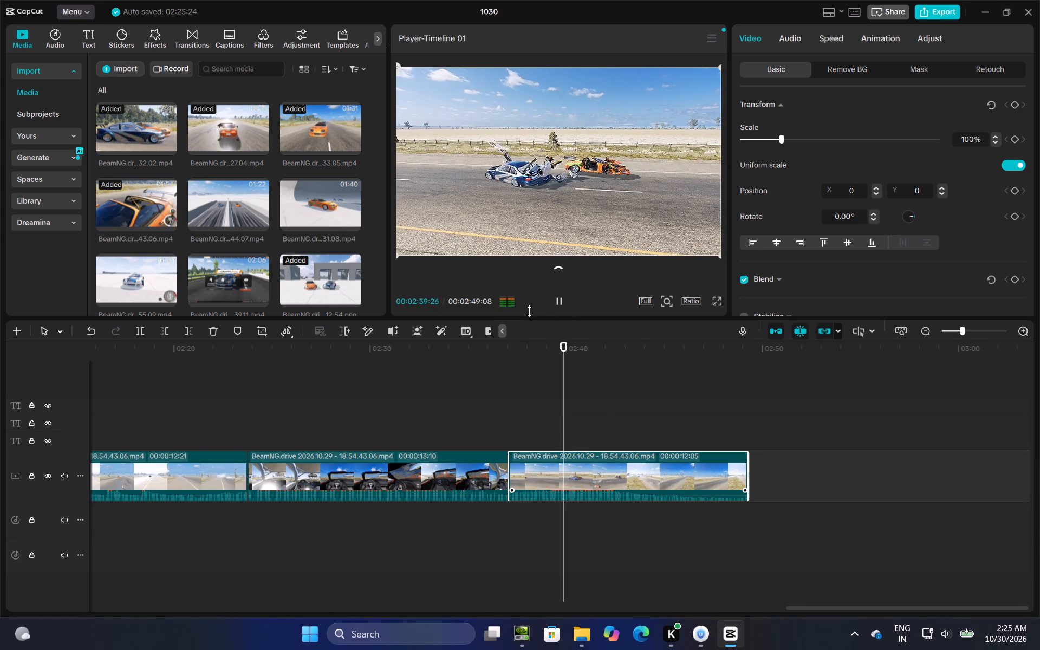
Trim the end of the roadside collision clip so it lasts 00:00:10:15.
click(618, 401)
drag(618, 401, 700, 418)
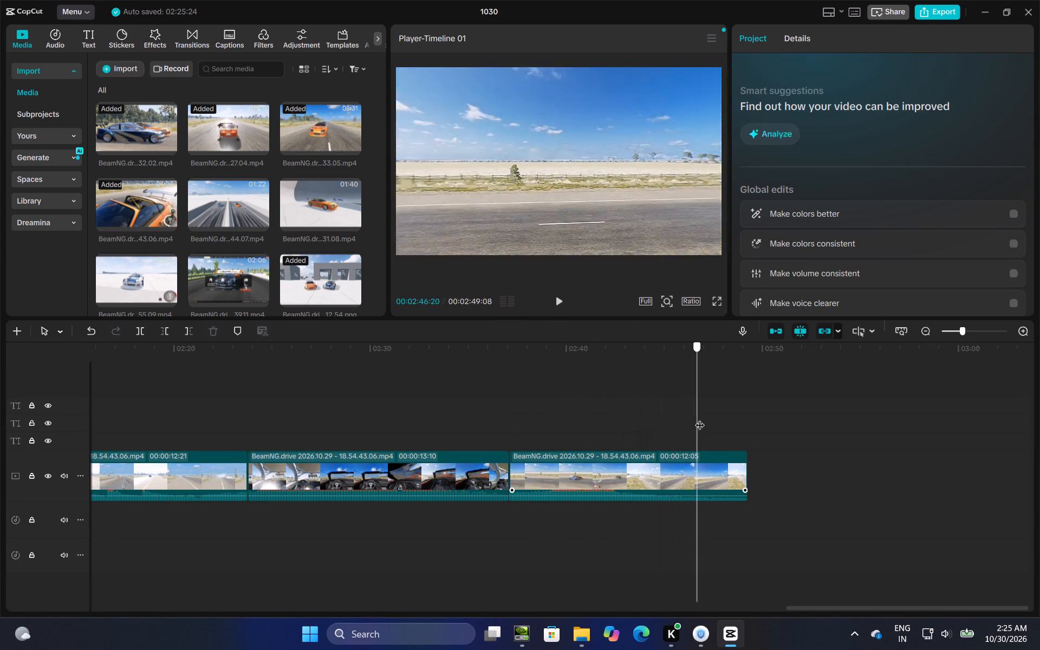
drag(700, 418, 728, 419)
click(733, 456)
drag(746, 454, 745, 454)
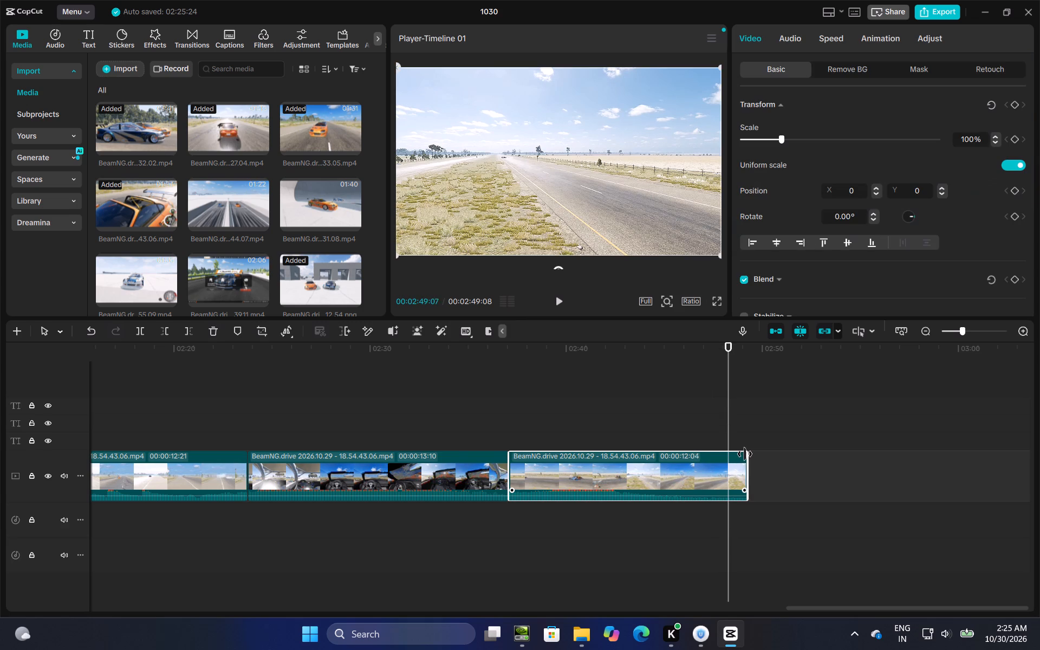
drag(745, 454, 699, 459)
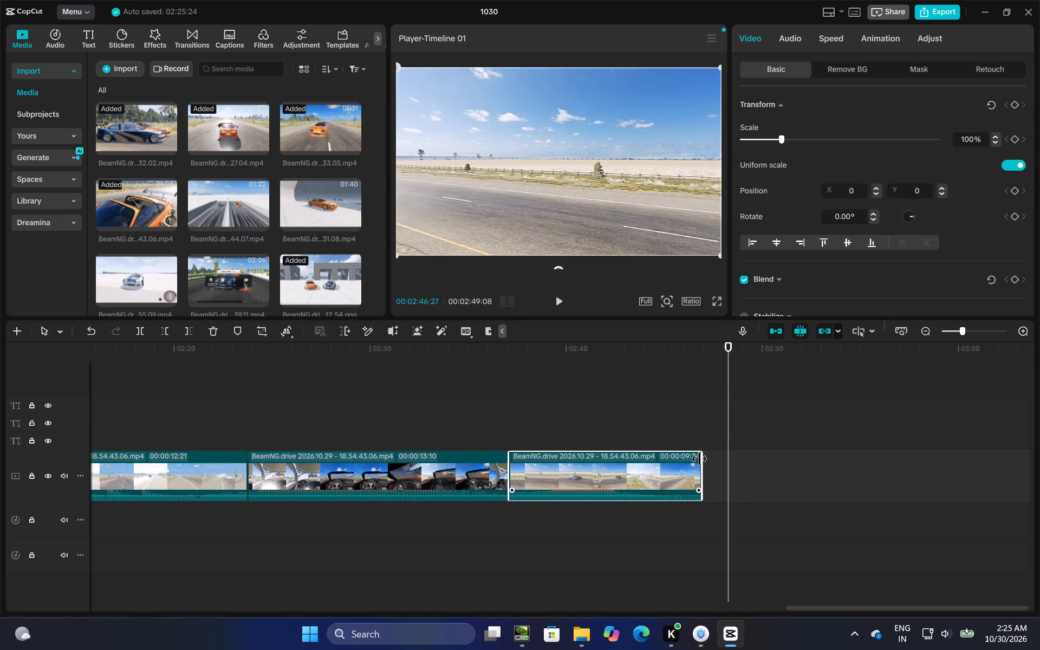
drag(699, 459, 713, 459)
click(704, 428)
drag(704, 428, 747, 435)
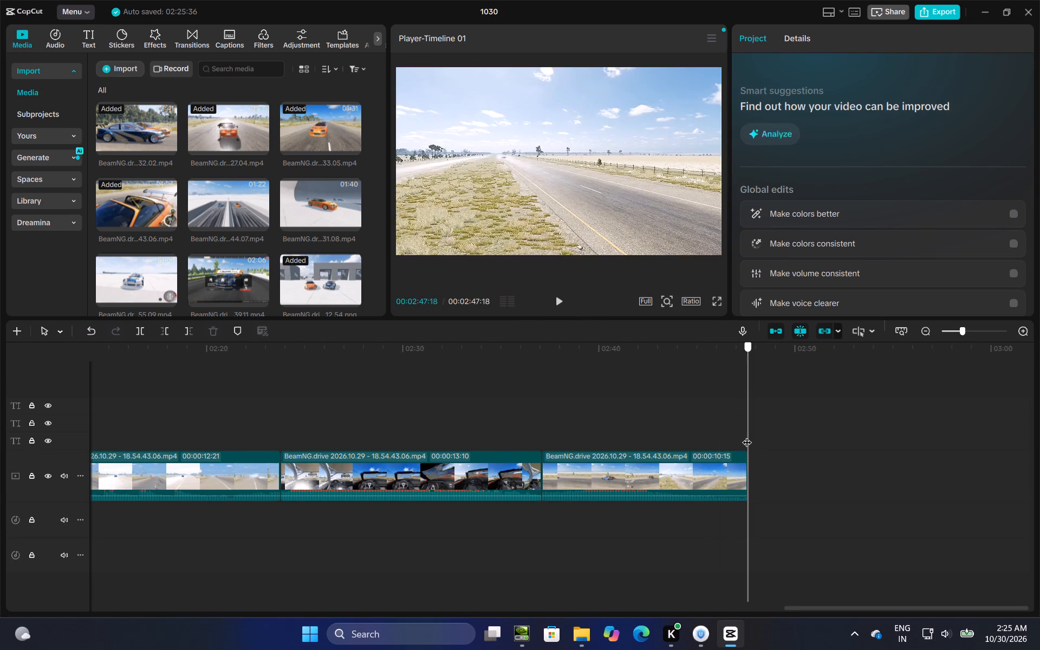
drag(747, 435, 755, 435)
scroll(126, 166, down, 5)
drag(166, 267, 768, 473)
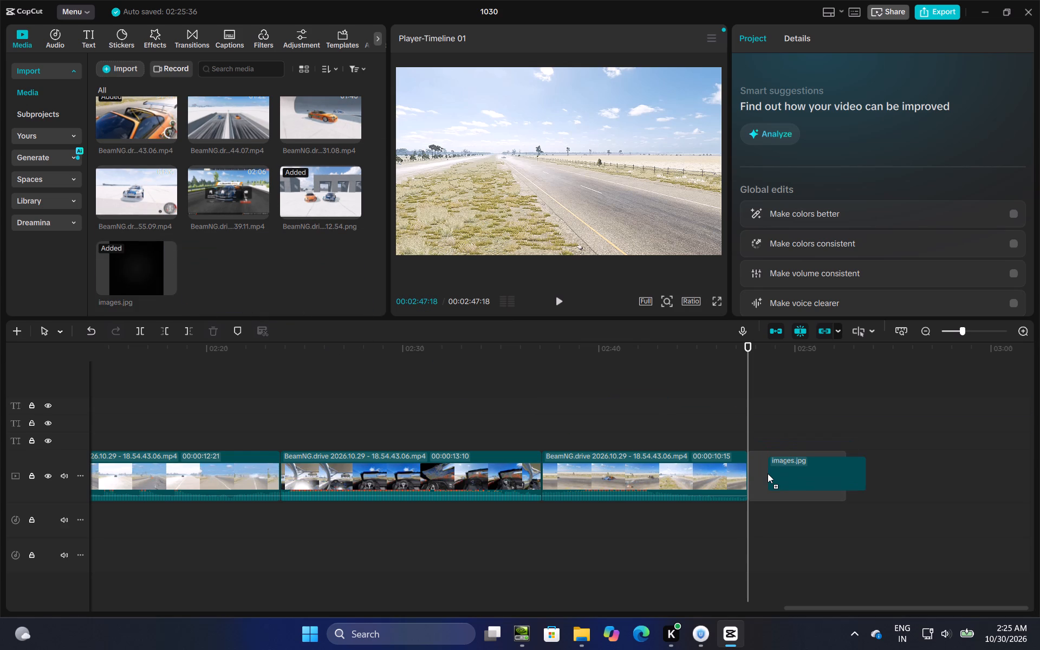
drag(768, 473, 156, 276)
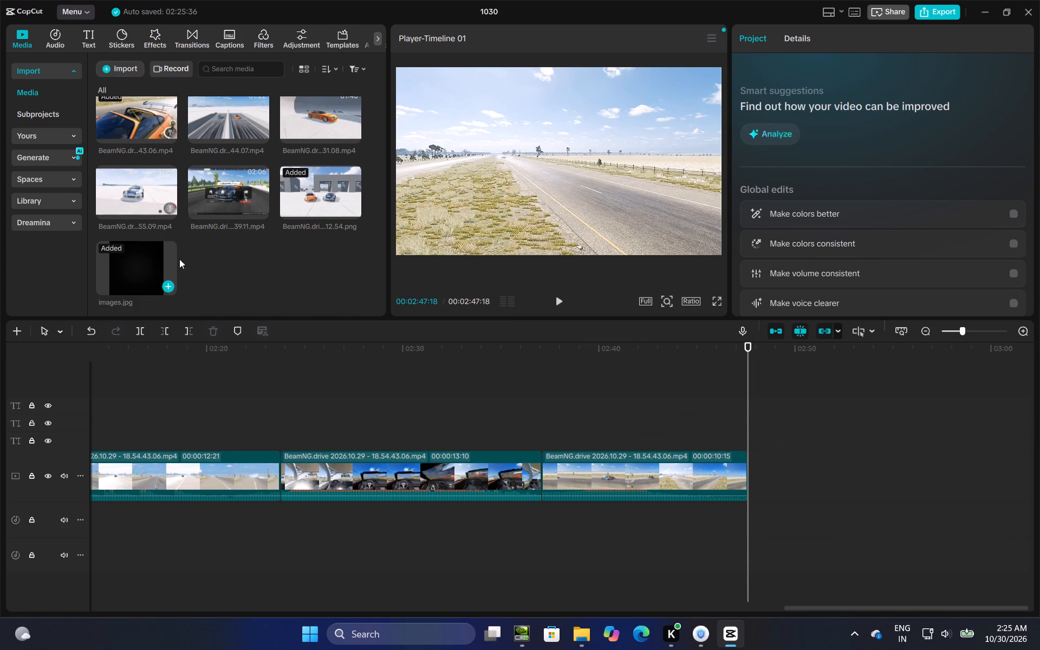
Copy the two-car score image with its 0 and 2 texts and paste it onto the main track's end at 00:02:47:18.
click(230, 391)
drag(230, 391, 115, 453)
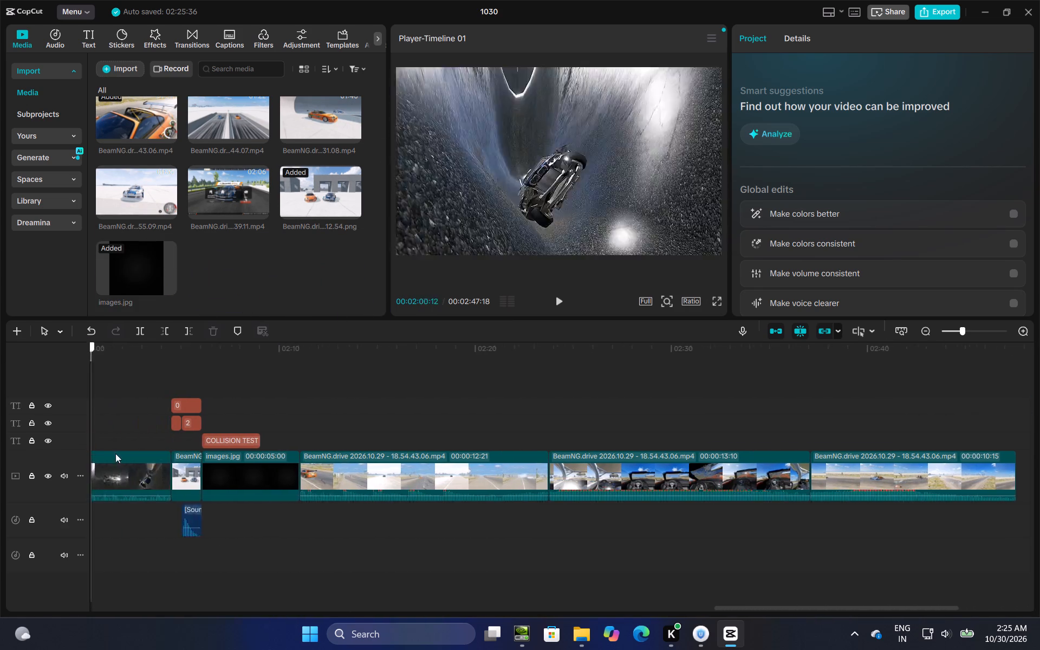
drag(115, 453, 218, 444)
drag(233, 375, 233, 435)
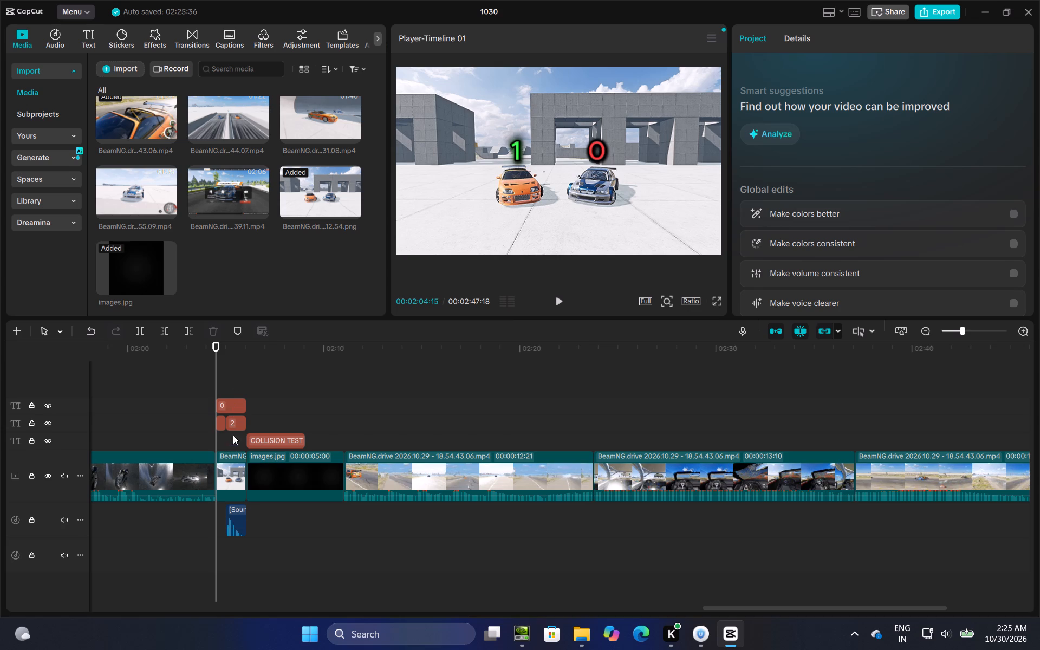
drag(233, 435, 236, 471)
right_click(236, 471)
click(269, 329)
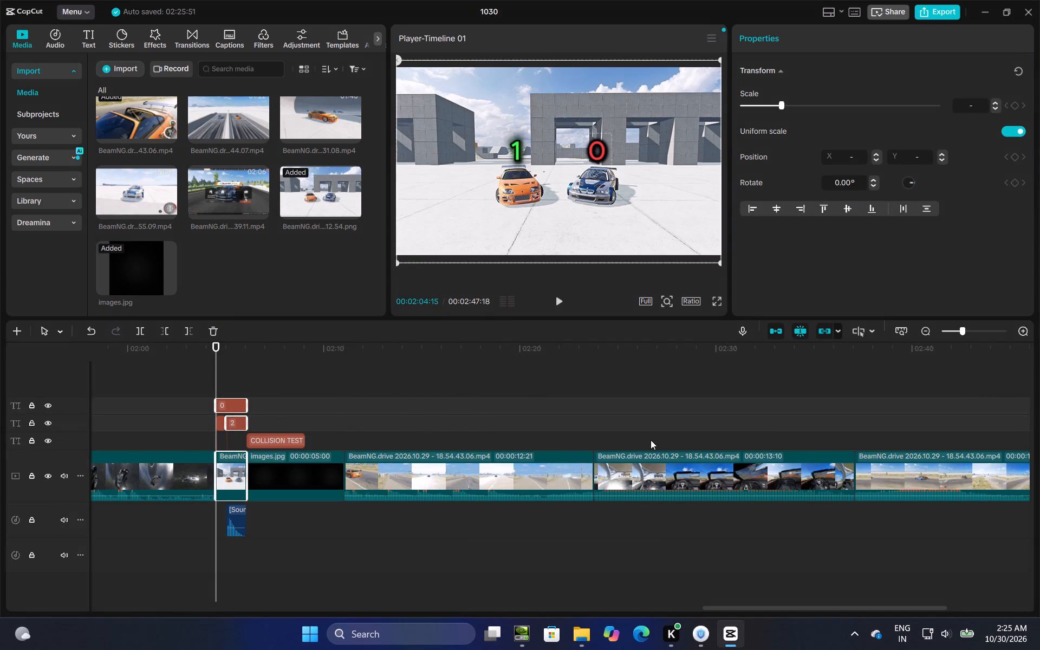
click(651, 440)
drag(651, 439, 1039, 378)
right_click(772, 479)
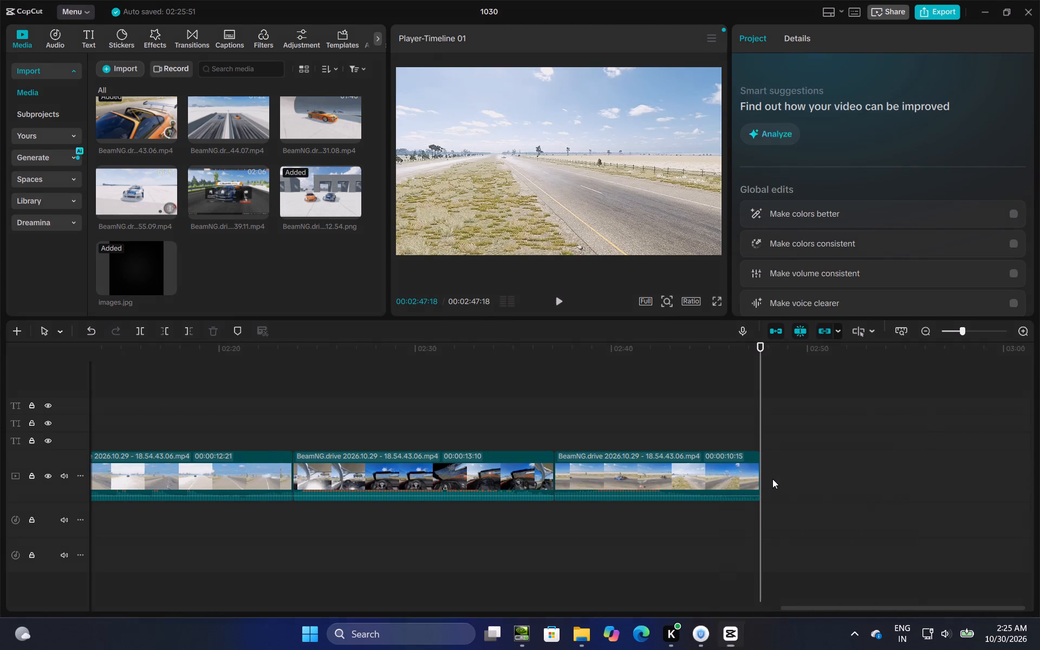
click(801, 550)
drag(778, 467, 784, 519)
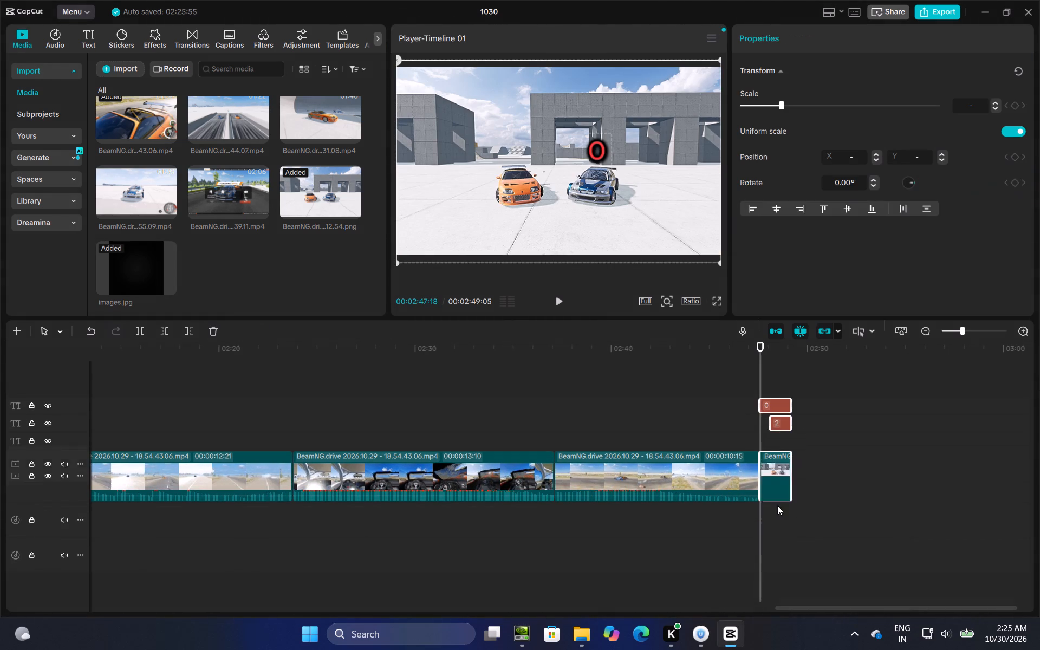
Extend the start of the pasted green 2 score text back to the beginning of the new score segment.
click(780, 373)
click(772, 420)
drag(770, 424, 762, 430)
Add a default text at the start of the new score segment and change its wording to "no points either".
click(80, 37)
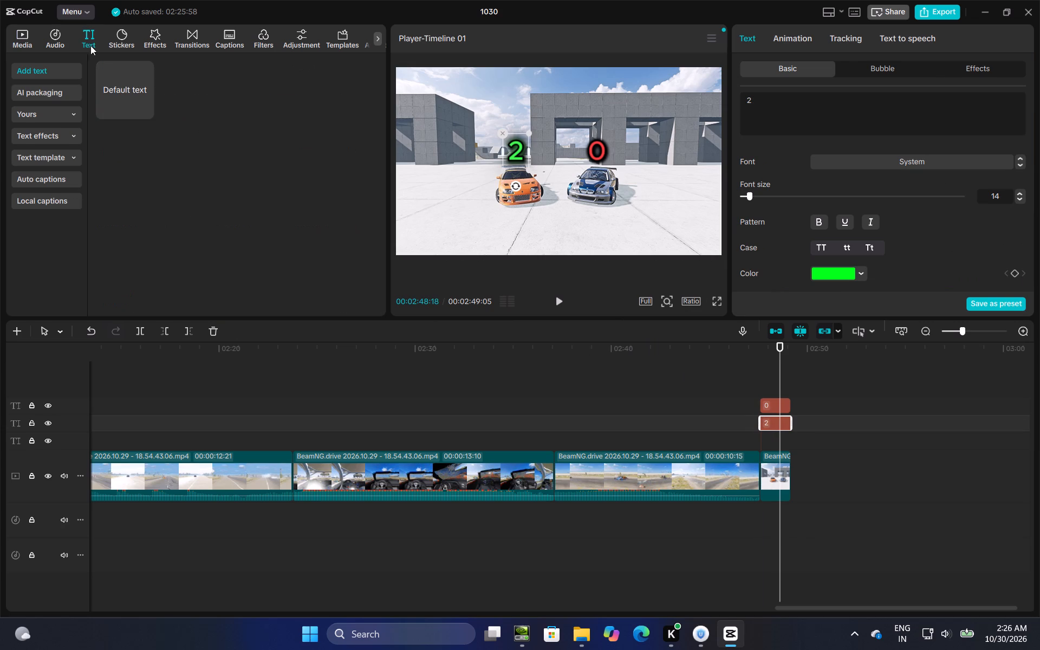
click(145, 112)
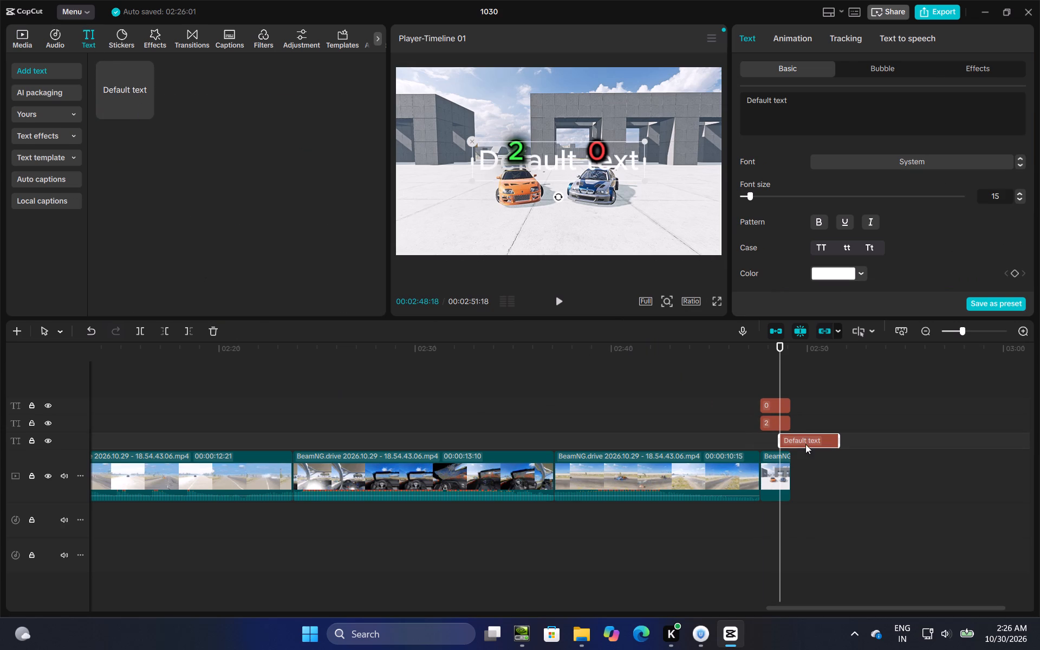
drag(805, 443, 788, 444)
click(773, 388)
click(778, 448)
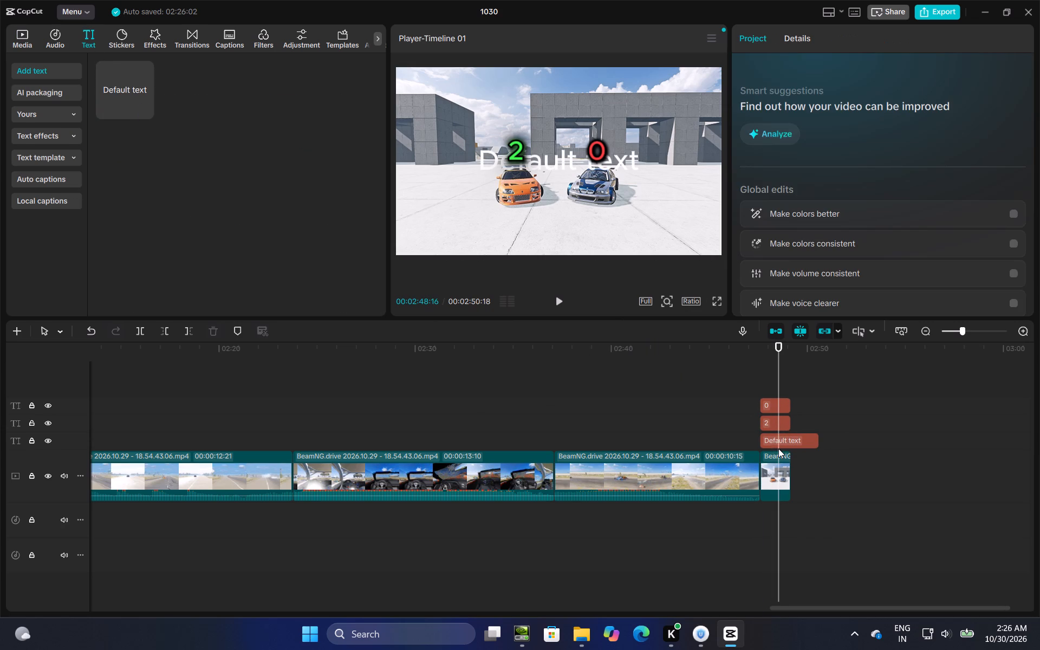
click(778, 445)
drag(793, 100, 743, 101)
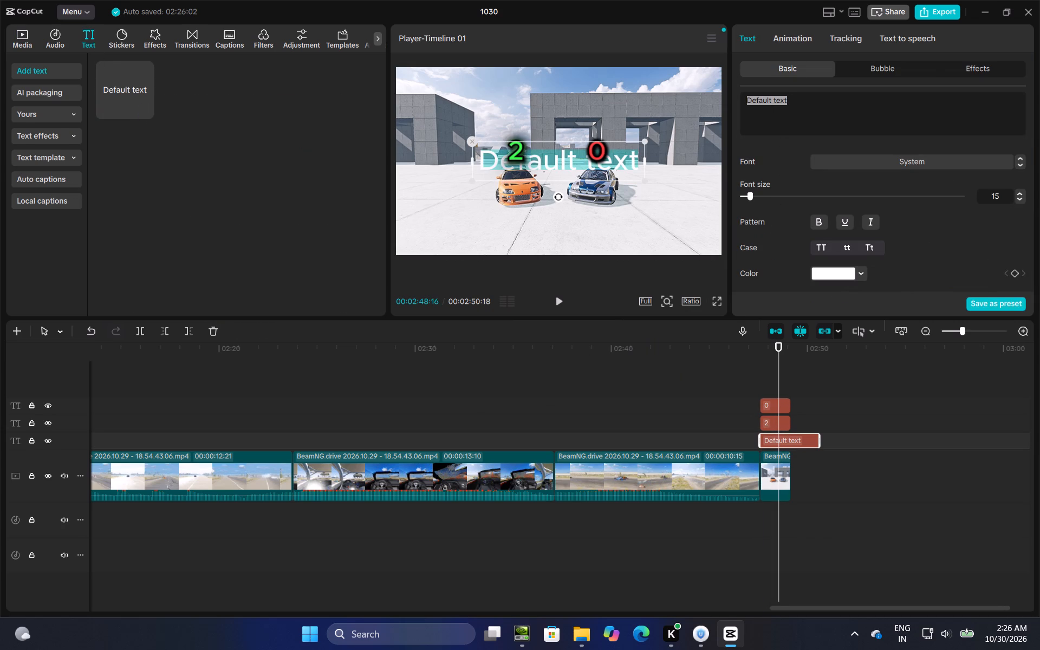
key(BackSpace)
text(no points either)
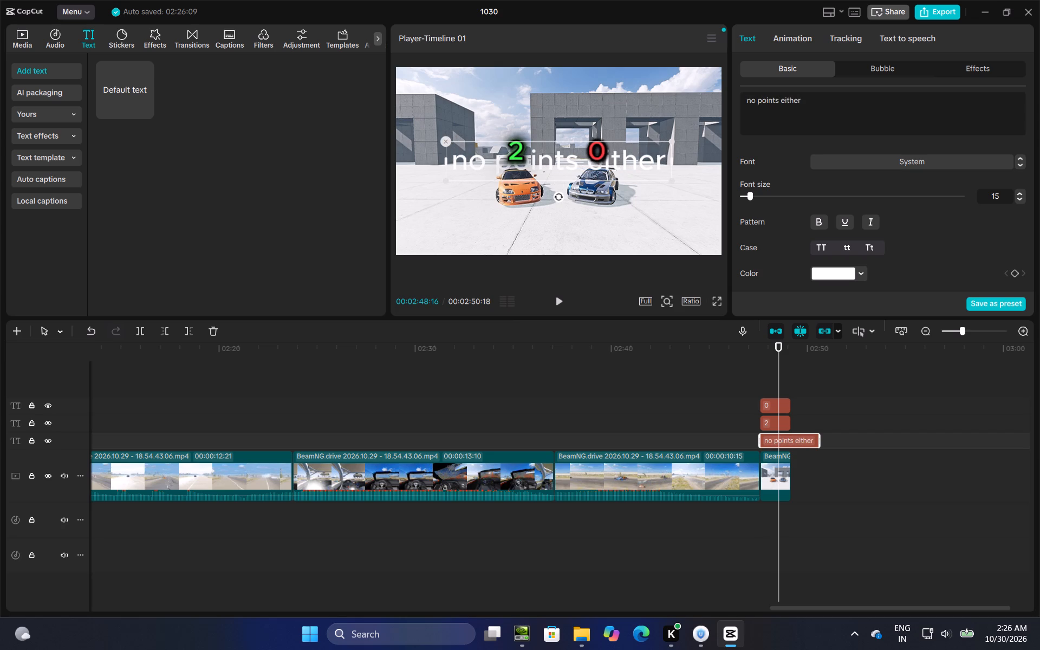
Make the "no points either" text uppercase, with the black-outlined preset style and a red fill colour.
click(820, 245)
scroll(889, 239, down, 2)
scroll(810, 224, down, 1)
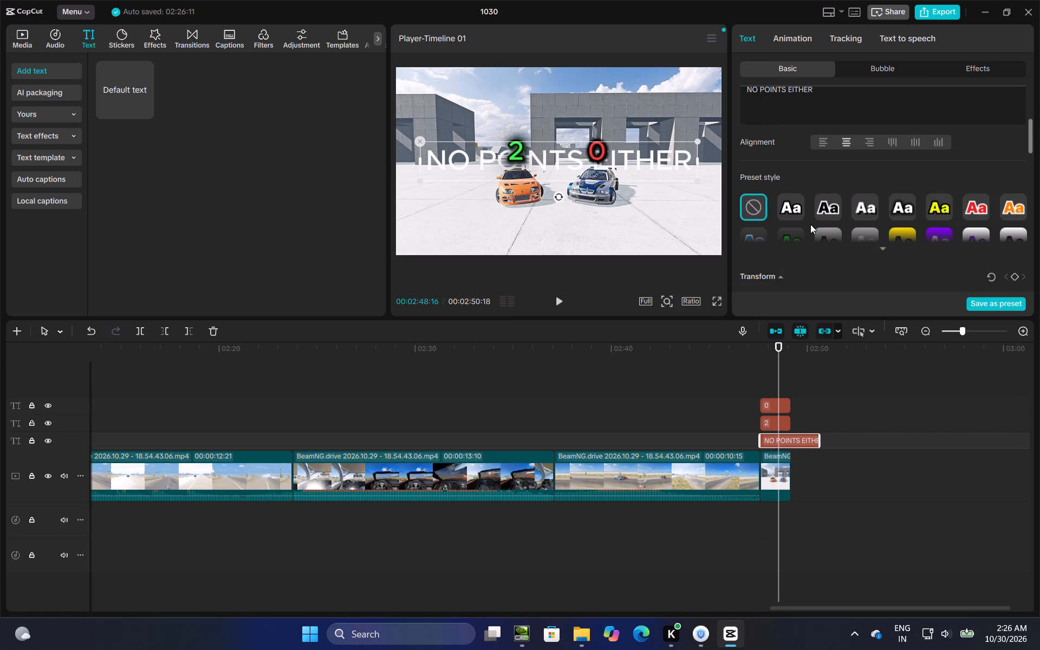
click(792, 209)
scroll(807, 190, up, 2)
click(850, 209)
drag(888, 250, 979, 211)
click(969, 200)
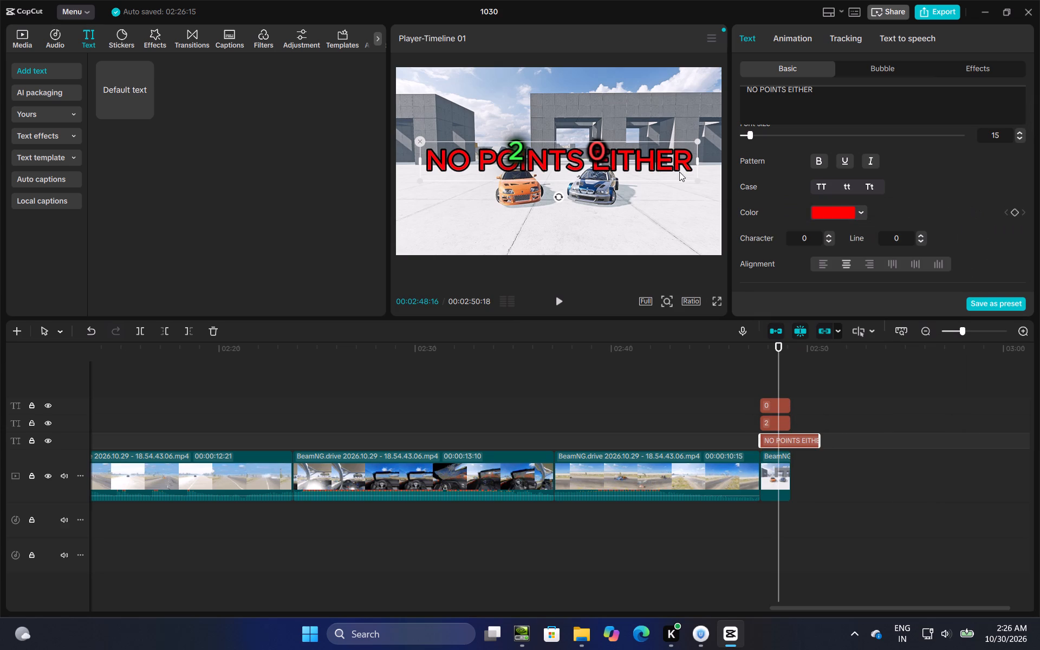
Move the NO POINTS EITHER text above the cars and score numbers, to about Y 744.
drag(670, 168, 669, 106)
Turn on glow and shadow for the NO POINTS EITHER text.
scroll(825, 236, down, 6)
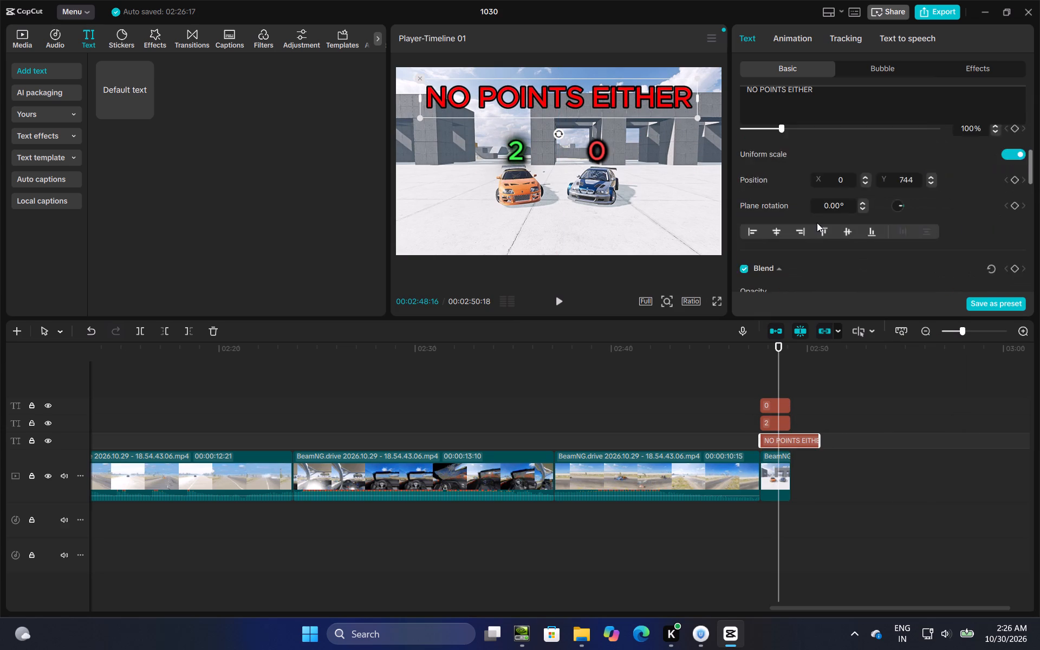
scroll(790, 222, down, 6)
scroll(767, 225, up, 2)
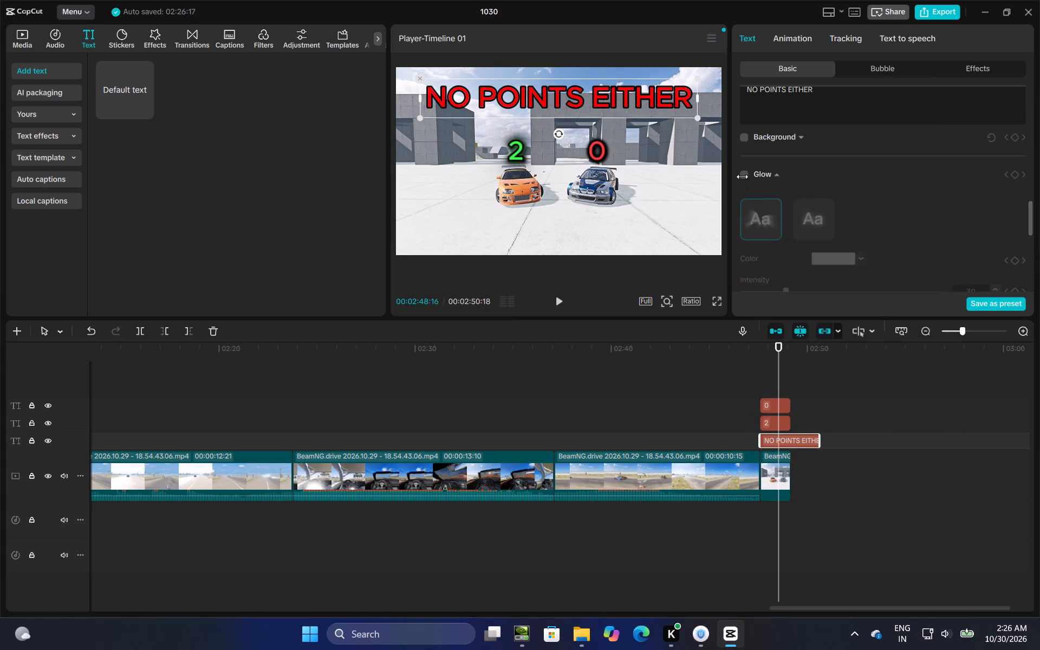
click(743, 176)
scroll(750, 210, down, 4)
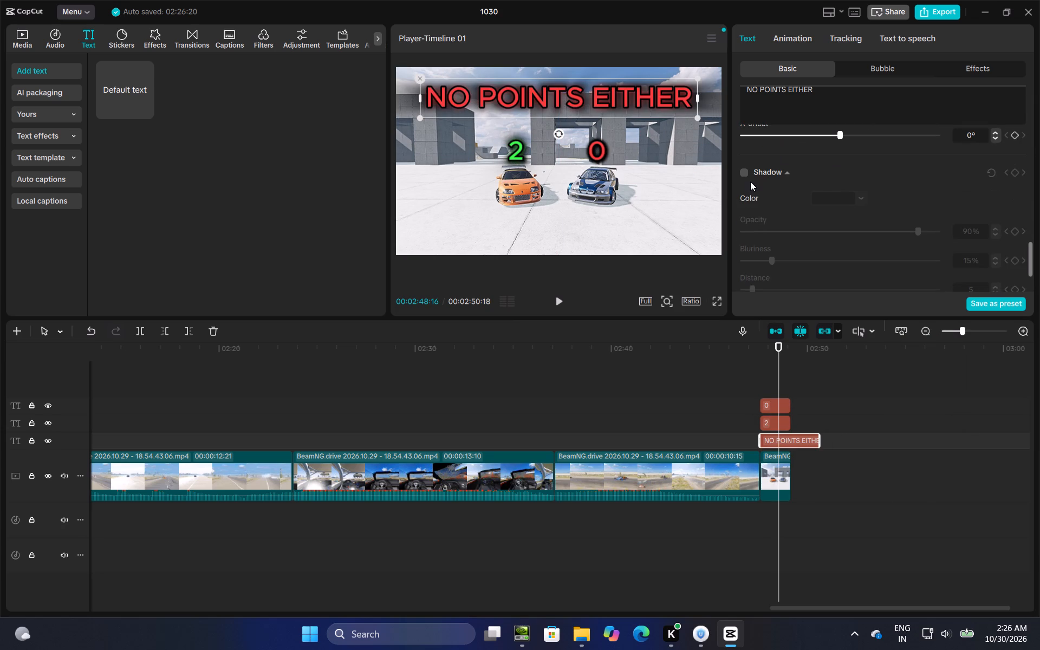
click(749, 173)
click(744, 168)
click(744, 173)
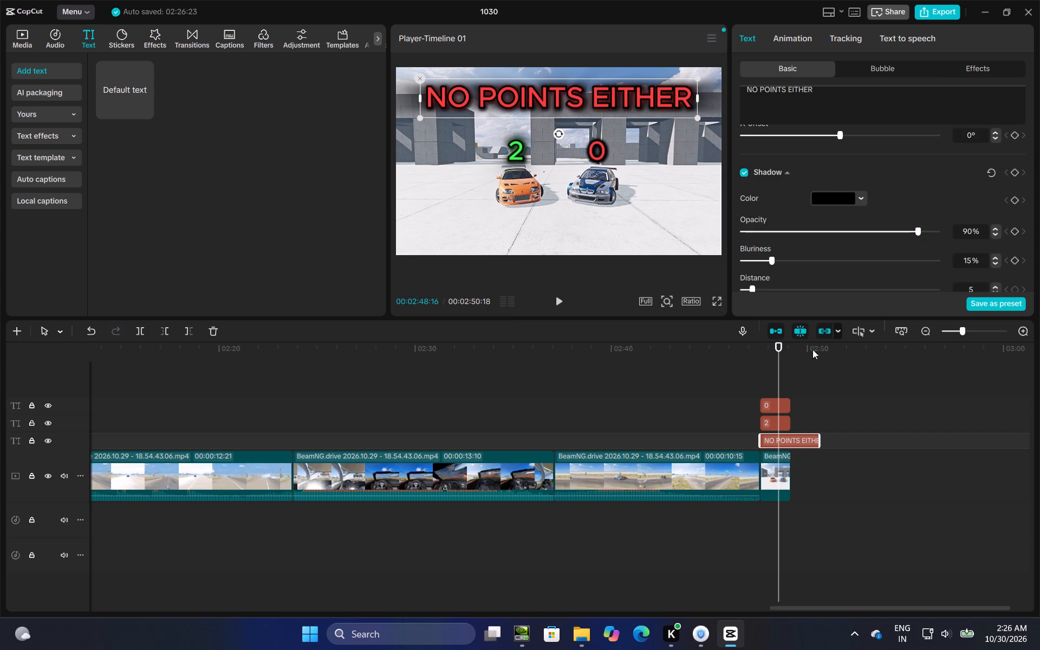
Shorten the NO POINTS EITHER text to end at 00:02:50:00 and extend the score image beneath it to 00:02:49:22.
click(805, 380)
drag(805, 380, 890, 376)
click(813, 441)
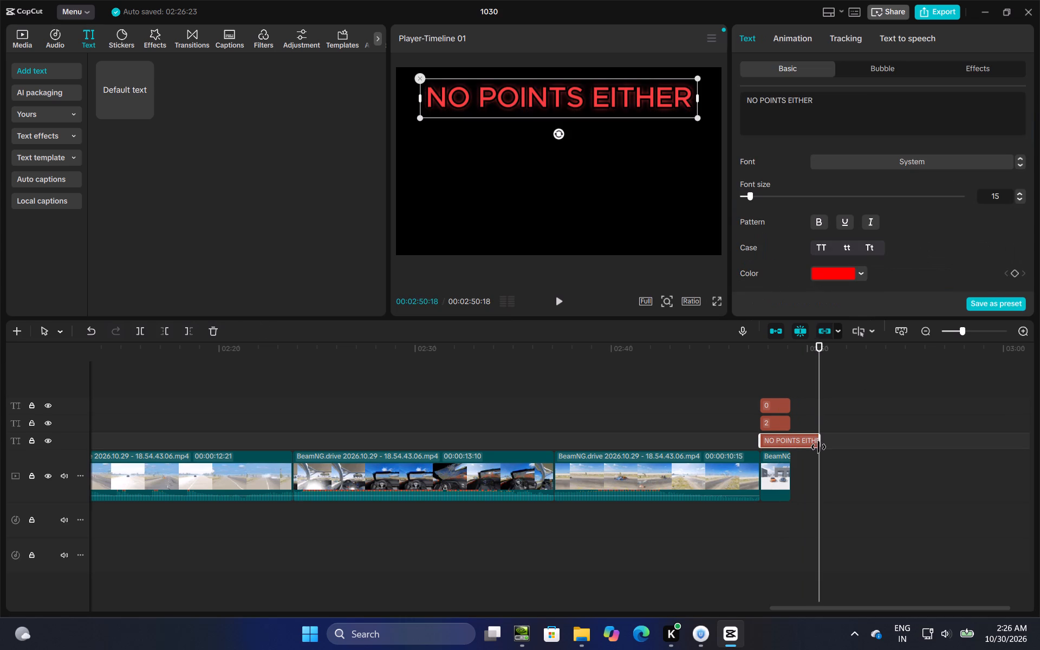
drag(818, 447, 803, 453)
click(788, 473)
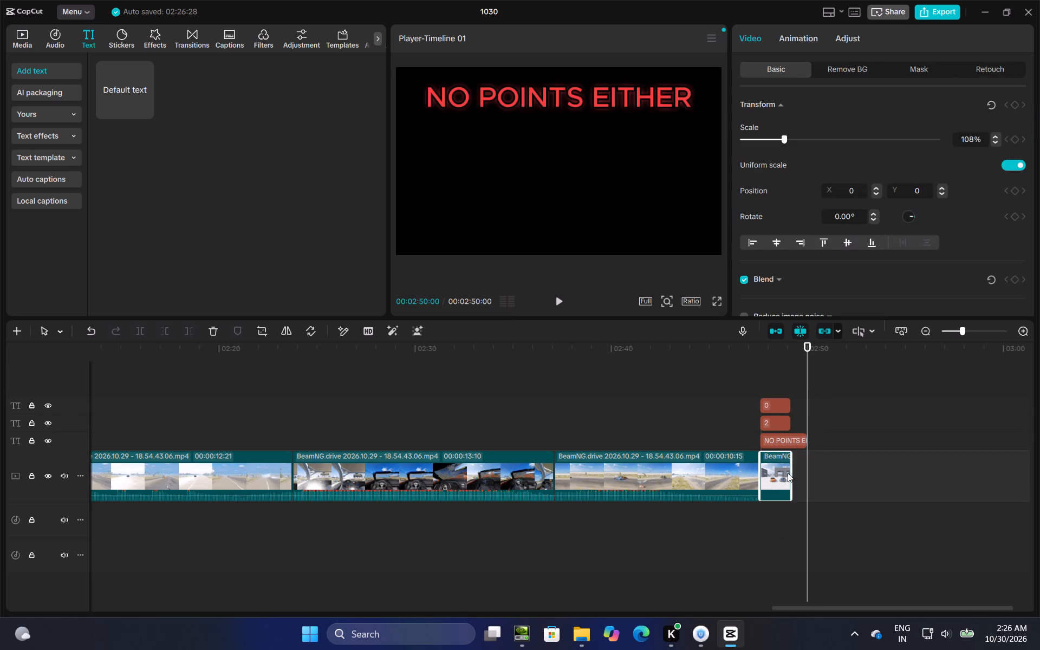
drag(788, 473, 799, 475)
Add the black images.jpg to the main track directly after the new score image.
click(800, 398)
drag(800, 398, 847, 395)
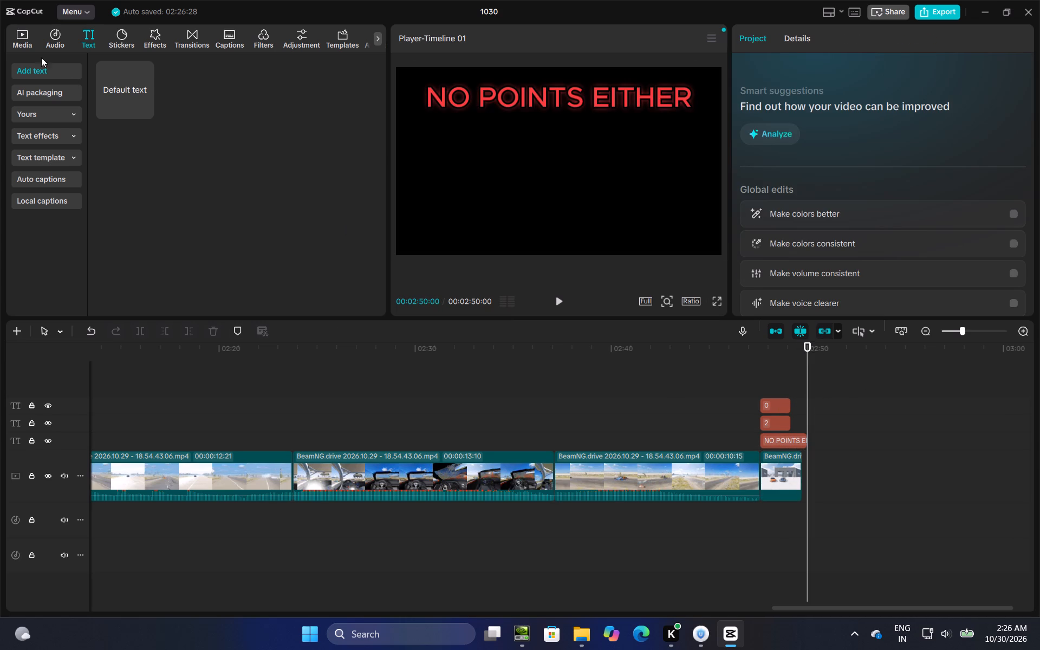
click(25, 41)
scroll(183, 199, up, 4)
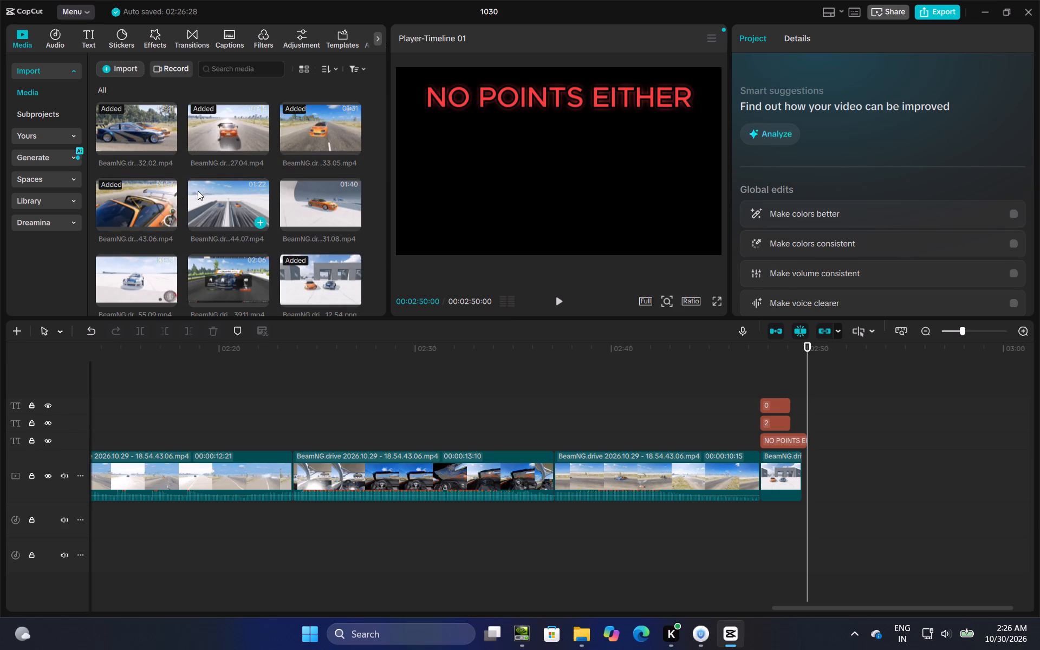
scroll(263, 269, down, 3)
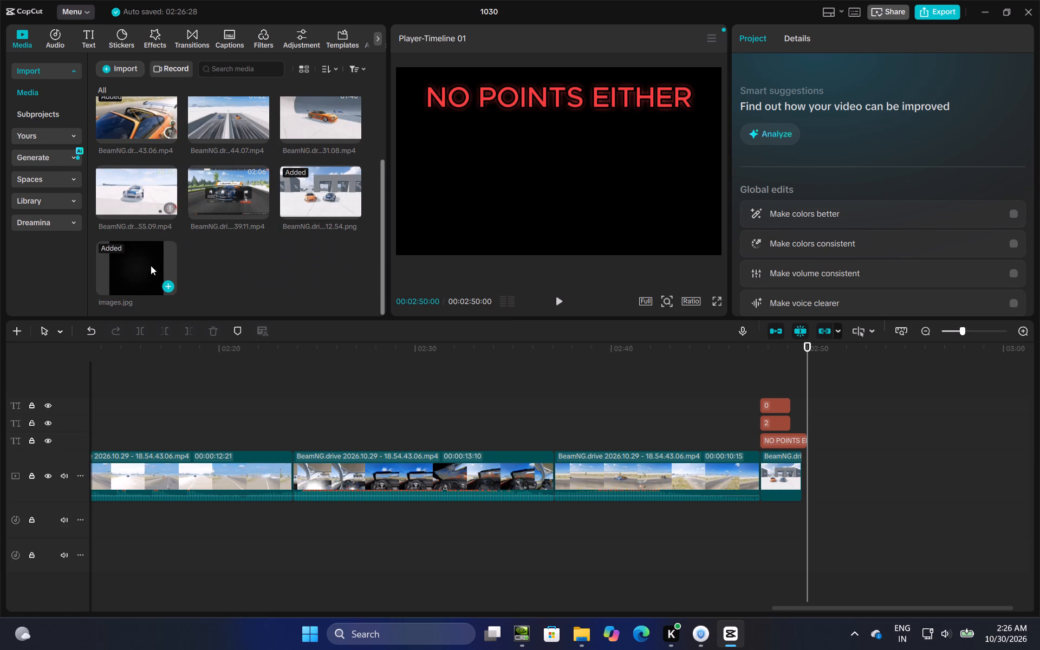
drag(148, 263, 818, 487)
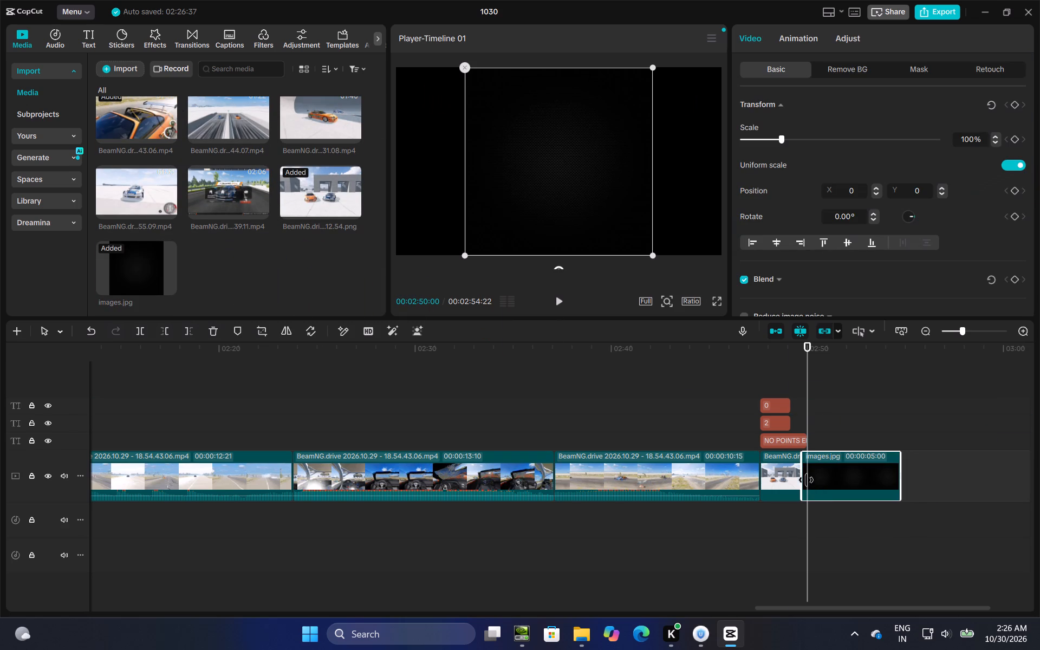
Trim the end of the NO POINTS EITHER text so it stops just before the black image begins.
click(802, 443)
click(811, 443)
drag(805, 436, 800, 438)
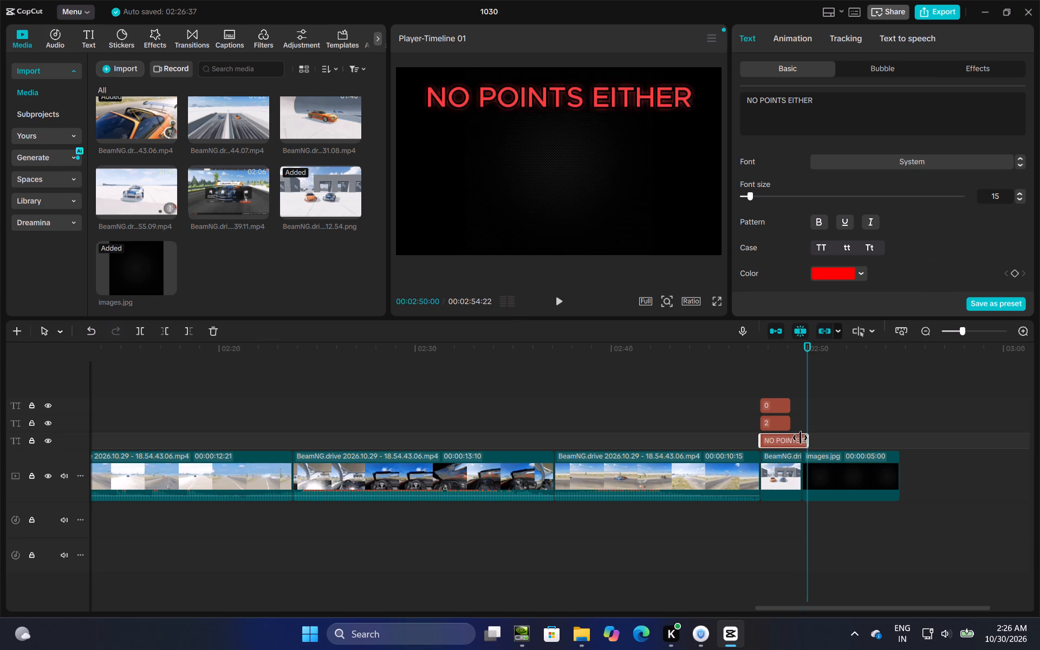
drag(800, 438, 794, 438)
Add a text at the start of the black image at 00:02:49:22 reading "drag race" and make it uppercase.
click(805, 428)
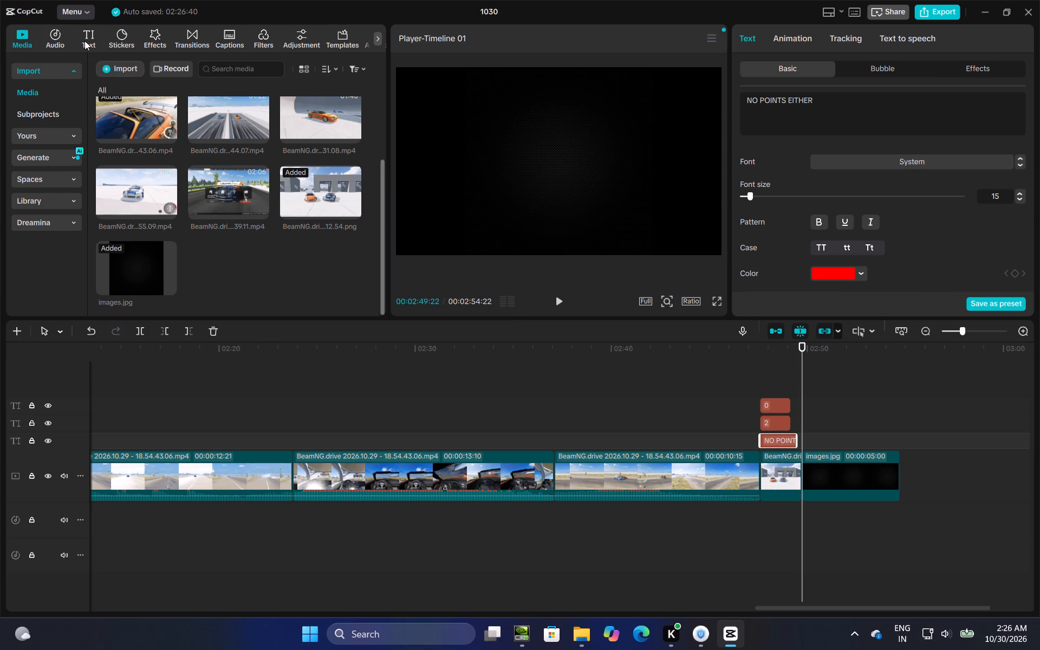
click(84, 41)
click(147, 108)
drag(834, 100, 745, 100)
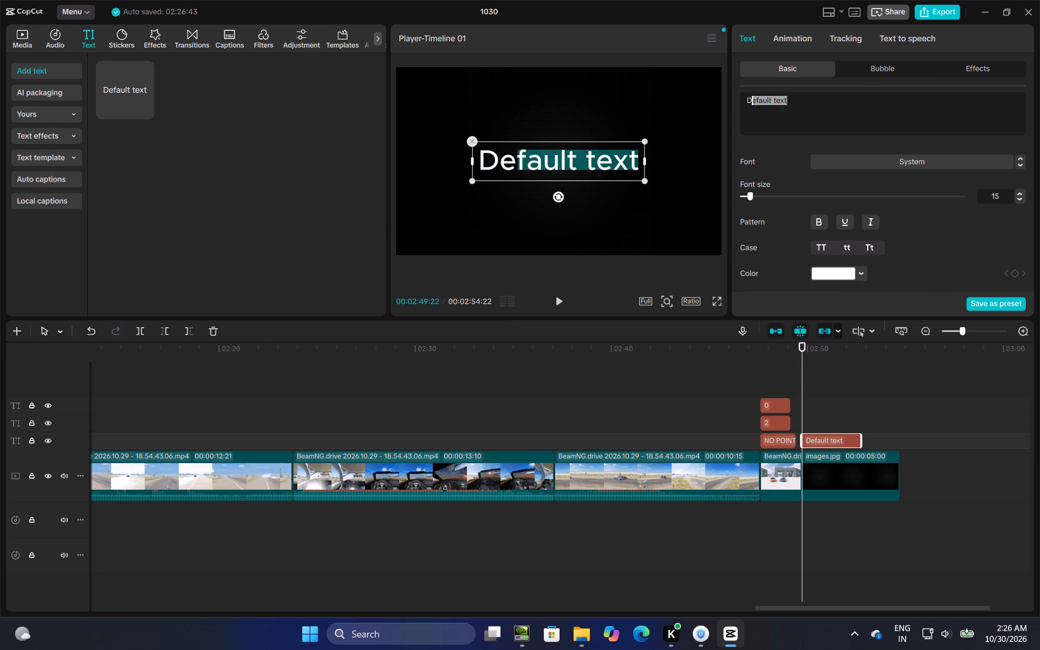
drag(745, 100, 744, 100)
key(BackSpace)
text(drag race)
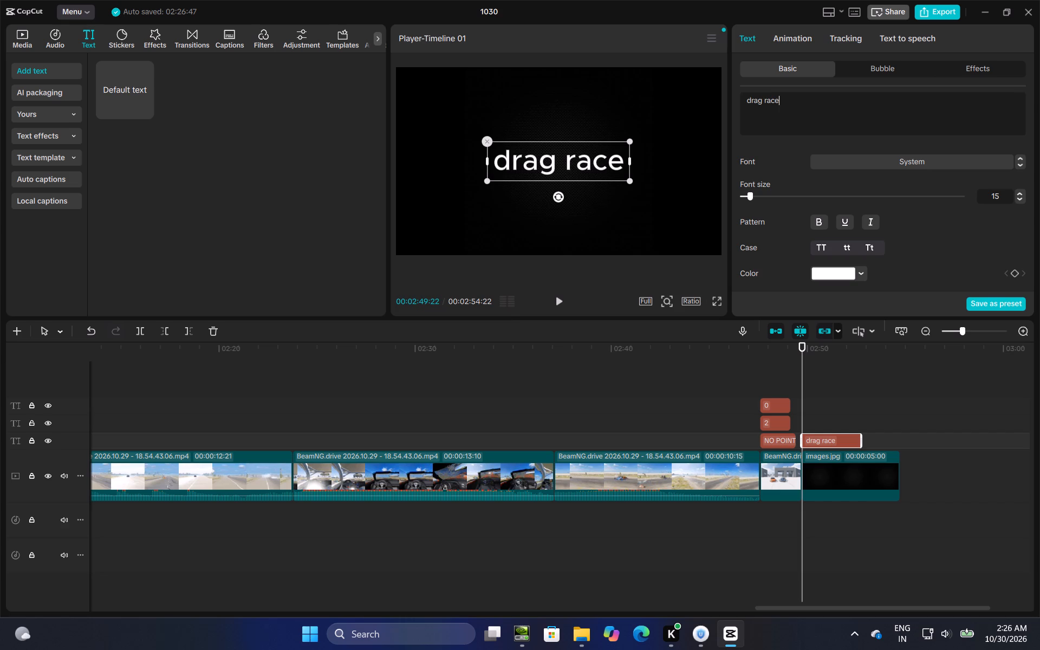
click(818, 242)
scroll(799, 238, down, 2)
Add the 19.08.44.07 drag race recording to the main track after the black image, at 00:02:54:22.
click(850, 424)
drag(850, 424, 953, 418)
click(28, 31)
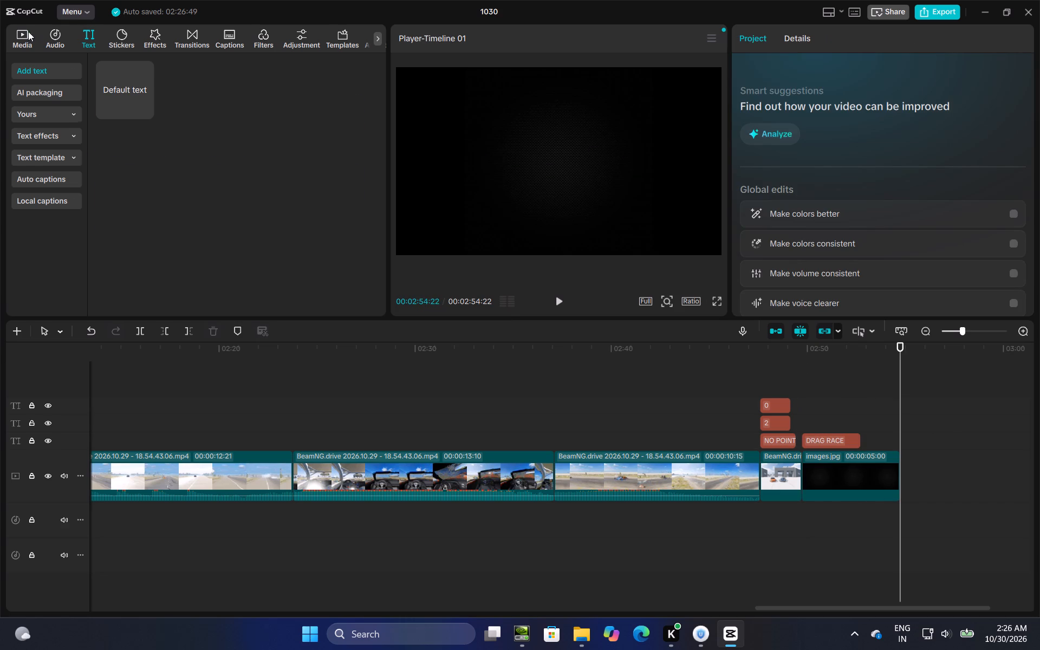
scroll(199, 204, up, 1)
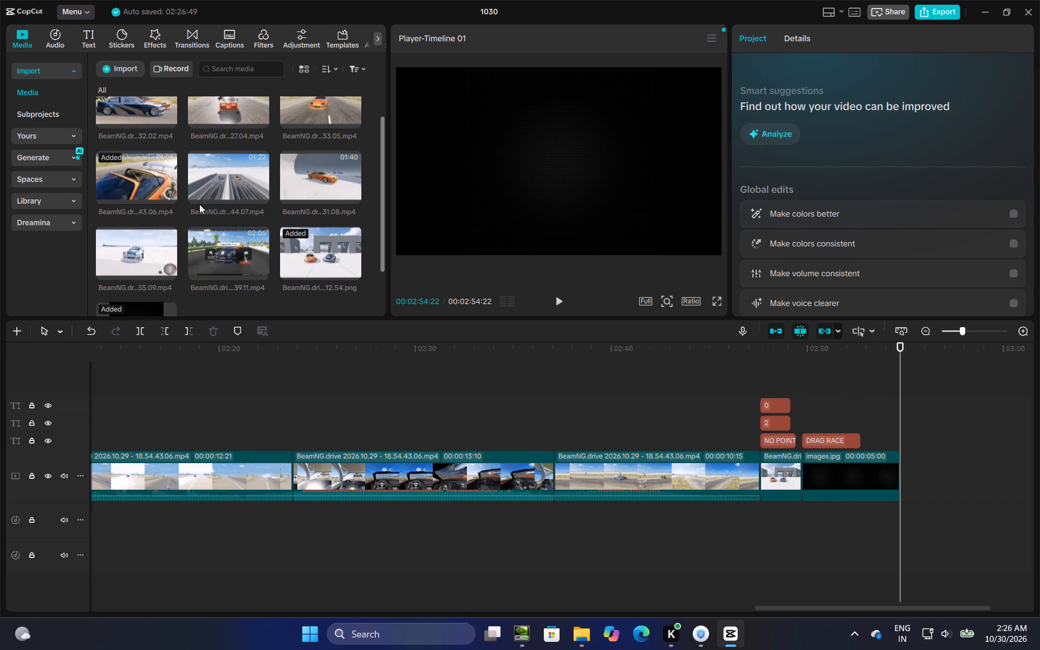
drag(217, 181, 926, 469)
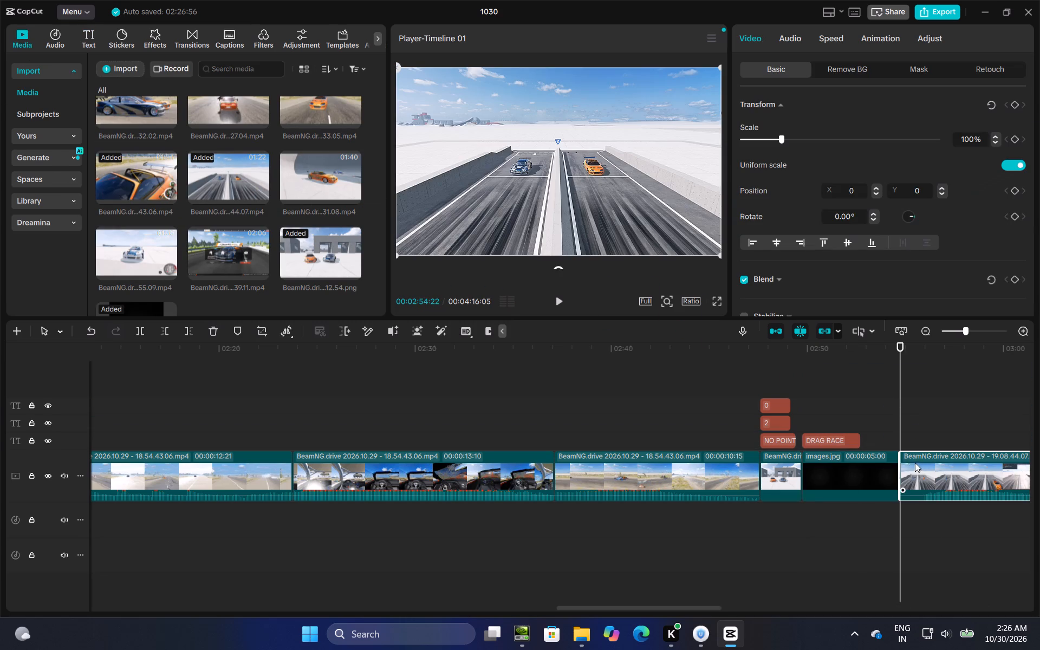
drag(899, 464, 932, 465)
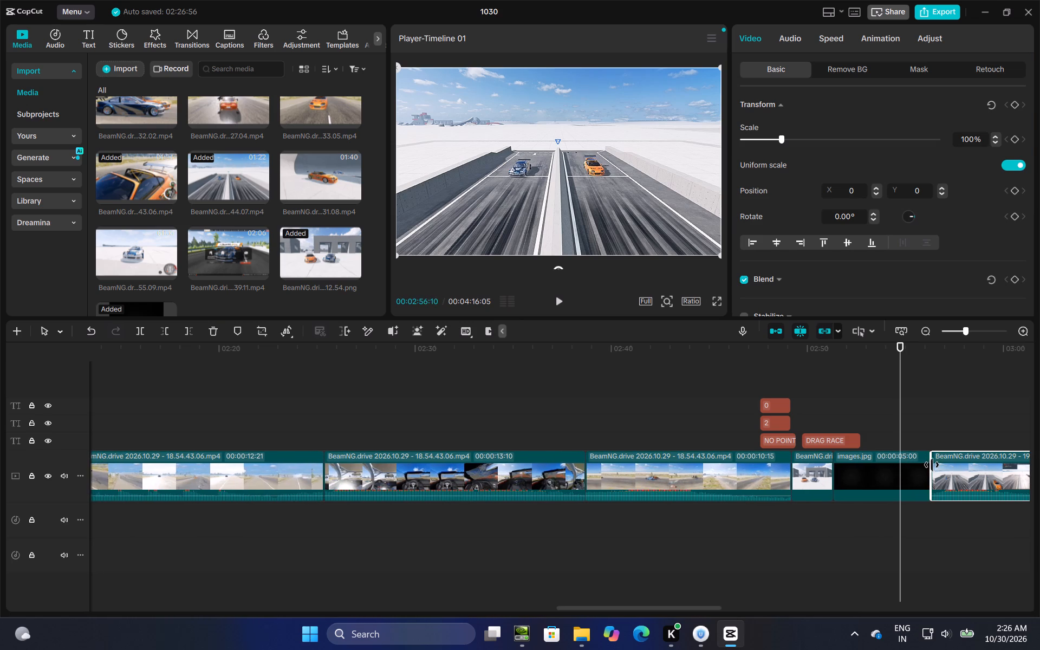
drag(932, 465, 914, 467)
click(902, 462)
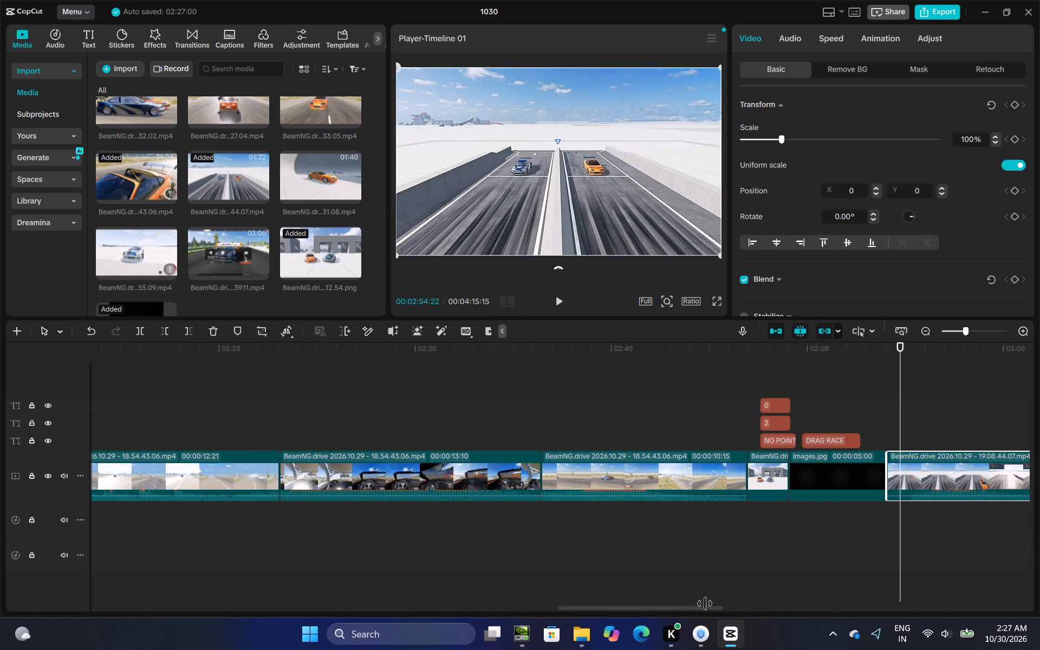
Trim the start of the 19.08.44.07 drag race recording to just before the cars launch, leaving a clip length of 00:01:10:27.
click(687, 594)
drag(694, 610, 755, 607)
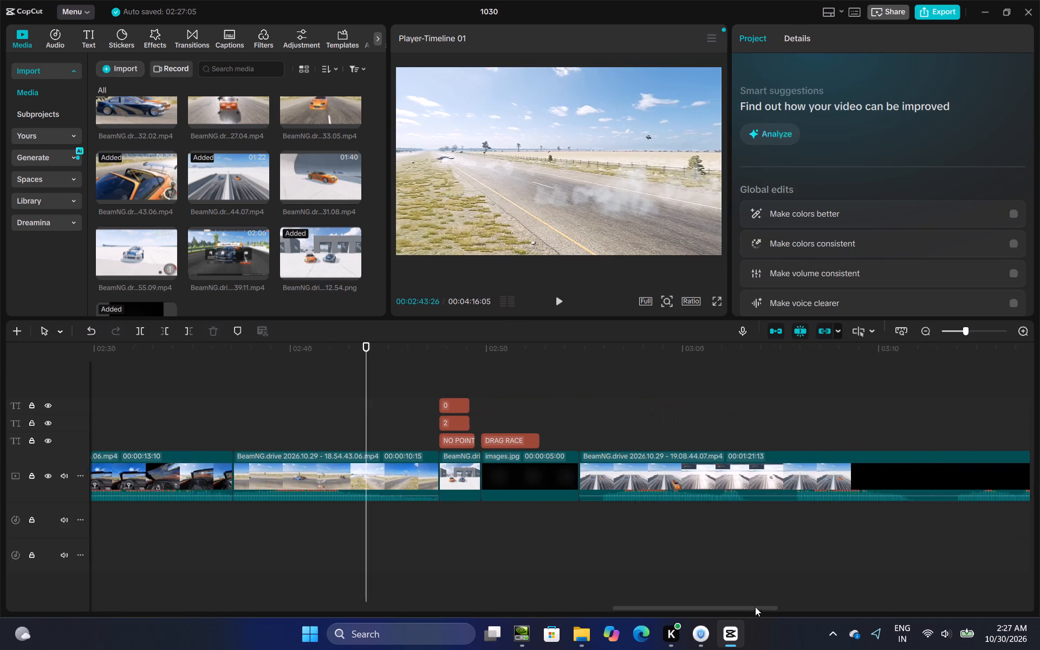
drag(755, 607, 797, 603)
click(333, 473)
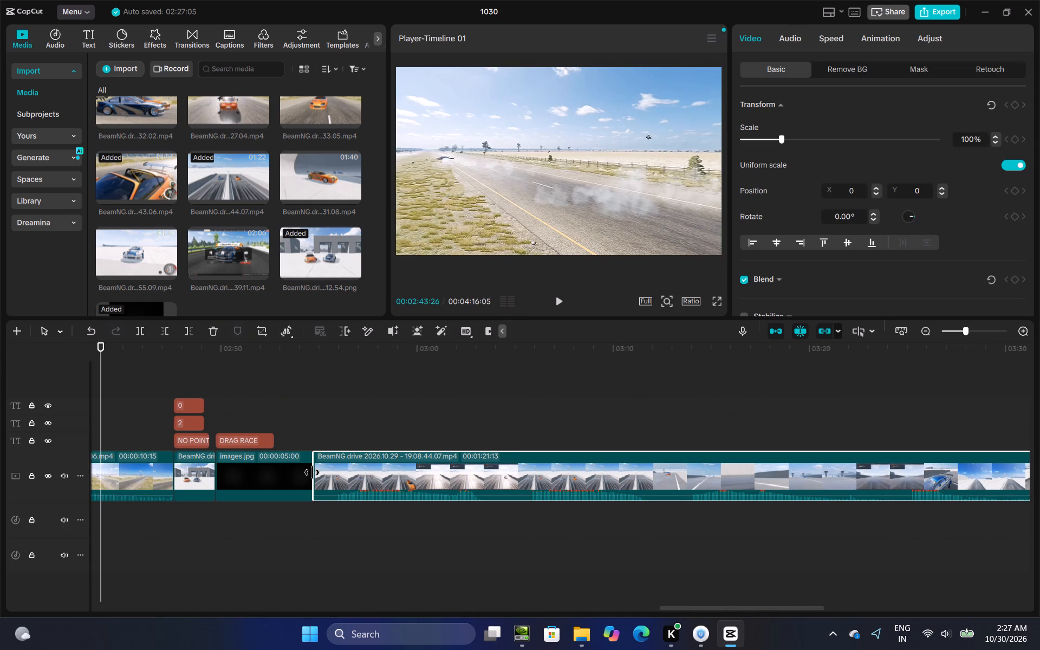
drag(312, 472, 469, 491)
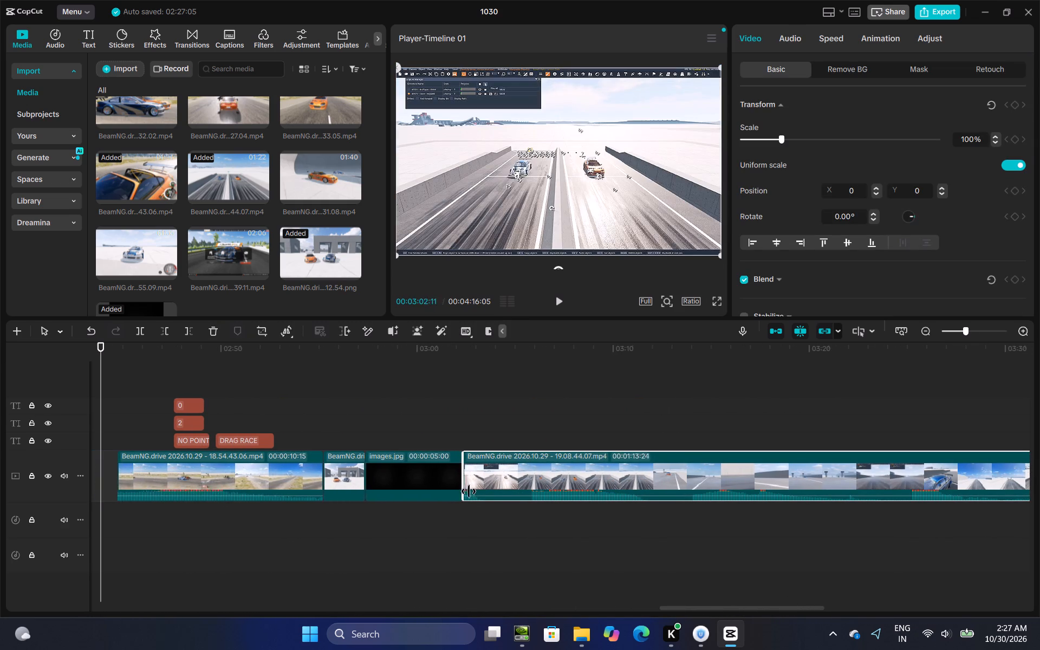
drag(469, 491, 535, 505)
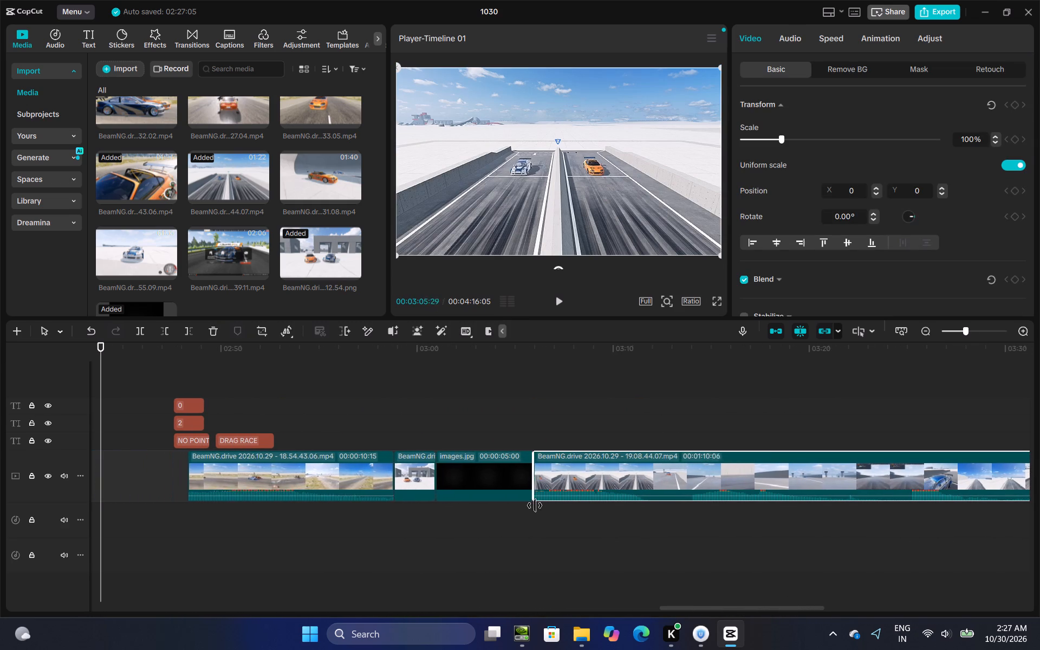
drag(535, 505, 512, 509)
click(315, 421)
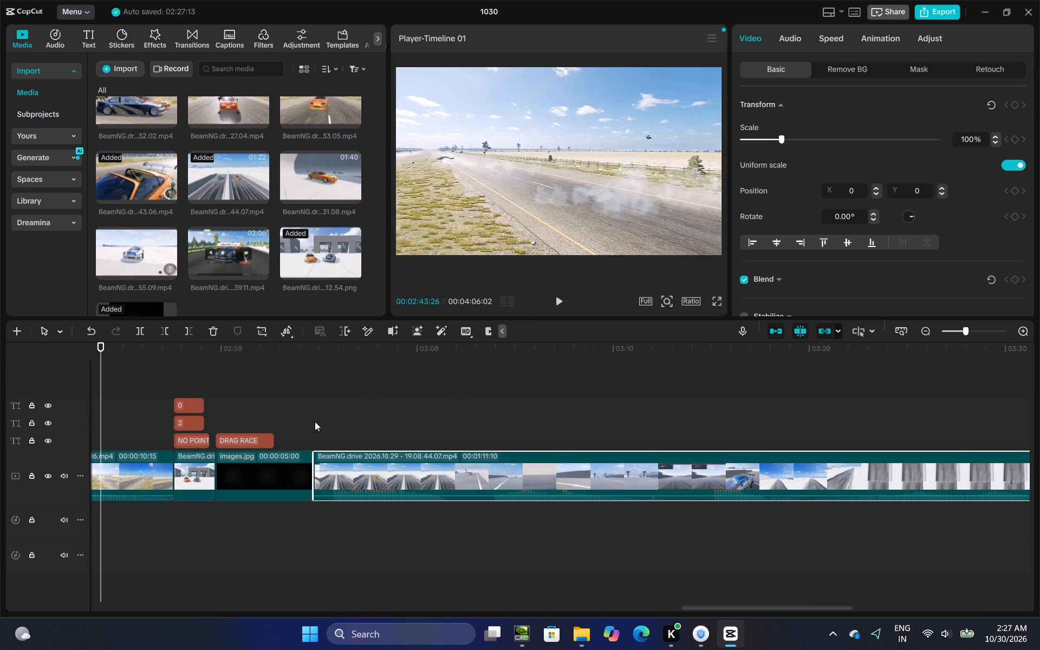
click(556, 303)
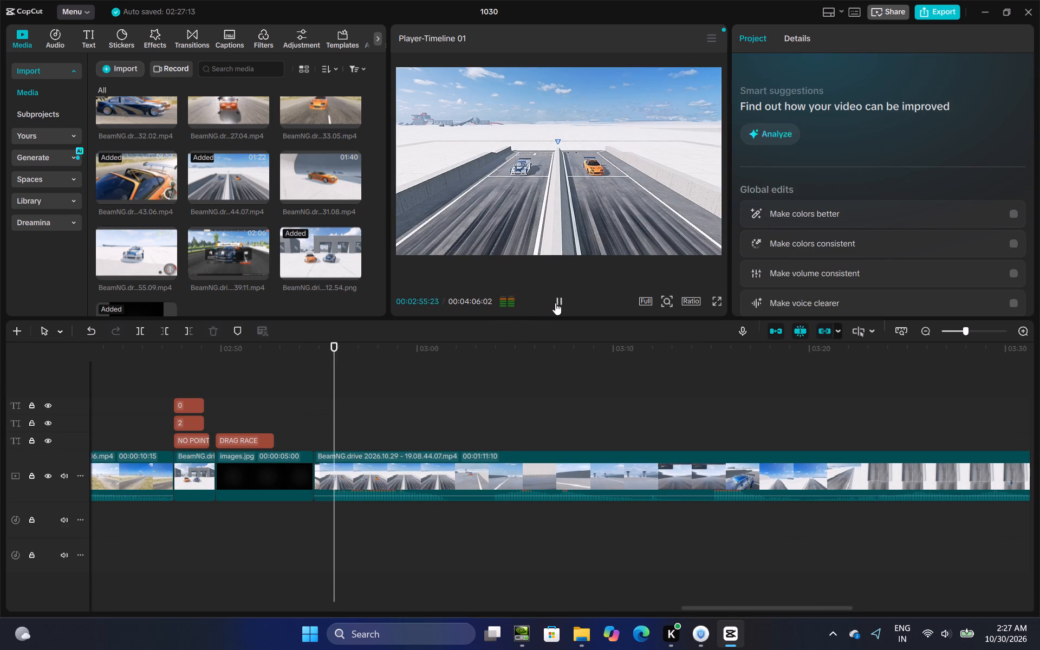
click(321, 479)
drag(310, 478, 321, 478)
click(314, 416)
Split the drag race recording at 00:03:00:20, once both cars have left the start-line shot.
click(560, 300)
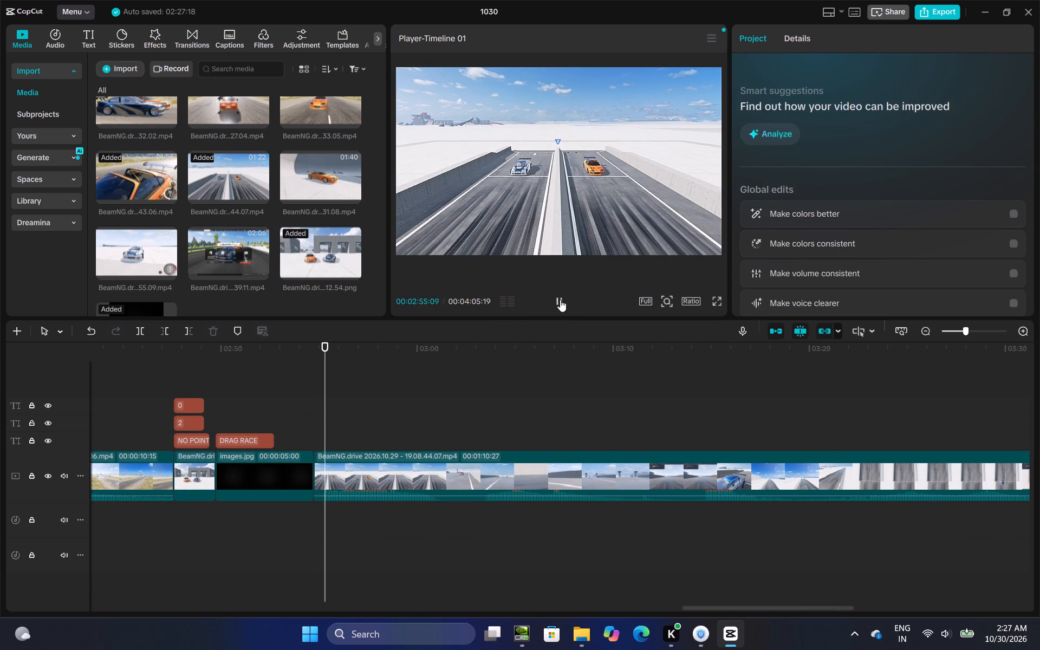
drag(357, 433, 385, 433)
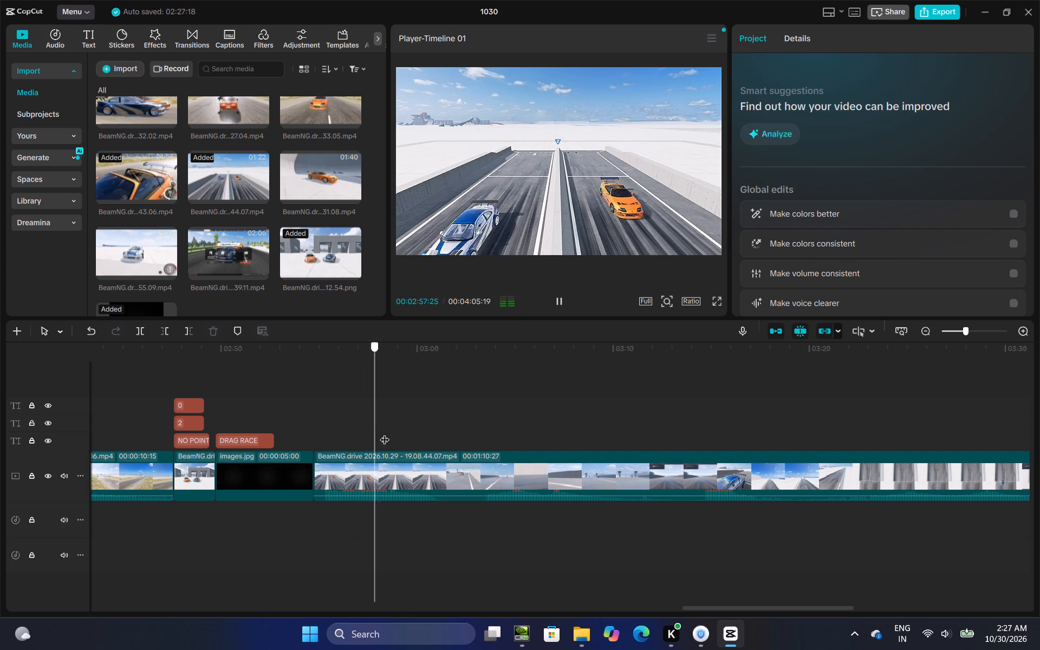
drag(385, 433, 394, 440)
click(555, 304)
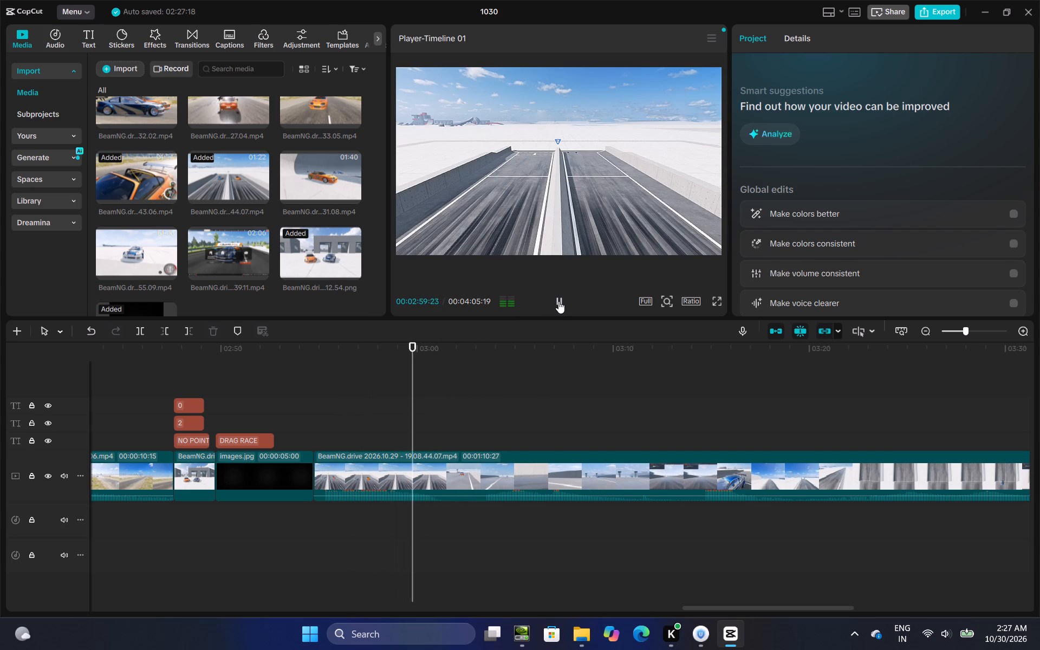
click(558, 301)
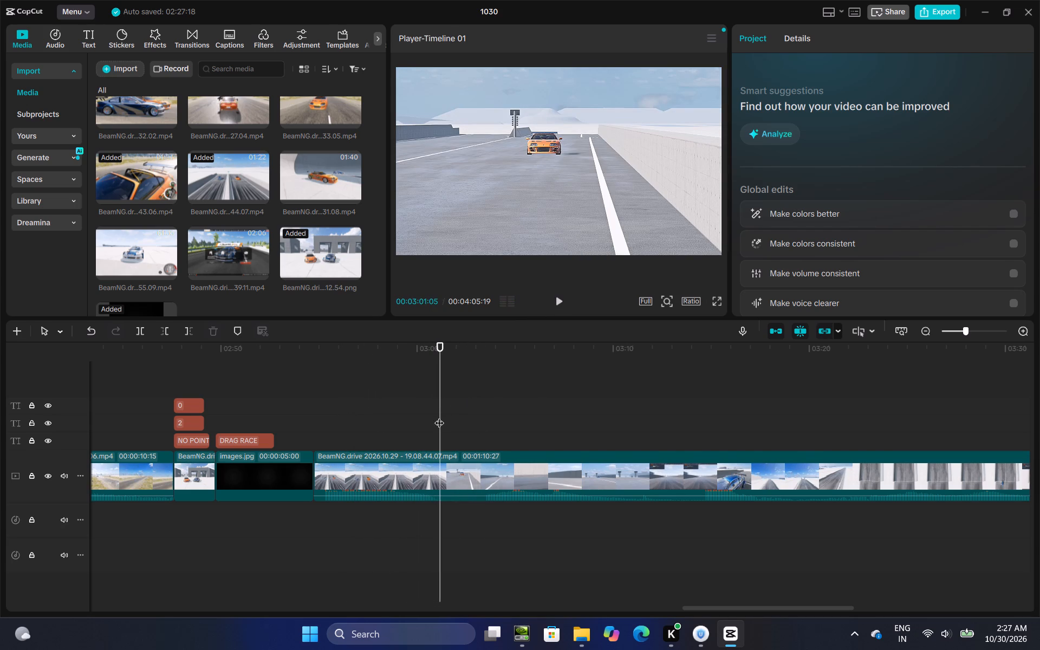
drag(439, 416, 430, 433)
click(143, 330)
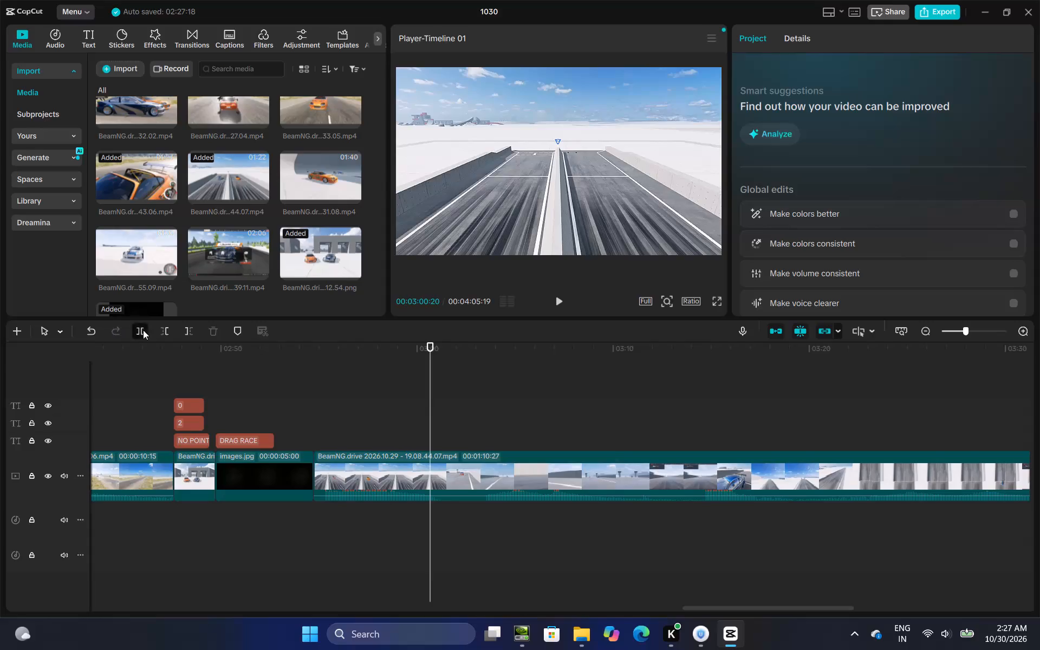
Trim the start of the second drag race piece to the wide shot of both cars approaching, leaving 00:01:02:11.
click(445, 464)
drag(430, 466, 506, 466)
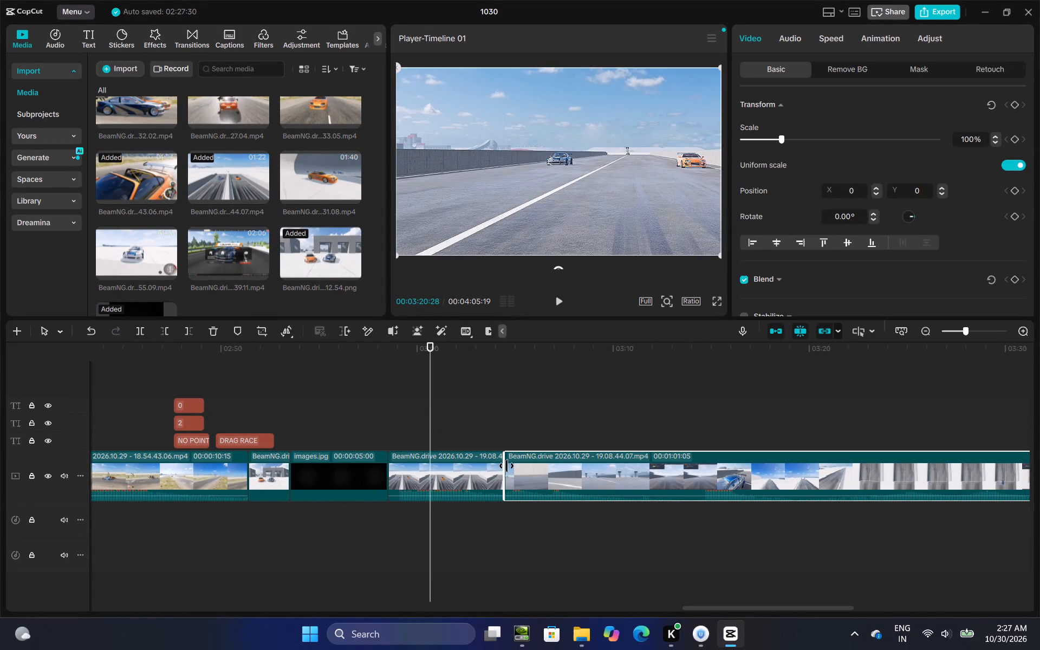
drag(506, 466, 486, 474)
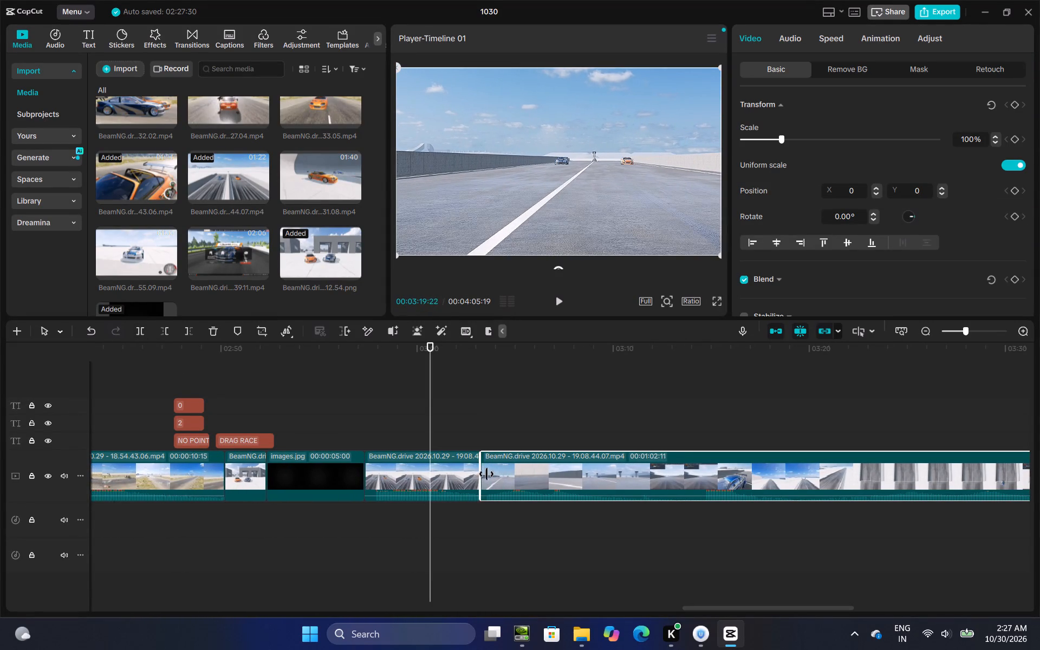
drag(486, 474, 483, 475)
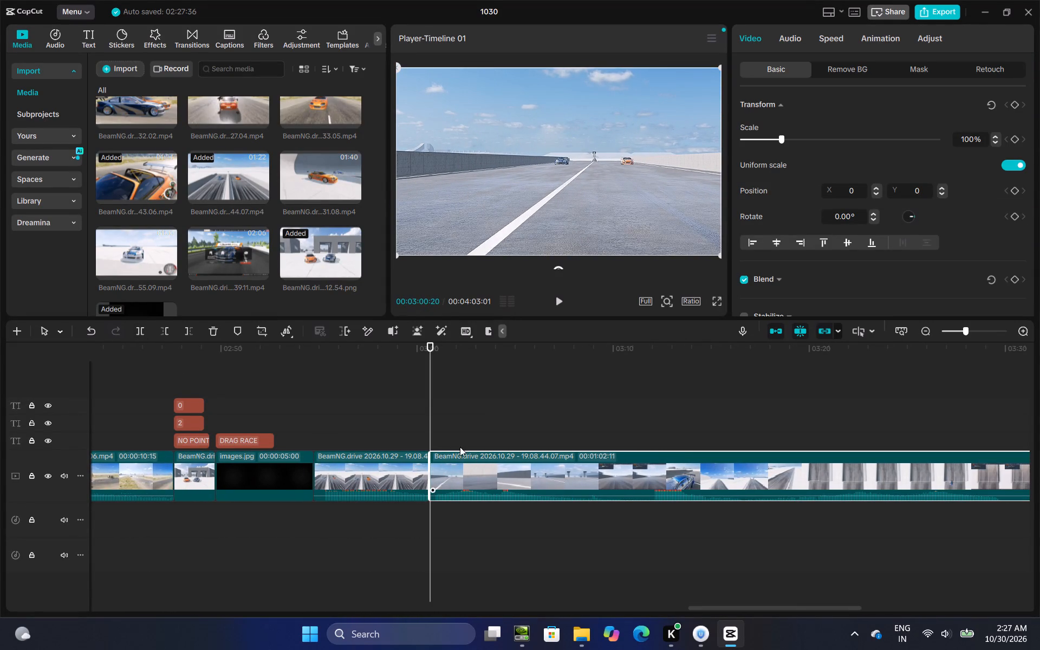
click(407, 402)
Split the second drag race piece at 00:03:08:04, before the replay interface shows on the footage.
click(560, 301)
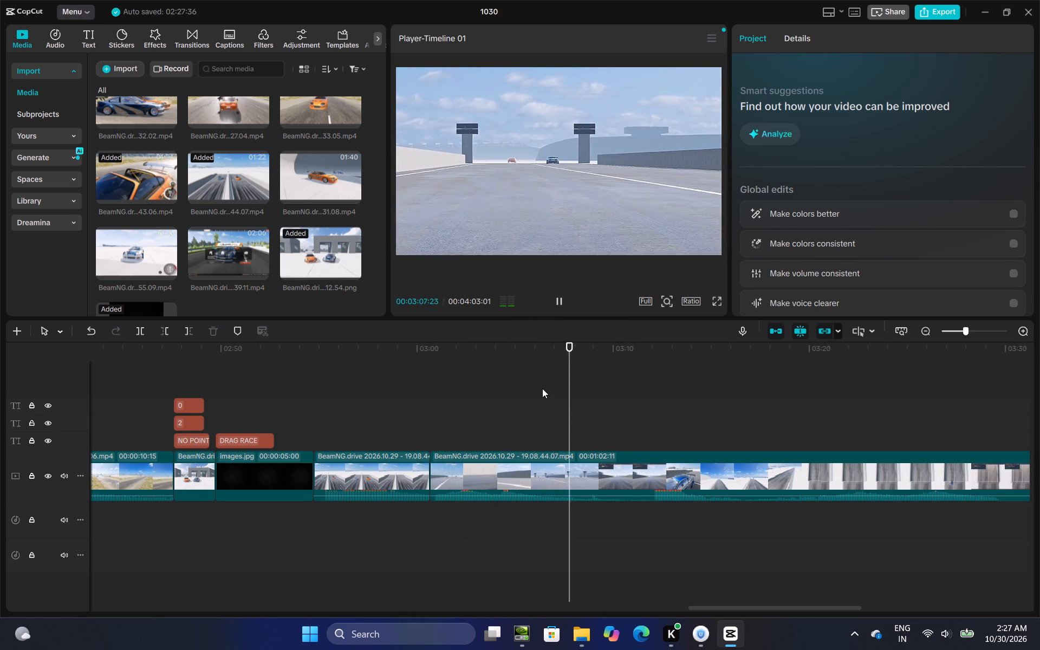
drag(605, 422, 601, 431)
click(601, 430)
drag(601, 430, 577, 432)
click(146, 329)
Trim the start of the last drag race piece to the overhead finish-line shot, leaving 00:00:24:17.
click(601, 461)
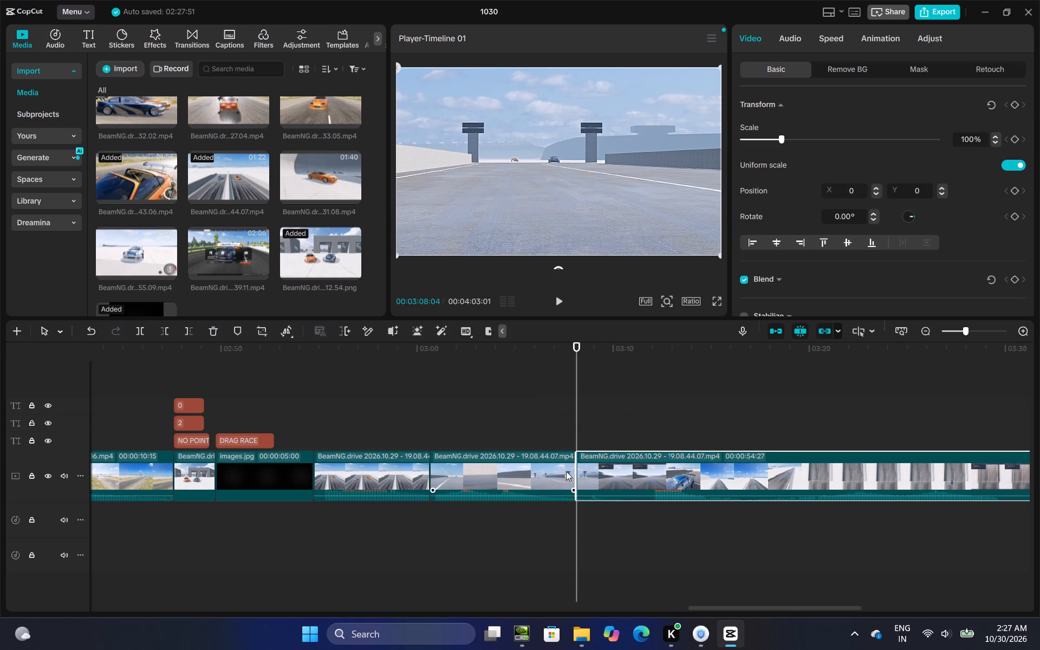
drag(576, 470, 1039, 395)
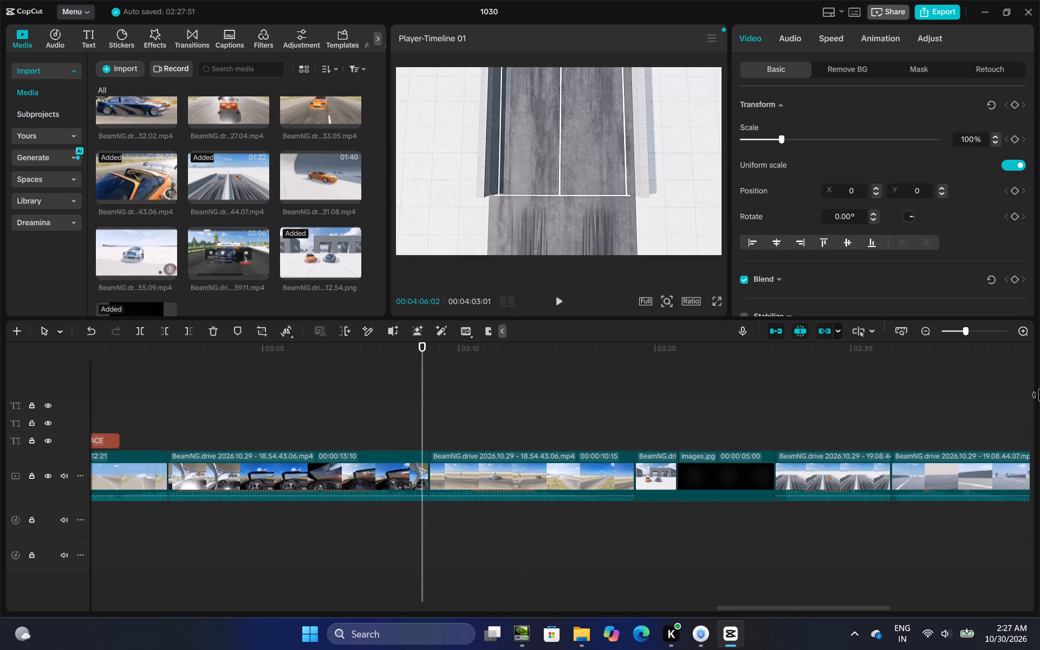
drag(1039, 395, 673, 467)
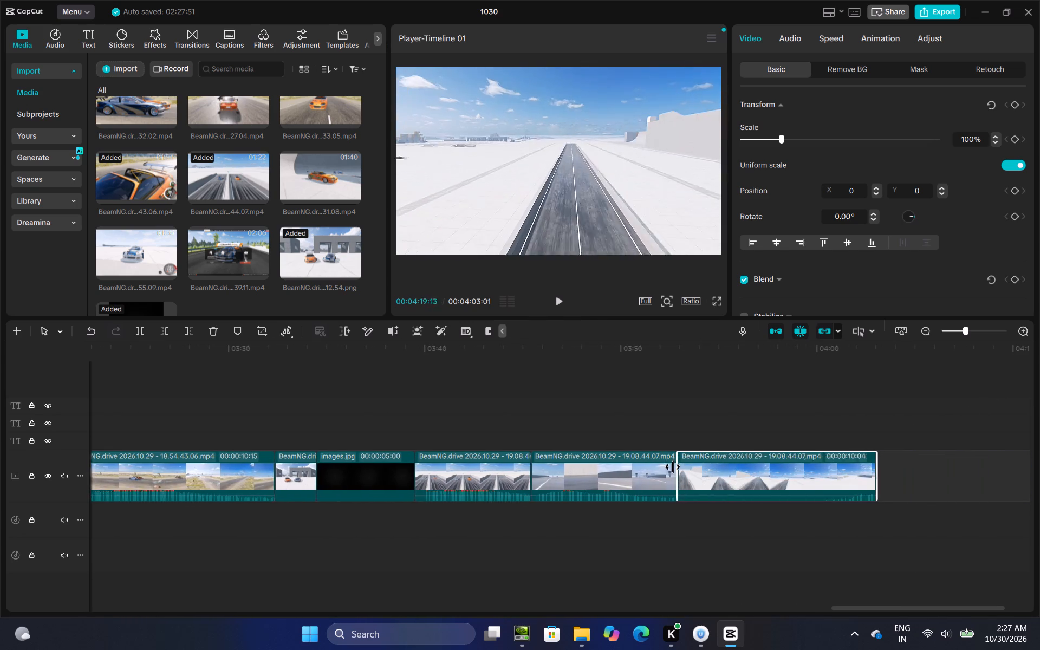
drag(673, 467, 456, 477)
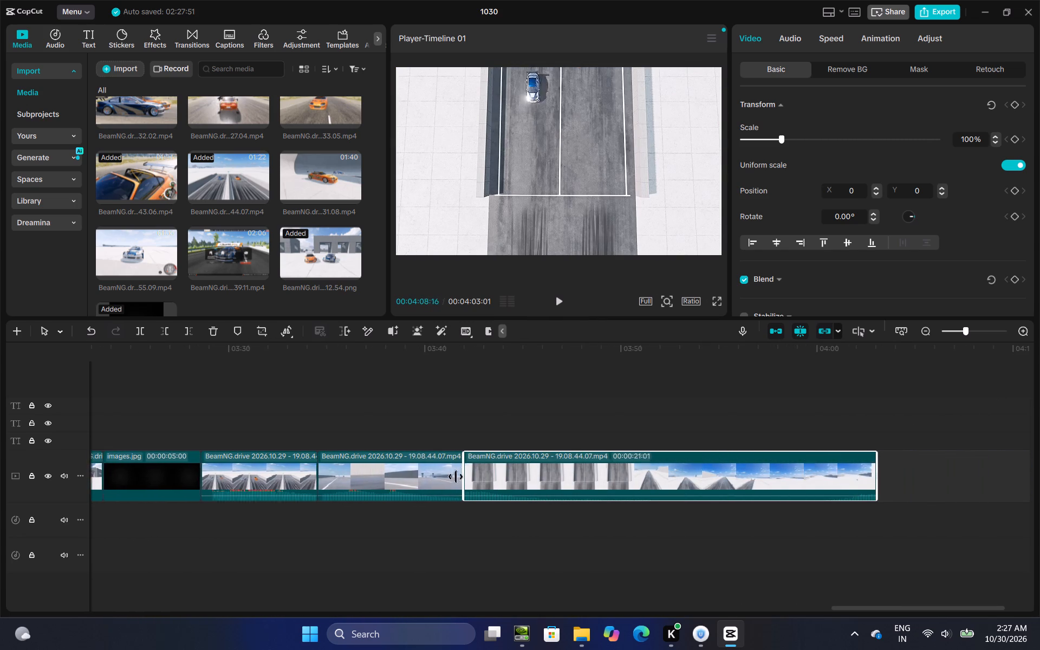
drag(456, 477, 396, 479)
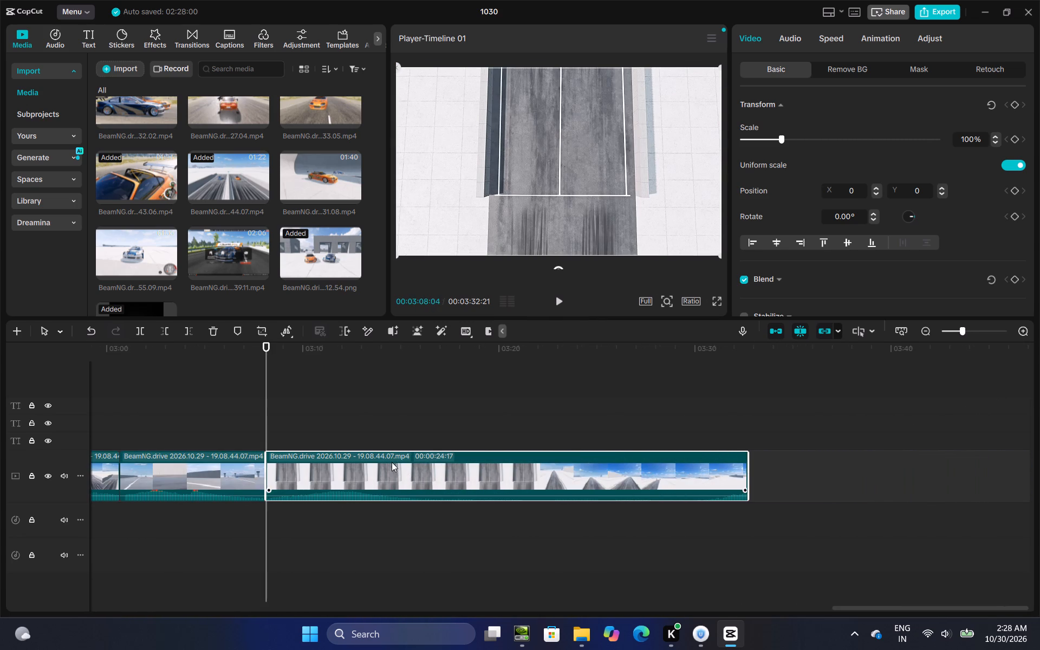
Trim the end of the overhead finish-line clip so that it ends at 00:03:15:05.
click(554, 306)
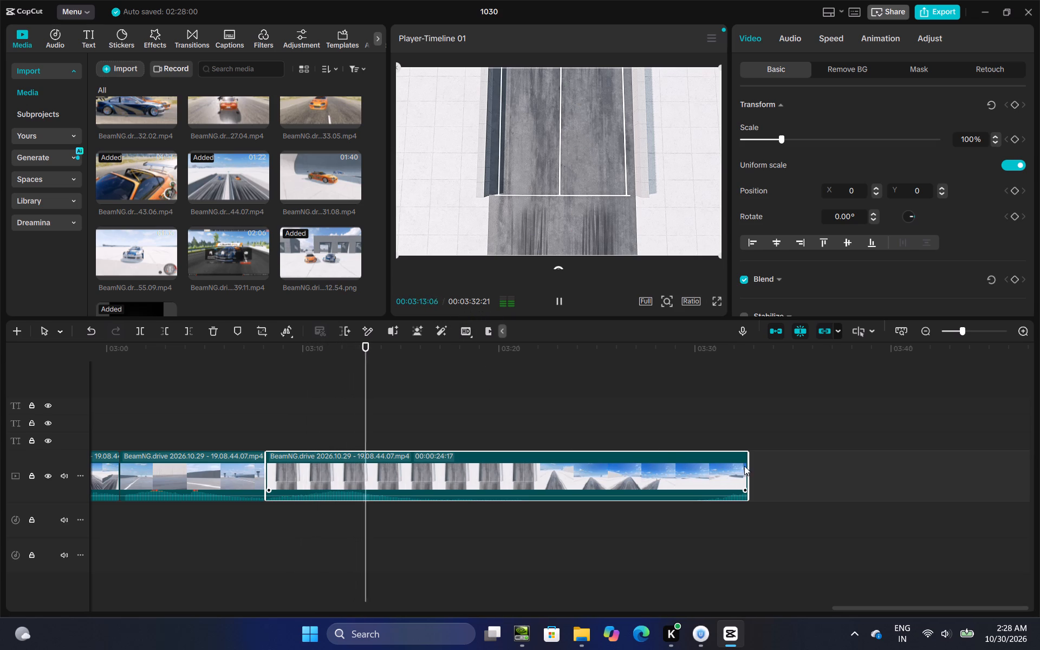
drag(750, 465, 391, 504)
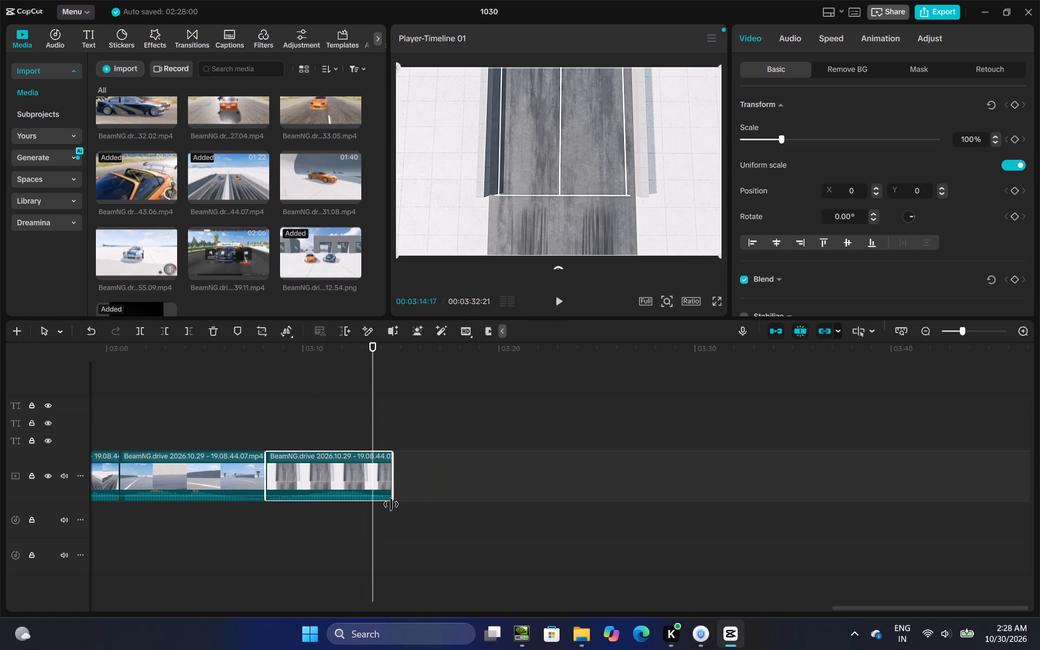
drag(391, 504, 403, 504)
Copy the previous score image with its 0, 2 and NO POINTS EITHER texts to 00:03:15:05, placing the image on the main track.
click(563, 304)
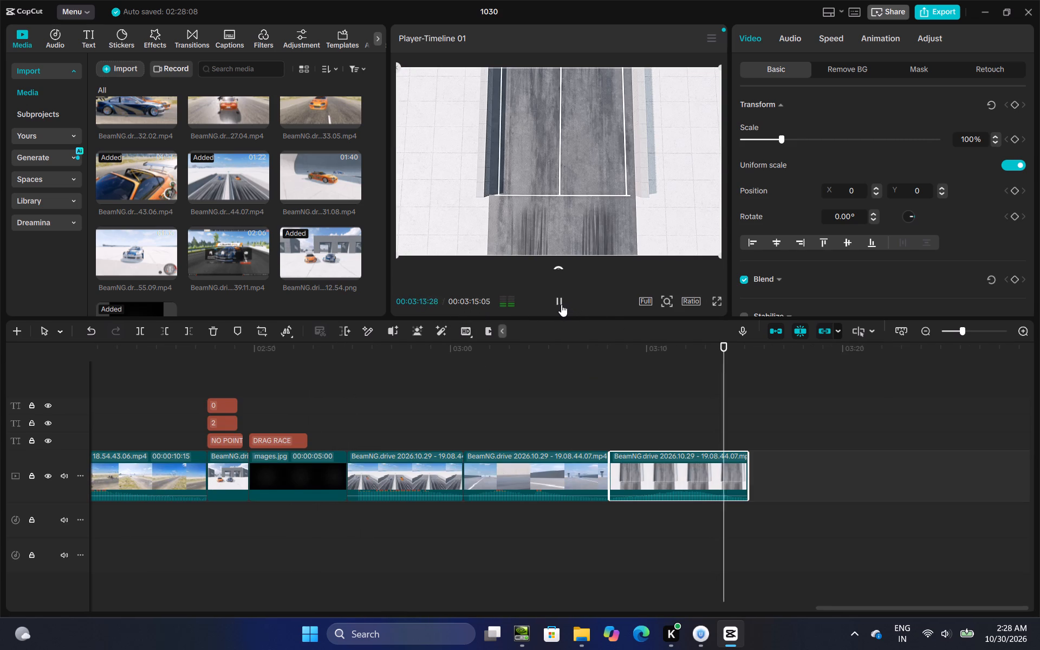
click(570, 405)
drag(570, 405, 822, 404)
drag(218, 378, 218, 415)
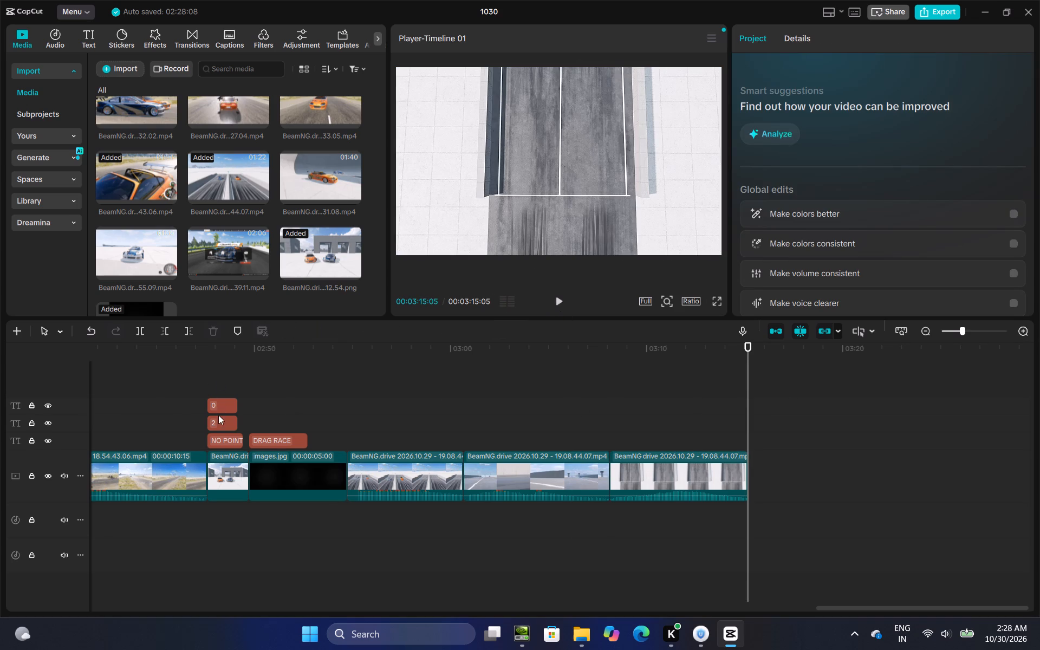
drag(218, 415, 222, 479)
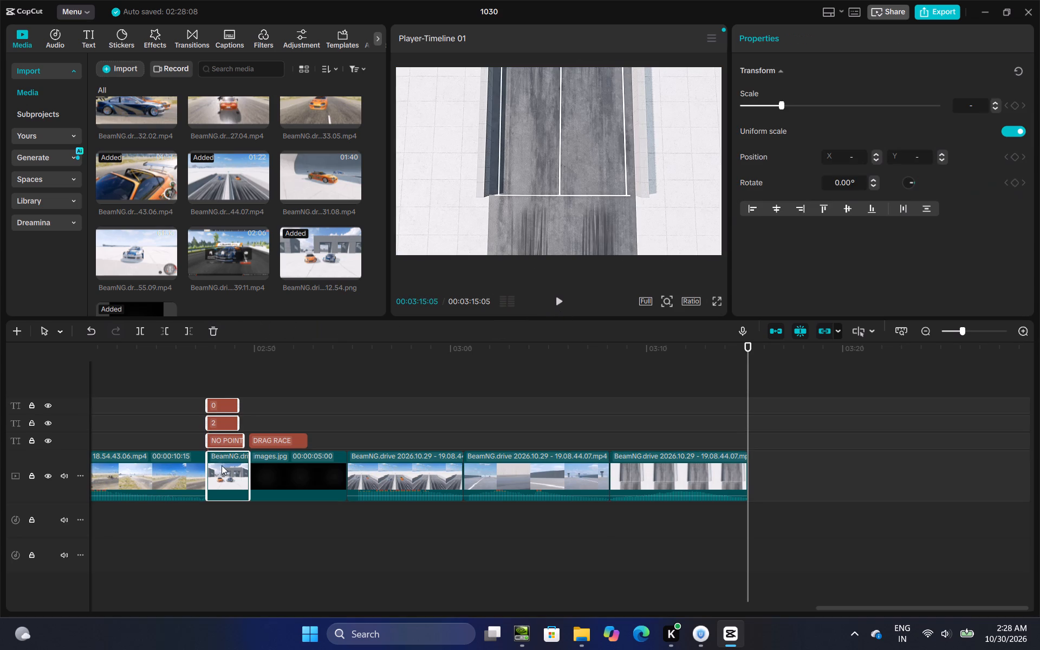
right_click(222, 454)
click(259, 331)
right_click(760, 463)
click(799, 535)
drag(775, 459, 778, 465)
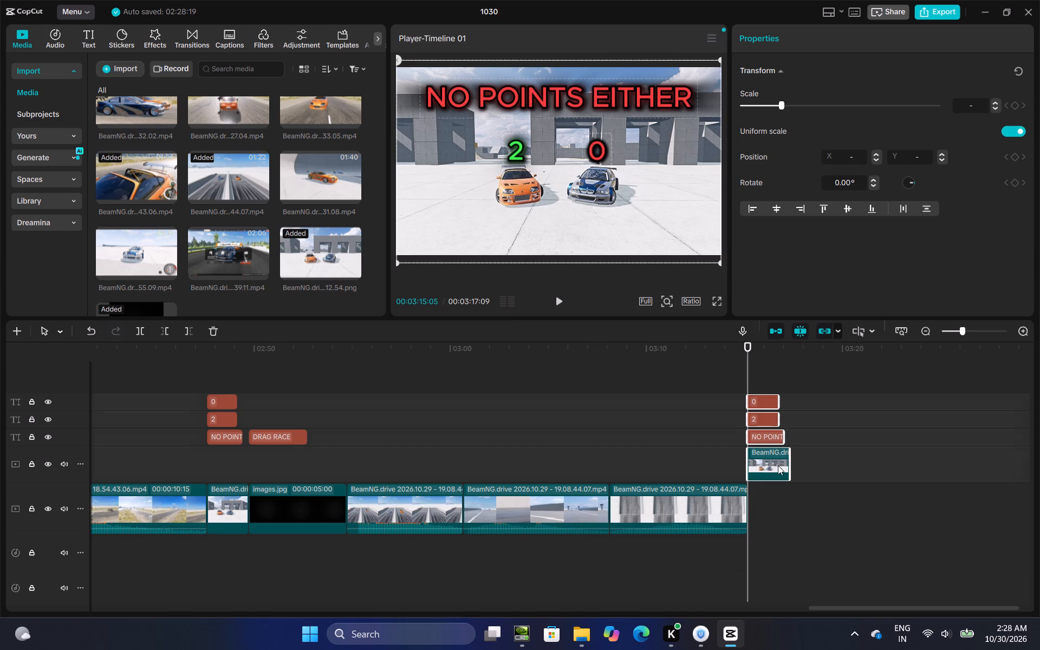
drag(778, 465, 773, 500)
Delete the copied NO POINTS EITHER text above the new score image.
click(819, 451)
click(779, 436)
right_click(778, 440)
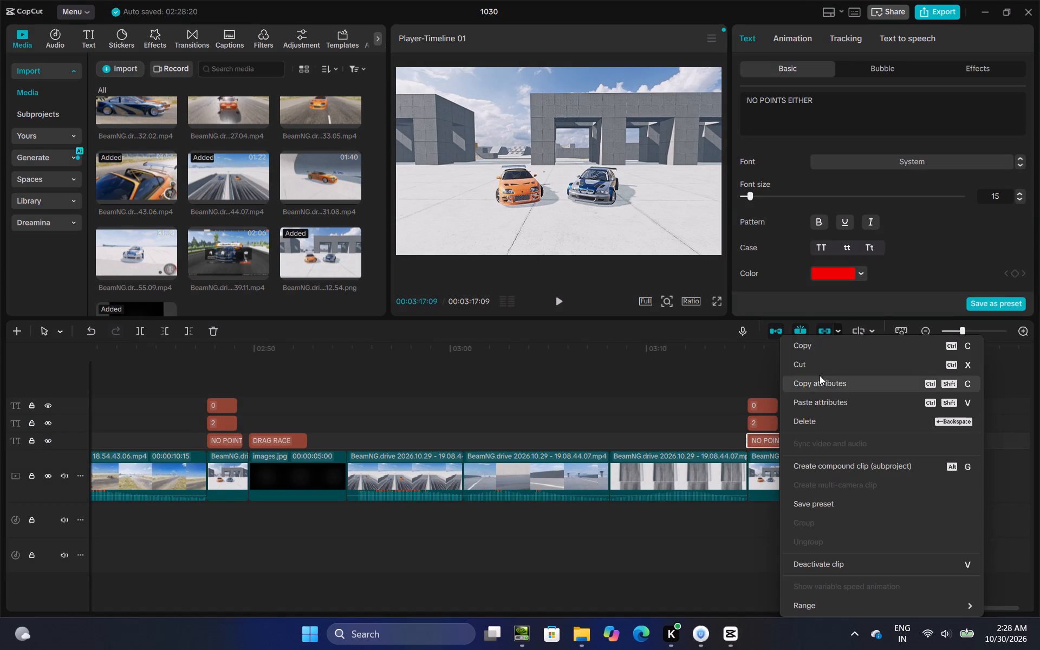
click(815, 424)
Move the copied 0 and 2 texts down one track each, above the new score image.
drag(758, 385, 758, 388)
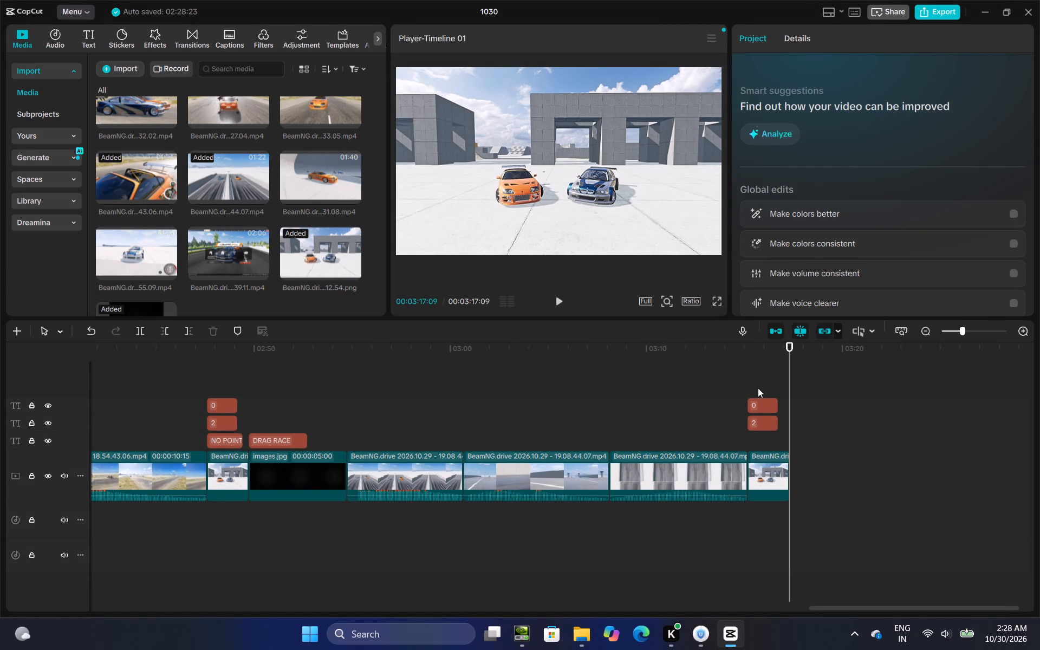
drag(758, 388, 759, 436)
drag(790, 389, 779, 403)
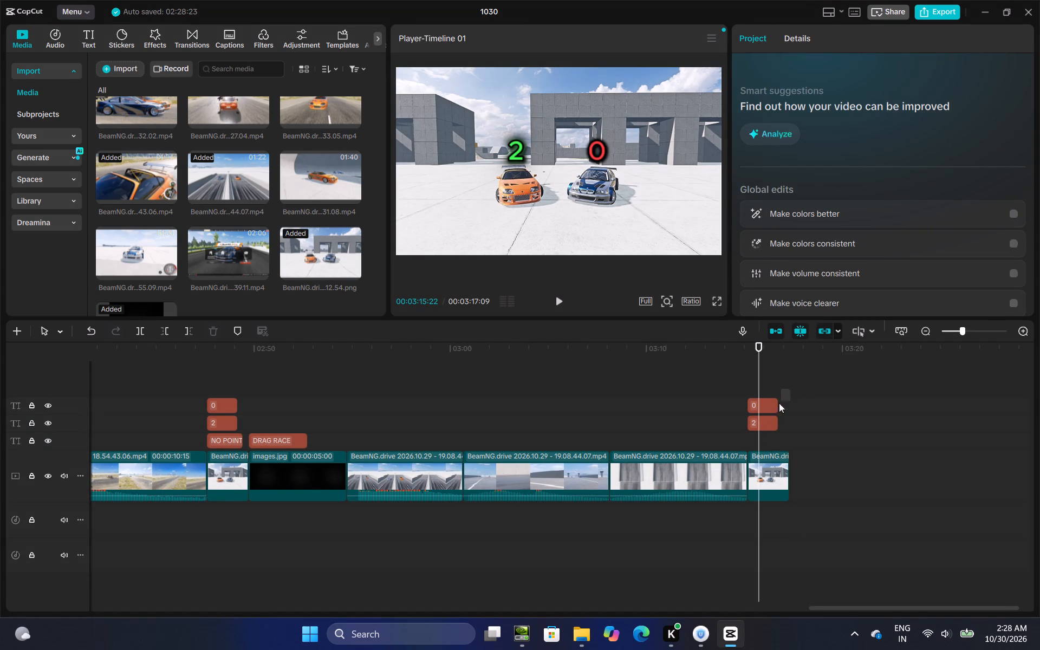
drag(779, 403, 764, 434)
drag(765, 407, 765, 420)
Shorten the copied 2 text over the new score image so that it ends at 00:03:15:25.
click(784, 387)
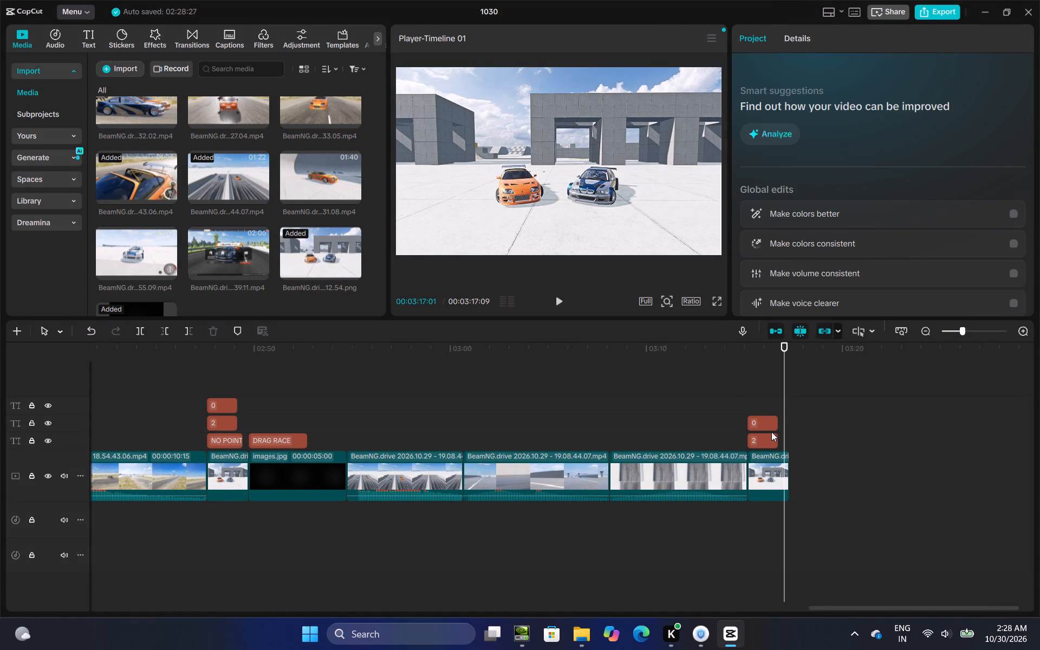
click(760, 442)
click(765, 424)
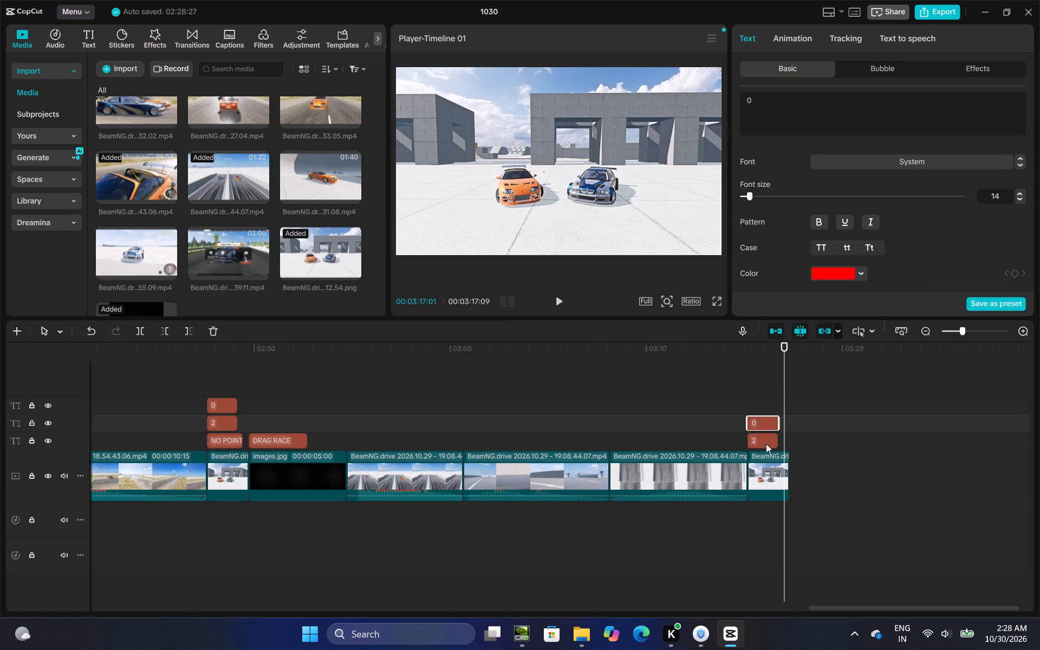
click(760, 401)
click(766, 443)
drag(779, 438, 779, 439)
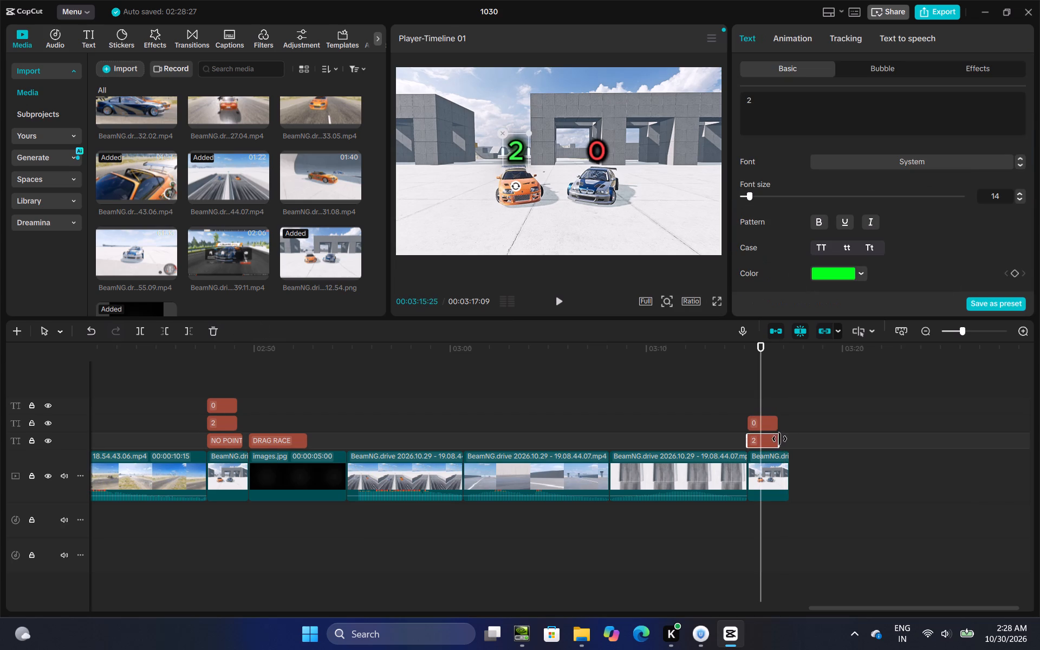
drag(779, 439, 759, 457)
Copy the shortened 2 text and paste the duplicate directly after it at 00:03:15:25.
right_click(757, 444)
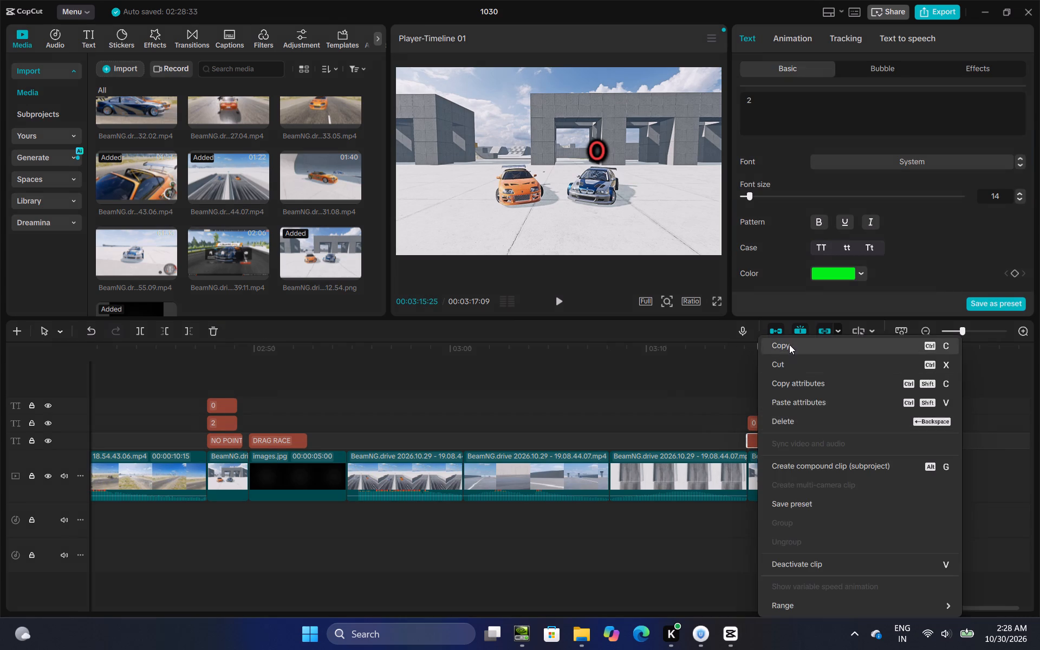
click(789, 344)
right_click(770, 435)
click(779, 503)
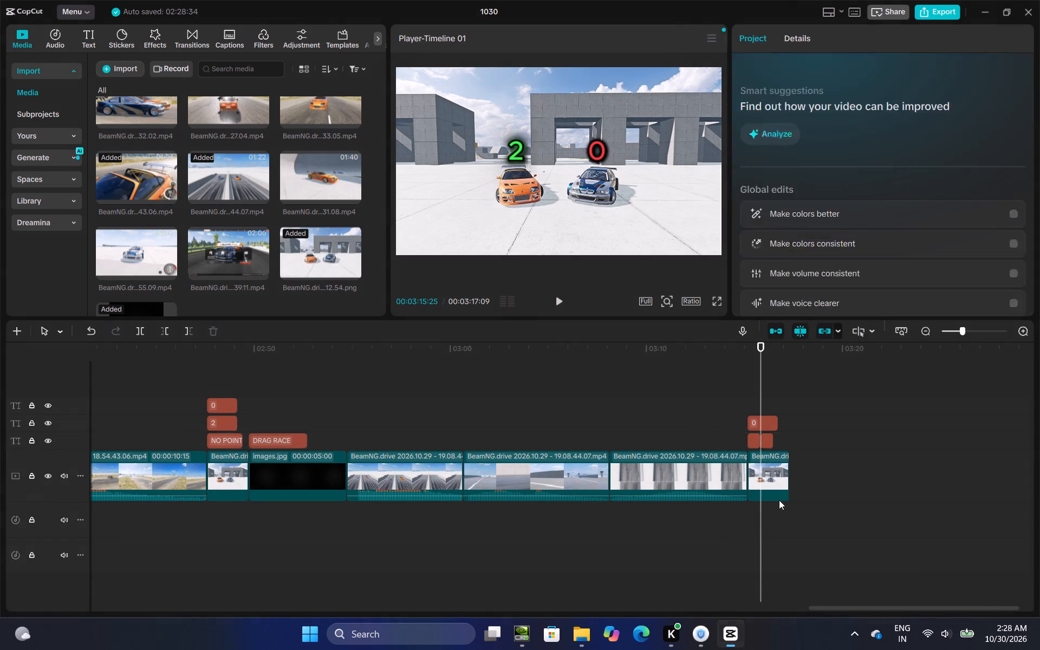
Change the duplicated green 2 text over the new score image to 3.
click(763, 89)
click(762, 110)
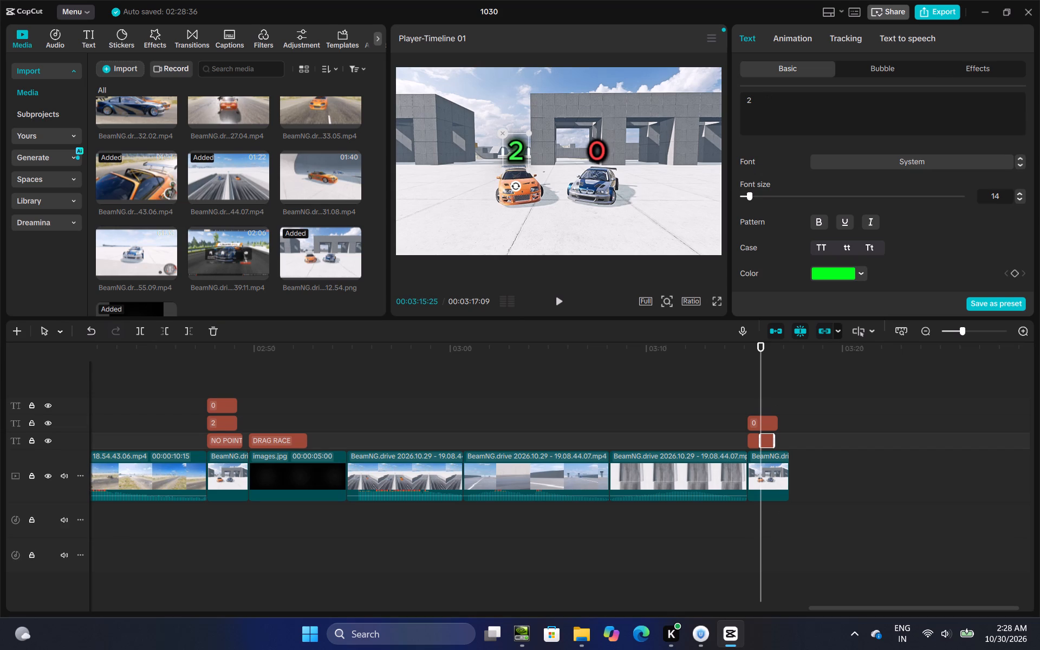
key(BackSpace)
key(3)
Extend the 3 and 0 texts to the end of the new score image at 00:03:17:09.
click(784, 477)
click(771, 443)
drag(772, 443, 789, 442)
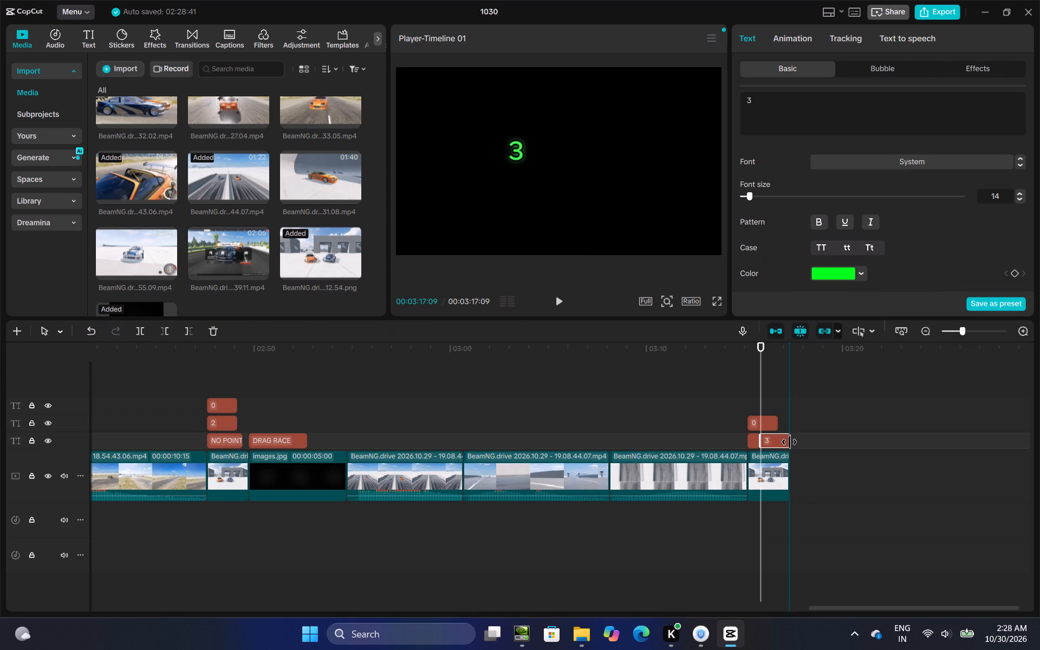
drag(789, 442, 789, 442)
click(778, 422)
drag(778, 422, 787, 425)
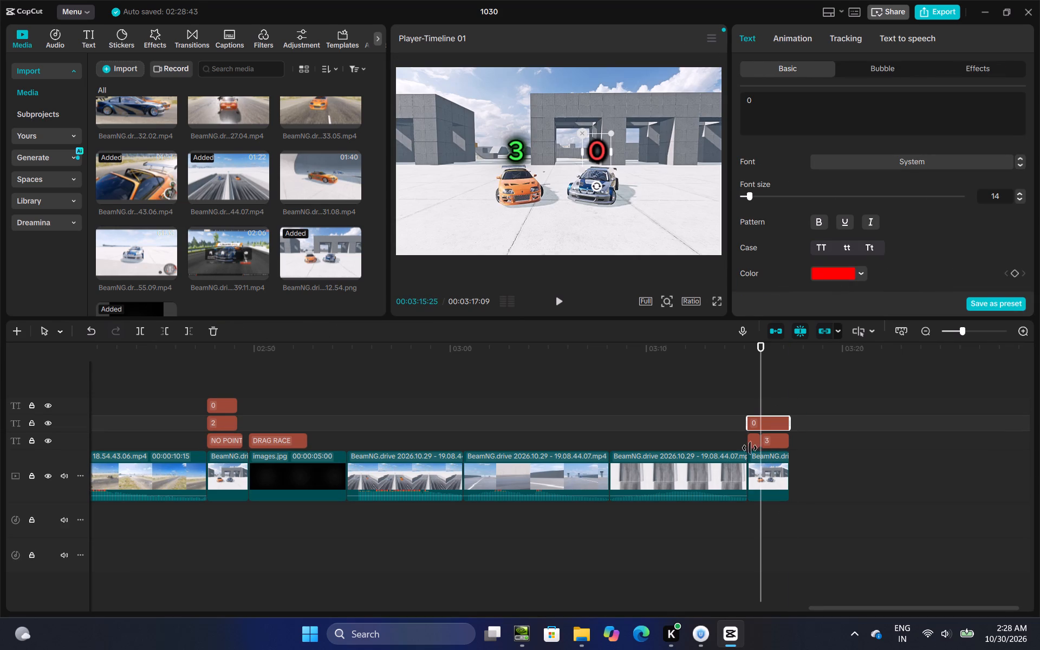
click(741, 408)
click(755, 392)
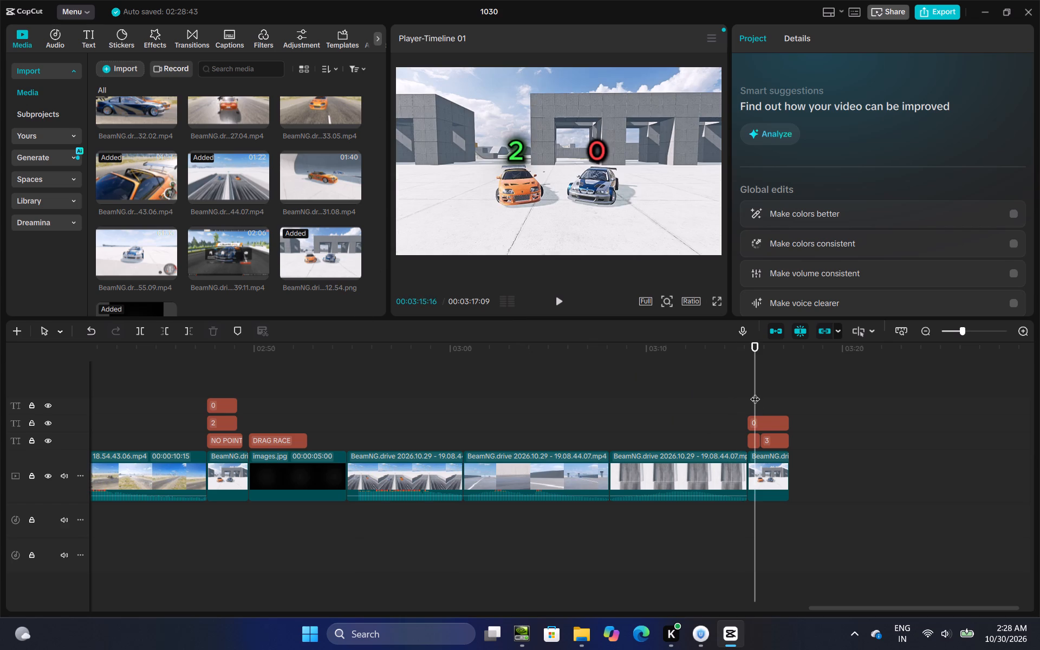
Add the favourited "Correct answer good!" sound effect at 00:03:15:25, where the score changes to 3, and play the segment back.
click(755, 392)
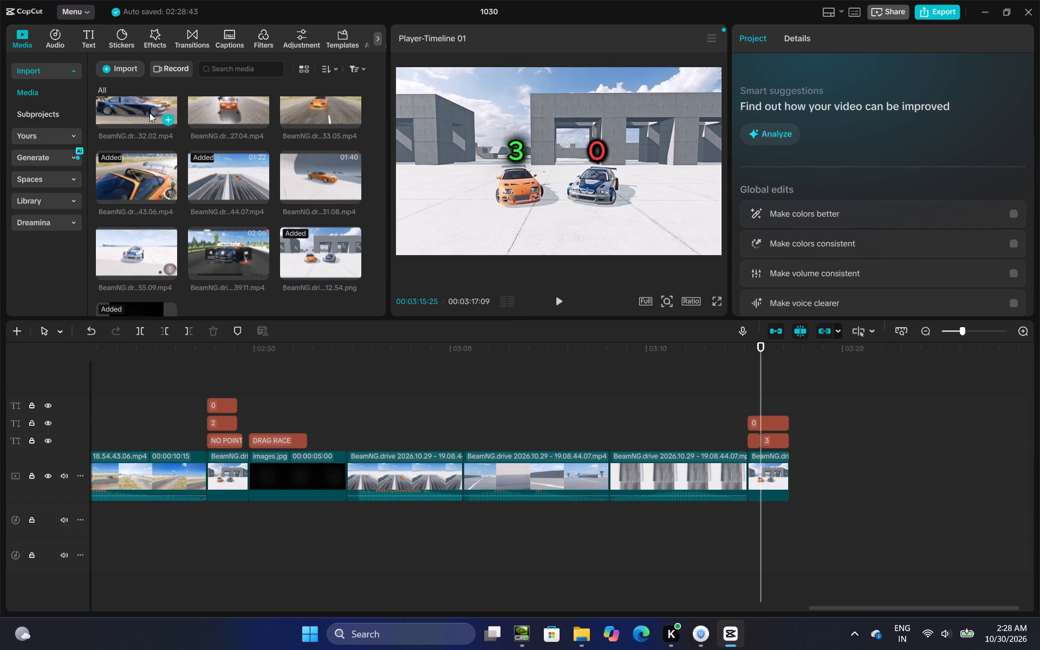
click(63, 36)
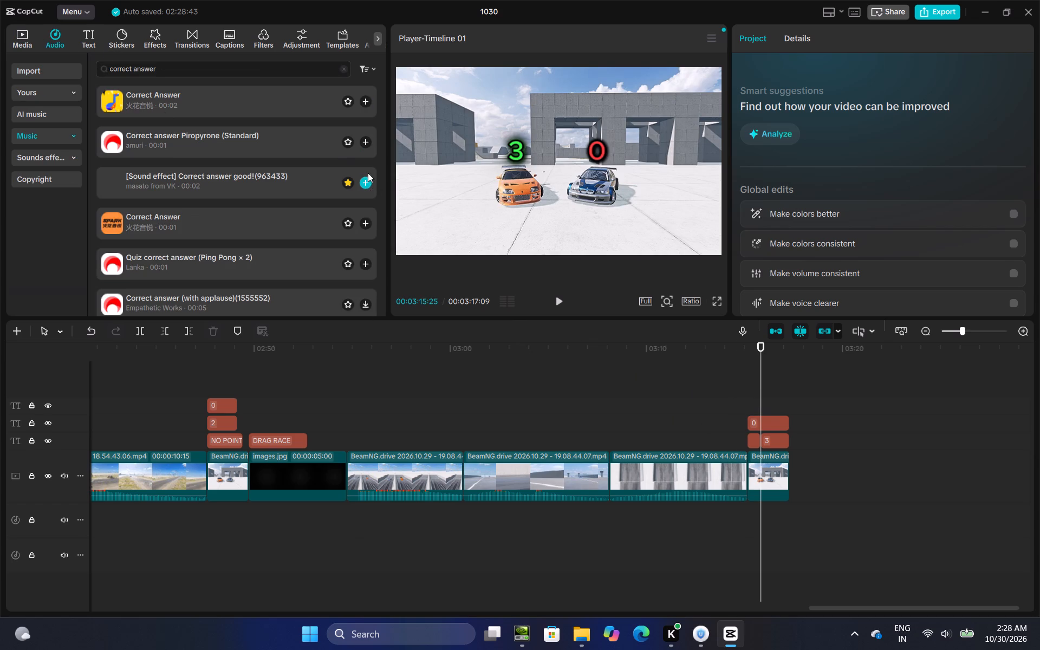
click(365, 177)
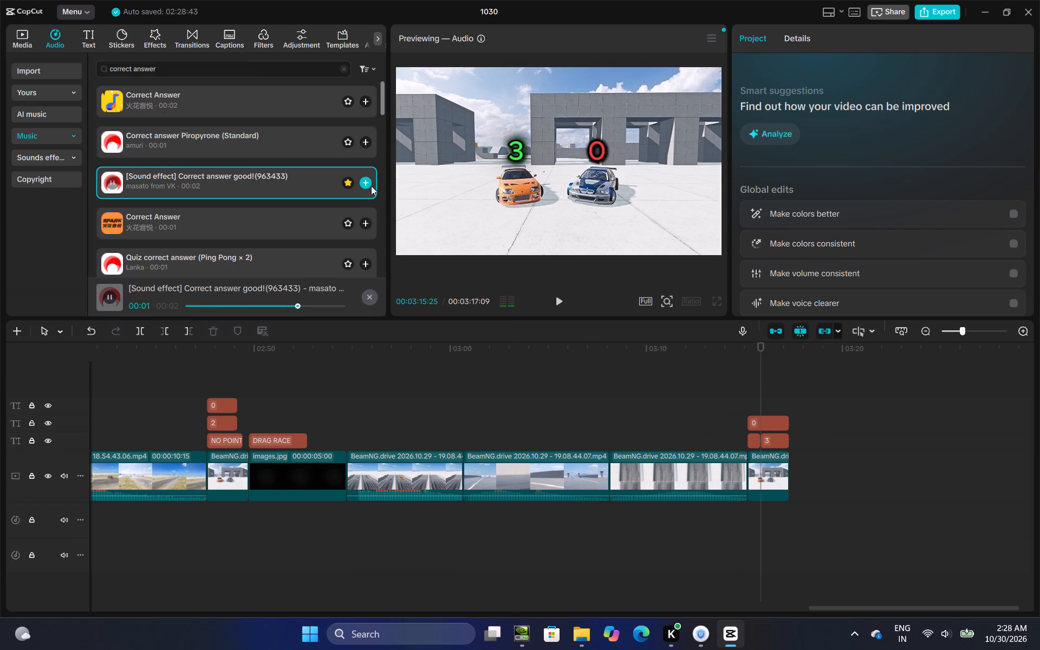
click(367, 181)
click(740, 414)
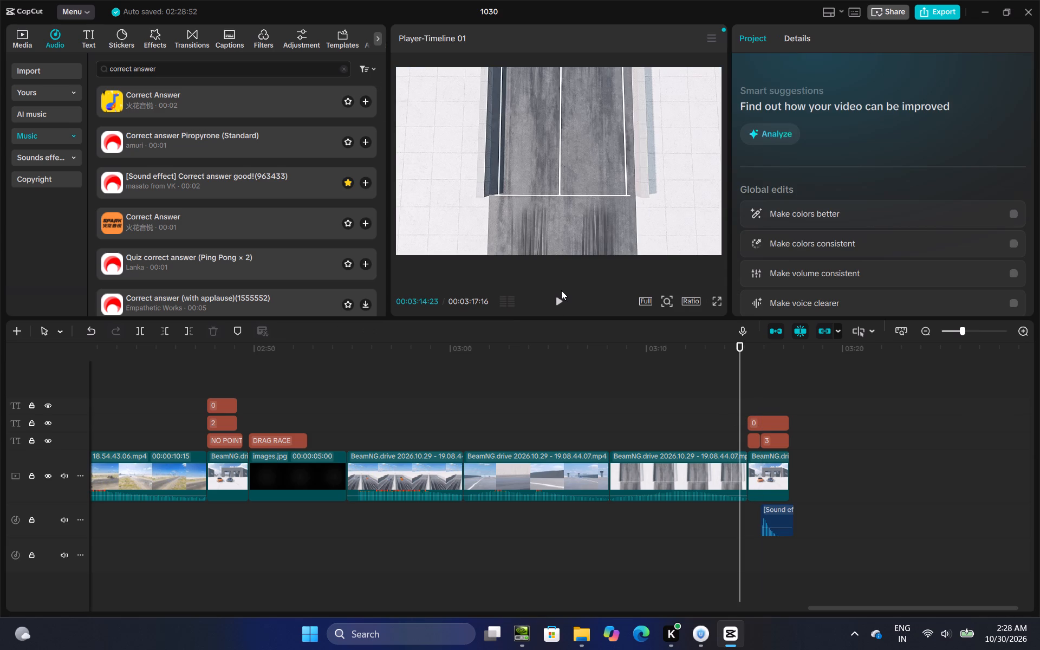
click(560, 297)
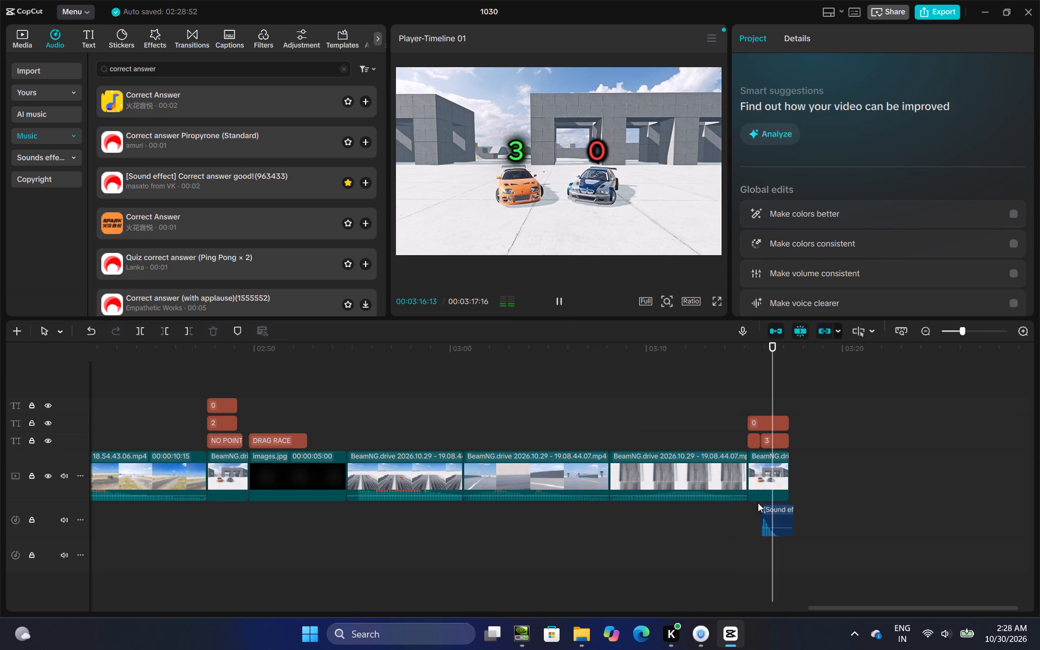
Trim the score image and its sound effect to end at 00:03:16:22, and play the segment back.
click(778, 488)
drag(789, 480, 775, 494)
click(783, 517)
drag(796, 508, 779, 516)
click(739, 434)
click(558, 302)
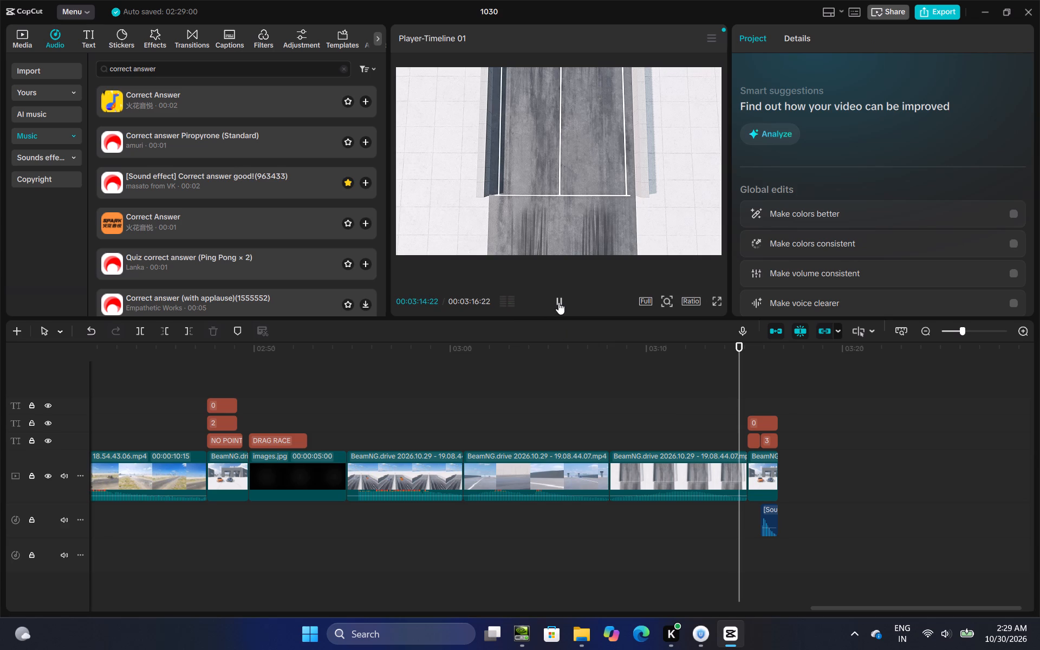
Shorten the end of the 2 text by a few frames and extend the start of the 3 text back to meet it.
click(762, 443)
click(753, 443)
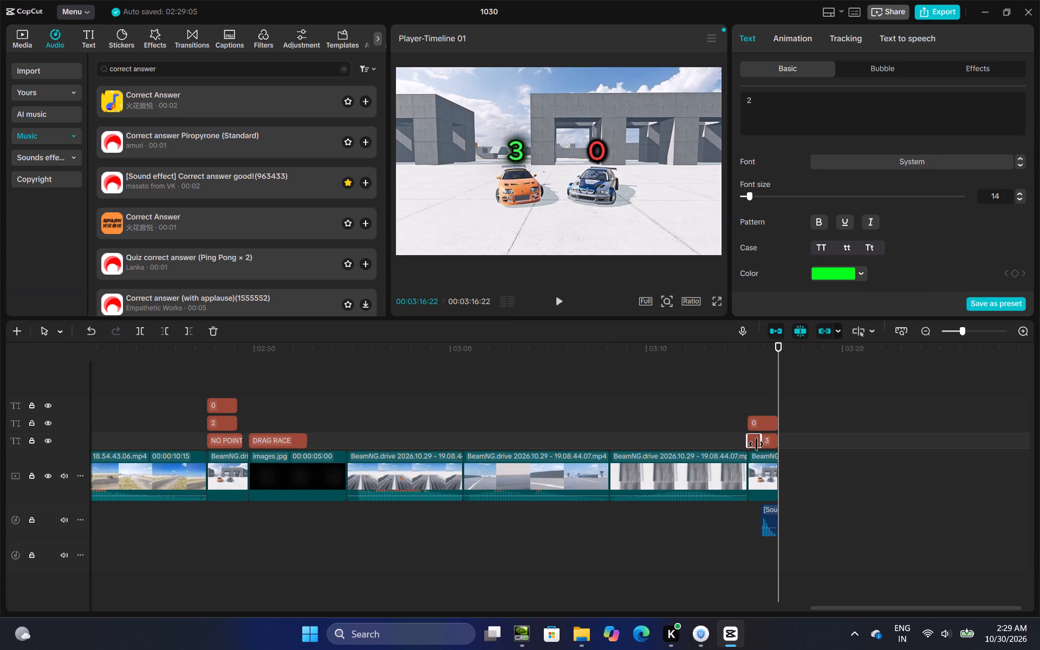
drag(762, 439, 757, 457)
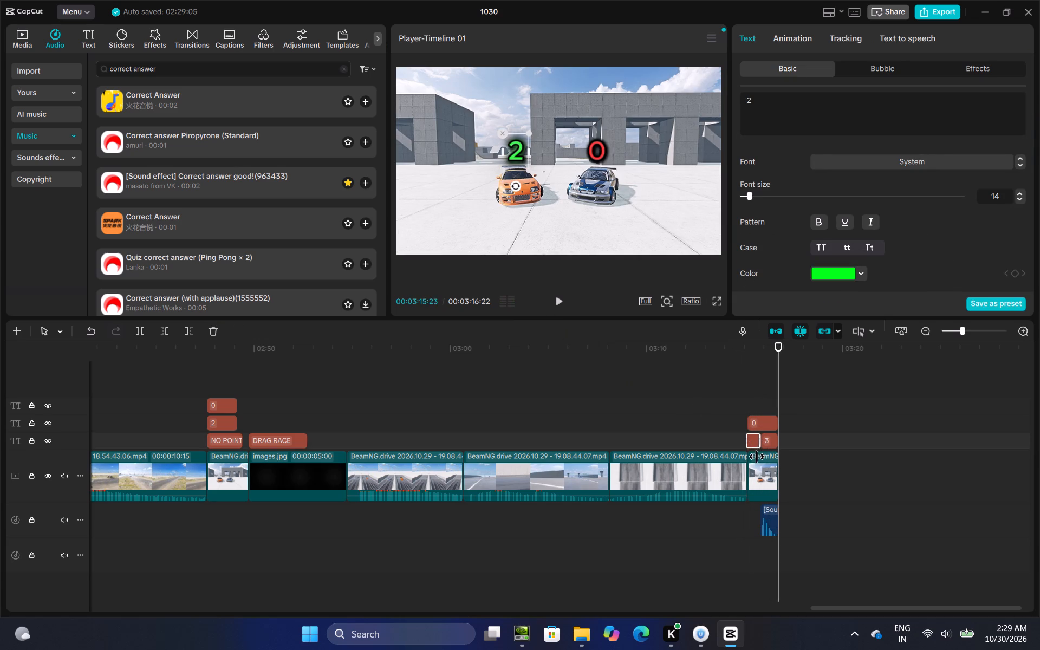
drag(757, 457, 757, 458)
drag(757, 458, 756, 470)
drag(756, 470, 754, 474)
click(759, 444)
click(768, 444)
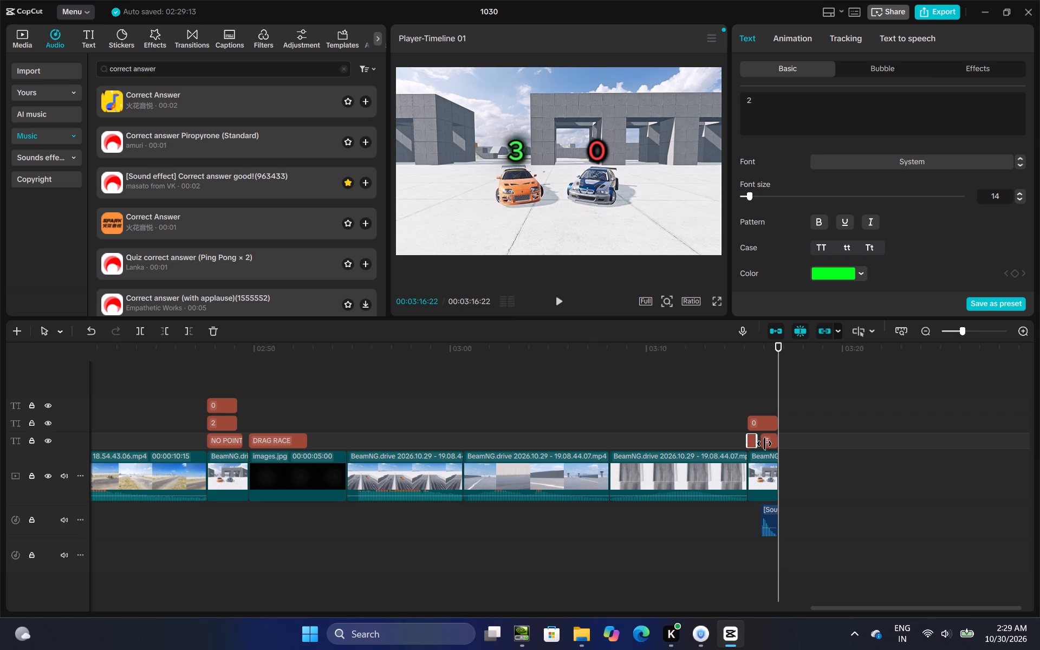
click(764, 444)
drag(764, 444, 755, 447)
Move the correct-answer sound effect earlier to start with the 3 text, and play the score segment back.
drag(770, 511, 758, 509)
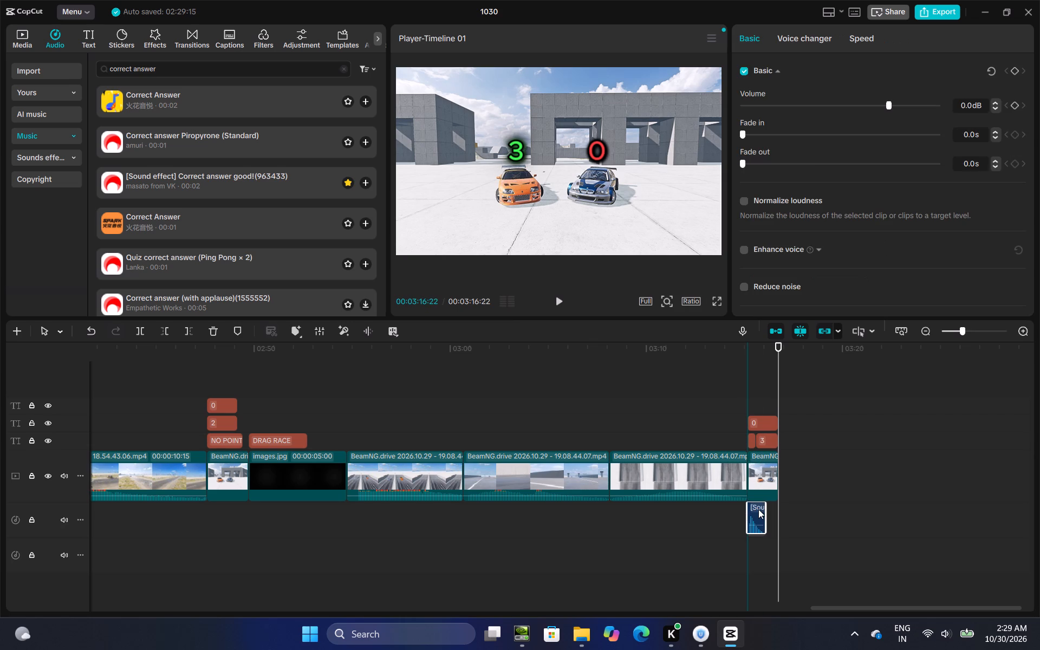
drag(758, 509, 763, 511)
click(745, 426)
click(556, 299)
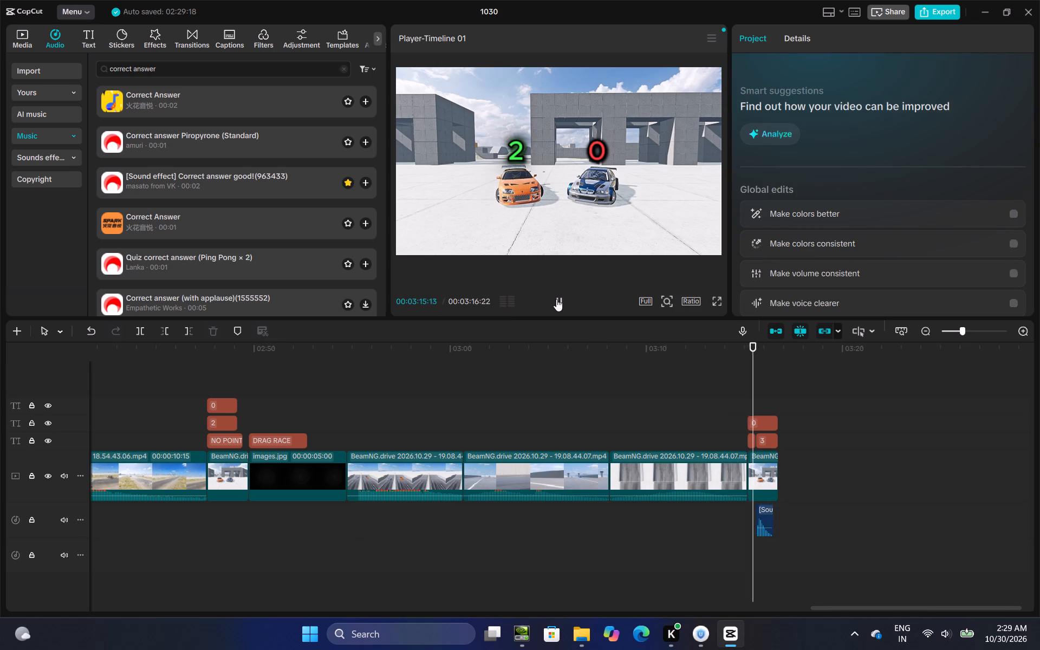
click(772, 395)
drag(772, 395, 824, 393)
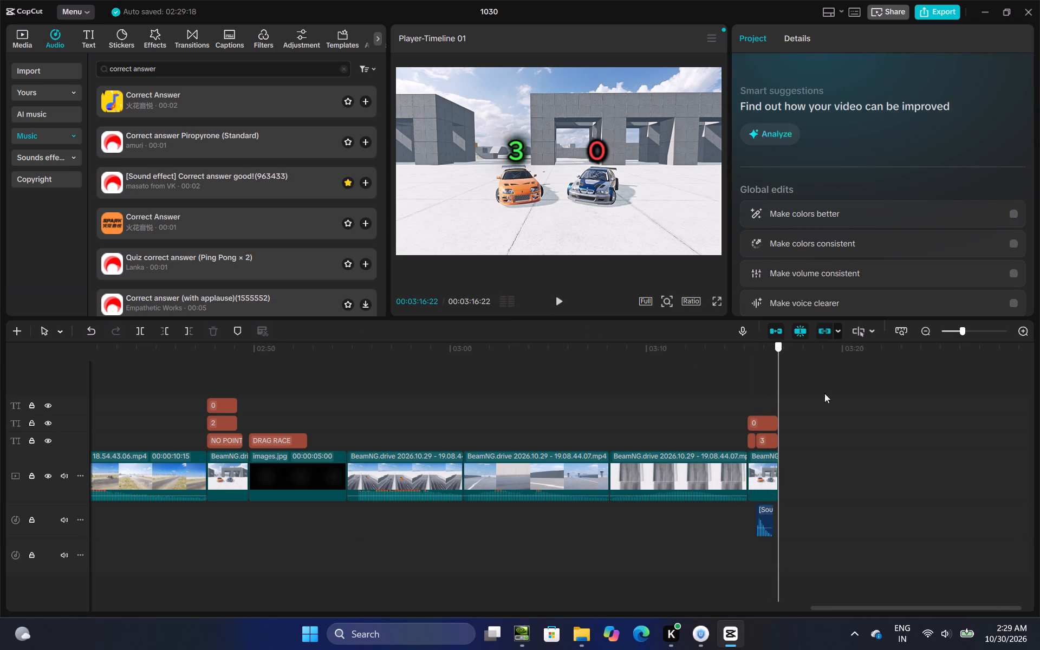
drag(824, 393, 832, 393)
Add the black images.jpg background after the score image at 00:03:16:22.
click(22, 32)
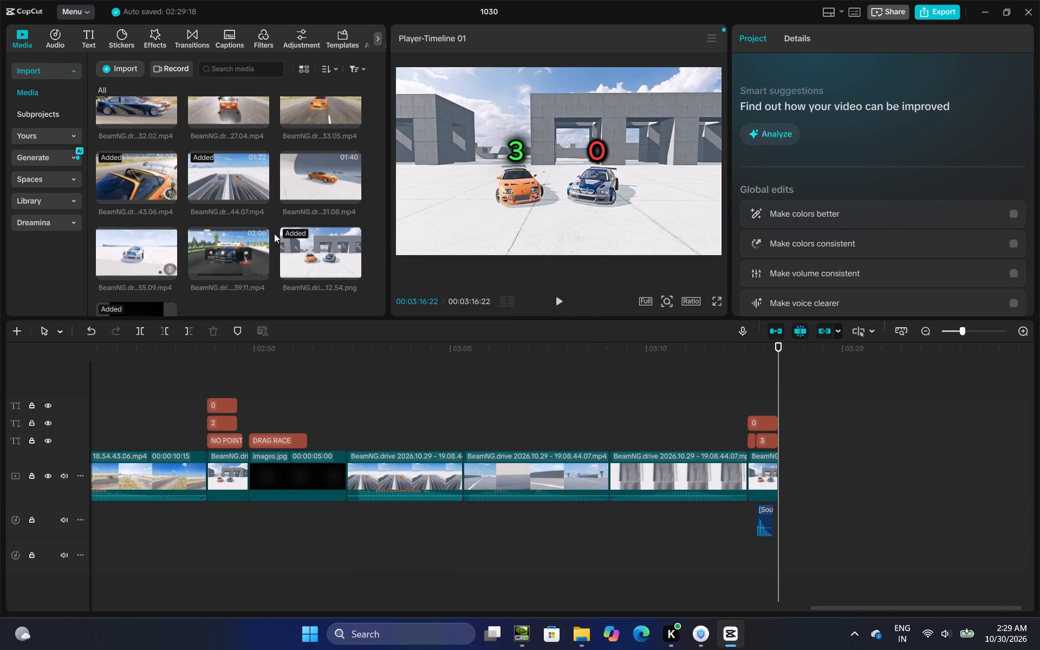
scroll(172, 247, down, 2)
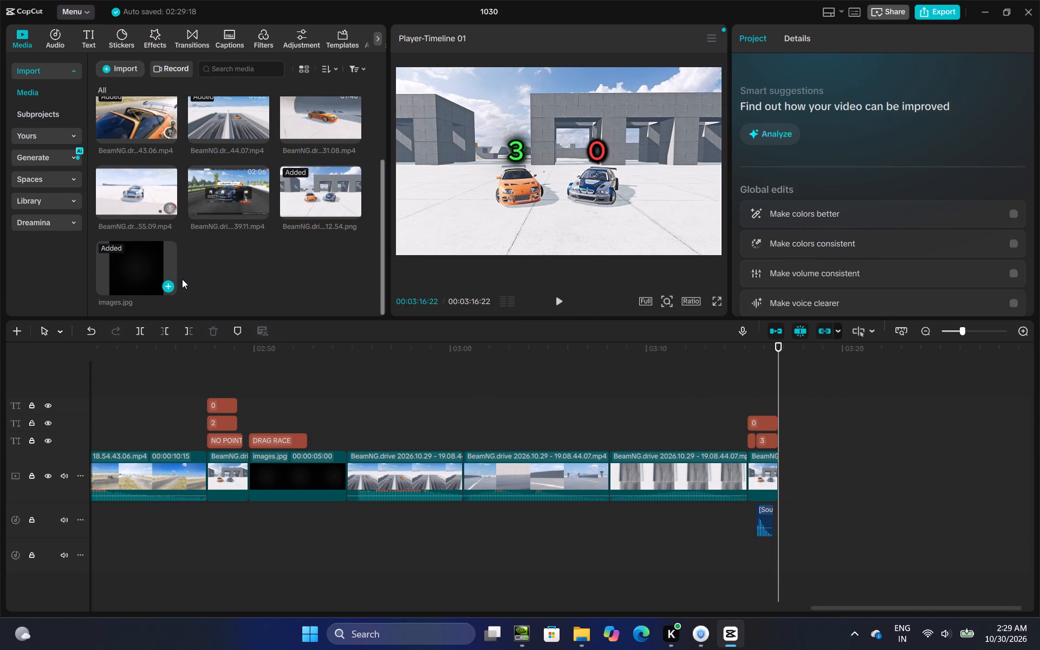
click(166, 285)
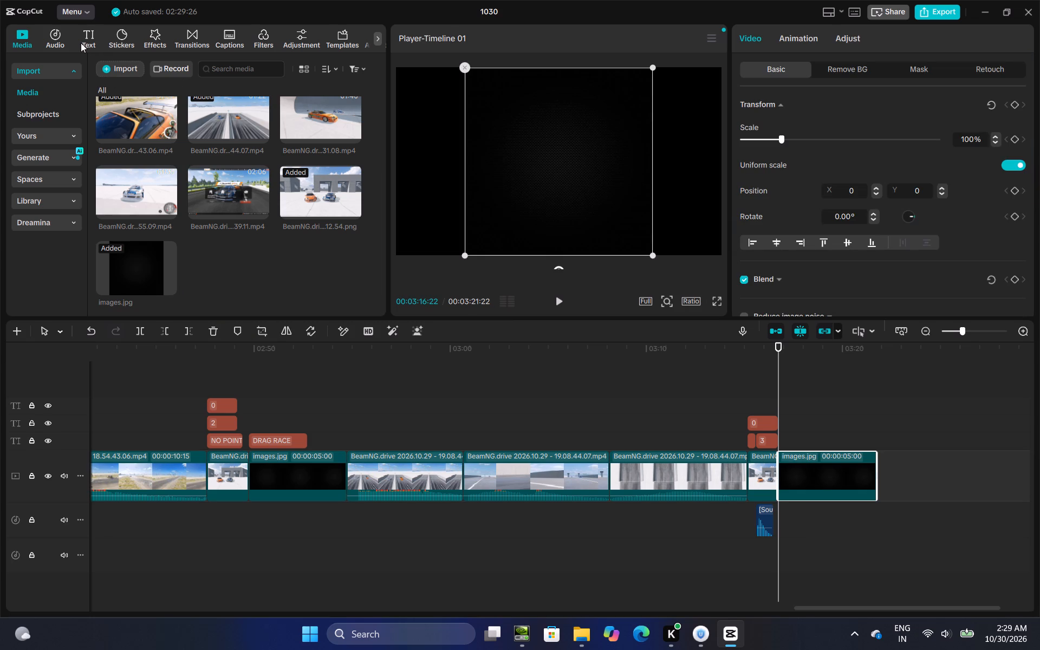
Add a default text over the new black background reading "wall of death" and "escape test" on two lines.
click(87, 34)
click(144, 113)
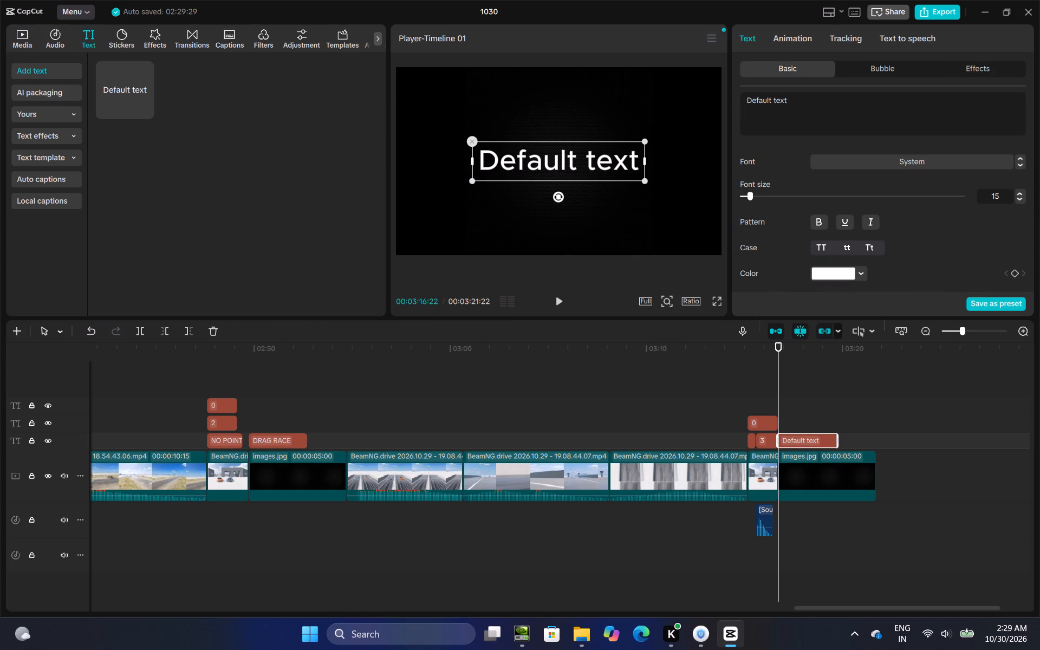
drag(812, 102, 735, 98)
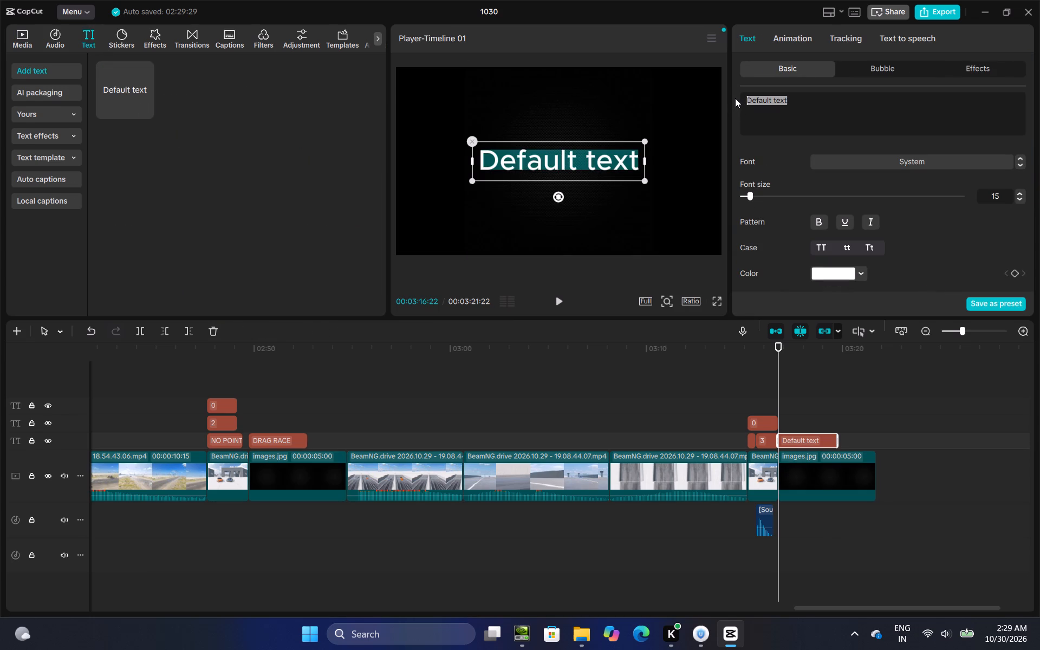
key(BackSpace)
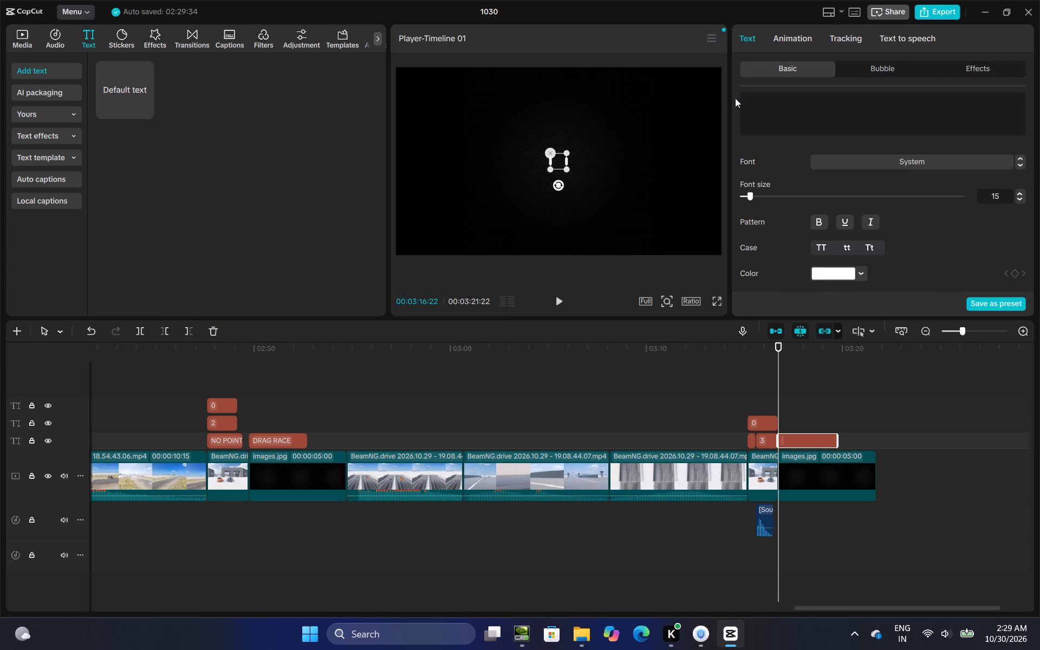
text(wall of death escape test)
key(space)
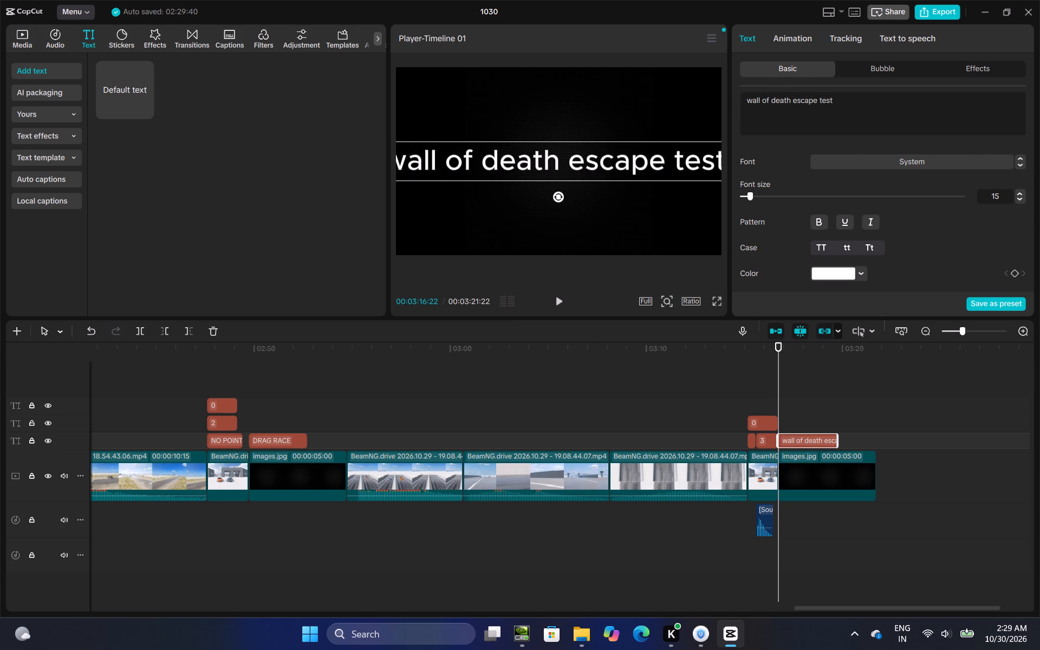
click(792, 100)
key(Return)
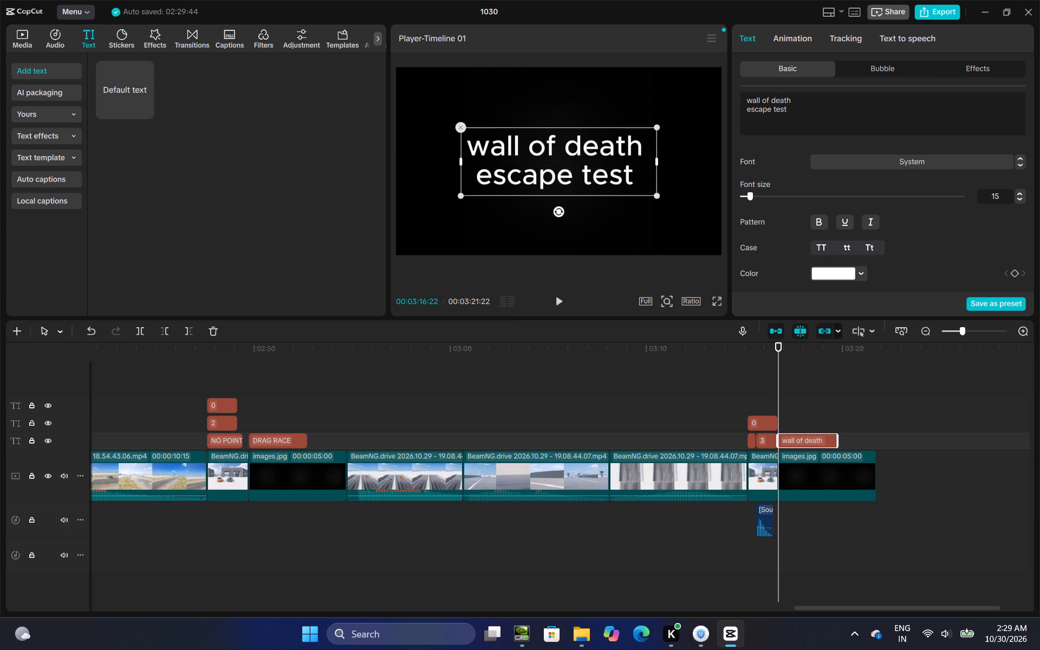
Pad both sides of the title's first line, "wall of death", with spaces to adjust its centring.
click(747, 100)
key(space)
key(space)
key(space)
key(space)
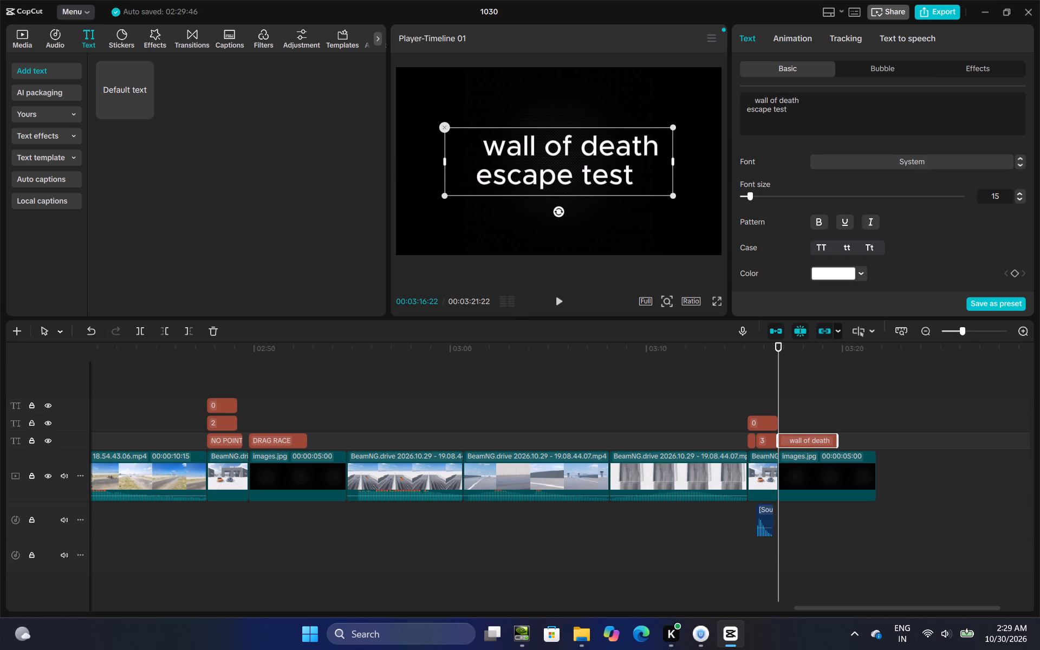
click(804, 102)
key(space)
key(space)
key(space)
key(space)
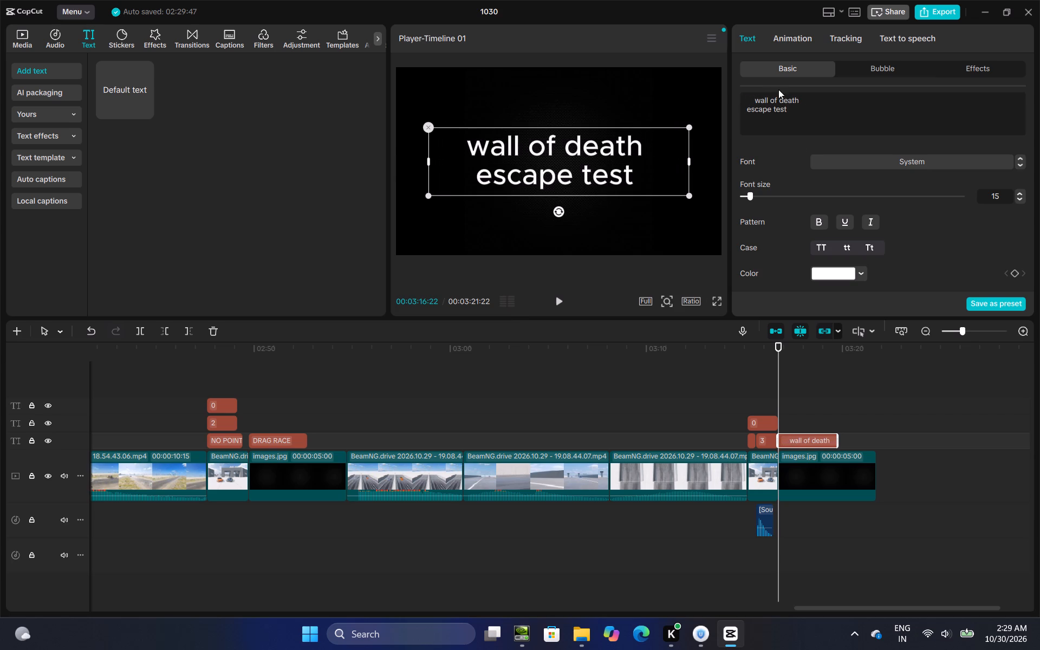
click(751, 102)
key(space)
key(space)
key(space)
click(812, 99)
key(space)
key(space)
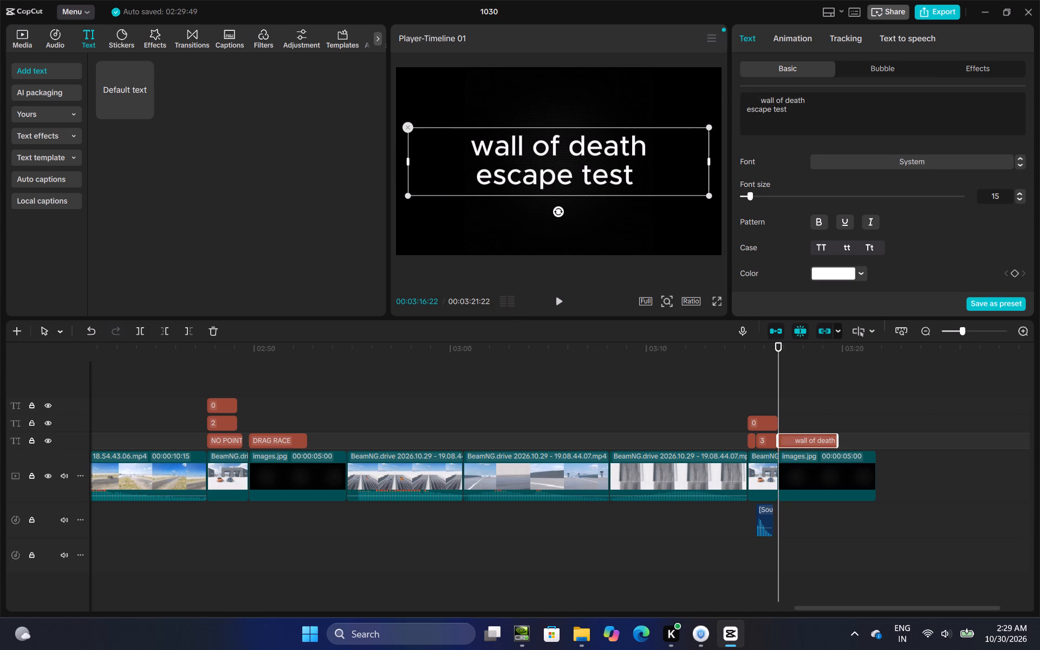
Set the wall of death escape test title to all uppercase.
click(815, 251)
Return to the WALL OF DEATH ESCAPE TEST title and add a trailing space to its first line to adjust the centring.
key(space)
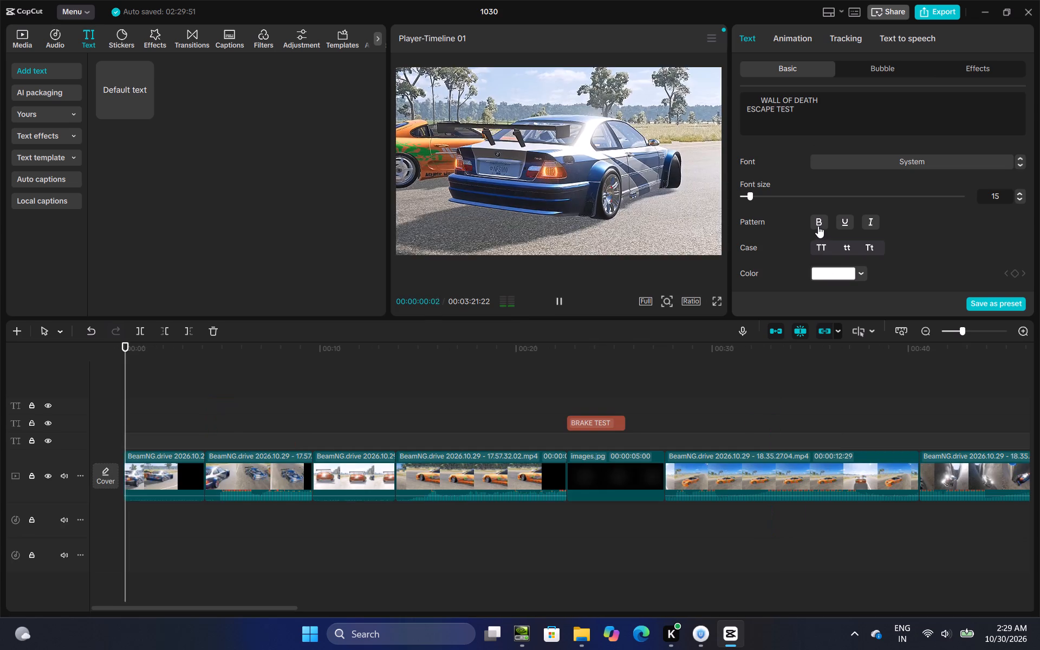
click(833, 106)
click(630, 390)
drag(630, 390, 1039, 263)
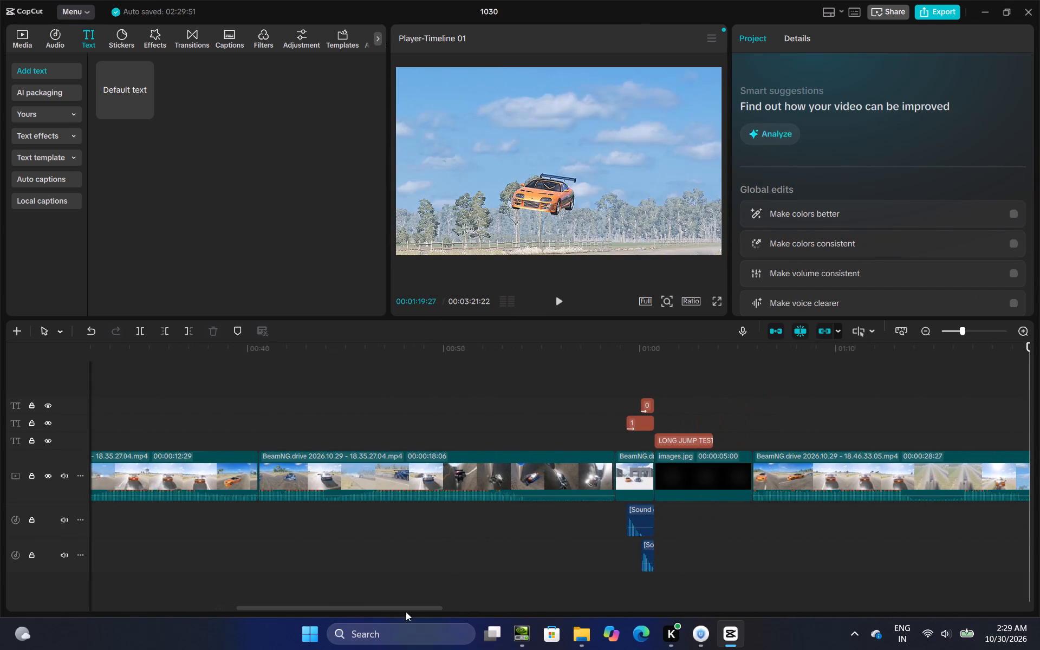
drag(408, 608, 1032, 554)
click(674, 411)
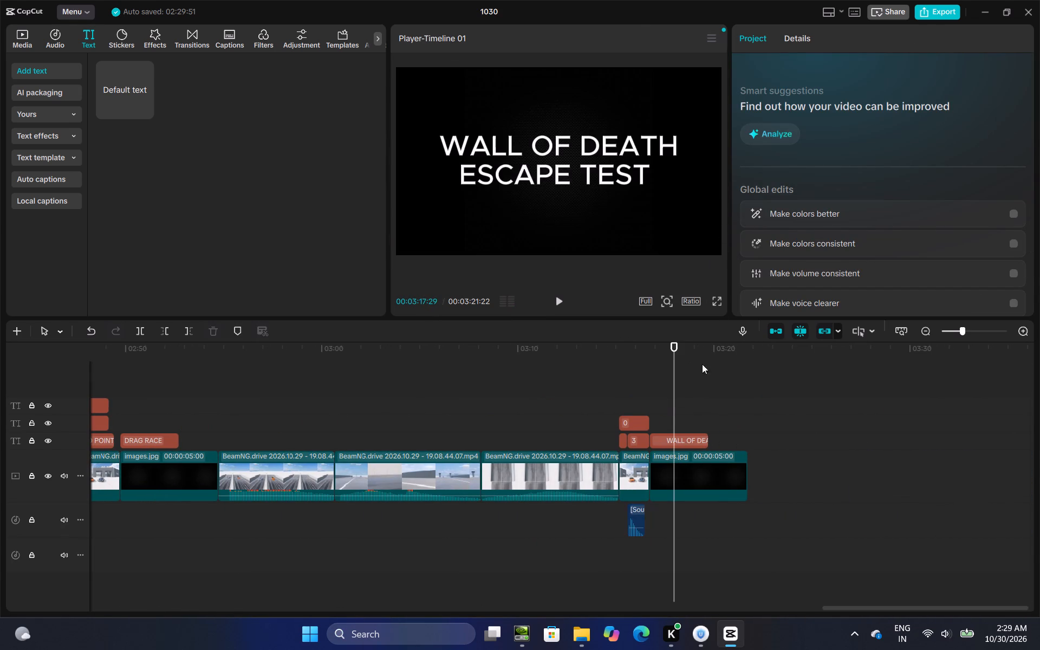
click(686, 433)
click(838, 105)
key(space)
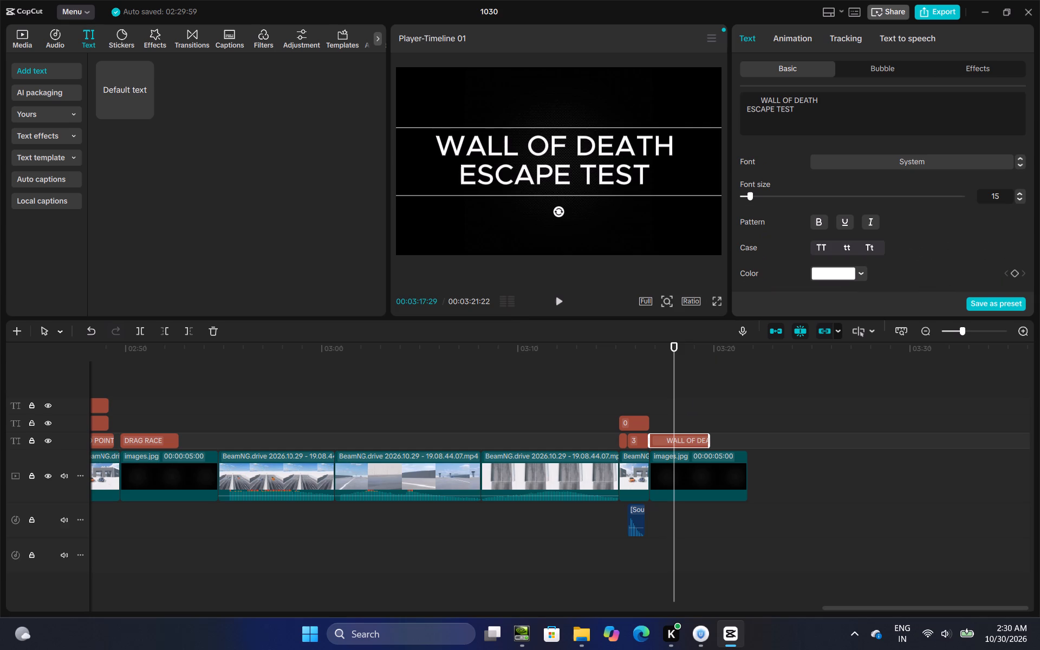
Add the wall of death recording ending 19.16.31.08 to the main track directly after the title's black background.
scroll(801, 241, down, 2)
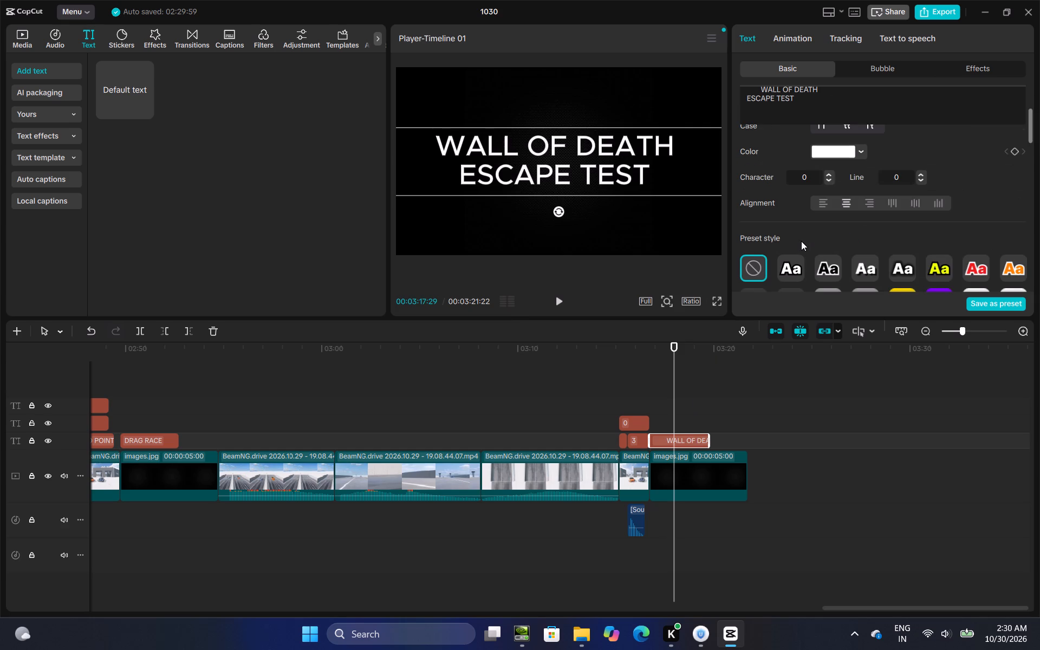
click(713, 400)
drag(713, 400, 777, 417)
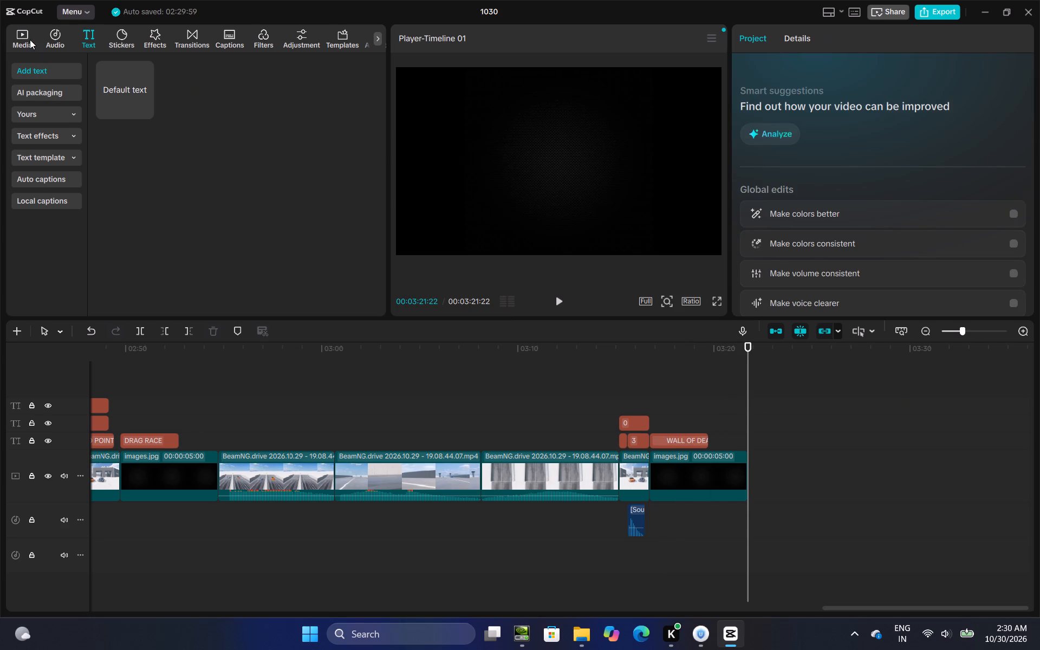
click(30, 40)
scroll(258, 185, up, 2)
drag(316, 214, 450, 272)
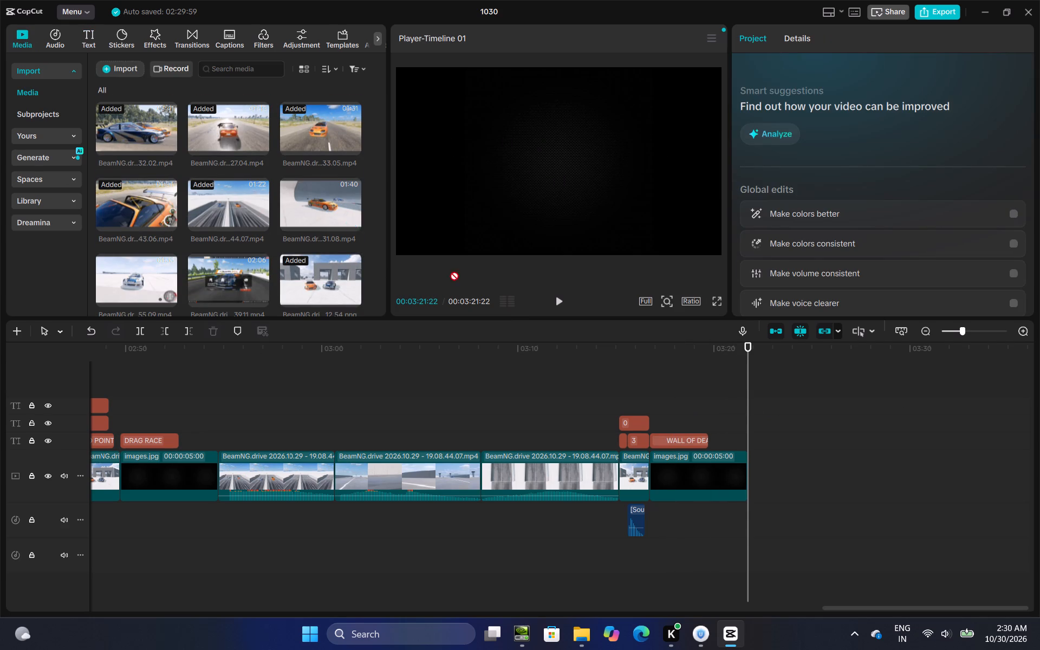
drag(450, 272, 778, 486)
Trim the start of the added wall of death recording to leave a duration of 00:01:33:28.
drag(746, 457, 765, 459)
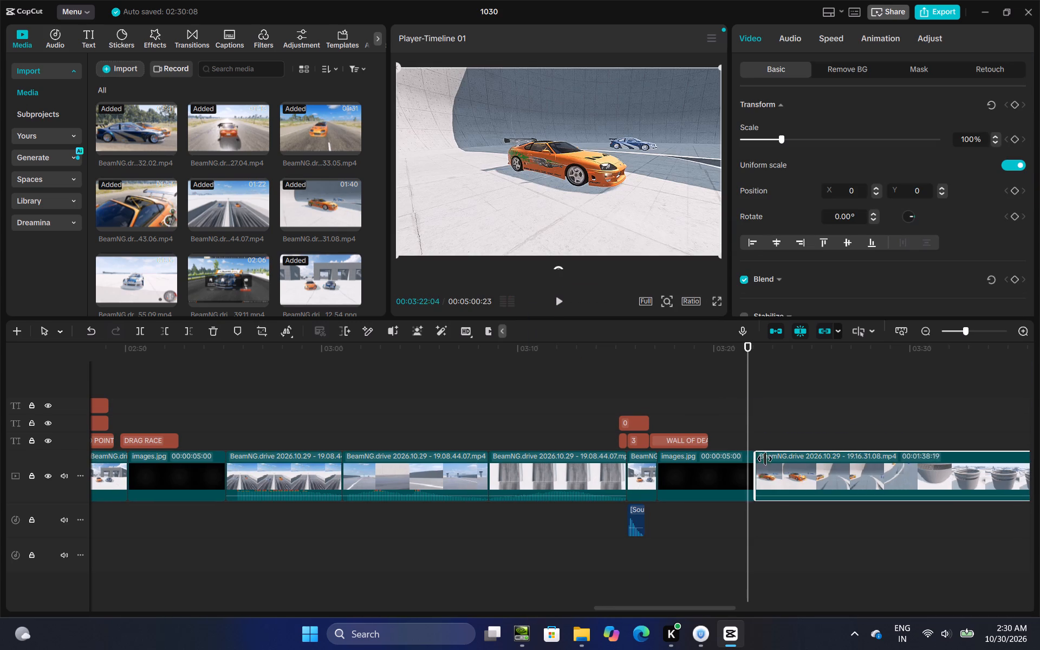
drag(765, 459, 864, 460)
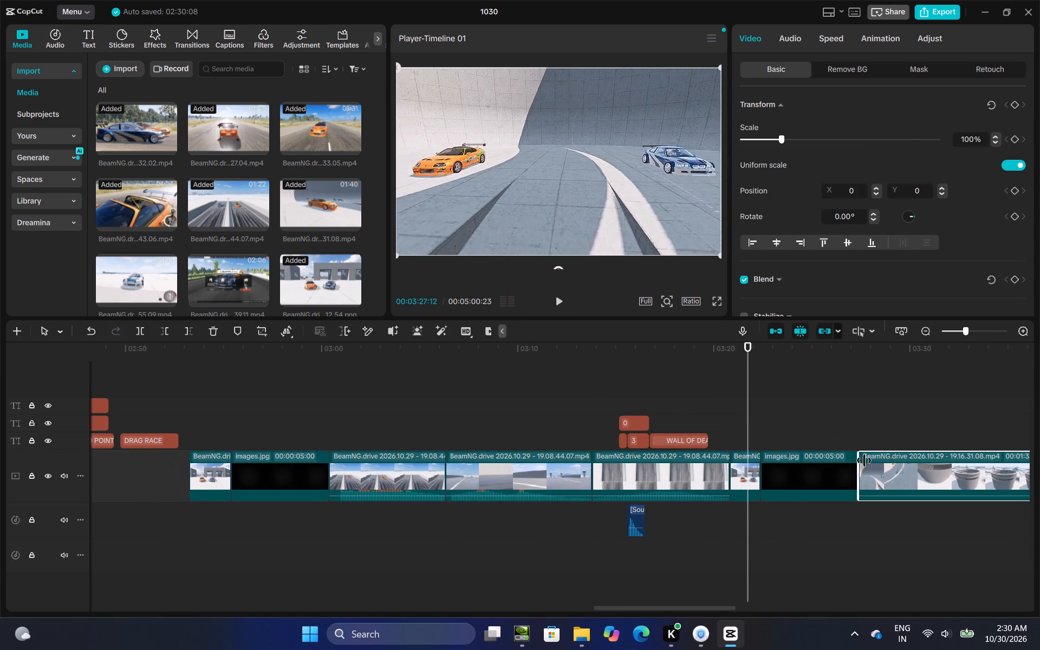
drag(864, 460, 848, 463)
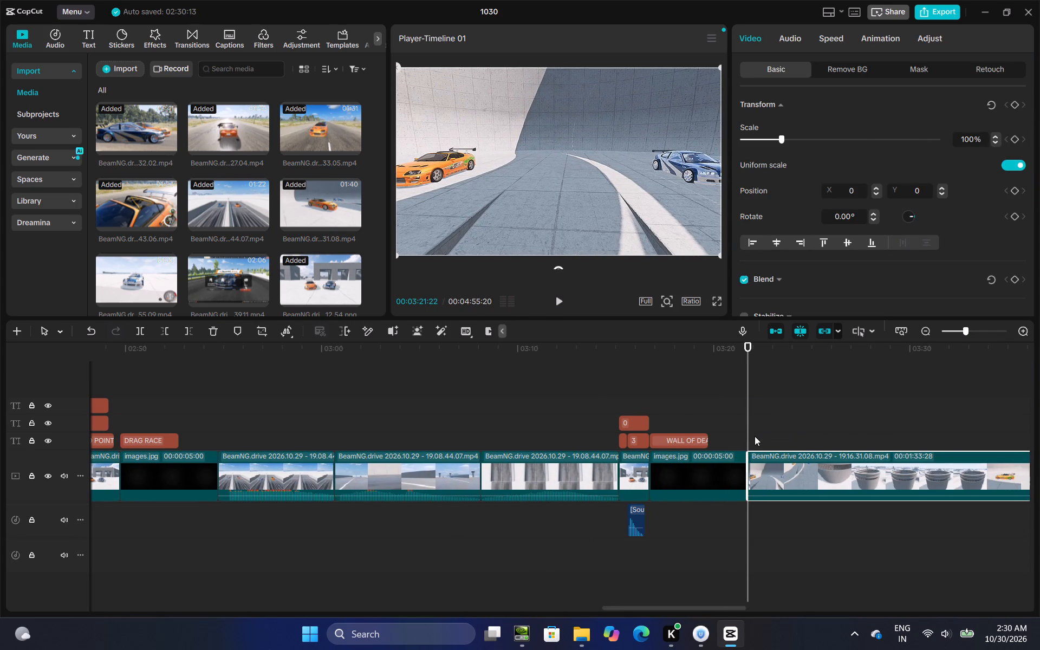
Split the wall of death recording at 00:03:30:24, at the end of the exterior shot of the round tower.
drag(751, 438, 862, 440)
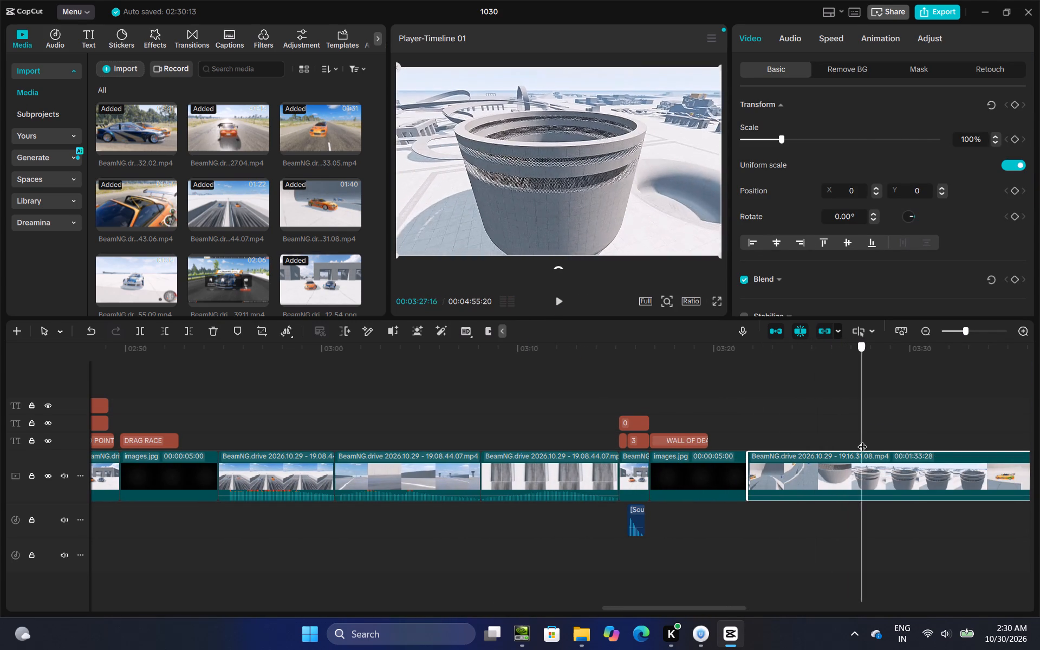
drag(862, 440, 955, 455)
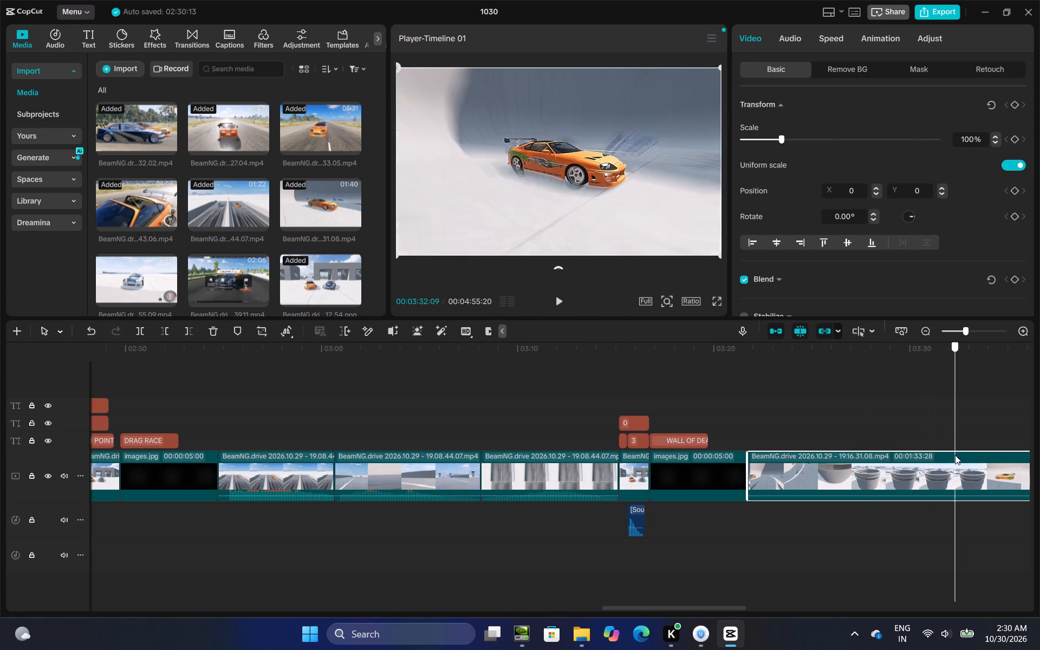
drag(955, 455, 926, 471)
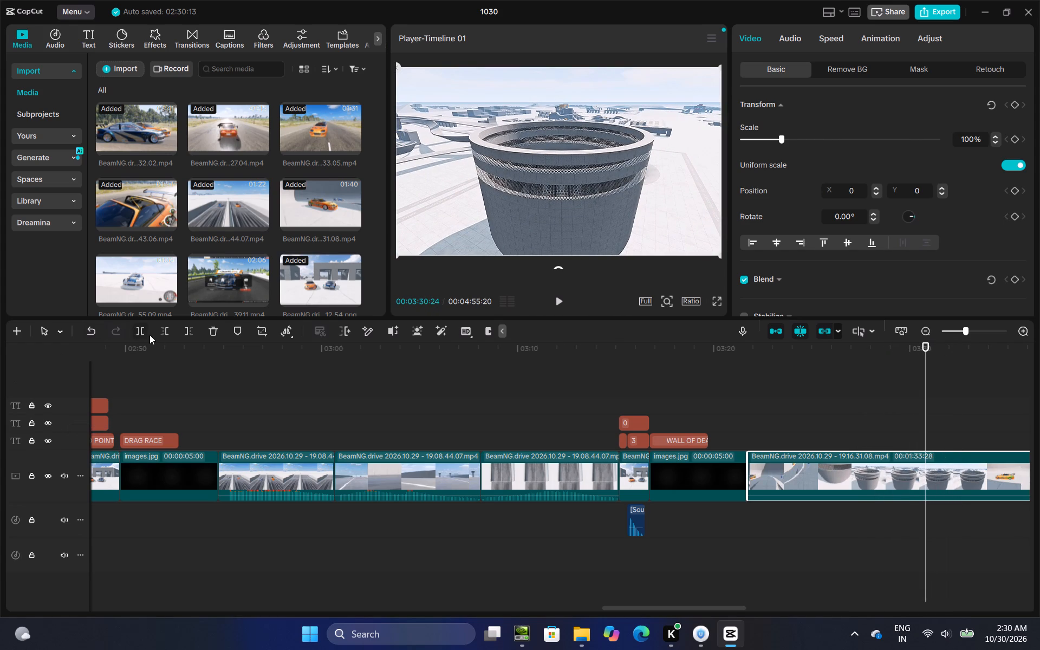
click(146, 335)
Trim the start of the part after the split to the orange car's run, leaving a duration of 00:01:20:20.
drag(924, 473, 948, 473)
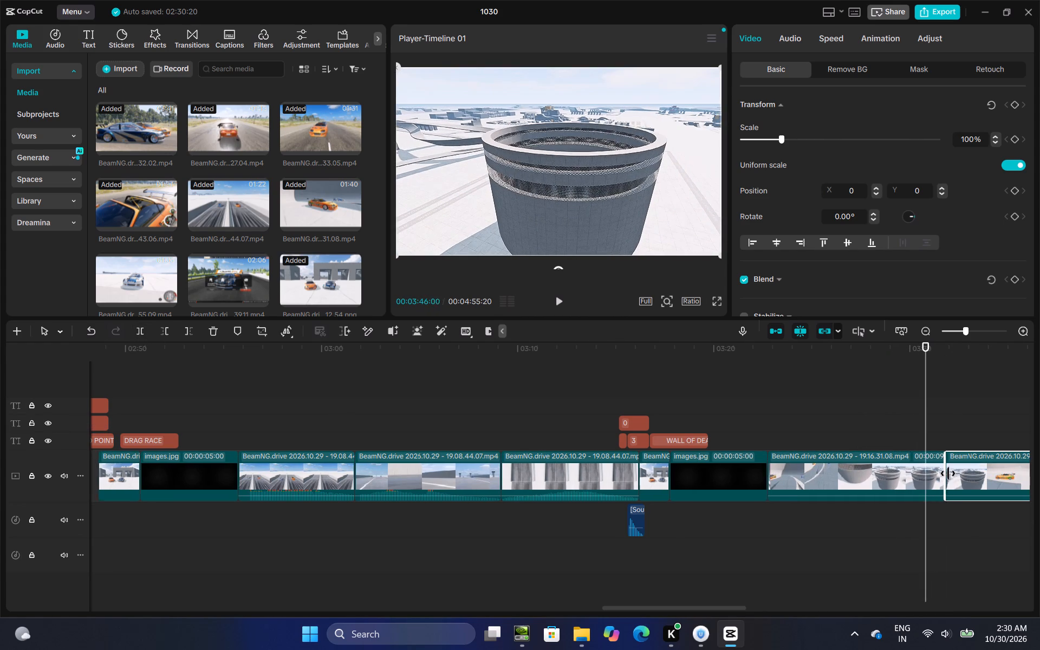
drag(948, 473, 984, 471)
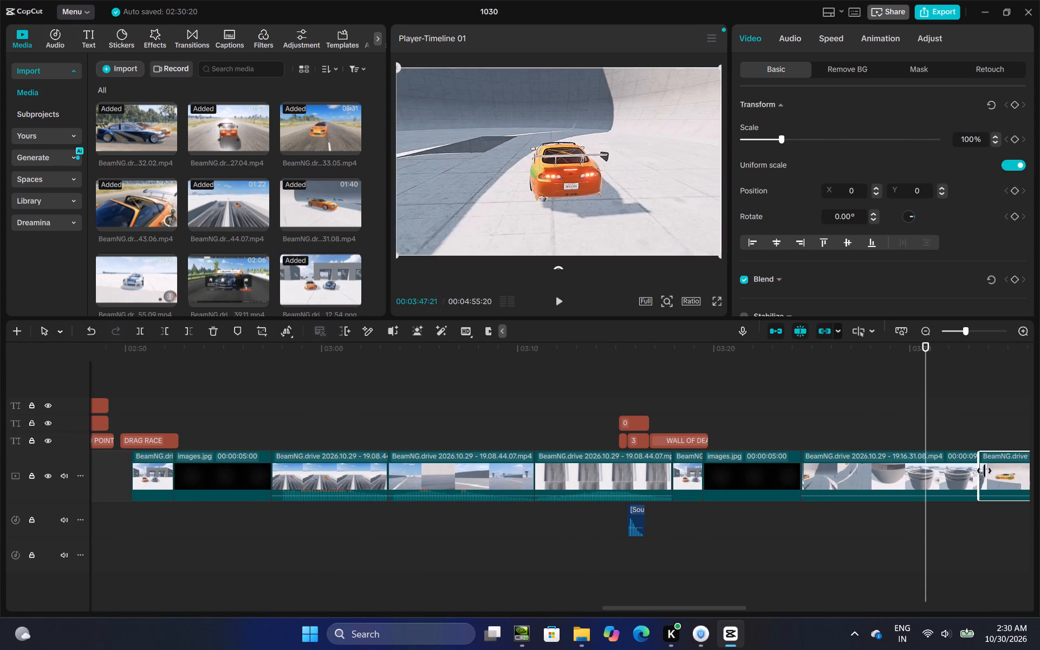
drag(984, 471, 1007, 466)
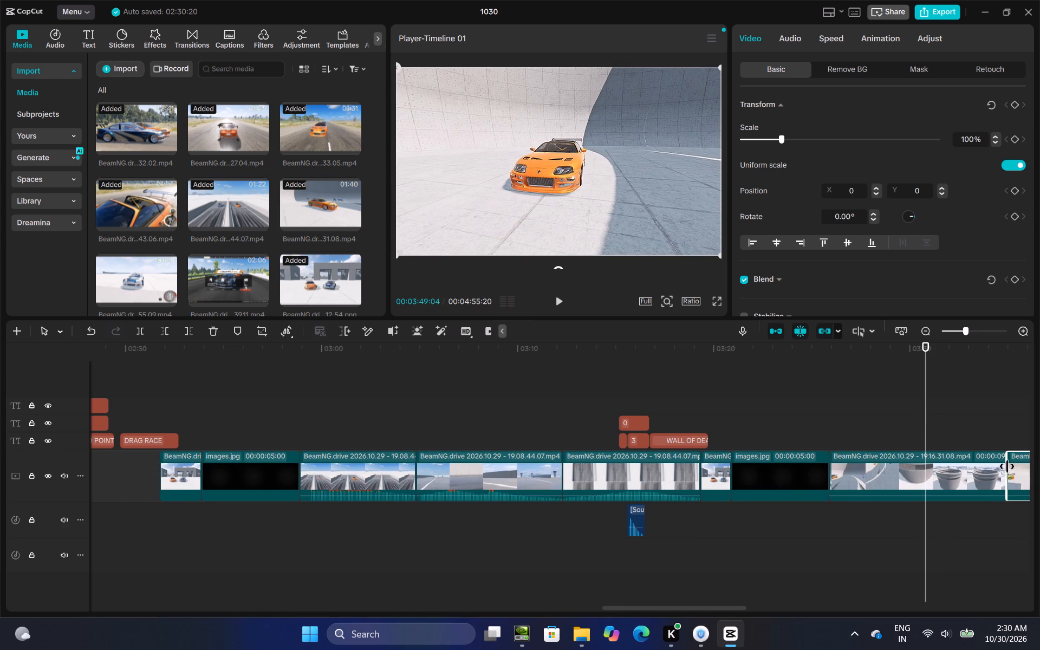
drag(1007, 466, 1008, 466)
Play across the cut before the orange car's run and trim that clip's start further, to a duration of 00:01:18:25.
click(892, 432)
drag(892, 432, 1039, 399)
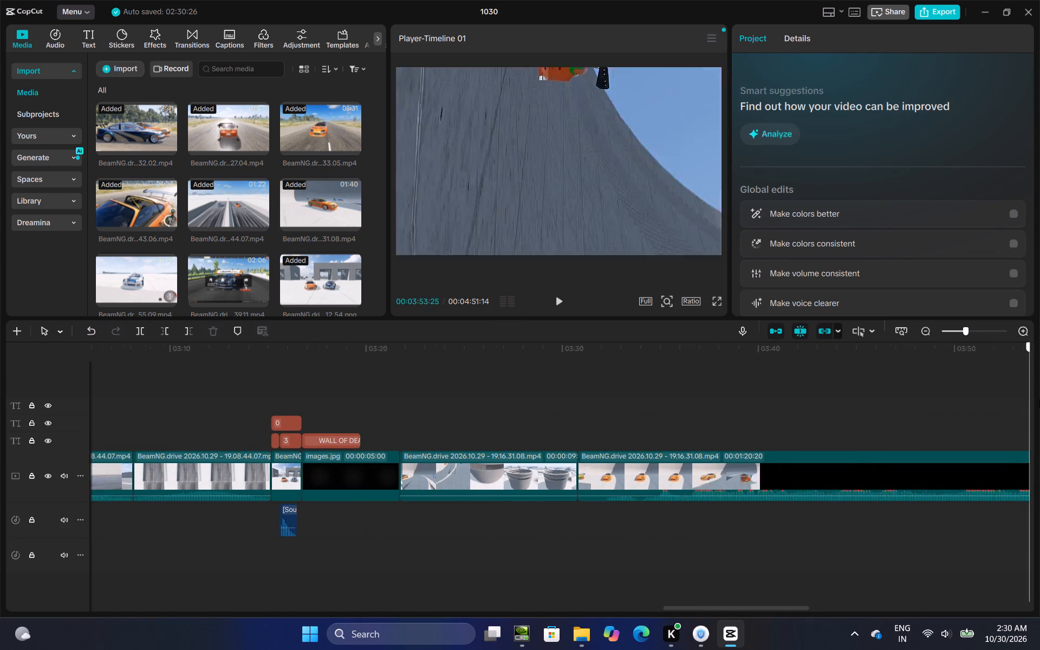
drag(1039, 399, 1039, 400)
click(435, 407)
click(444, 407)
click(452, 407)
click(457, 406)
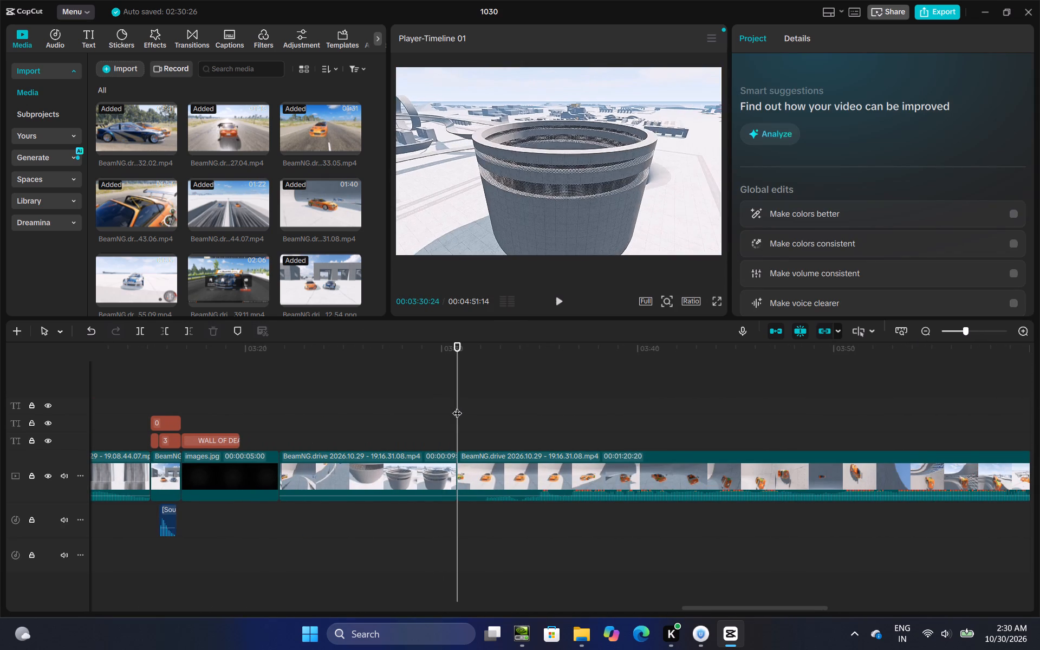
click(551, 300)
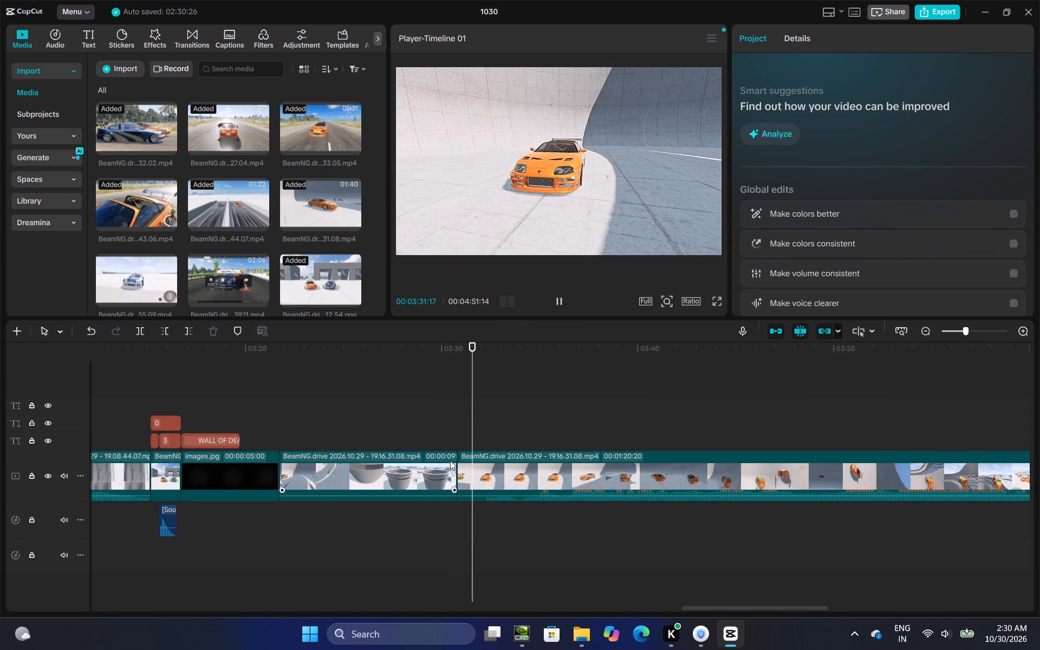
click(470, 477)
drag(455, 476, 493, 467)
Replay the cut and trim the orange car clip's start again, to a duration of 00:01:16:11.
click(465, 432)
drag(464, 432, 457, 435)
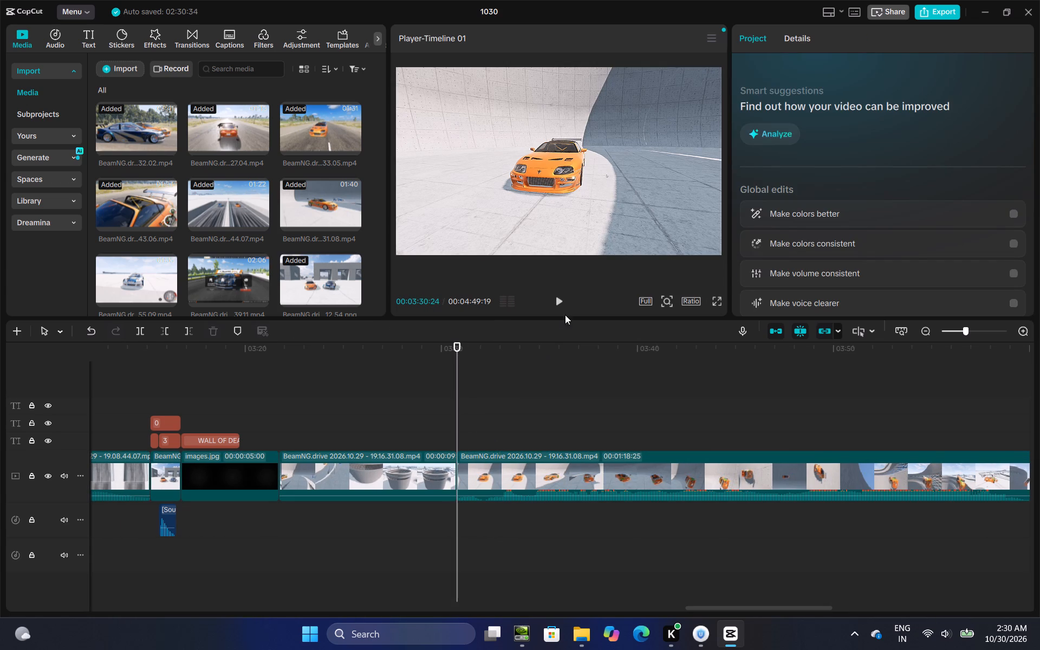
click(566, 297)
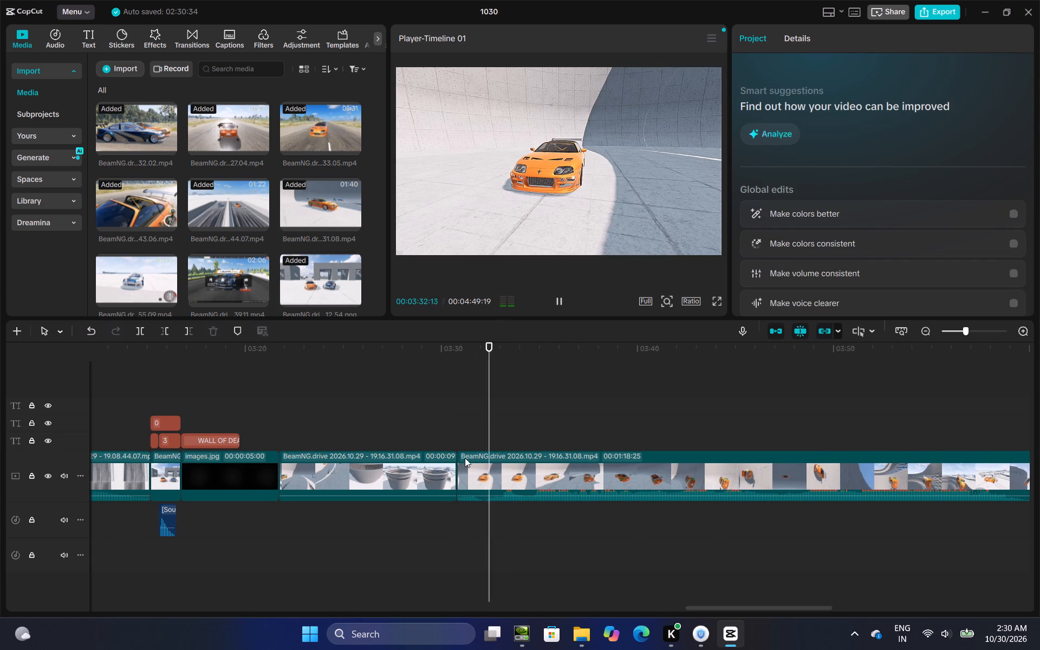
click(465, 486)
drag(453, 483, 505, 481)
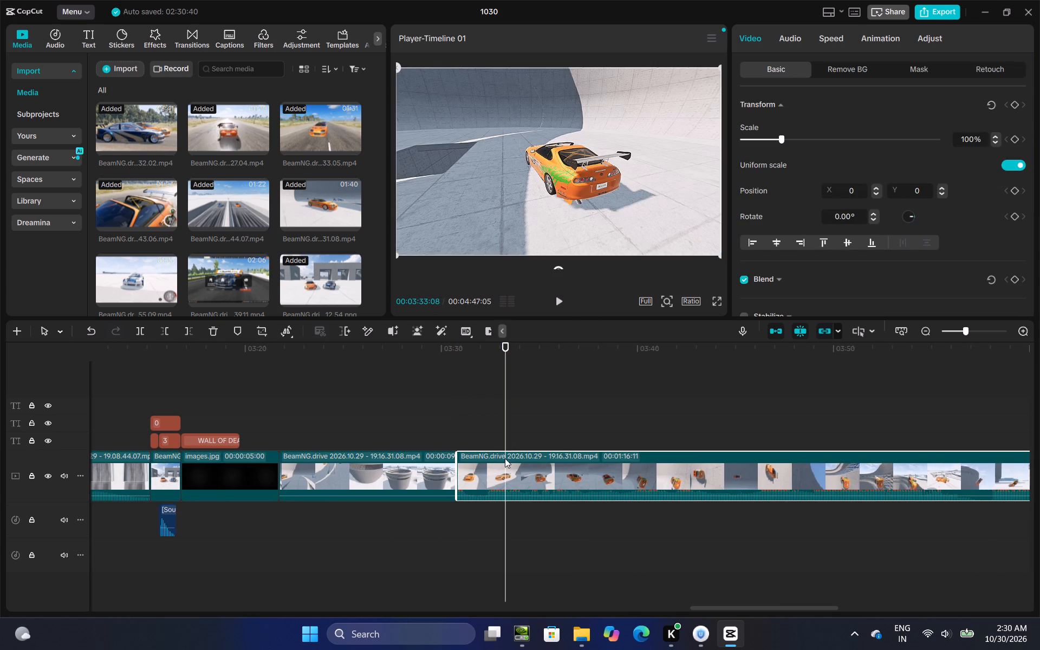
Review the orange car's run and split the clip at 00:04:10:17, after the wrecked car comes to rest.
click(463, 421)
drag(461, 421, 454, 424)
click(557, 300)
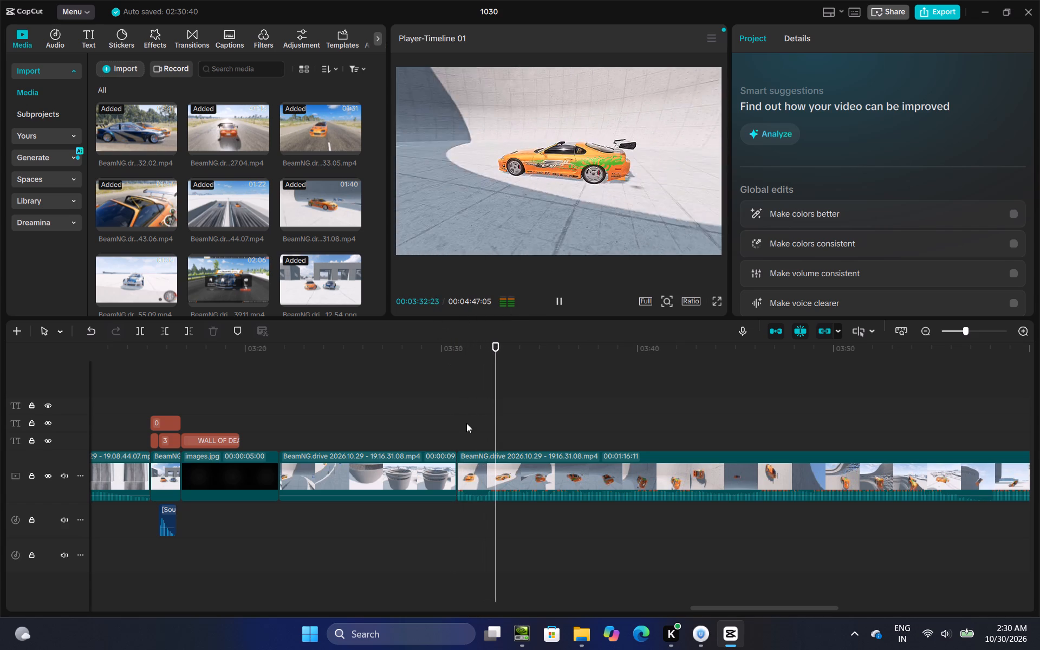
drag(503, 425, 775, 447)
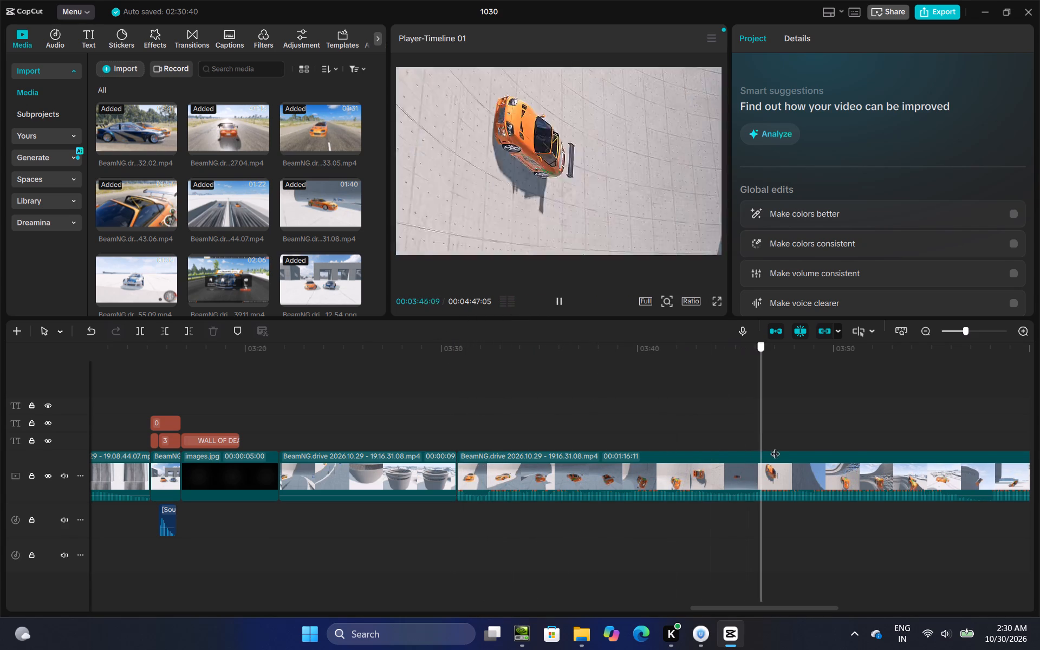
drag(775, 447, 756, 495)
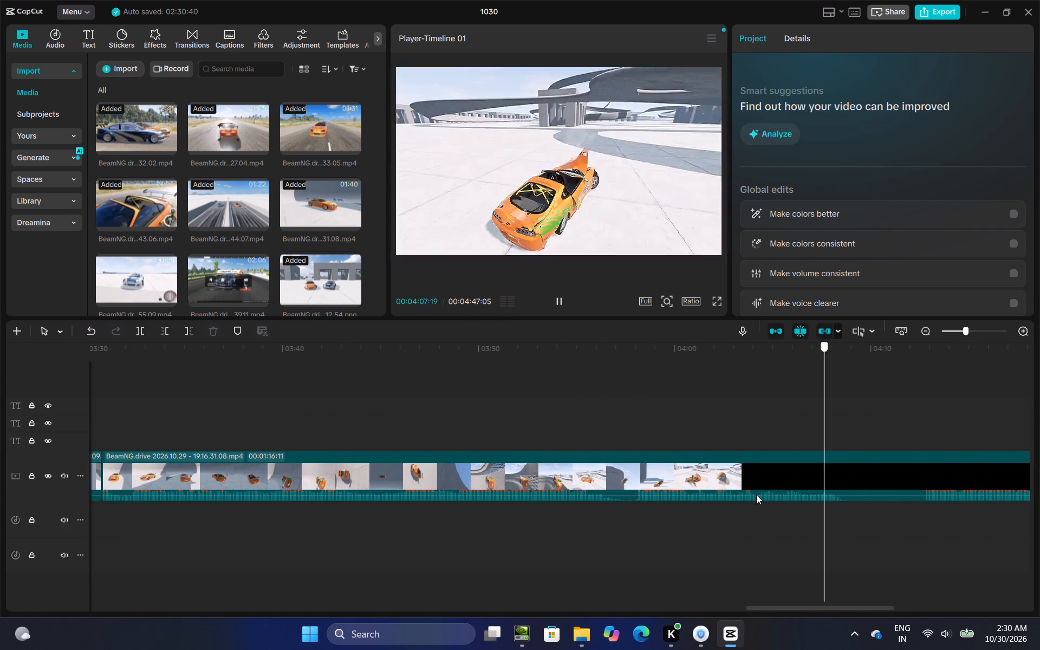
drag(756, 495, 704, 491)
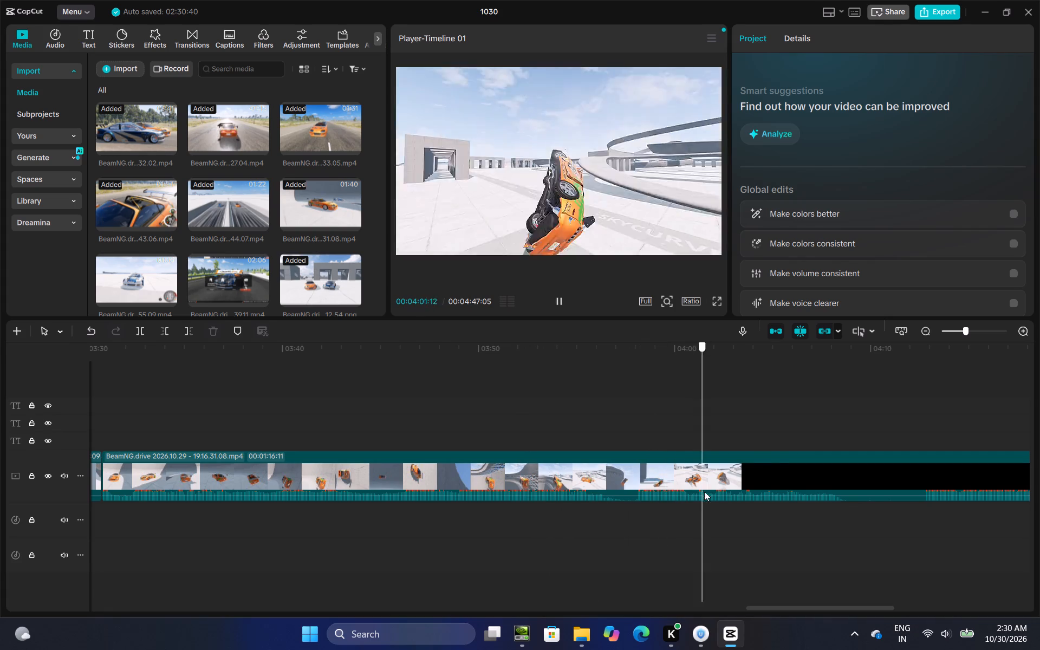
drag(704, 491, 892, 463)
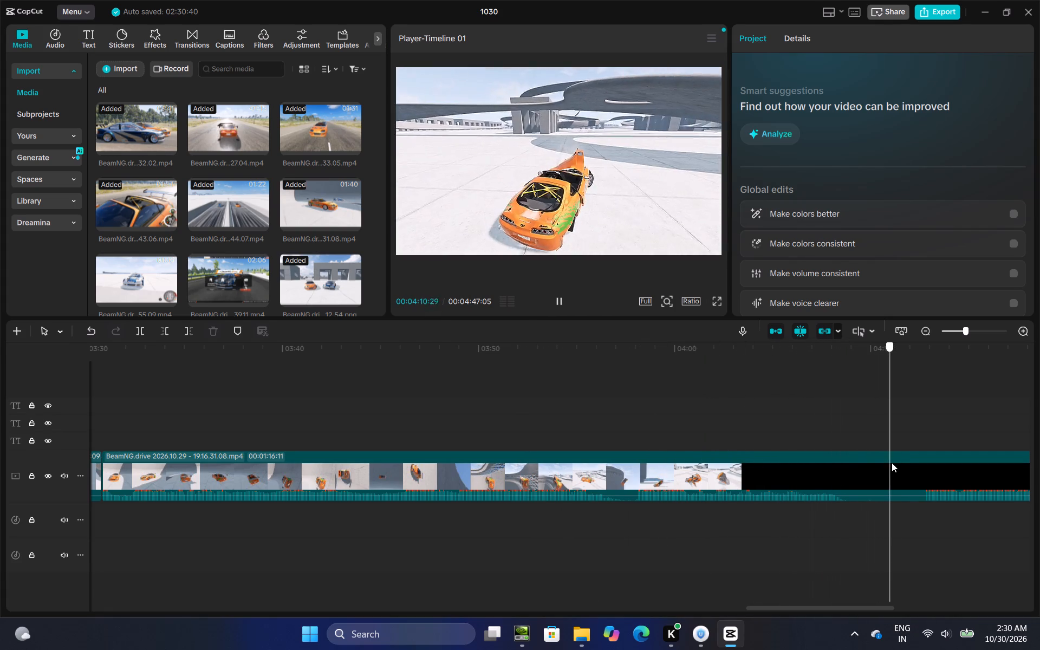
drag(892, 463, 882, 463)
click(141, 330)
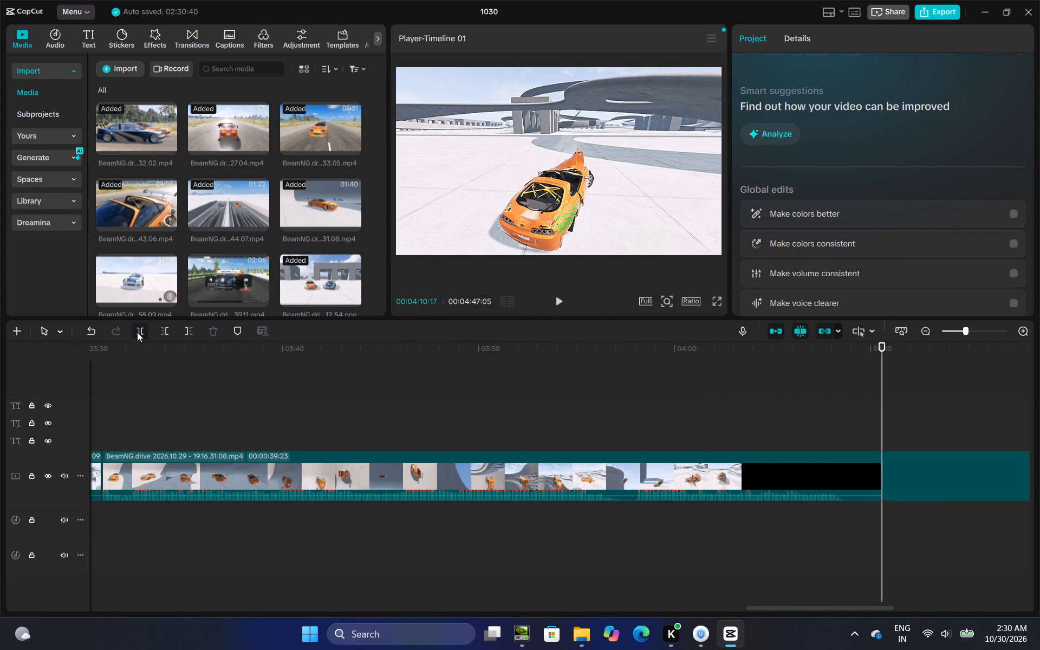
Trim about 2 seconds off the start of the clip after the split, down to the BMW's standing start.
click(925, 470)
click(876, 470)
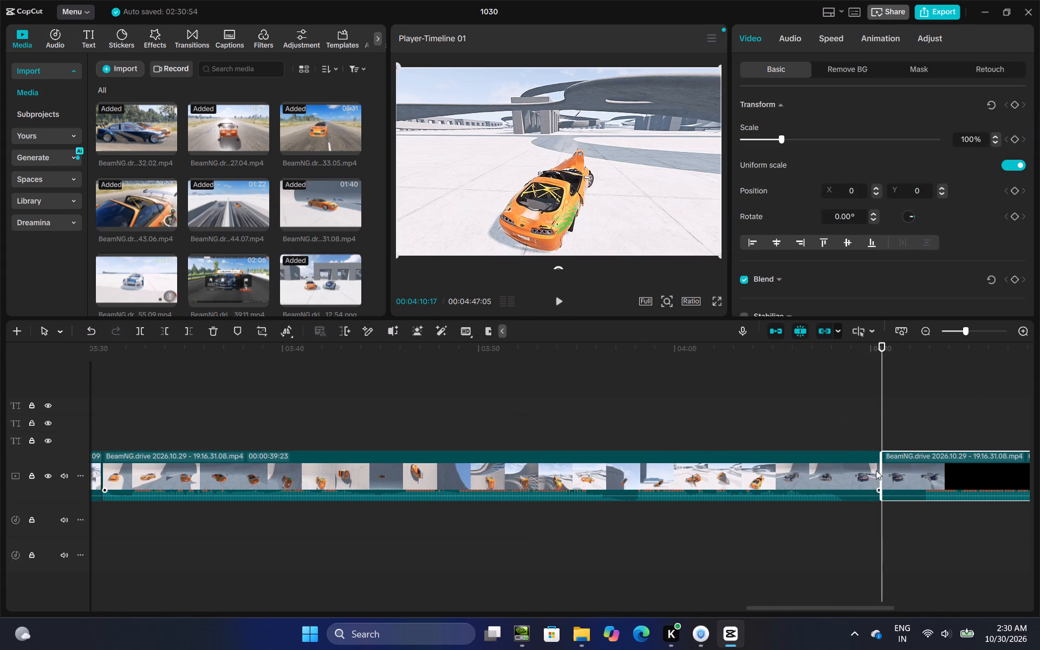
click(900, 463)
drag(883, 466, 951, 465)
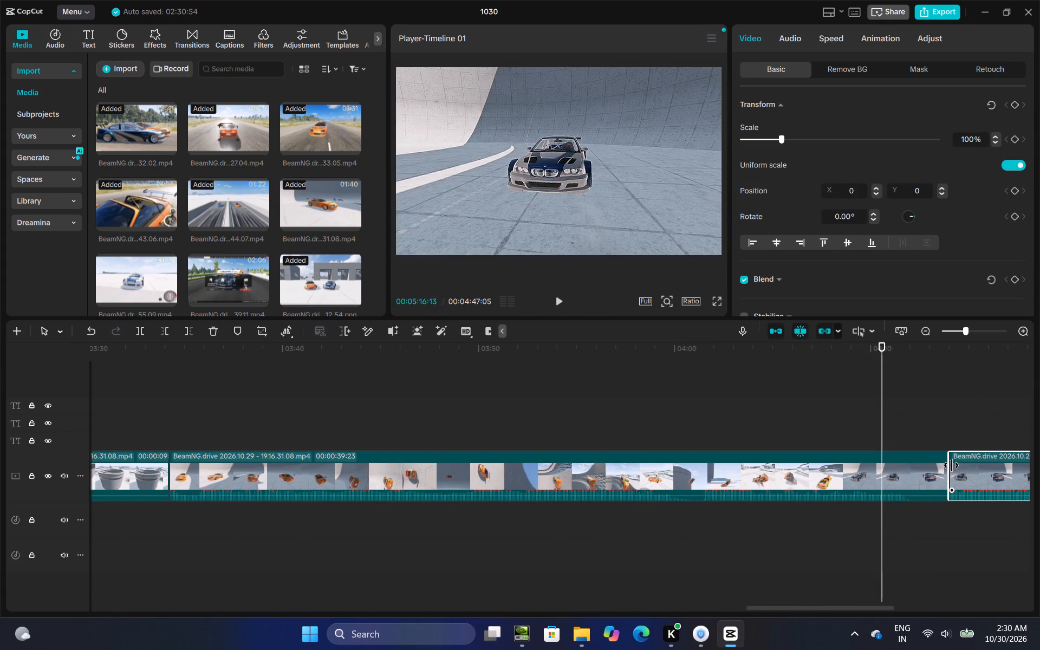
drag(951, 465, 917, 478)
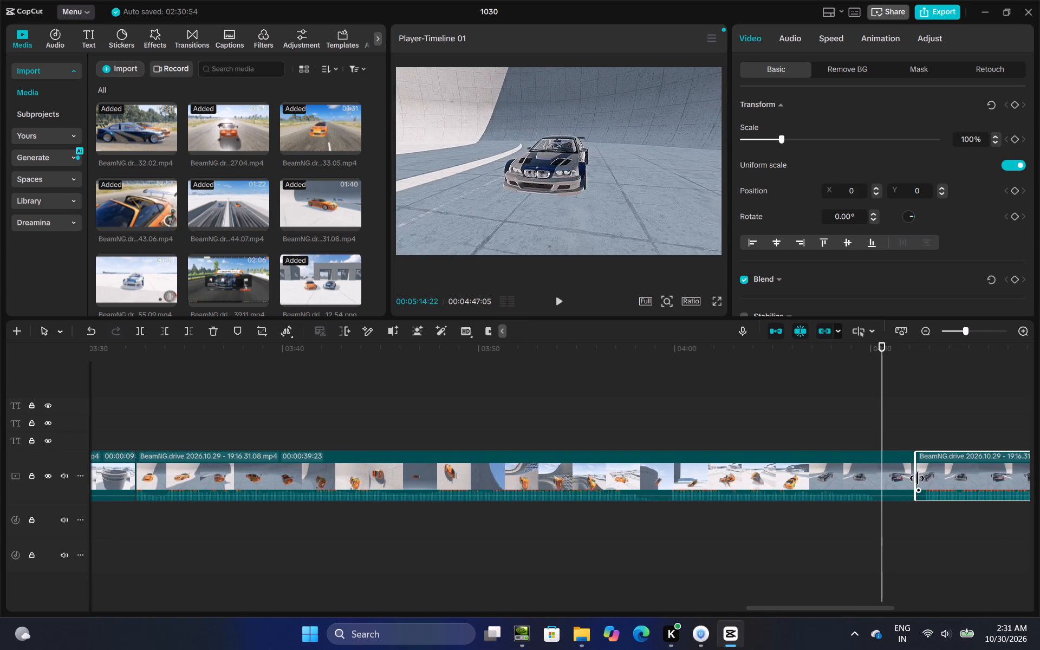
drag(917, 478, 920, 476)
Play across the cut before the BMW's run and fine-tune that clip's start to a duration of 00:00:33:13.
click(560, 302)
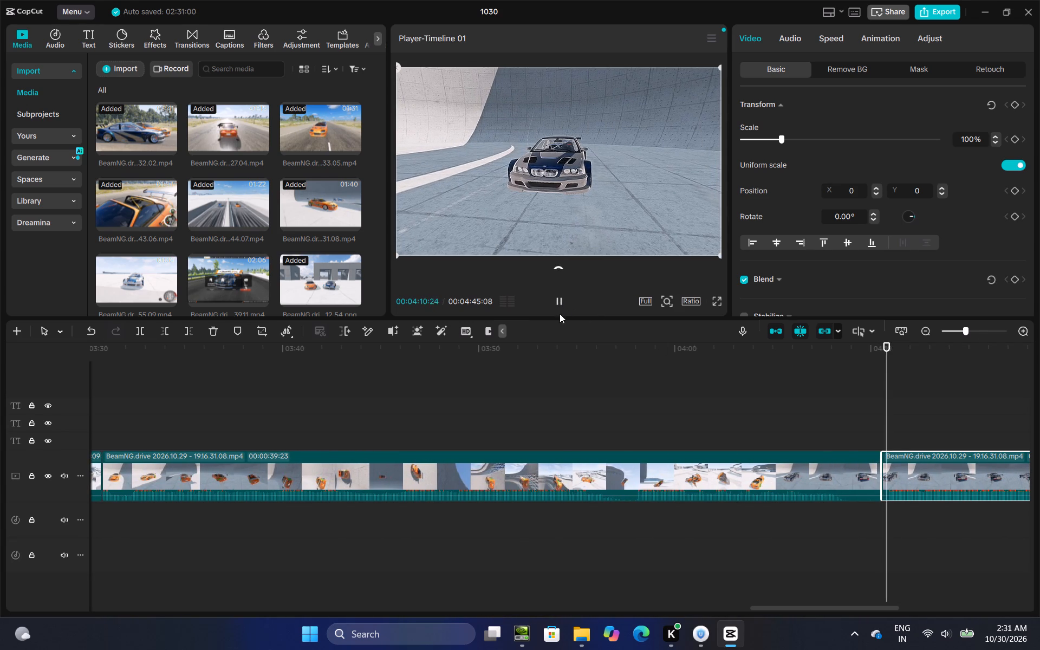
drag(881, 470, 911, 467)
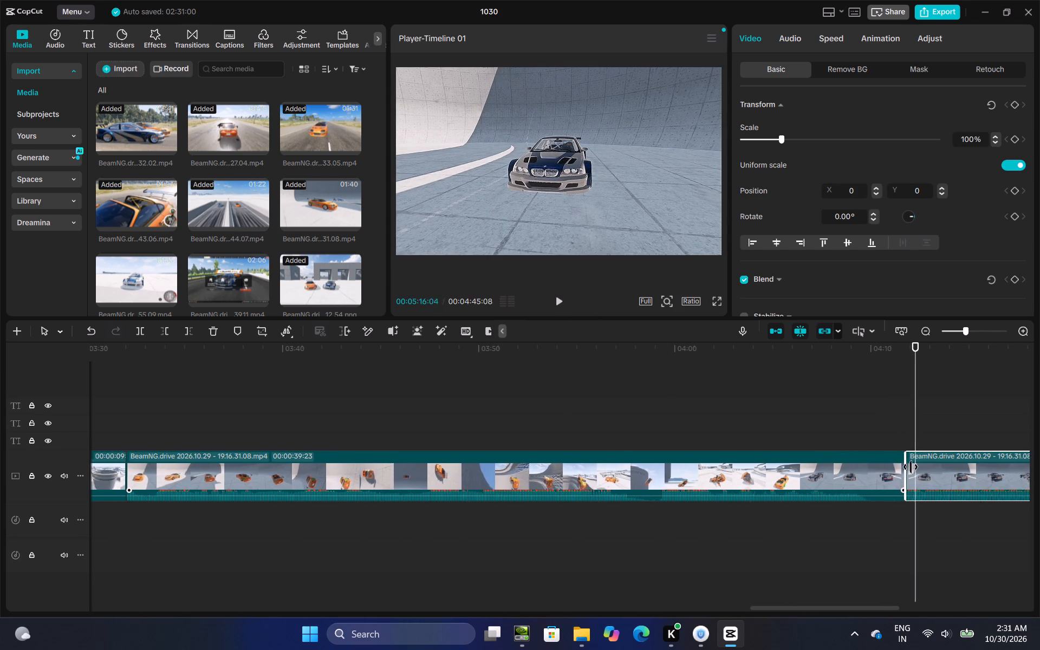
drag(911, 467, 913, 466)
click(883, 433)
click(562, 307)
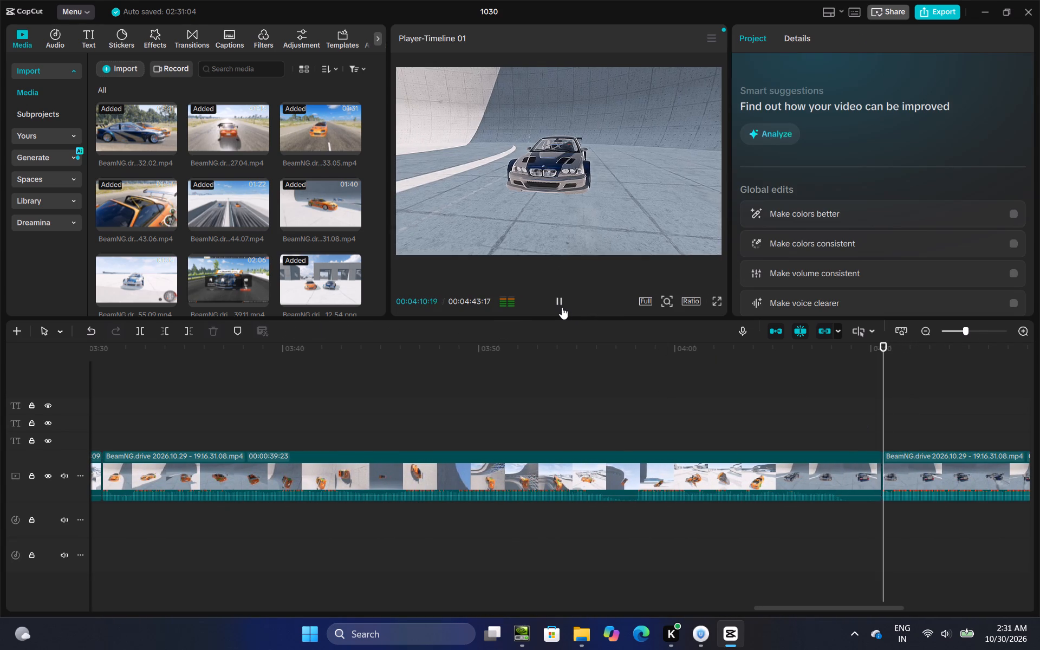
click(890, 461)
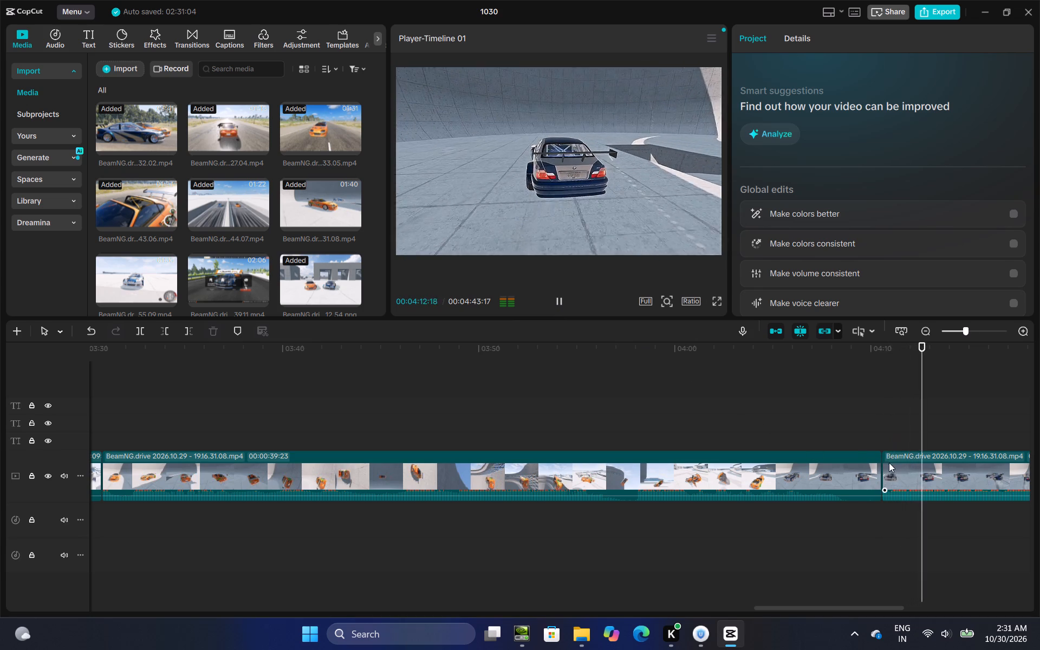
drag(885, 466, 876, 478)
Copy the score segment between the drag race and the wall of death title: the two-car image with its 3 and 0 captions.
click(873, 438)
drag(873, 438, 965, 424)
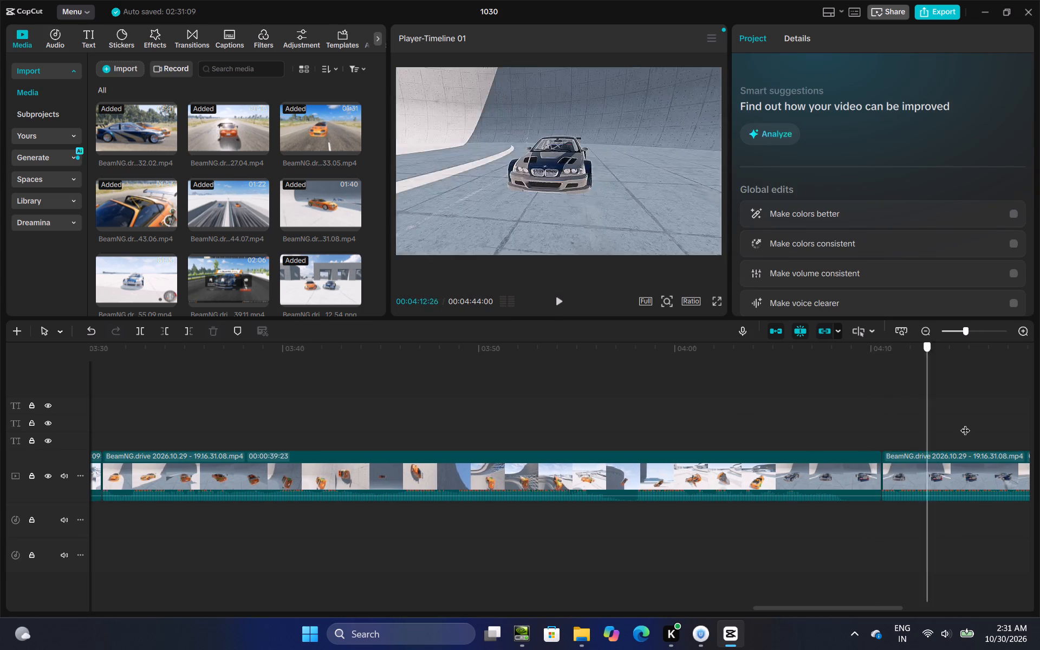
drag(965, 424, 1005, 432)
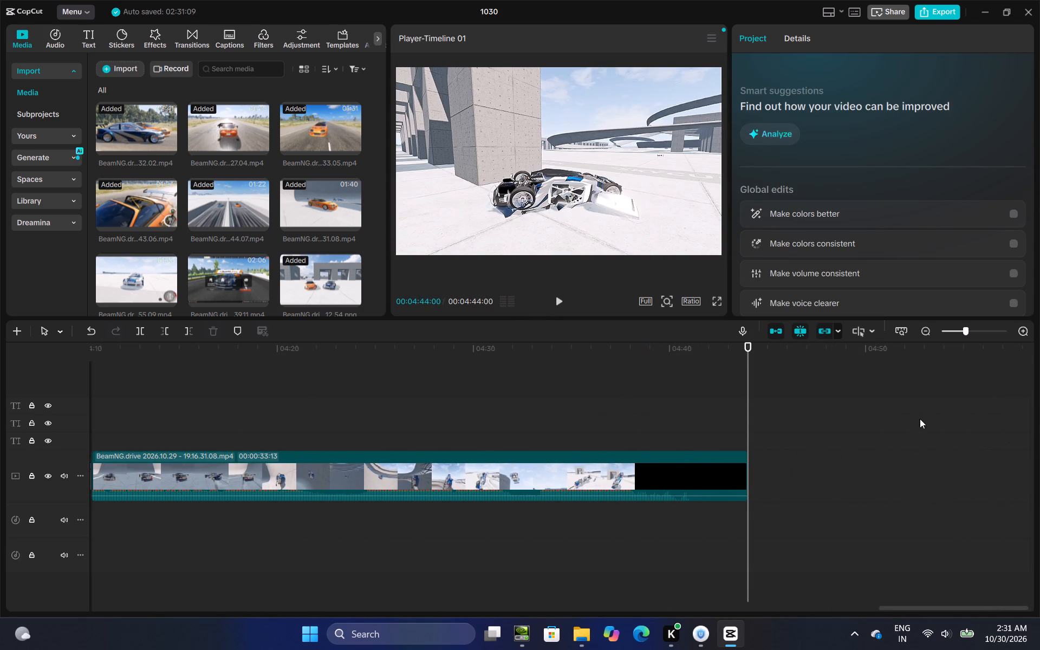
scroll(211, 200, down, 3)
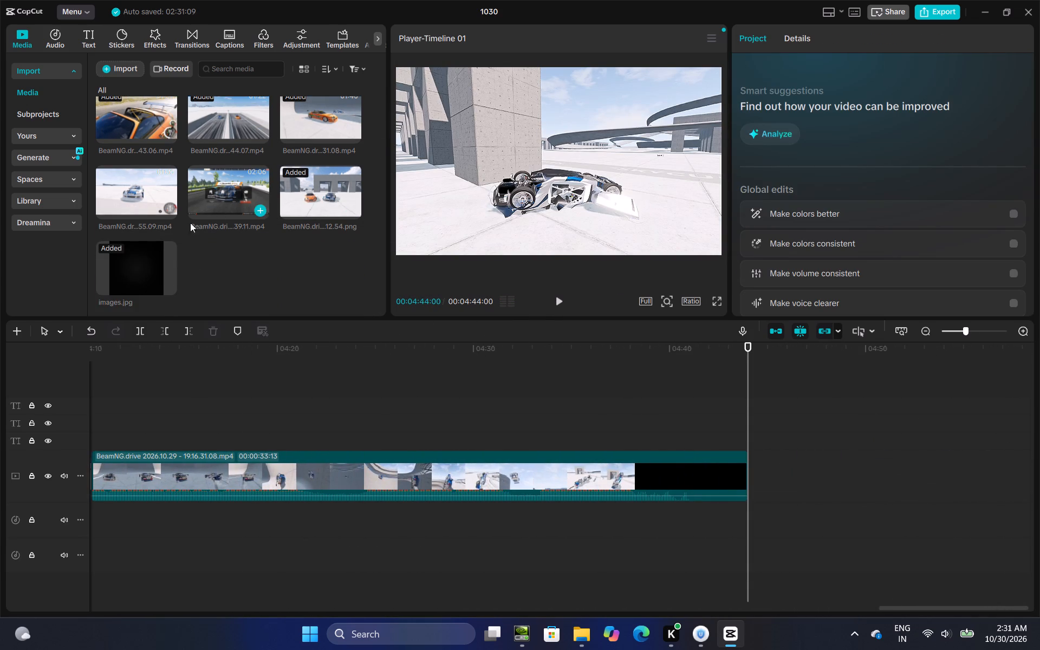
click(190, 416)
drag(190, 416, 1039, 356)
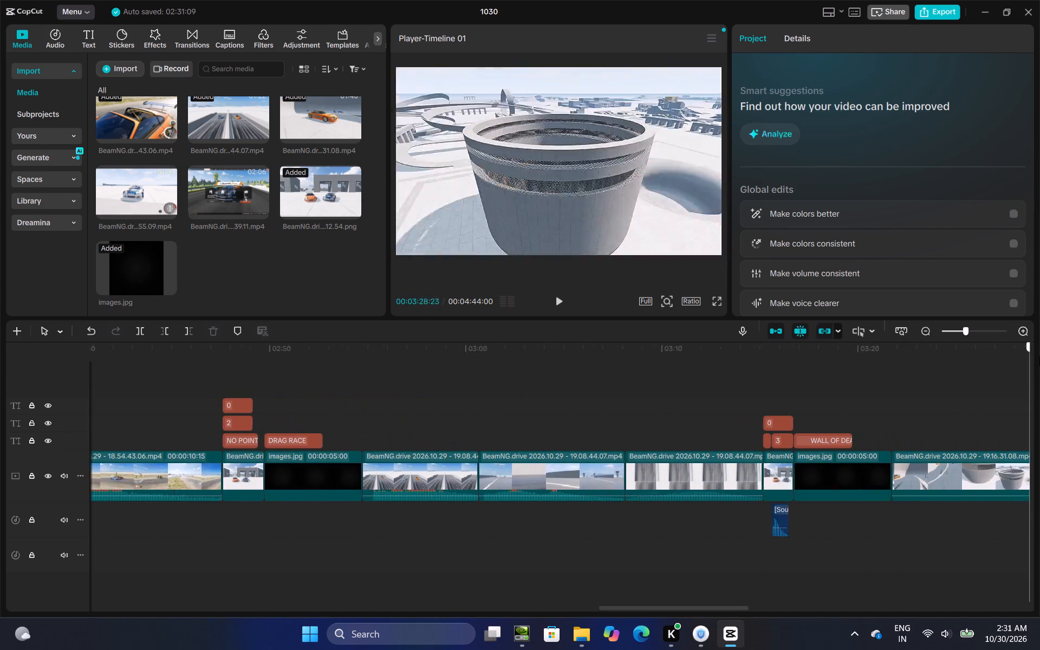
drag(1039, 356, 552, 430)
drag(171, 394, 174, 433)
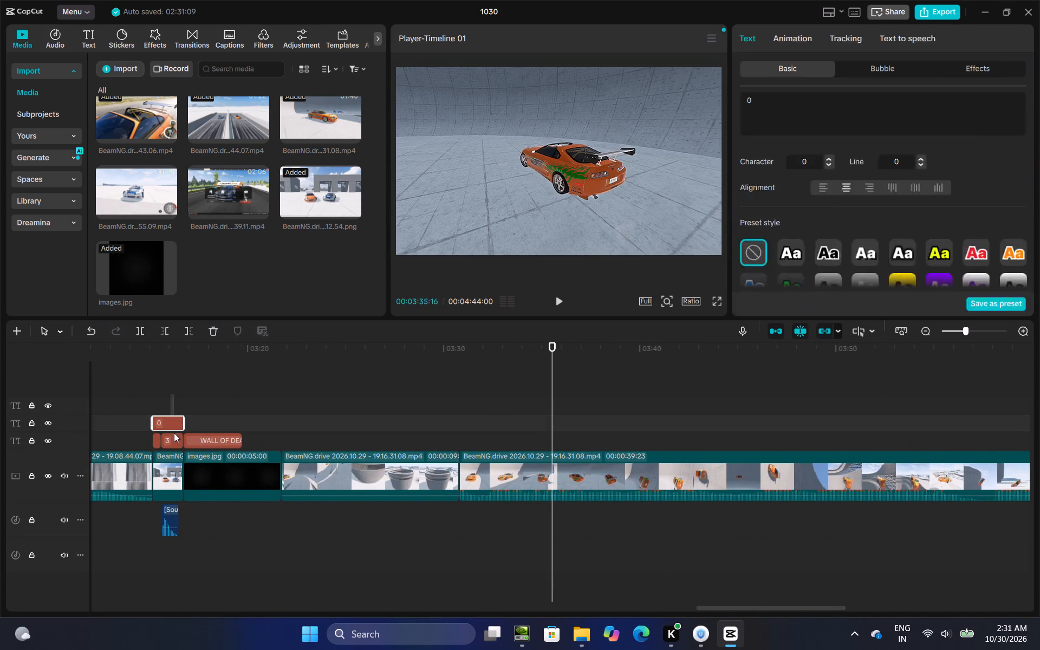
drag(174, 433, 165, 467)
right_click(165, 467)
click(220, 330)
Paste the copied score segment at 00:04:44:00, after the BMW's run, and place its image on the main video track.
click(633, 415)
drag(633, 415, 757, 409)
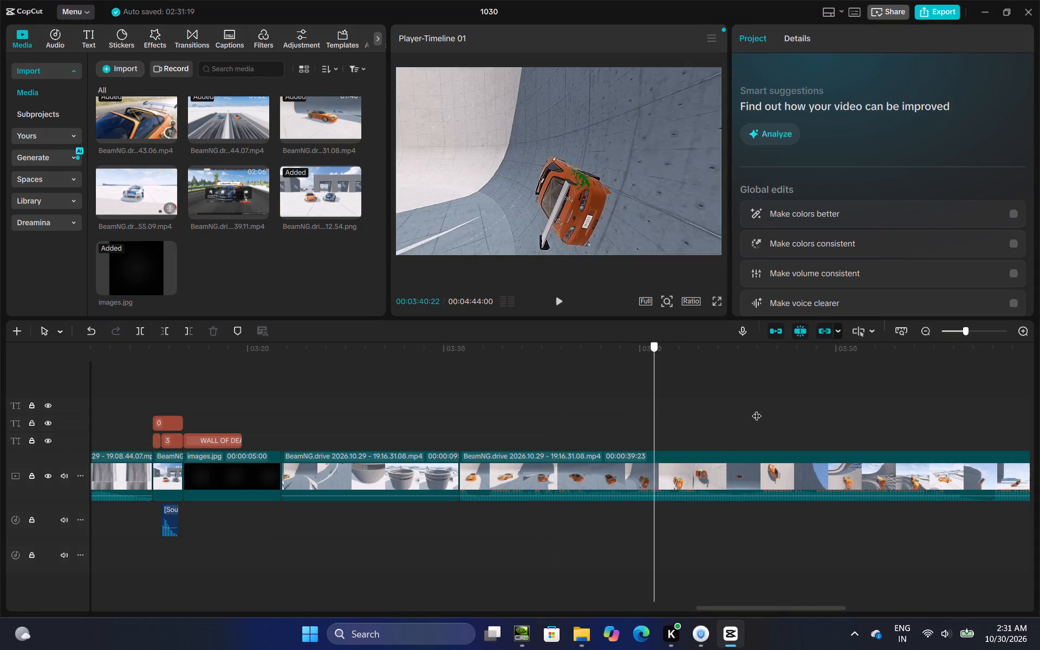
drag(757, 409, 1039, 380)
right_click(772, 489)
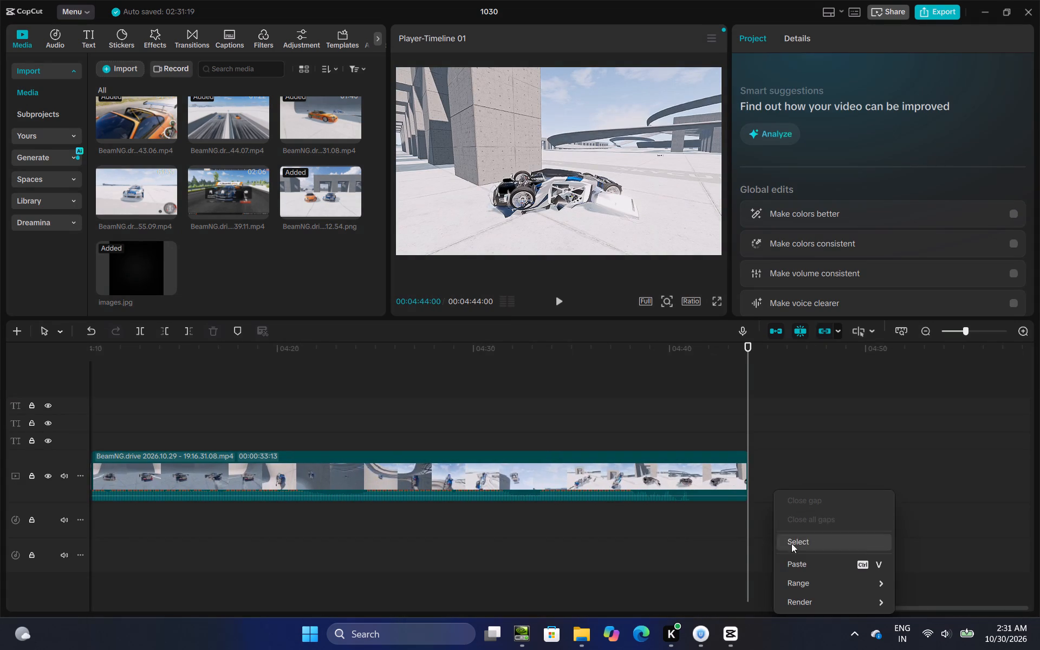
click(795, 555)
click(791, 567)
click(756, 480)
drag(758, 471, 764, 515)
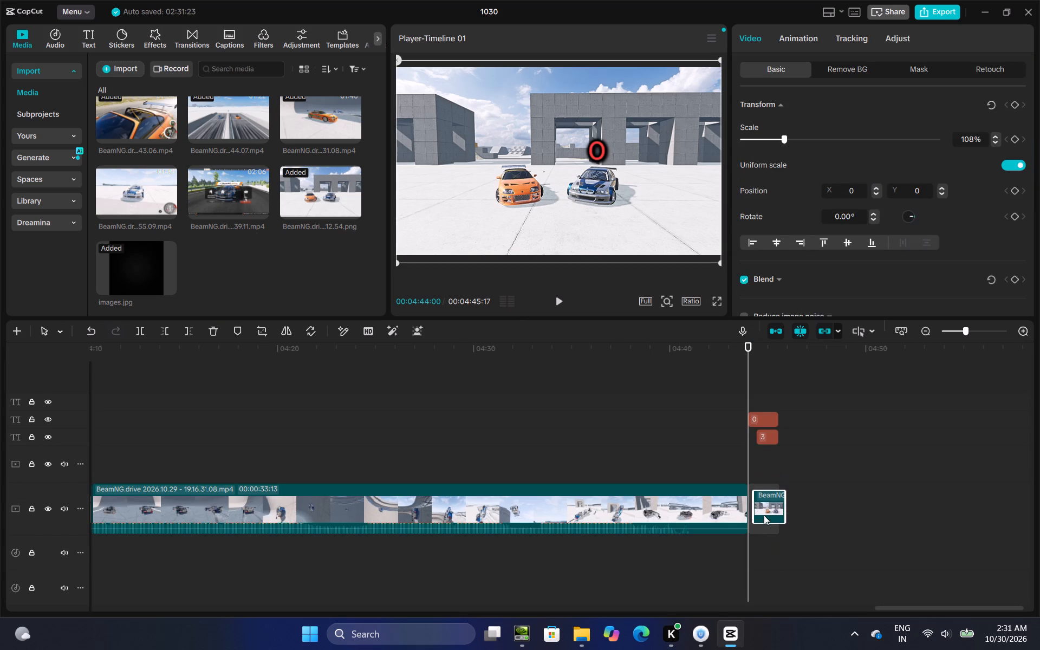
drag(764, 515, 759, 520)
Move the pasted 3 caption's start to the beginning of the car image and shorten the caption to end at about 00:04:44:17.
click(776, 395)
click(766, 443)
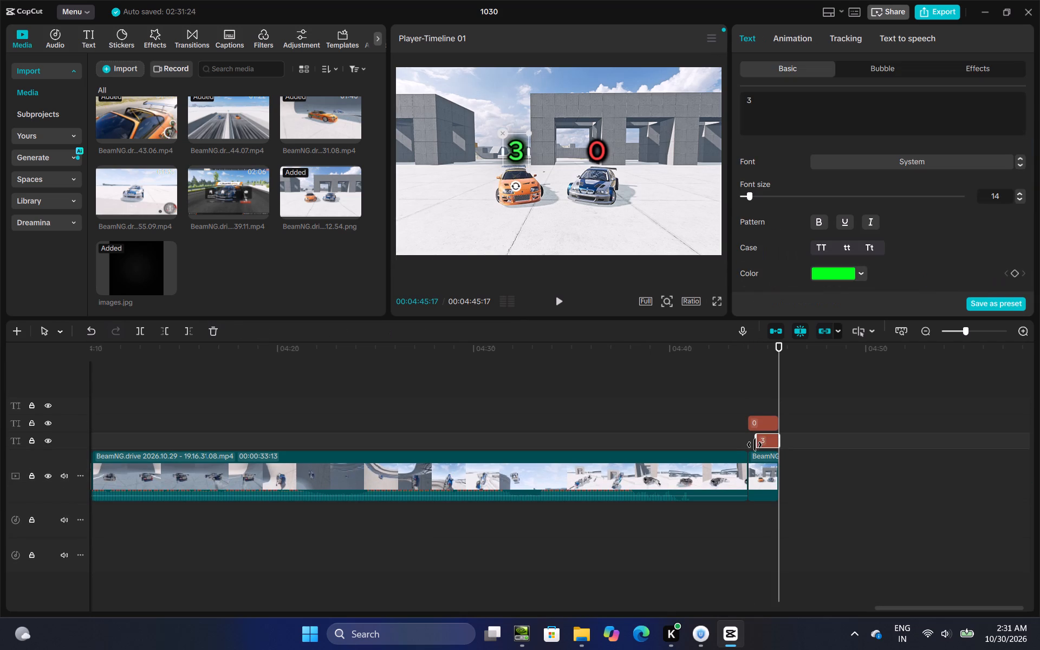
drag(755, 445, 747, 450)
drag(779, 438, 756, 459)
click(753, 450)
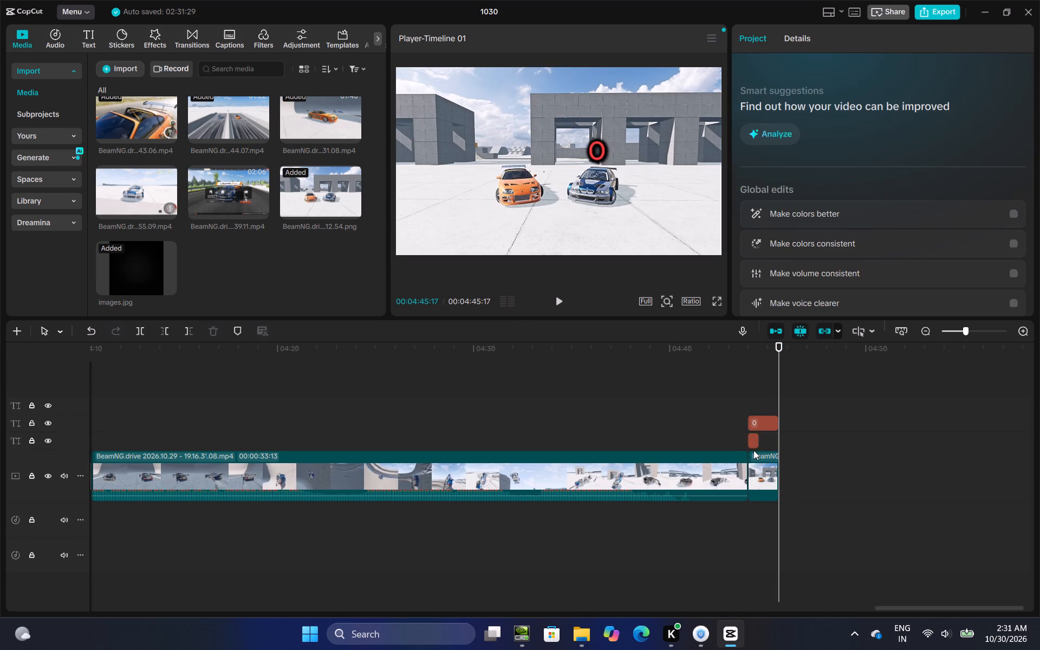
Duplicate the 3 caption at 00:04:44:17 and change the copy's text to 4.
click(753, 443)
right_click(753, 443)
click(775, 345)
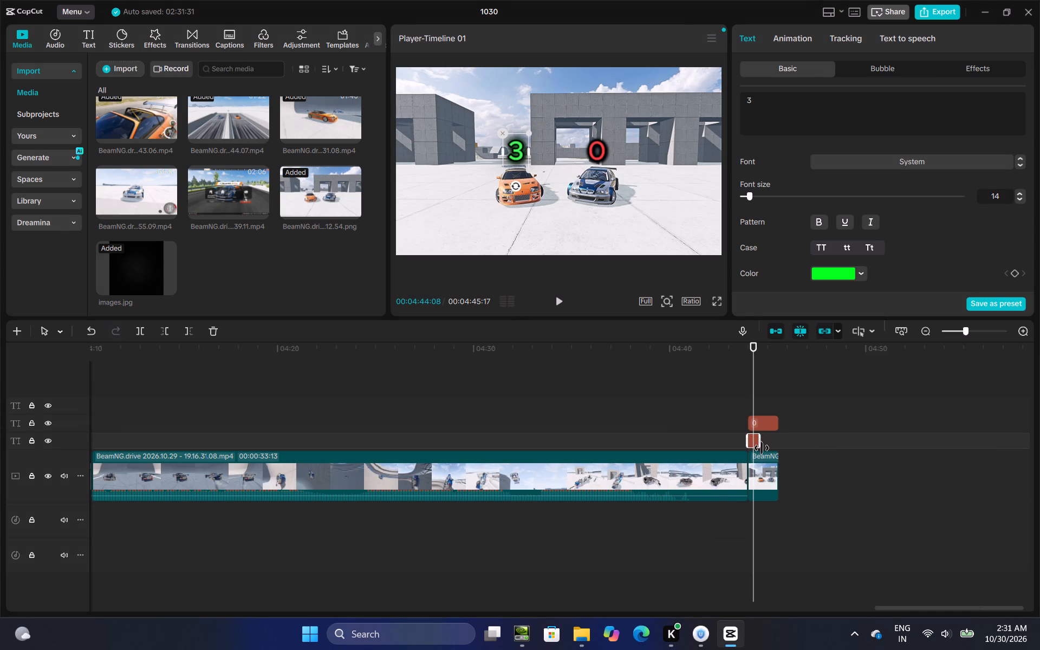
click(762, 448)
click(764, 441)
drag(764, 441, 758, 450)
right_click(758, 450)
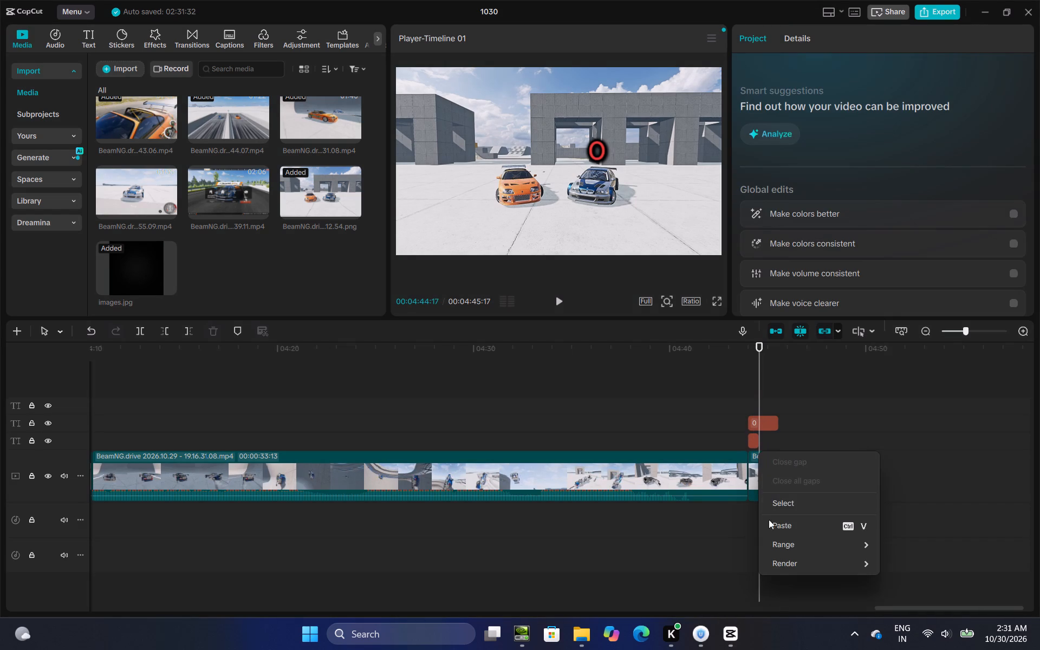
click(771, 525)
click(766, 105)
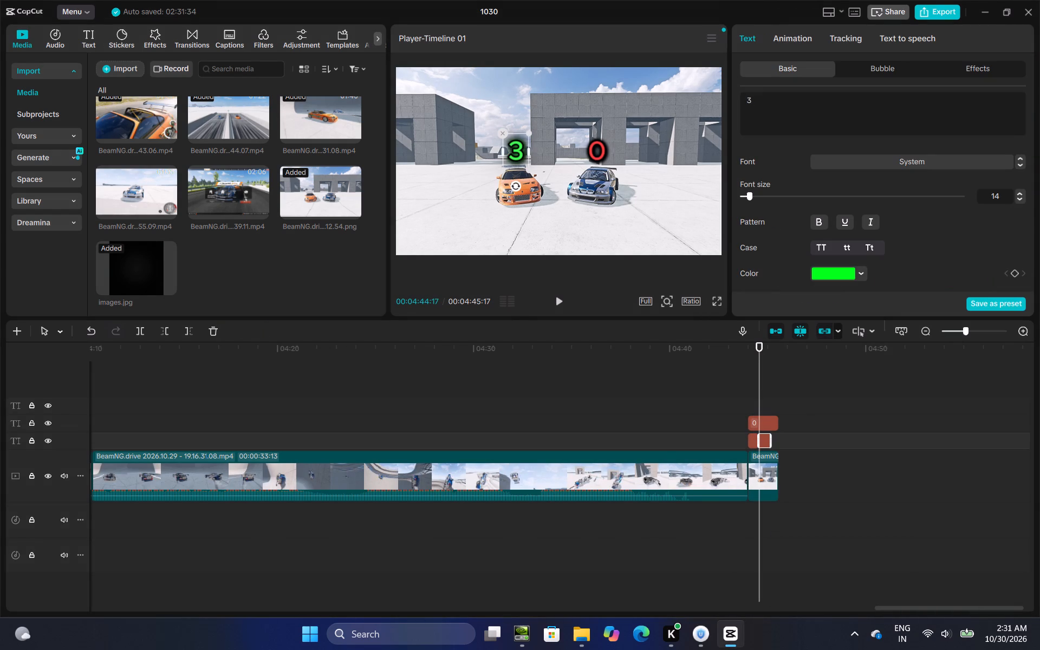
key(BackSpace)
key(4)
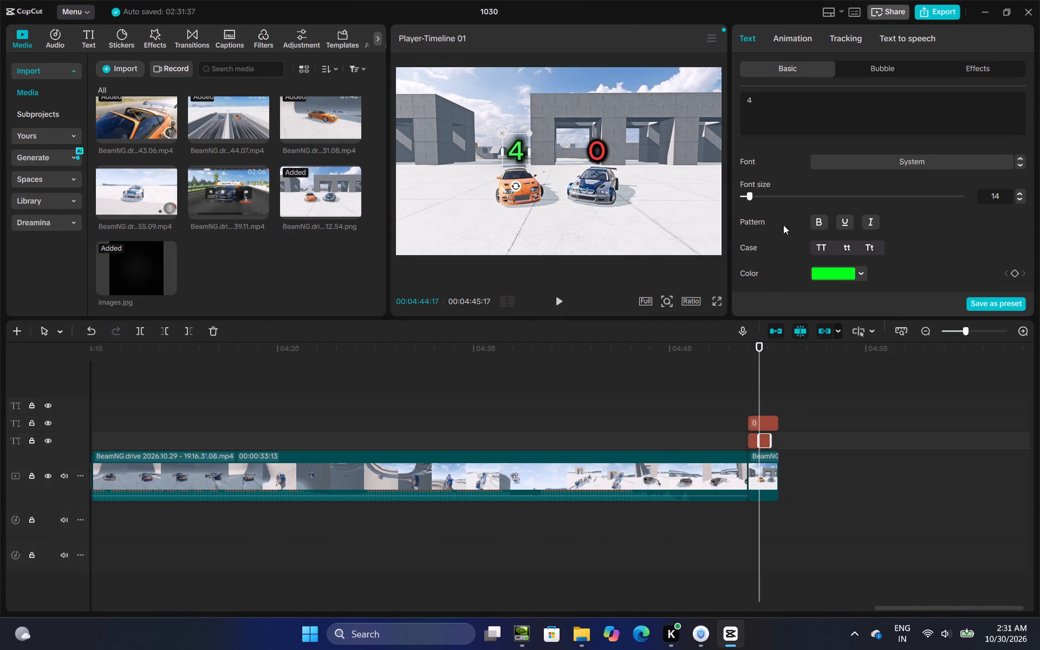
Shorten the 0 caption to end at about 00:04:45:04 and paste a copy of it there.
click(756, 392)
click(774, 420)
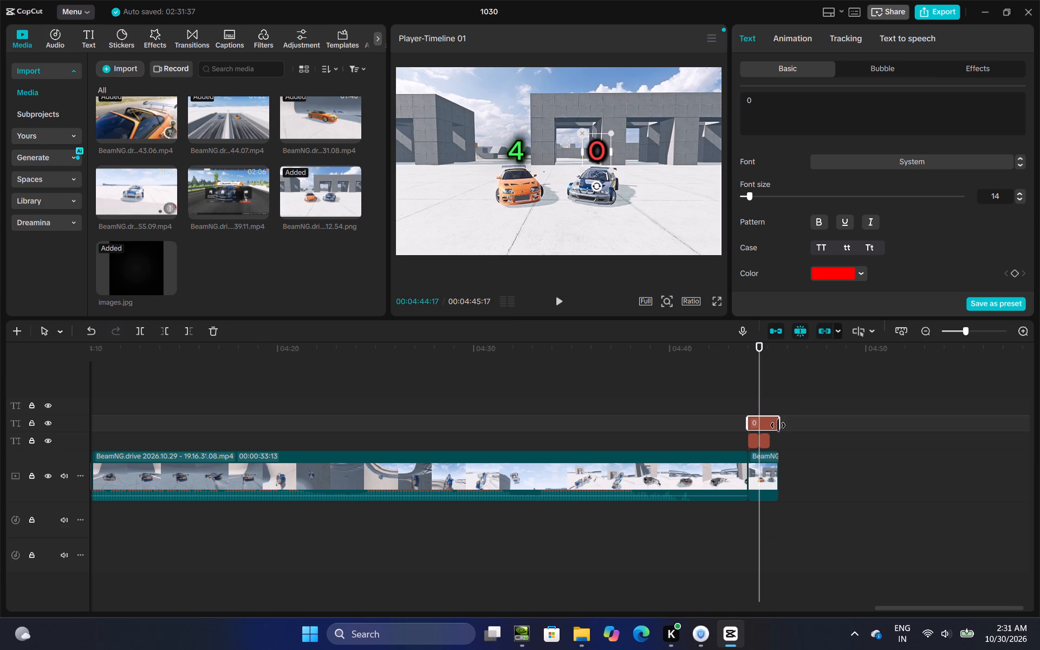
drag(775, 425, 765, 440)
right_click(764, 421)
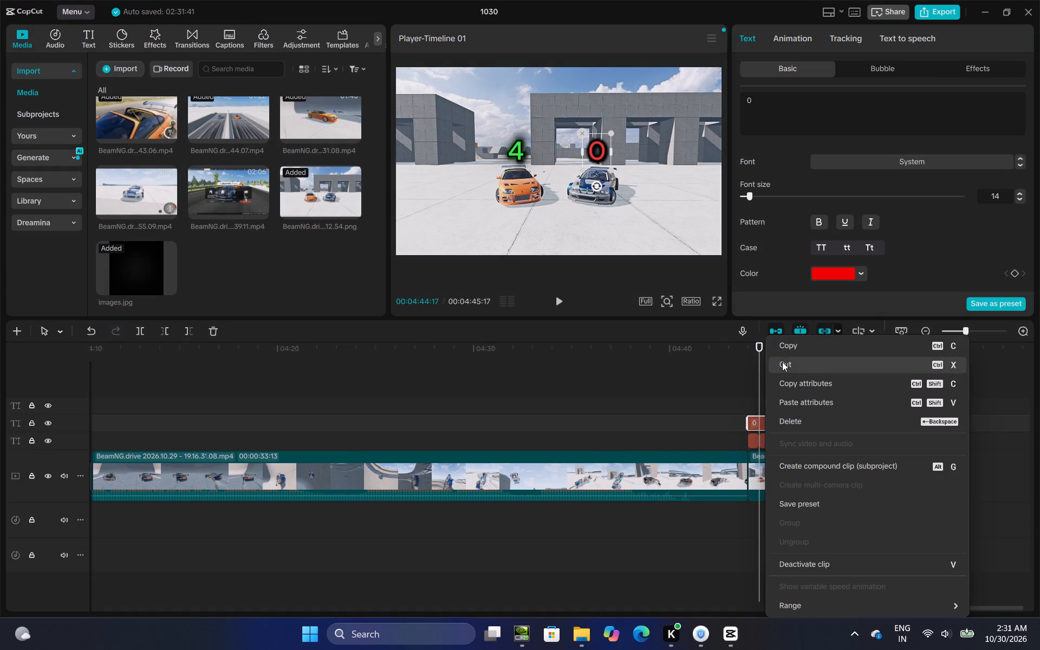
click(783, 344)
click(772, 400)
right_click(772, 405)
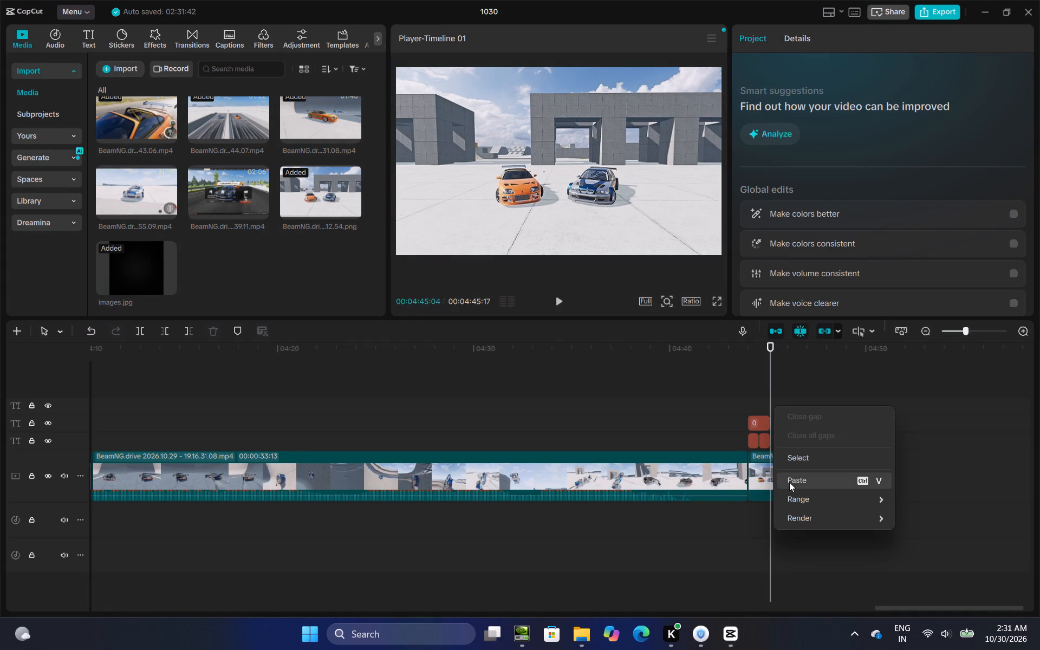
click(788, 477)
Extend the two-car score image to the end of the second 0 caption, at 00:04:46:08.
click(777, 484)
drag(780, 482, 791, 484)
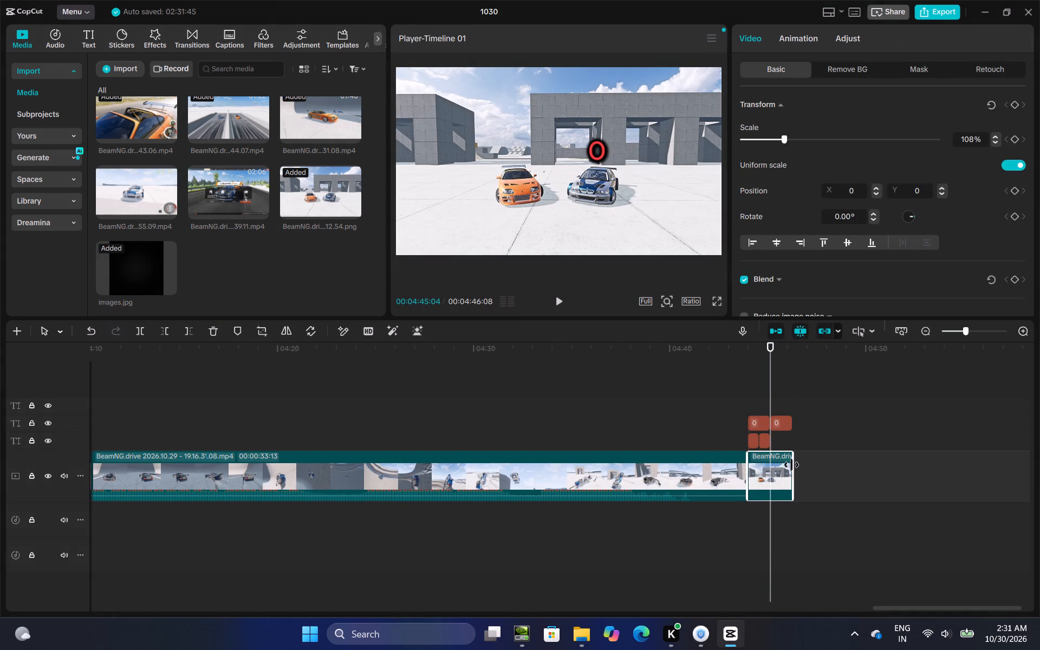
Change the second 0 caption's text to 1 and style it green with a black outline, glow and shadow.
click(782, 416)
click(779, 95)
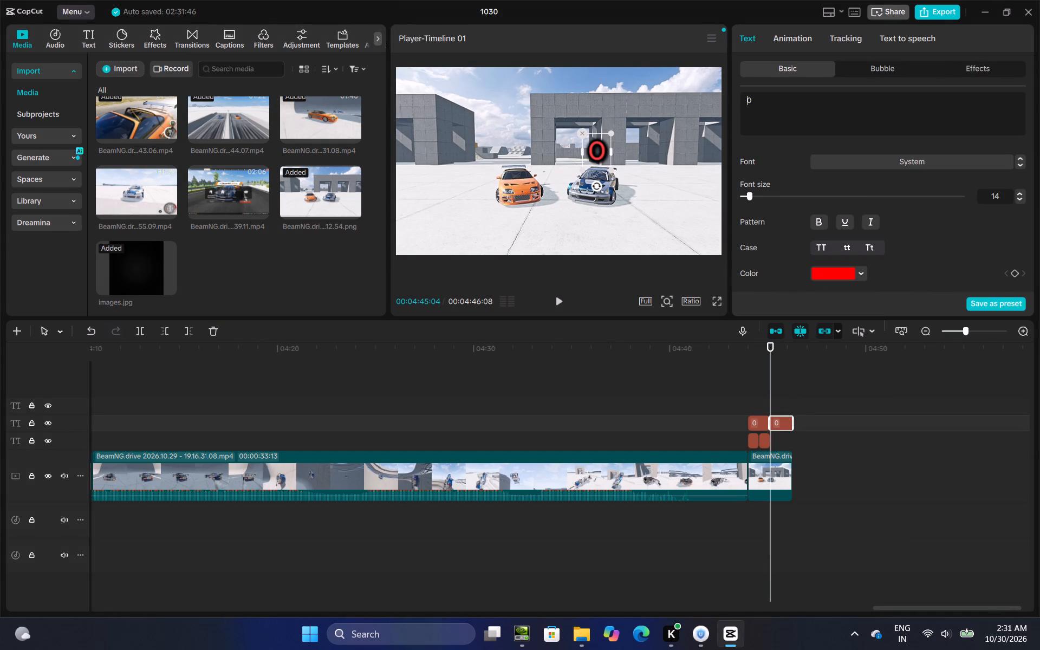
key(Right)
key(BackSpace)
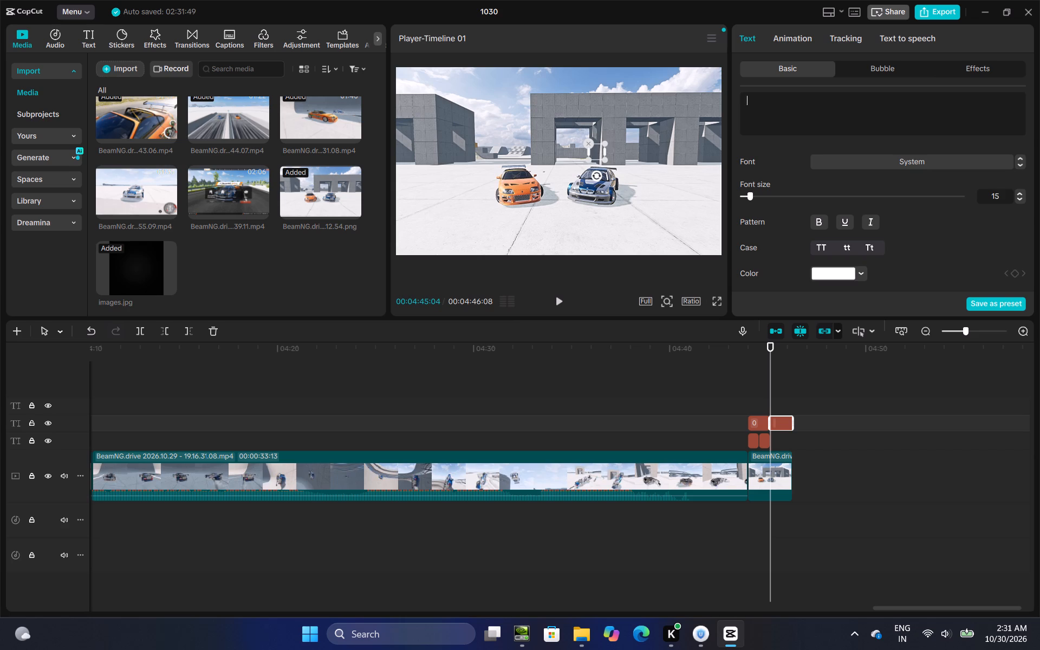
key(1)
scroll(786, 245, down, 3)
click(798, 232)
click(791, 237)
scroll(791, 238, down, 5)
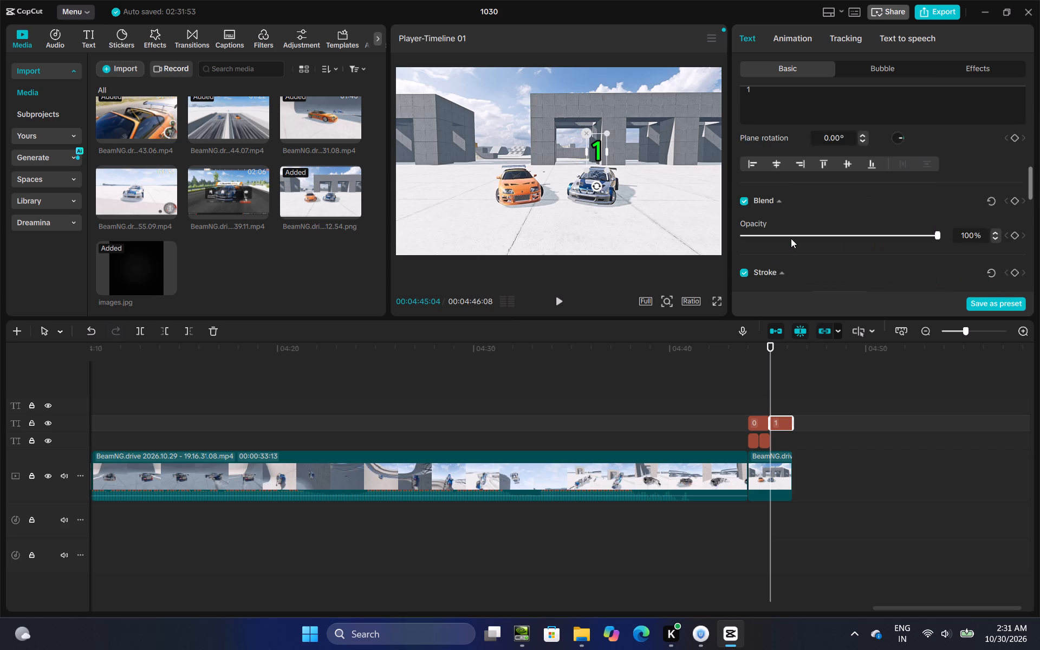
scroll(791, 238, down, 3)
click(743, 229)
scroll(743, 229, down, 2)
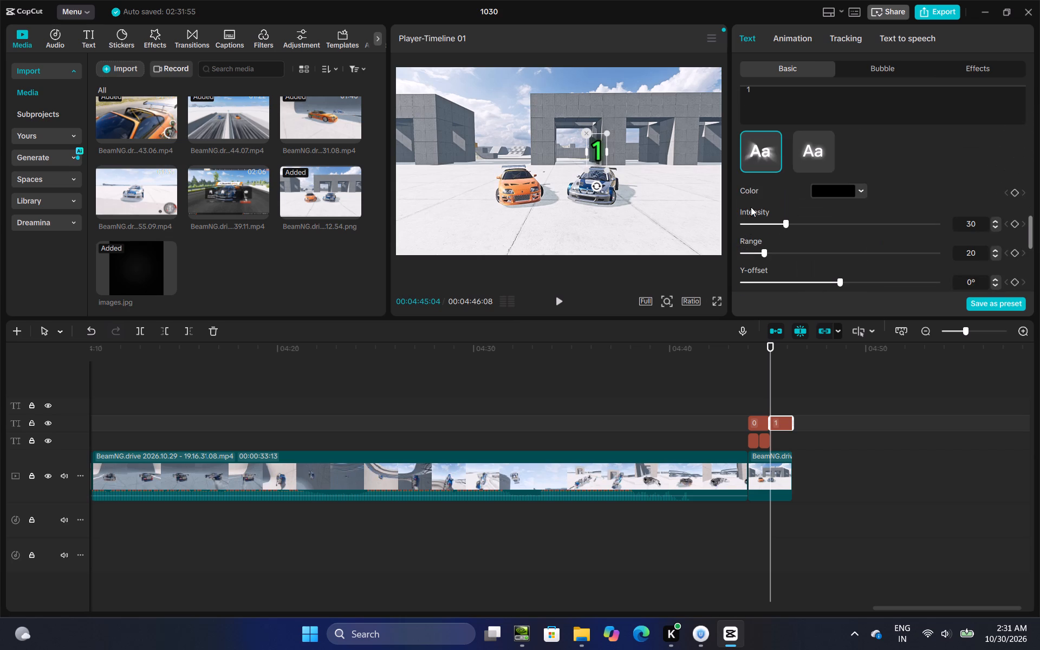
scroll(746, 202, down, 3)
click(744, 167)
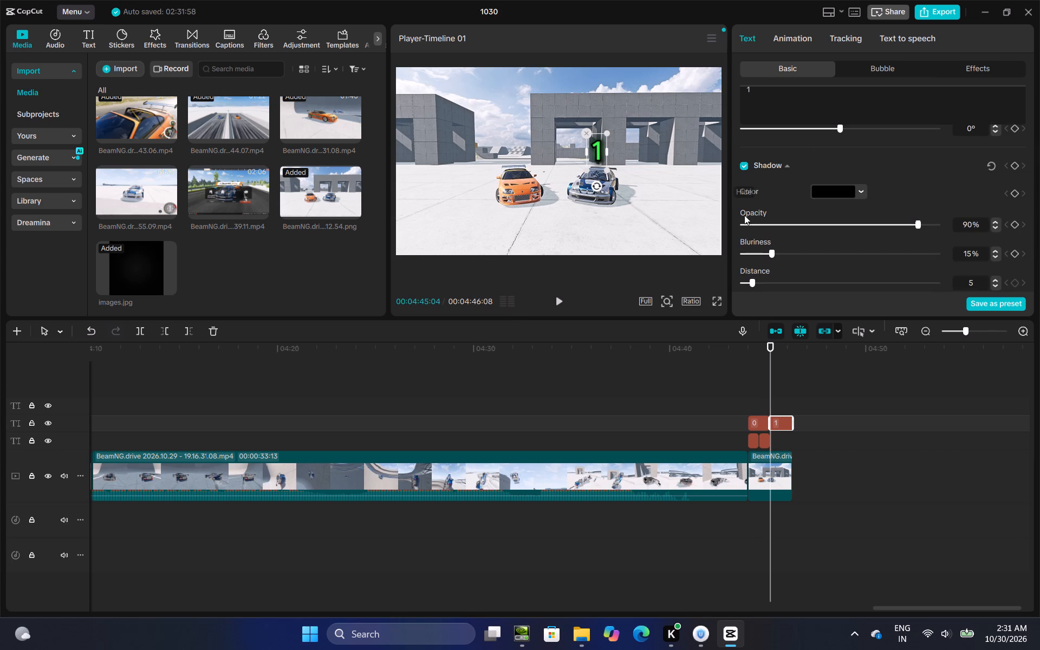
Extend the 4 caption to the end of the two-car score image.
click(772, 443)
click(770, 439)
drag(770, 439, 781, 439)
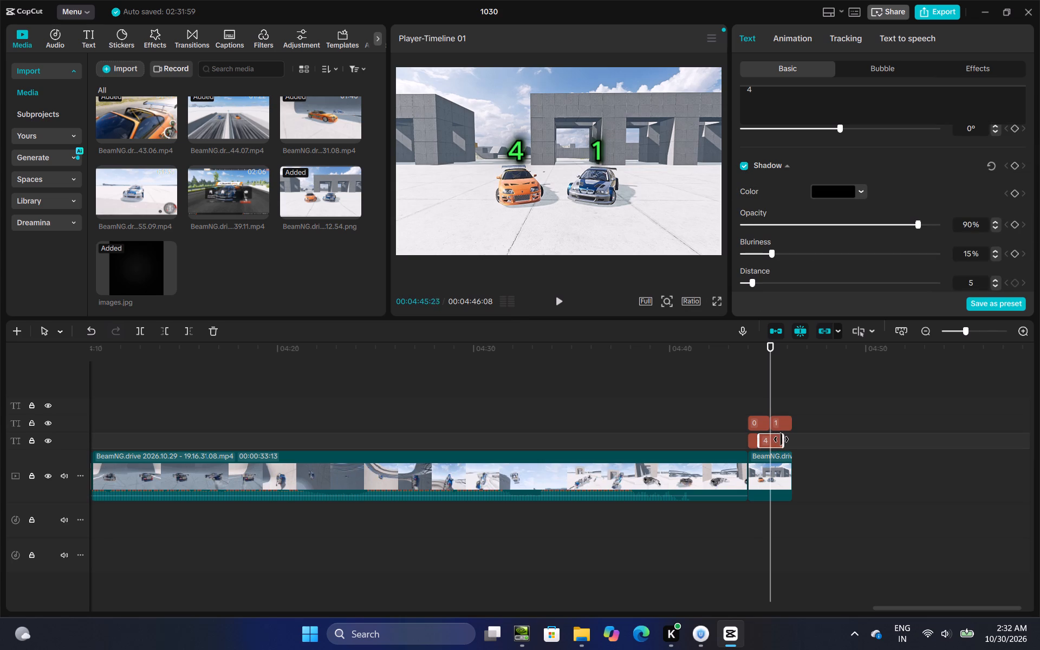
drag(781, 439, 789, 442)
Add the sound effect "Correct answer good!(963433)" at 00:04:44:17 and again at 00:04:45:04, and play back the score segment.
click(737, 384)
drag(742, 385, 758, 386)
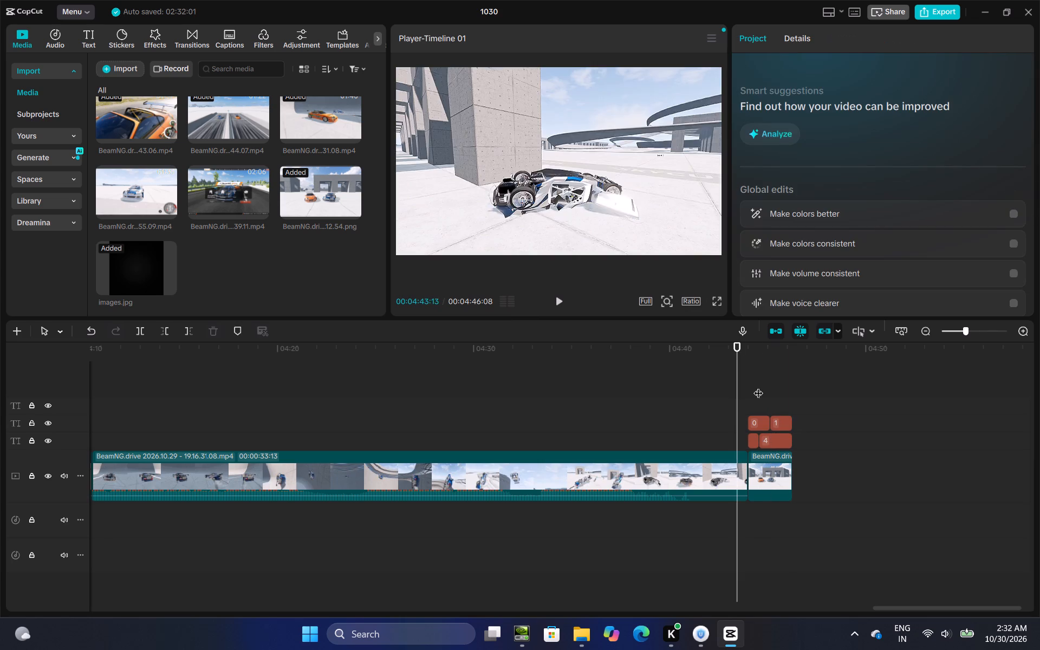
click(62, 33)
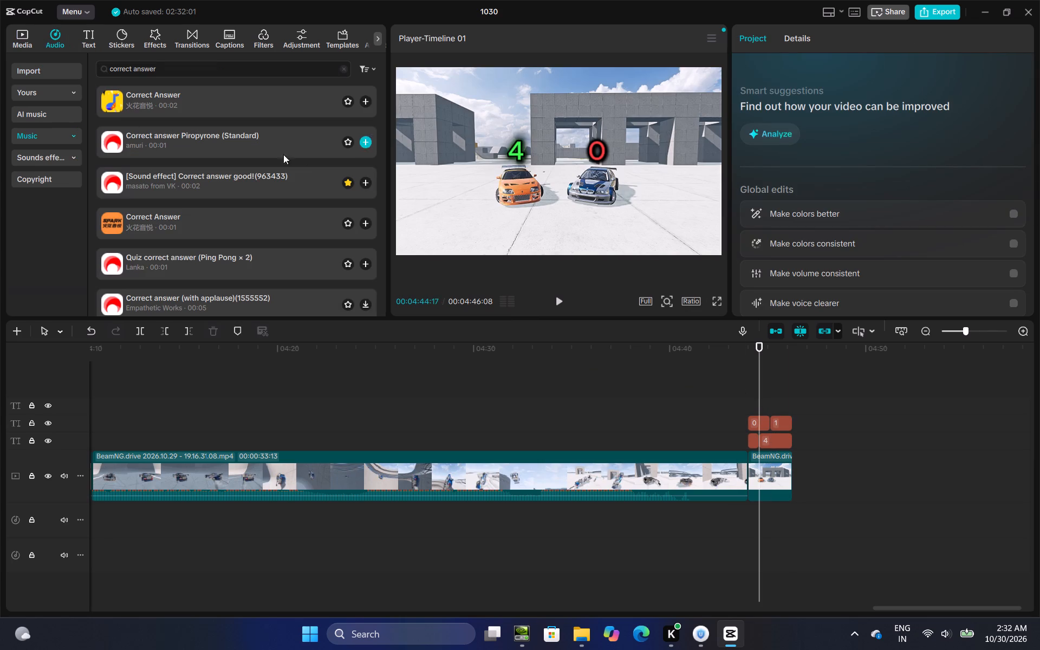
click(363, 181)
click(773, 398)
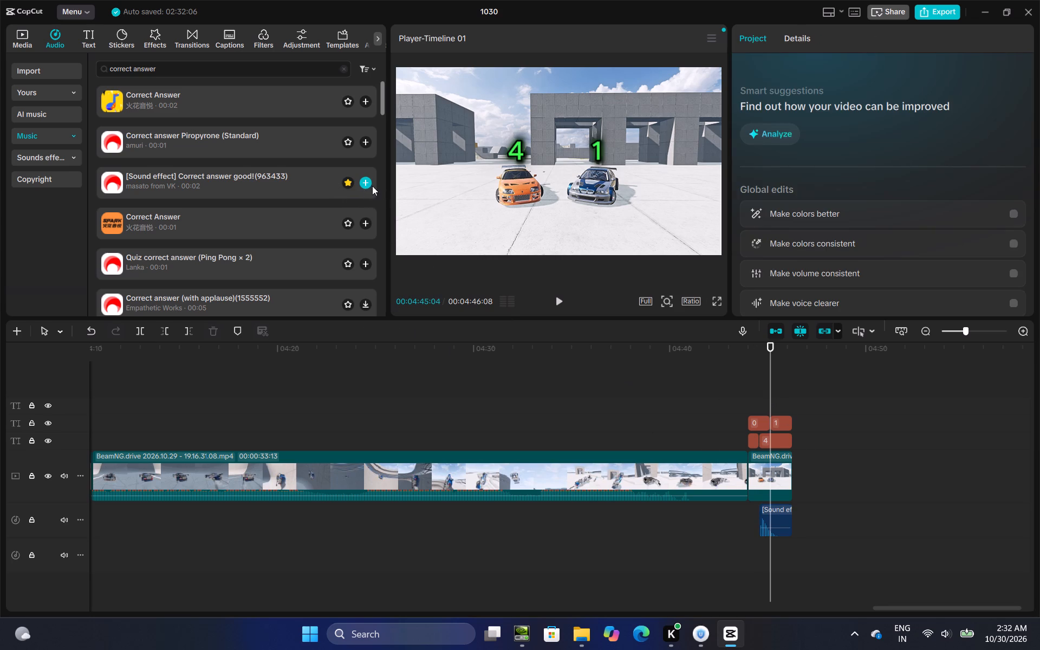
click(367, 184)
click(741, 399)
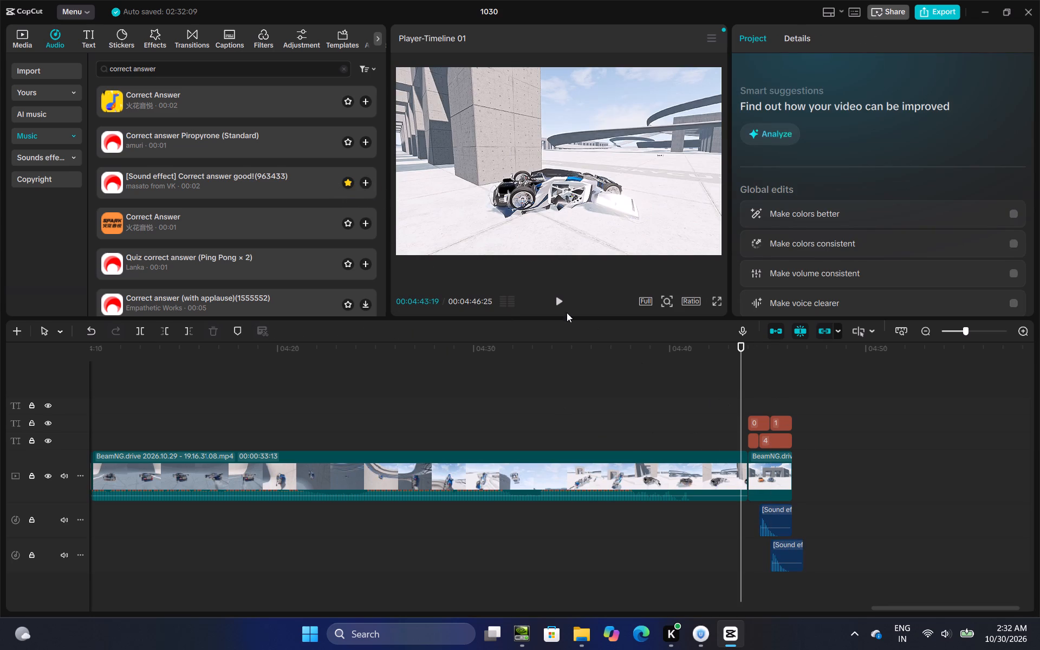
click(555, 300)
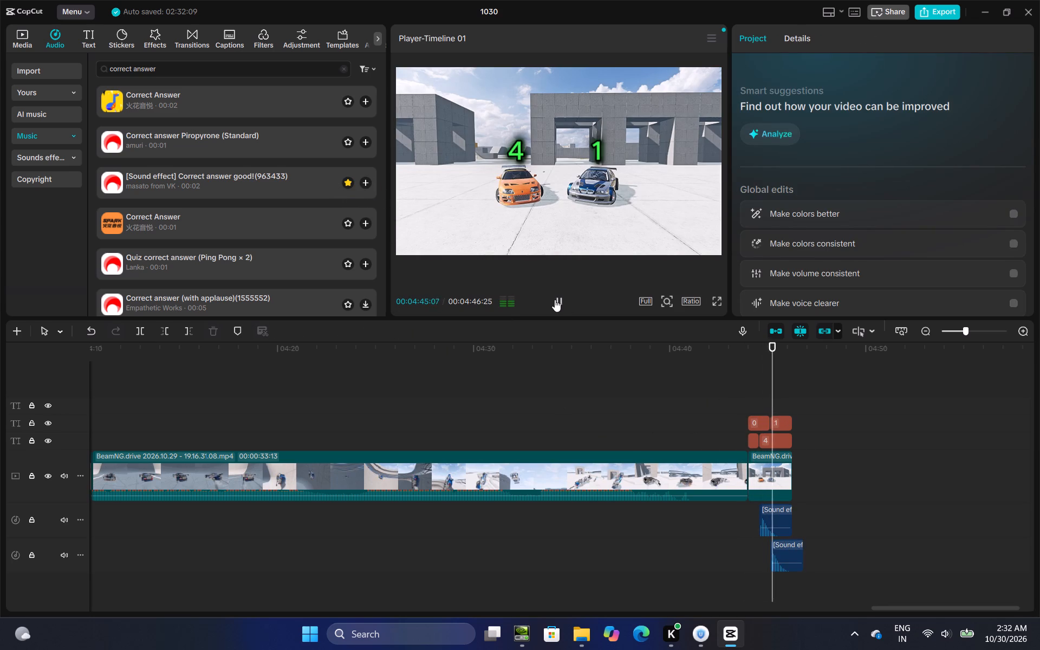
Append the black images.jpg background to the main track, directly after the two-car score image.
click(784, 483)
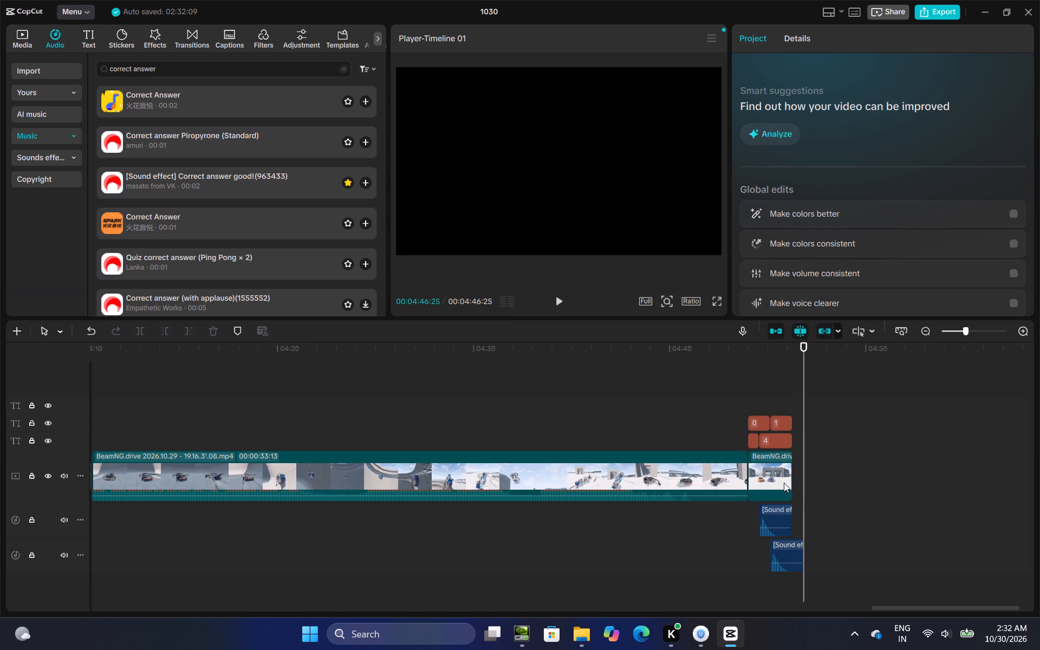
click(781, 385)
drag(781, 385, 821, 380)
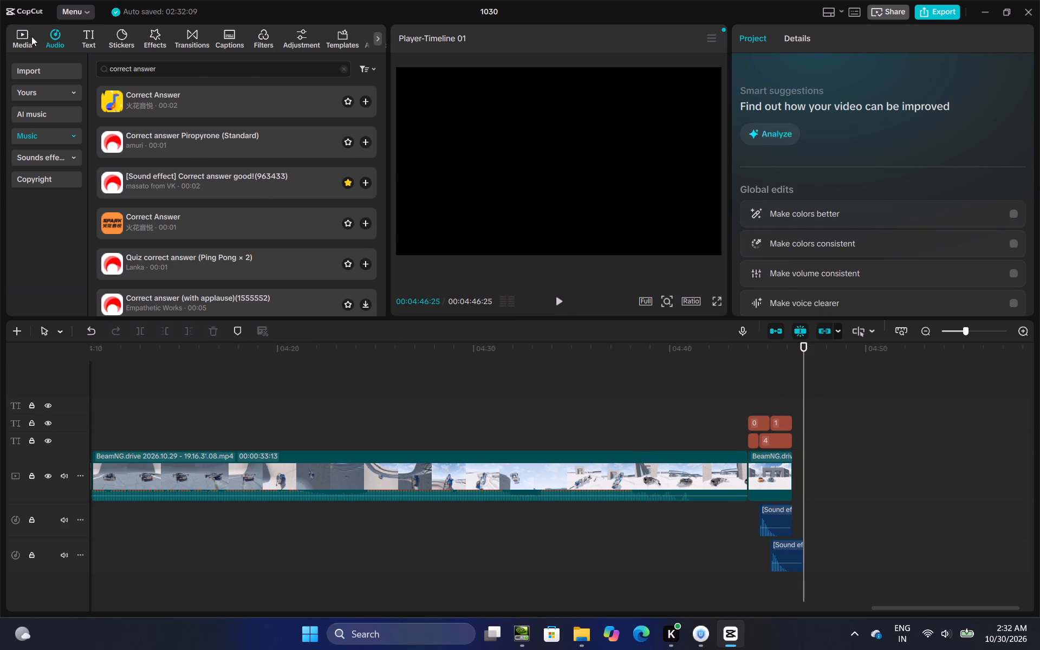
click(30, 35)
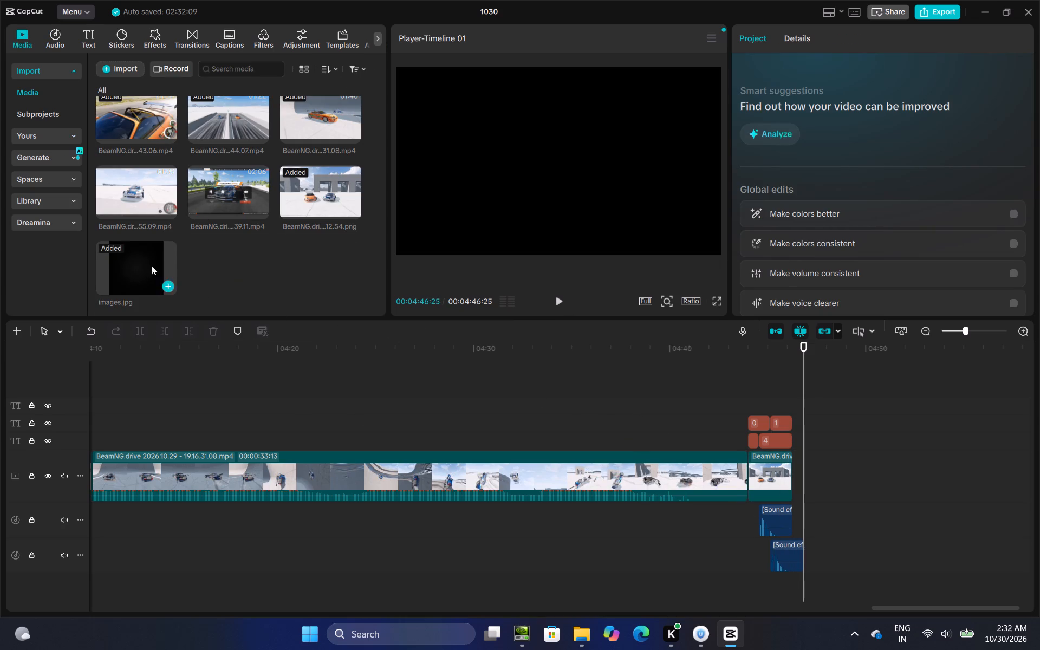
drag(151, 265, 785, 477)
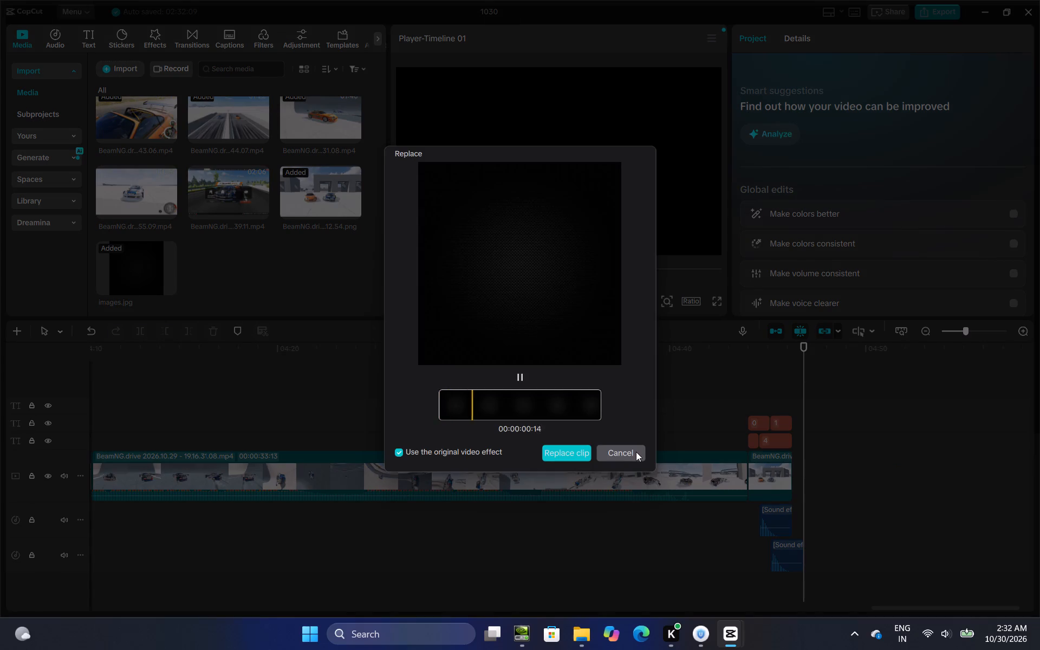
click(636, 452)
drag(141, 271, 796, 472)
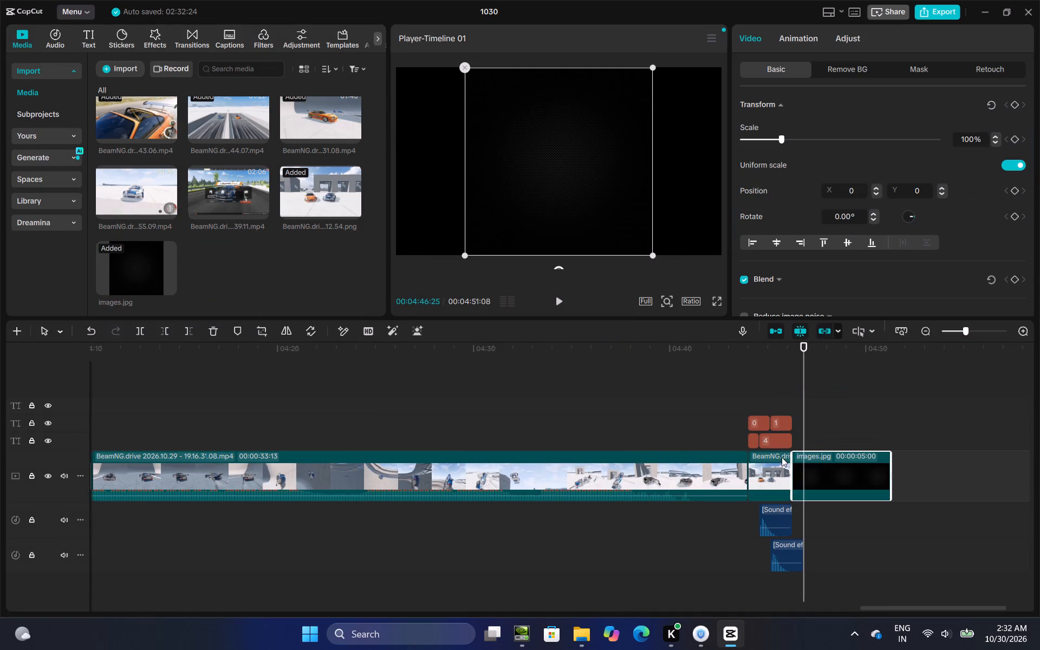
click(840, 472)
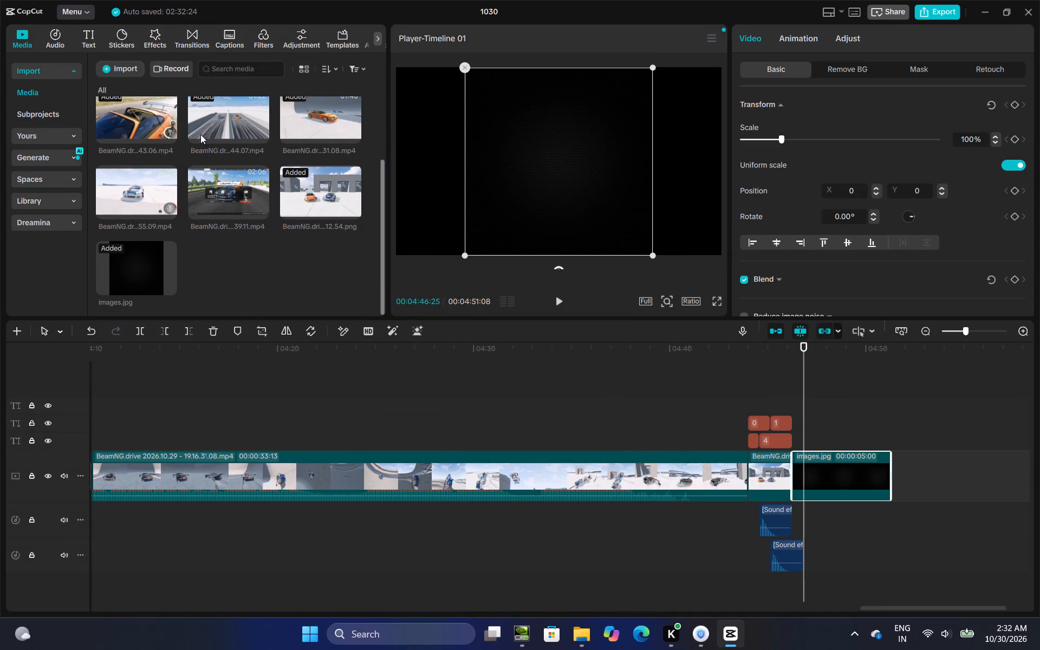
Add a text caption over the black background reading "WATER SURVIVAL TEST" in uppercase.
click(93, 49)
click(145, 110)
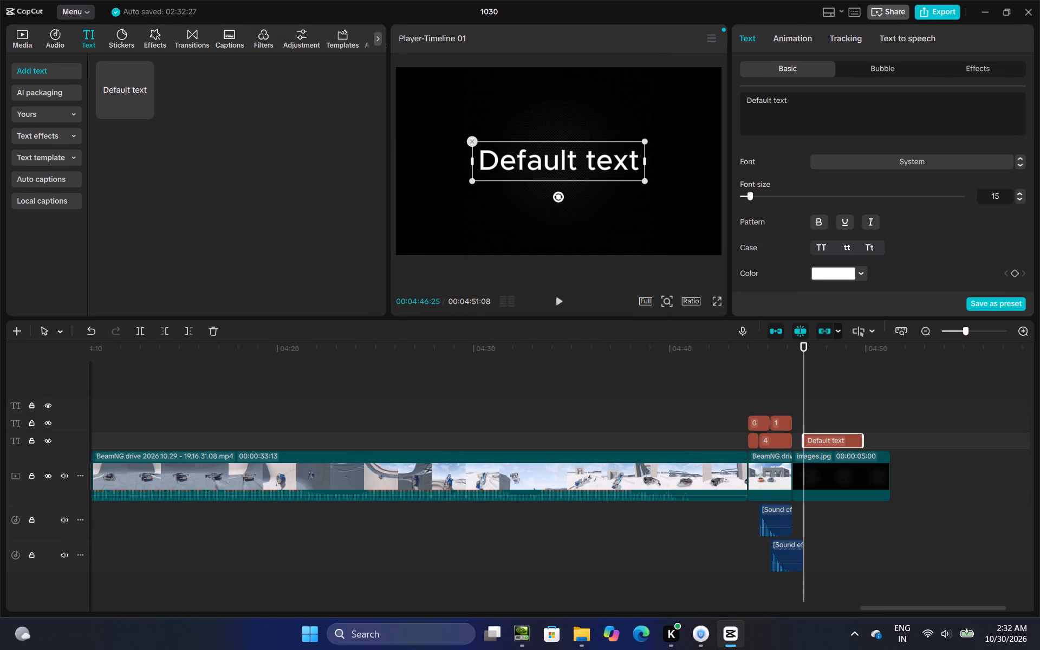
drag(863, 100, 710, 100)
key(BackSpace)
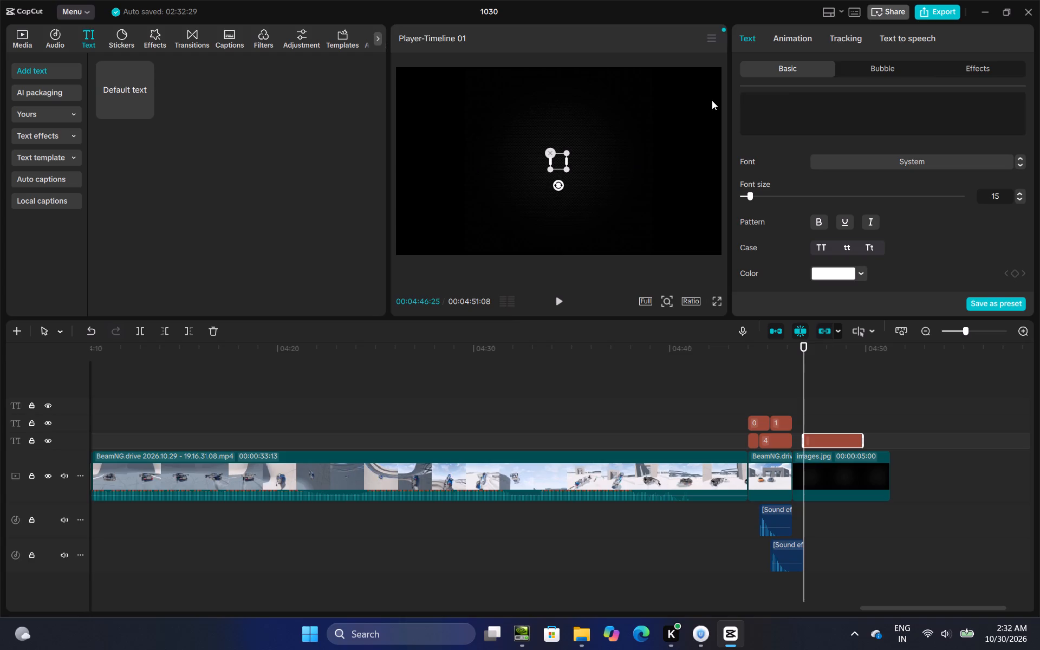
key(d)
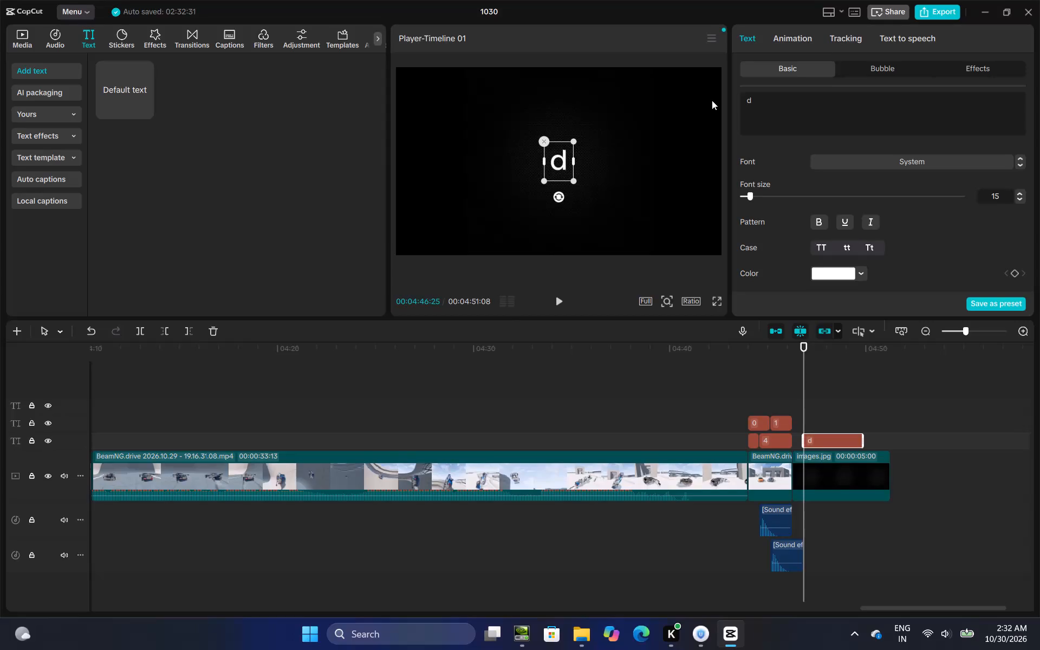
key(BackSpace)
text(water survival test)
key(space)
click(818, 246)
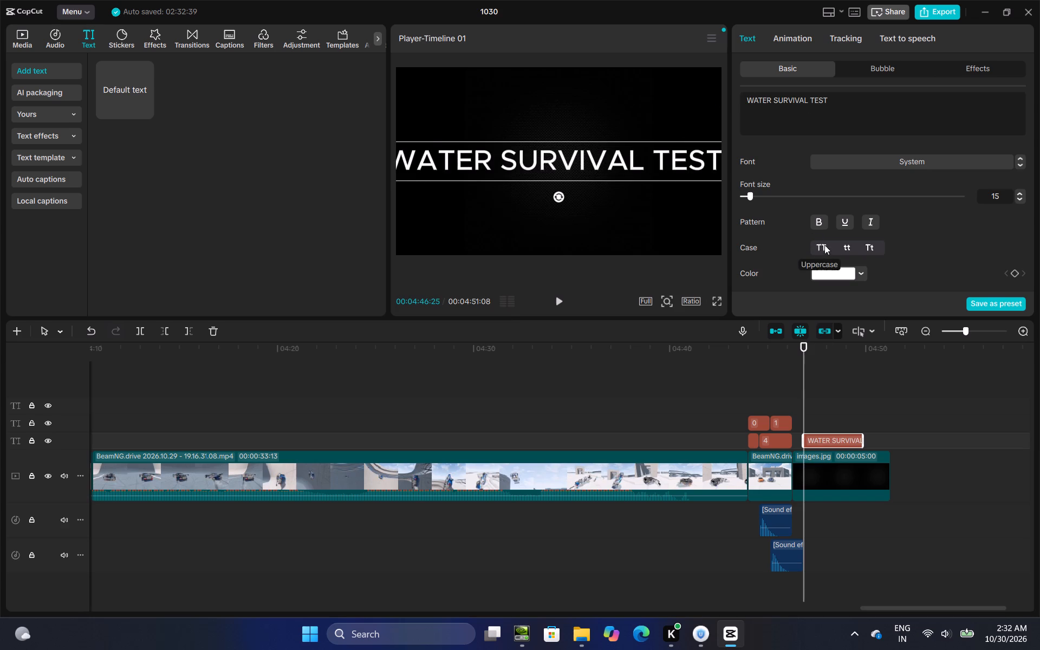
Set the WATER SURVIVAL TEST caption's font size to 12.
click(1015, 201)
double_click(1023, 193)
click(1023, 193)
triple_click(1023, 200)
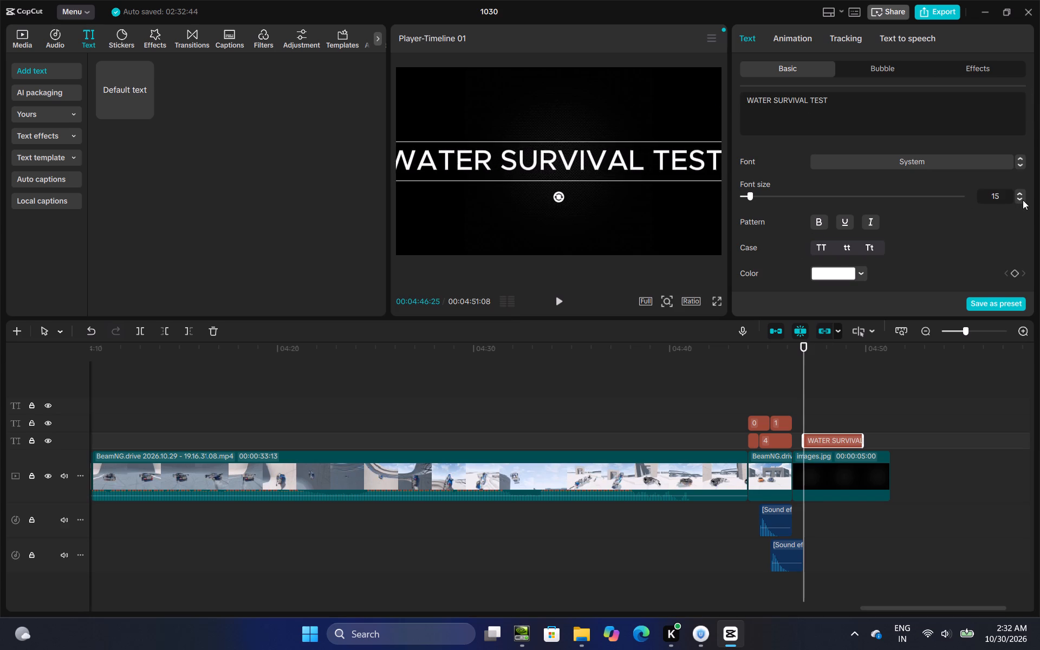
click(1023, 200)
click(1023, 200)
scroll(979, 229, down, 3)
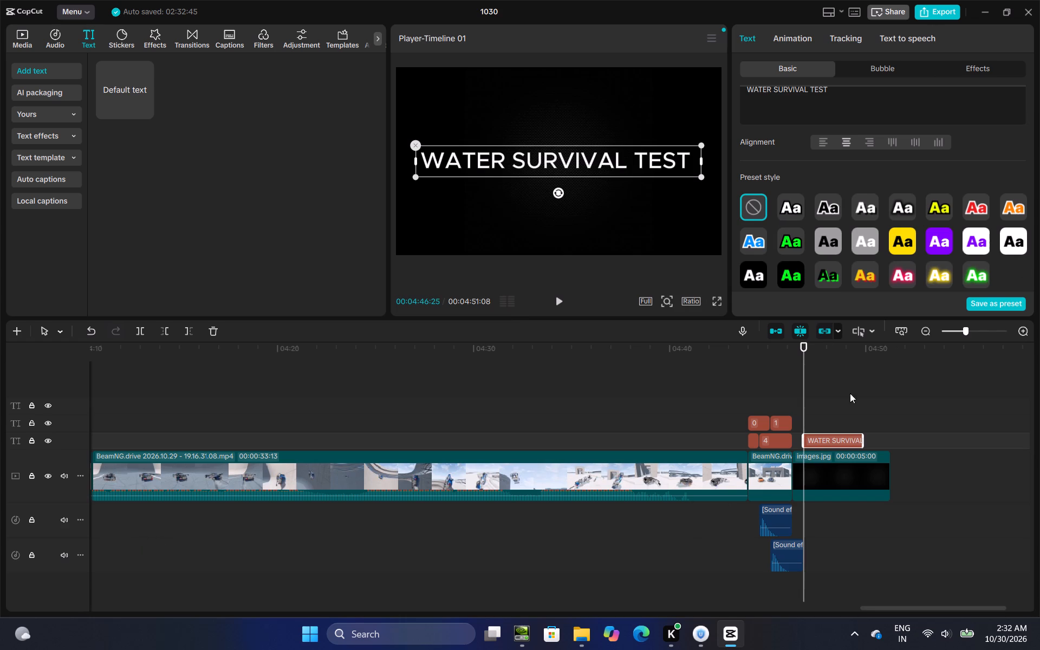
Stretch the WATER SURVIVAL TEST caption from the start of the black background to about 00:04:51, just before its end.
drag(802, 439, 794, 462)
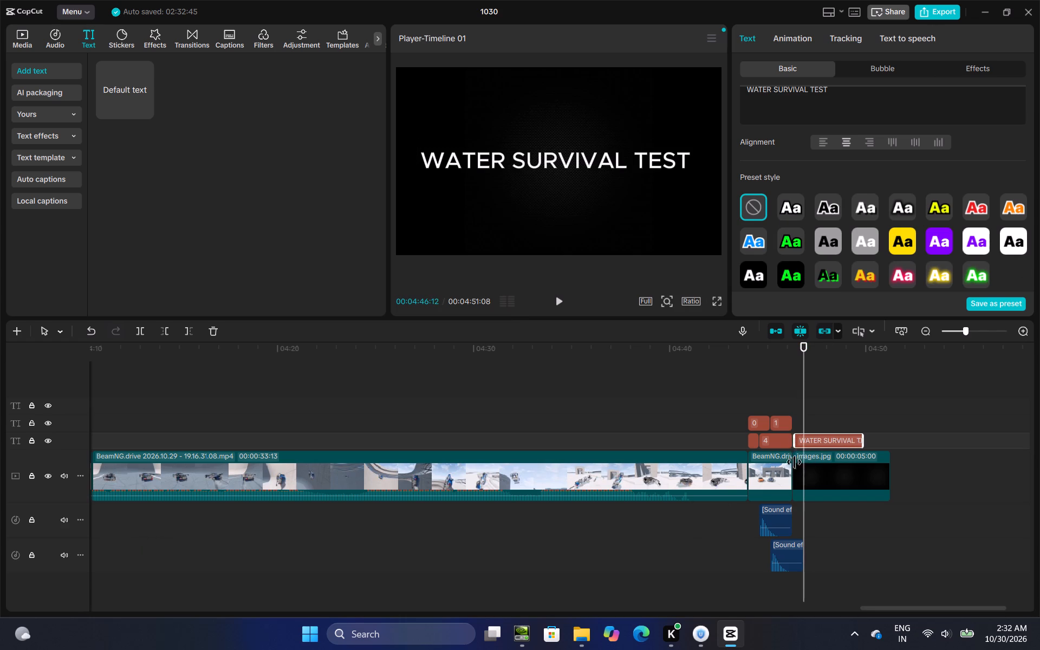
drag(794, 462, 791, 465)
click(795, 419)
drag(795, 419, 807, 424)
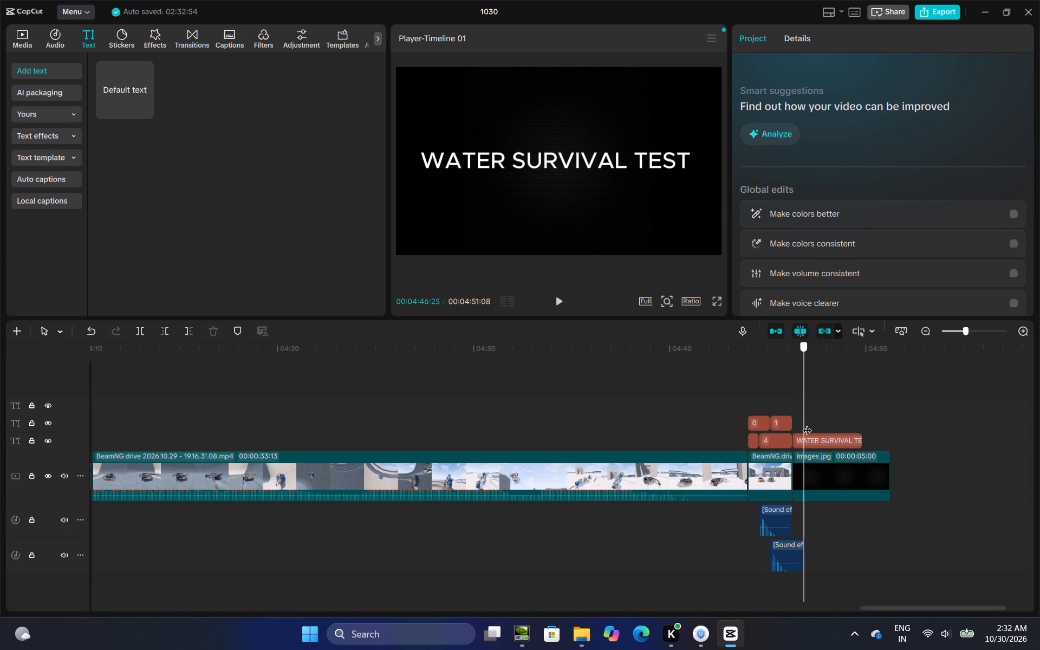
drag(807, 424, 788, 432)
click(857, 443)
drag(865, 441, 807, 459)
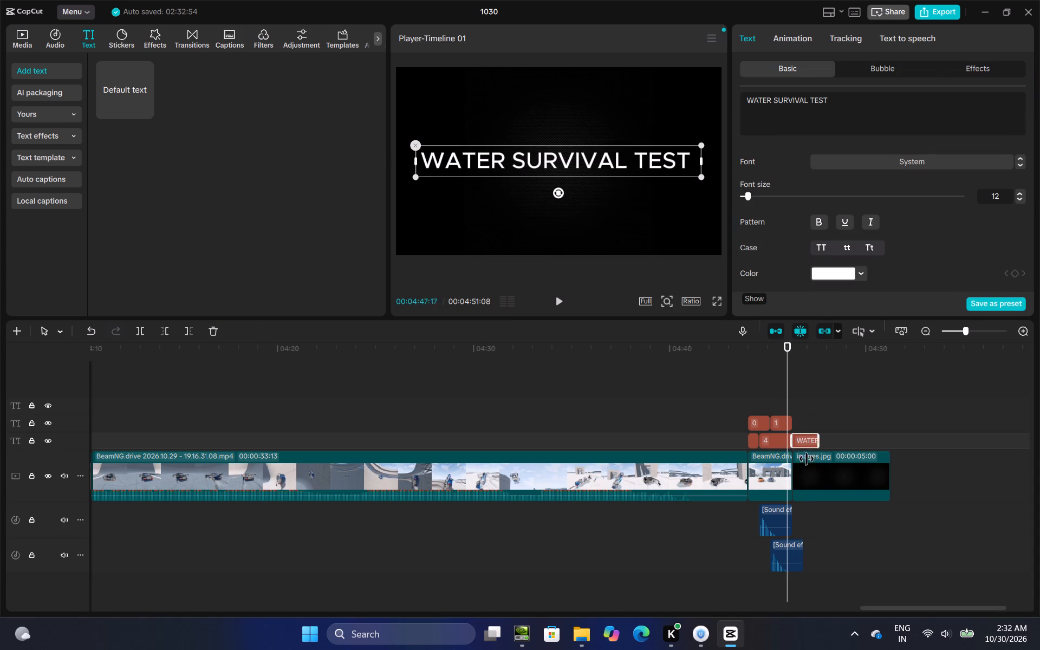
drag(807, 459, 879, 465)
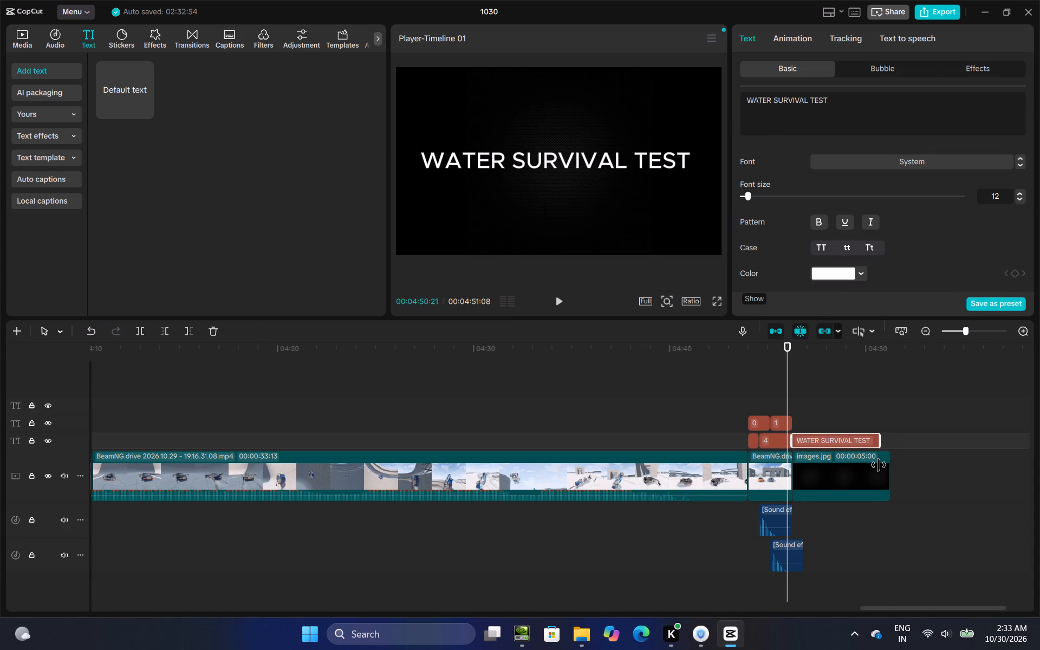
drag(879, 465, 883, 462)
Append the recording "BeamNG.drive 2026.10.29 - 19.22.55.09.mp4" after the title card and trim its start, leaving 00:01:25:21.
click(867, 414)
drag(867, 414, 920, 407)
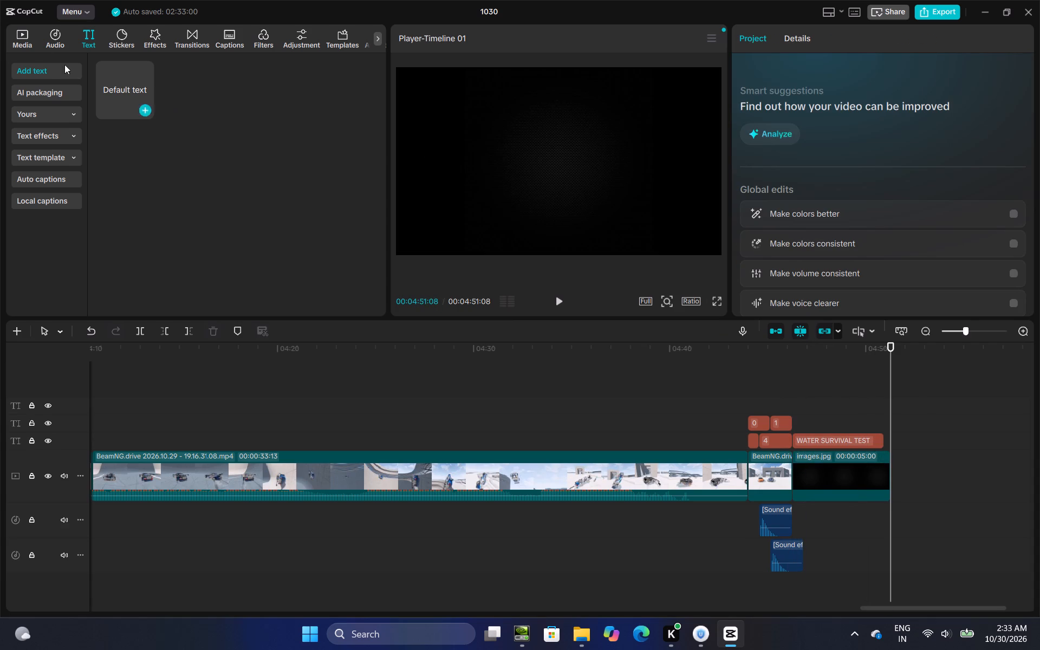
click(23, 40)
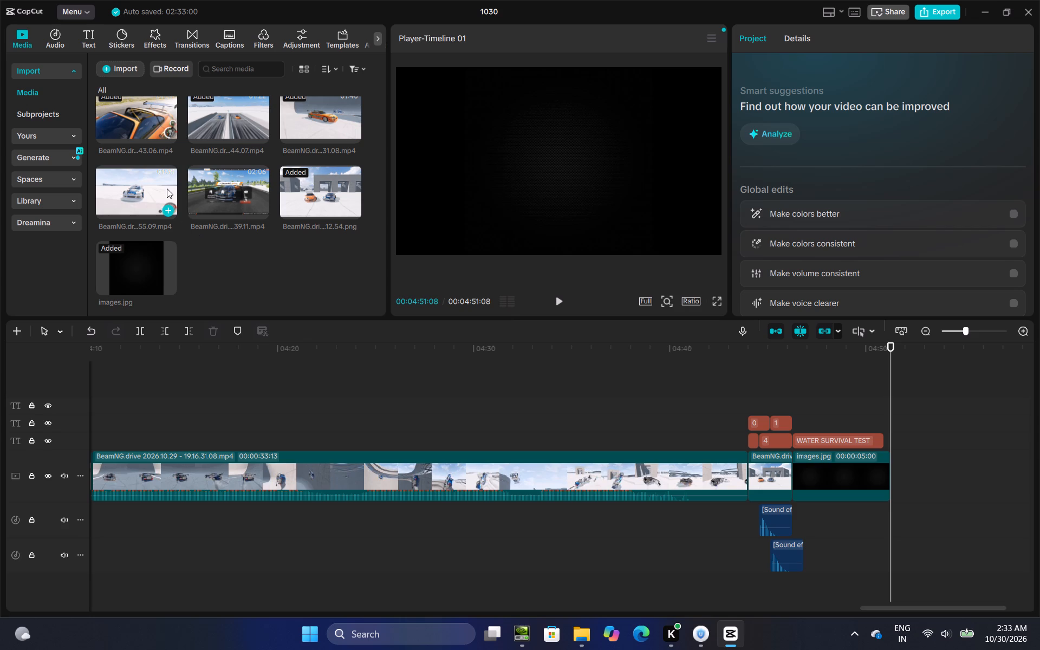
drag(167, 188, 909, 480)
drag(887, 470, 926, 473)
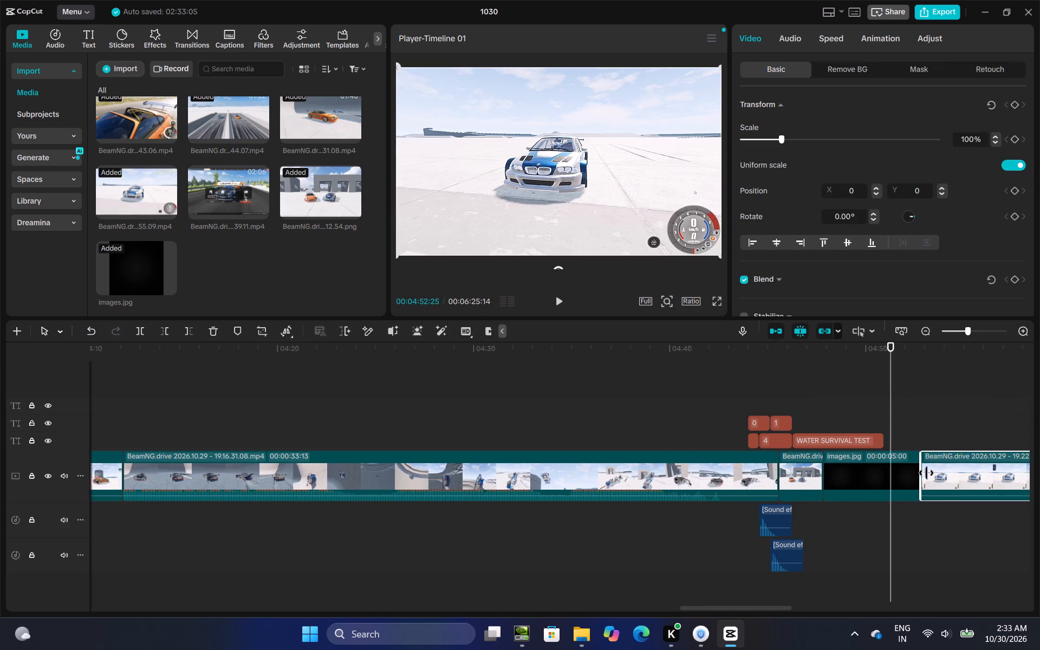
drag(926, 473, 1005, 471)
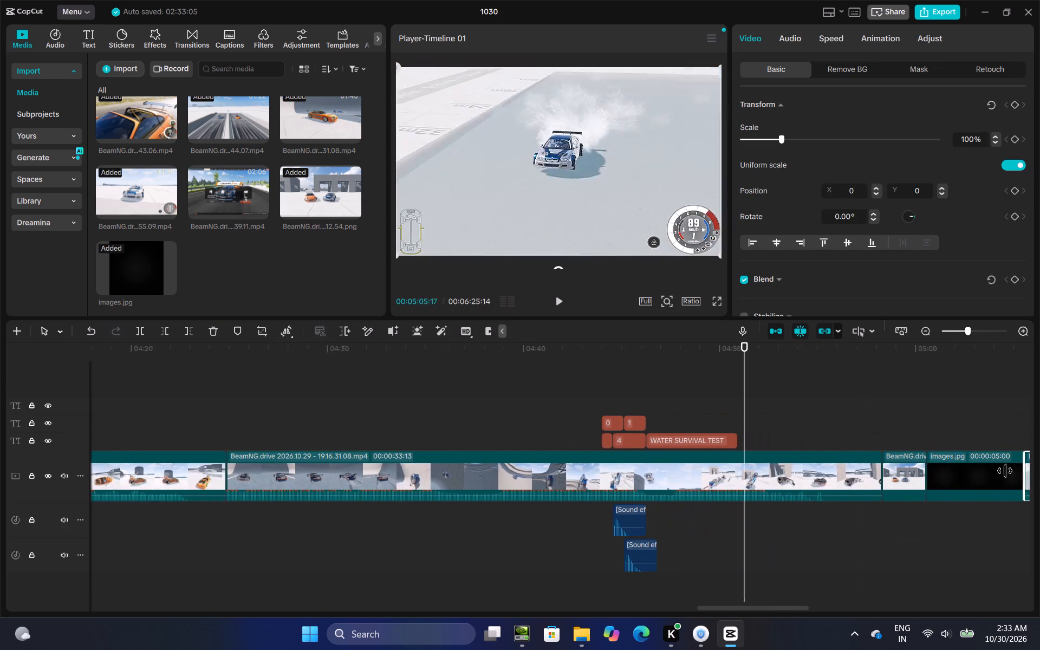
drag(1005, 471, 880, 486)
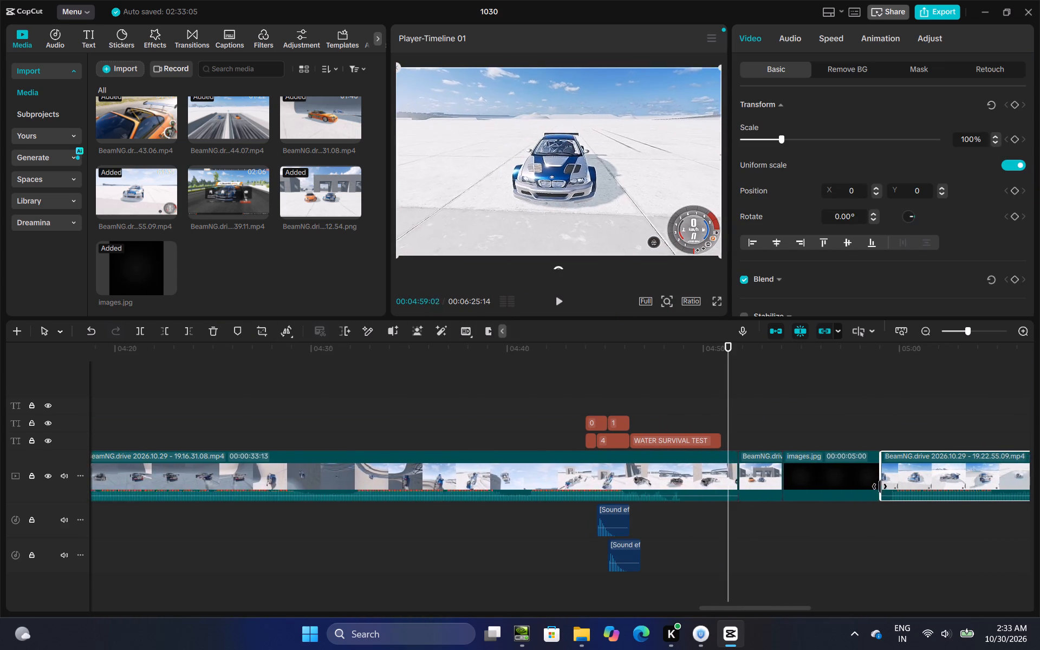
drag(880, 486, 893, 490)
Split the water test recording at 00:05:17:15, once the blue car has stopped in the water.
click(567, 300)
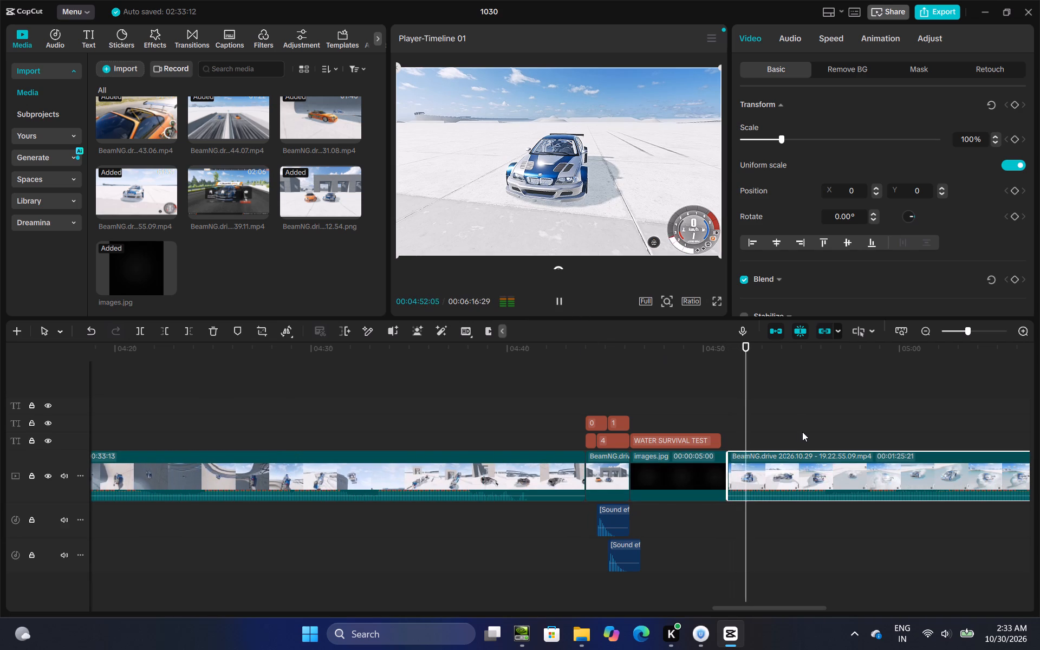
click(797, 417)
drag(797, 417, 633, 449)
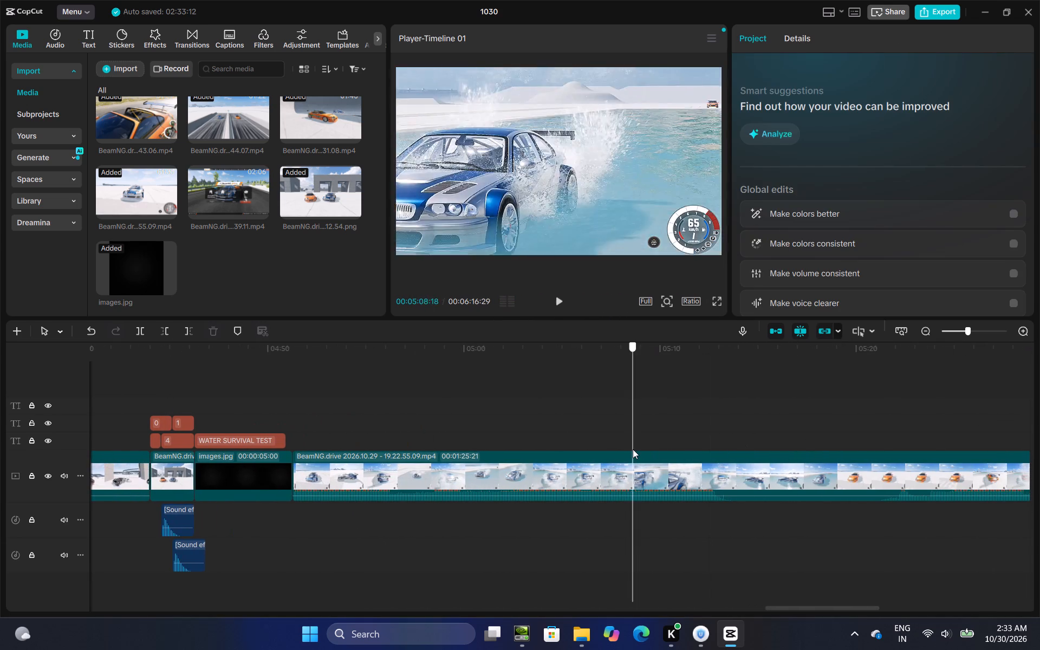
drag(633, 449, 795, 456)
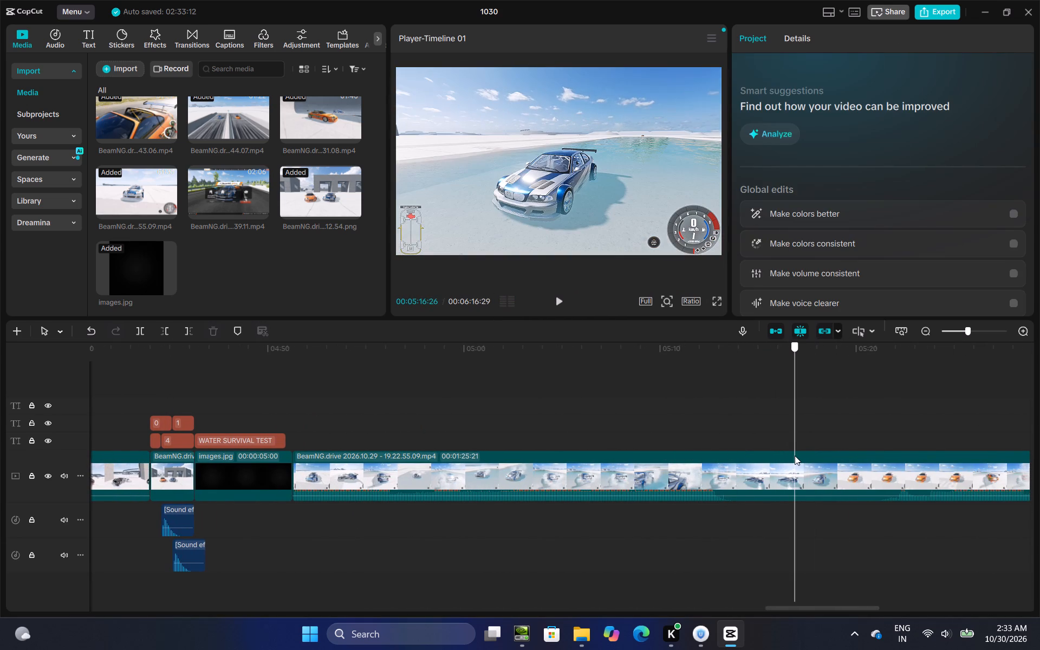
drag(795, 456, 807, 456)
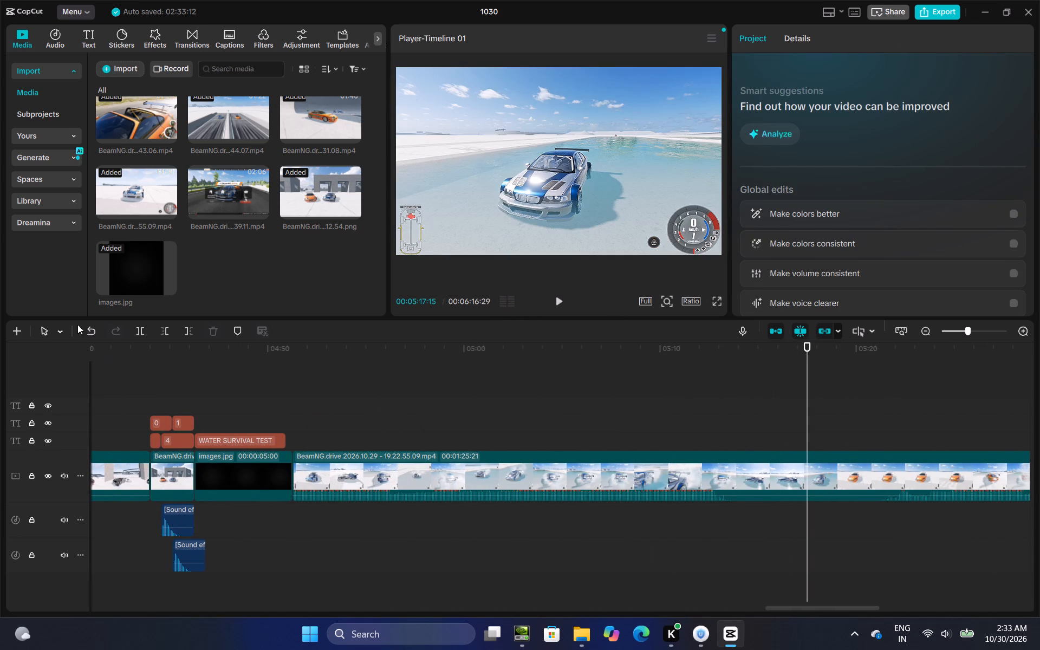
click(145, 336)
Trim the start of the second water test clip to the orange car's run, leaving 00:00:54:06, and play it back.
click(809, 453)
click(829, 461)
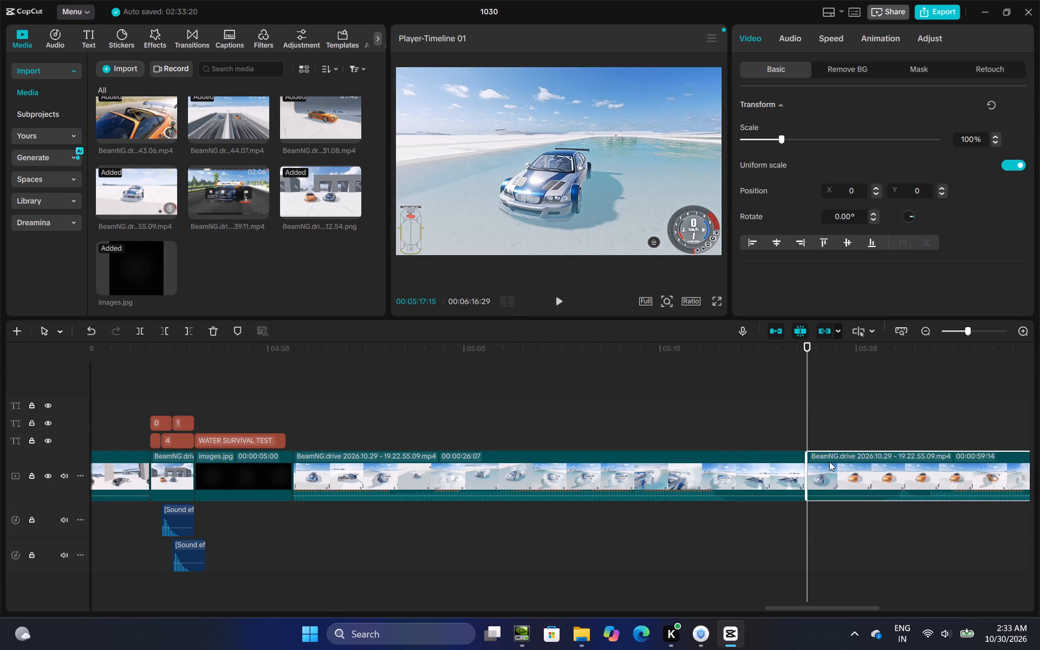
drag(808, 464, 927, 454)
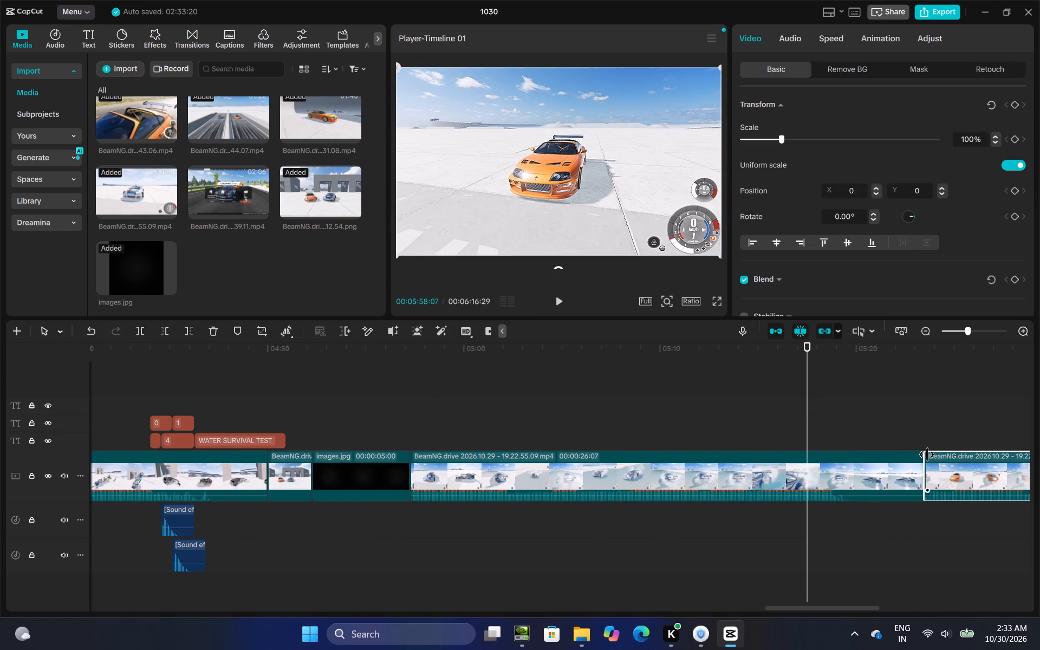
drag(927, 454, 879, 466)
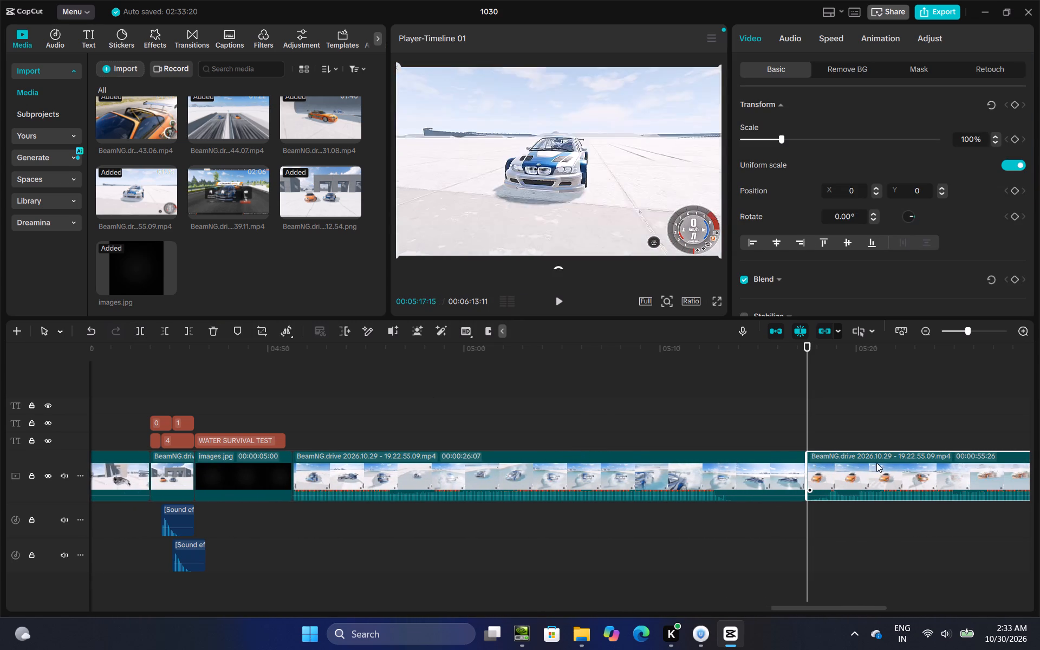
click(555, 301)
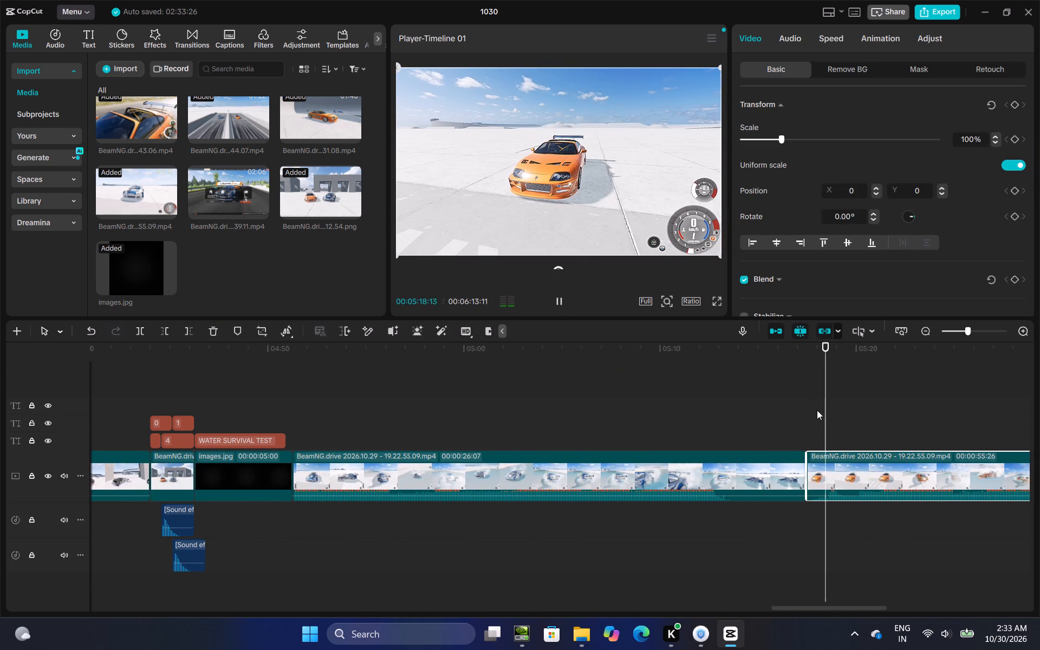
drag(806, 460, 824, 464)
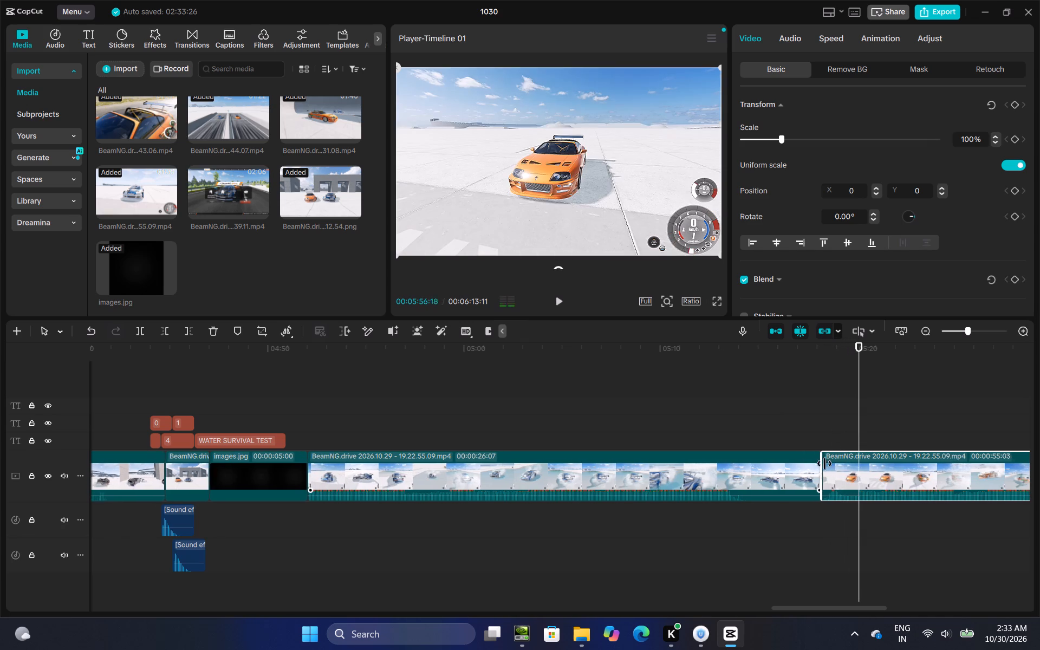
drag(824, 464, 841, 457)
click(808, 431)
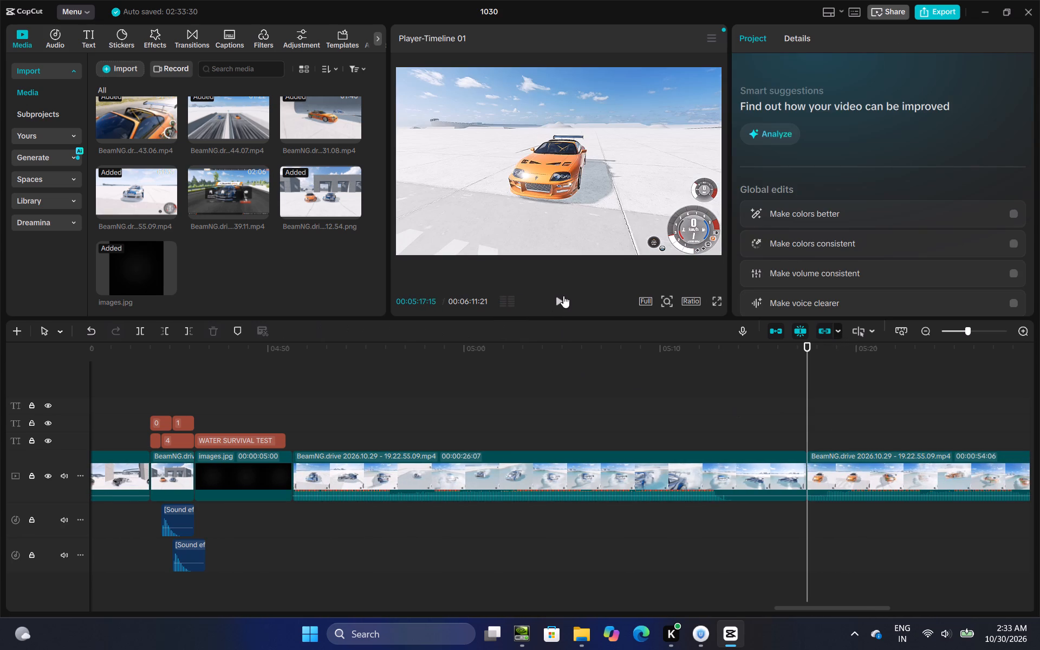
click(563, 296)
Review the orange car's water run through to the end of the recording.
click(850, 415)
drag(853, 413, 1039, 385)
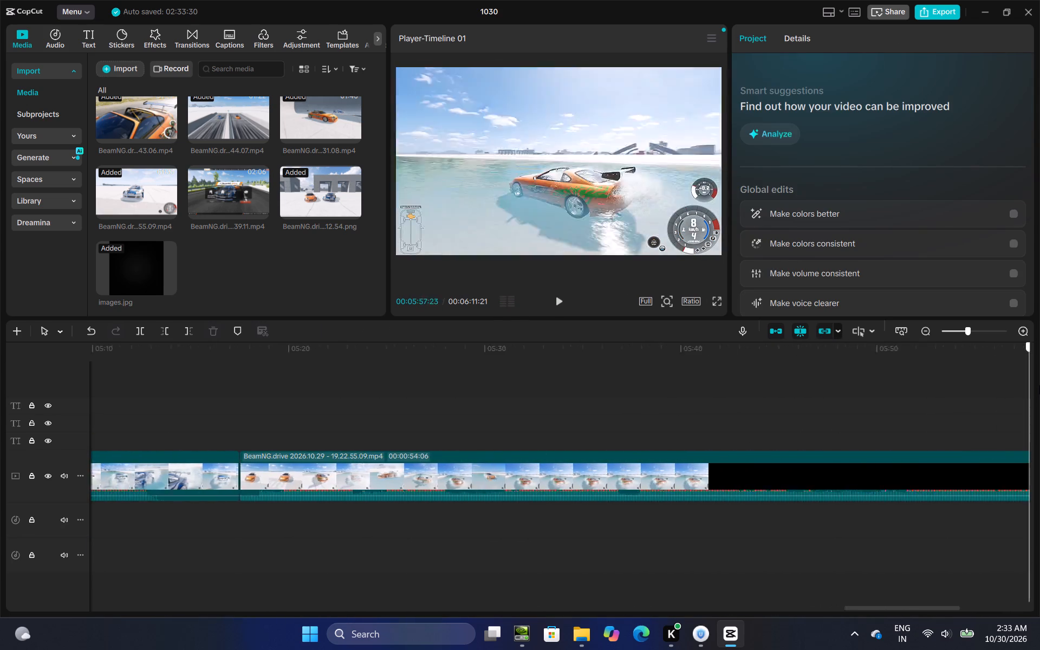
drag(1039, 385, 787, 412)
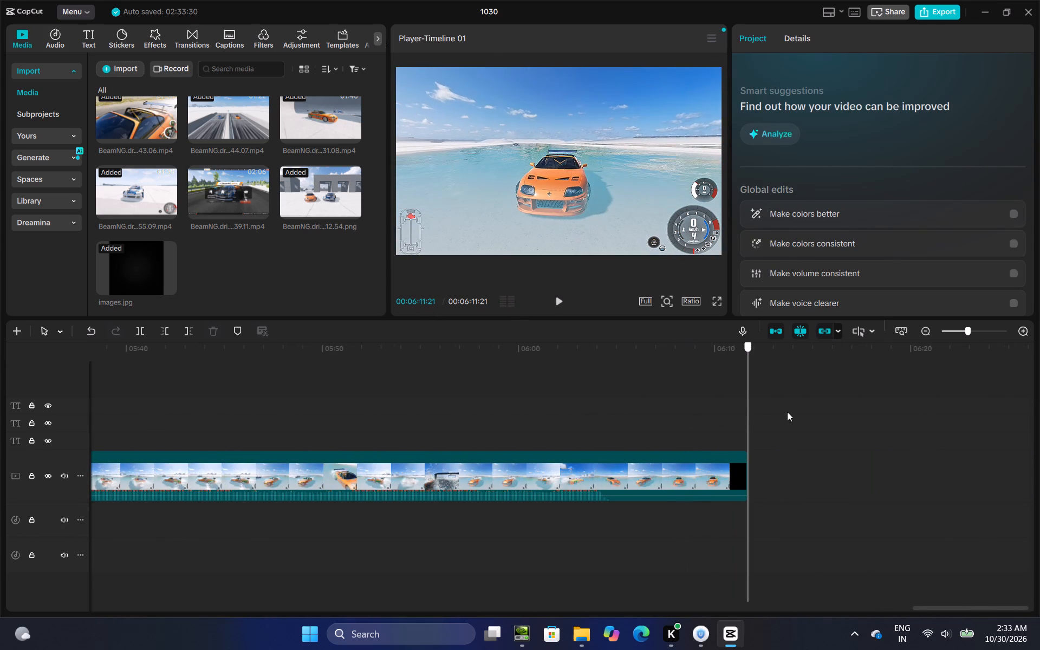
drag(787, 412, 789, 412)
click(170, 433)
drag(170, 433, 52, 448)
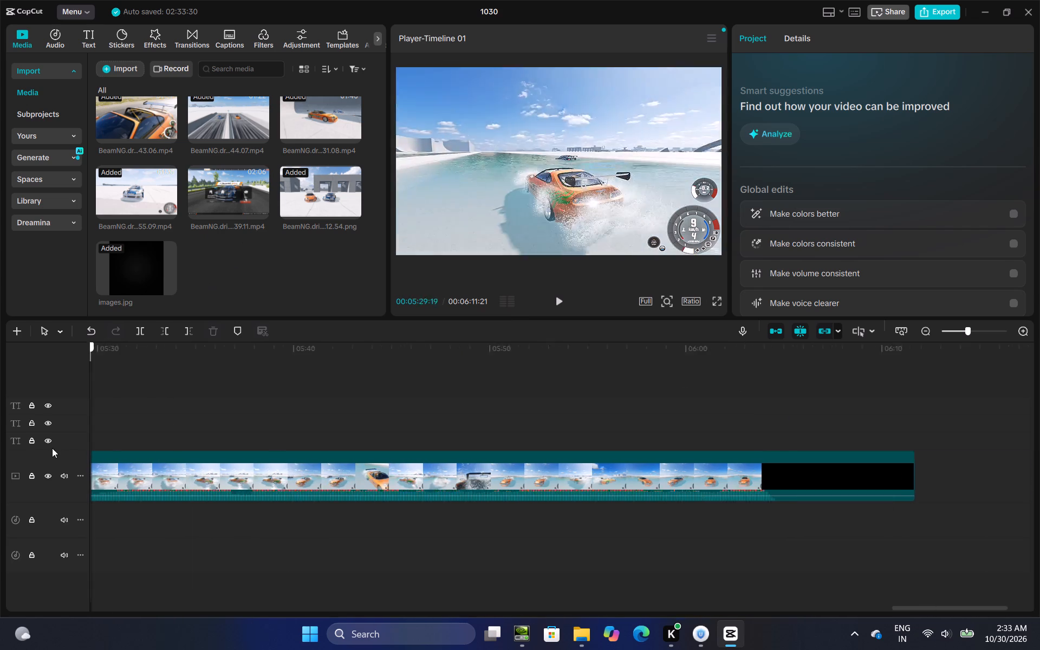
drag(52, 448, 747, 404)
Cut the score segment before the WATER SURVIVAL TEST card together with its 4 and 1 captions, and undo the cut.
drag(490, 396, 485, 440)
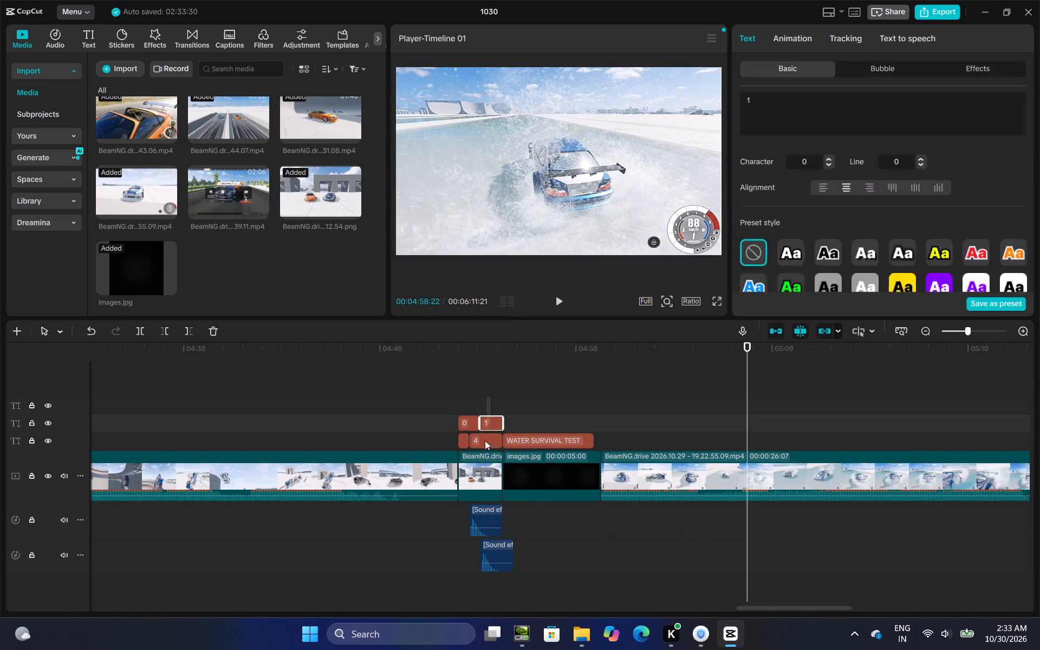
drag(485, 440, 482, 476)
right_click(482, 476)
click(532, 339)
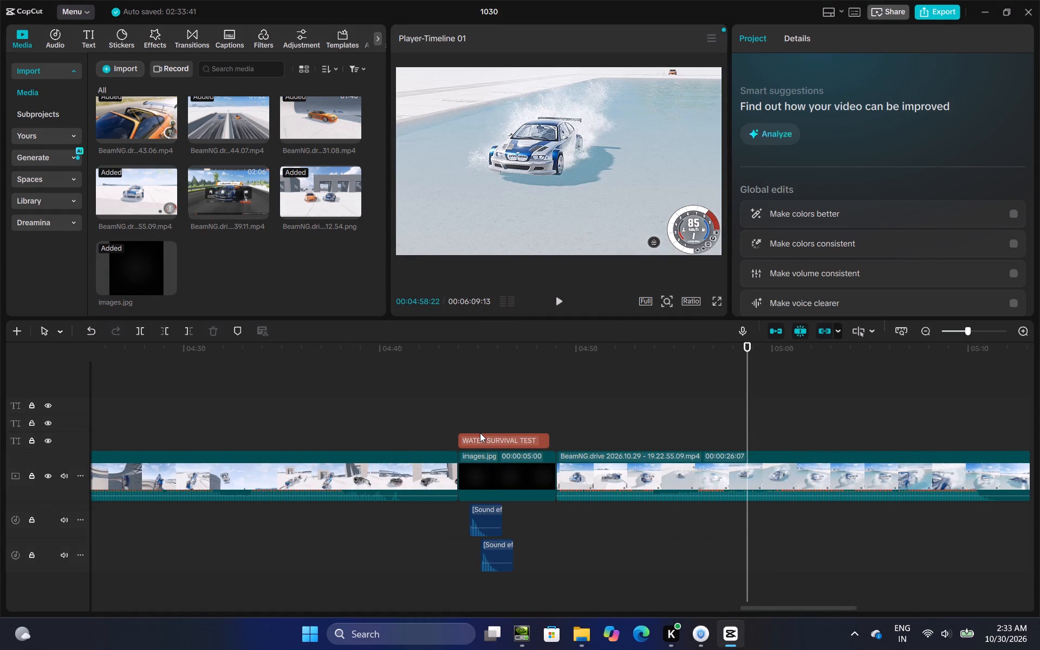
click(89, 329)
Copy the score image with its 4 and 1 captions from before the water test and paste them at the timeline's end, 00:06:11:21.
click(496, 406)
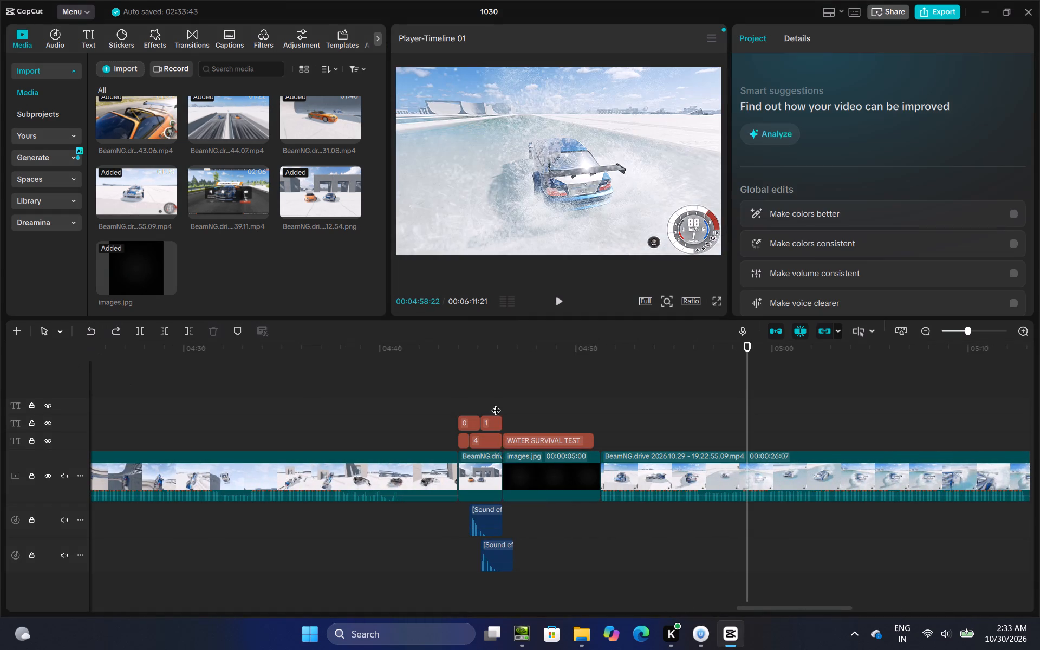
drag(496, 403, 500, 429)
drag(482, 404, 492, 458)
right_click(492, 458)
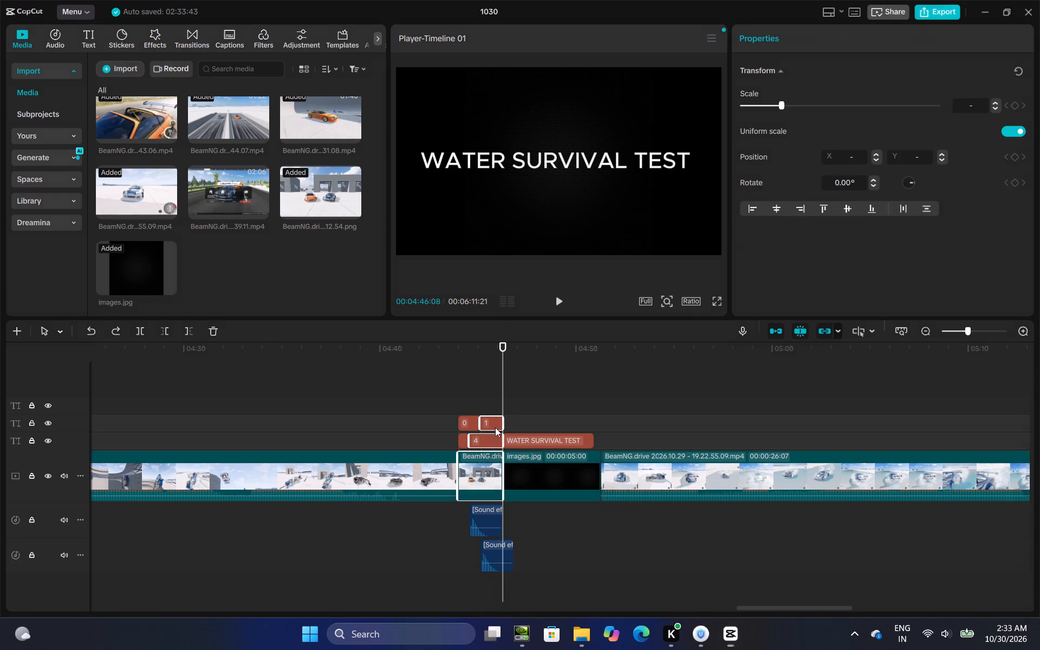
click(530, 331)
click(565, 377)
drag(565, 377, 1039, 197)
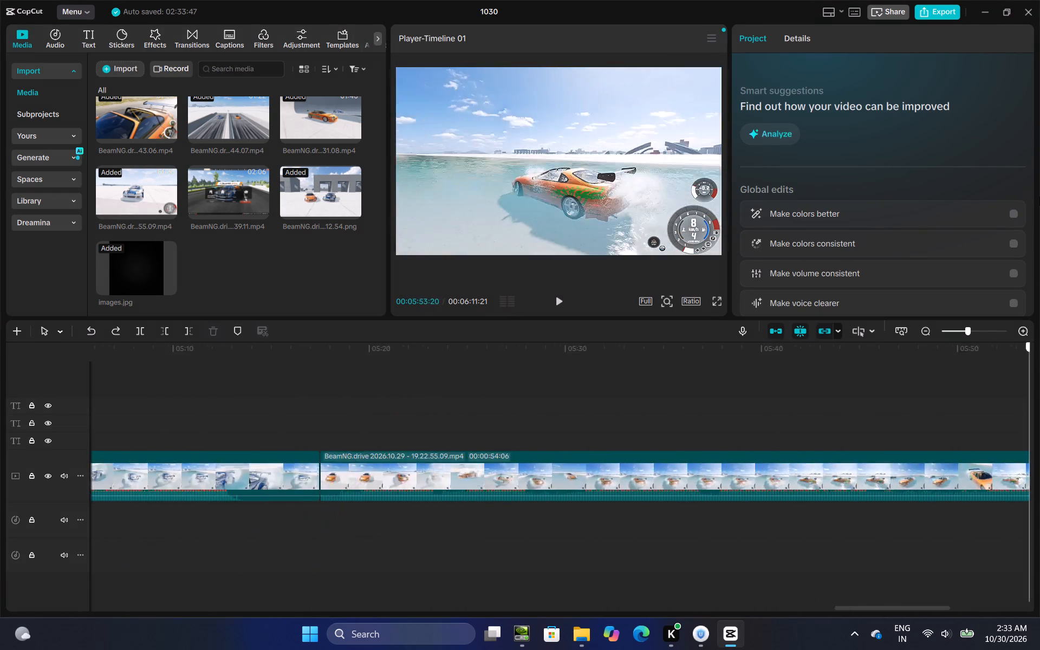
drag(1039, 197, 1020, 170)
right_click(784, 473)
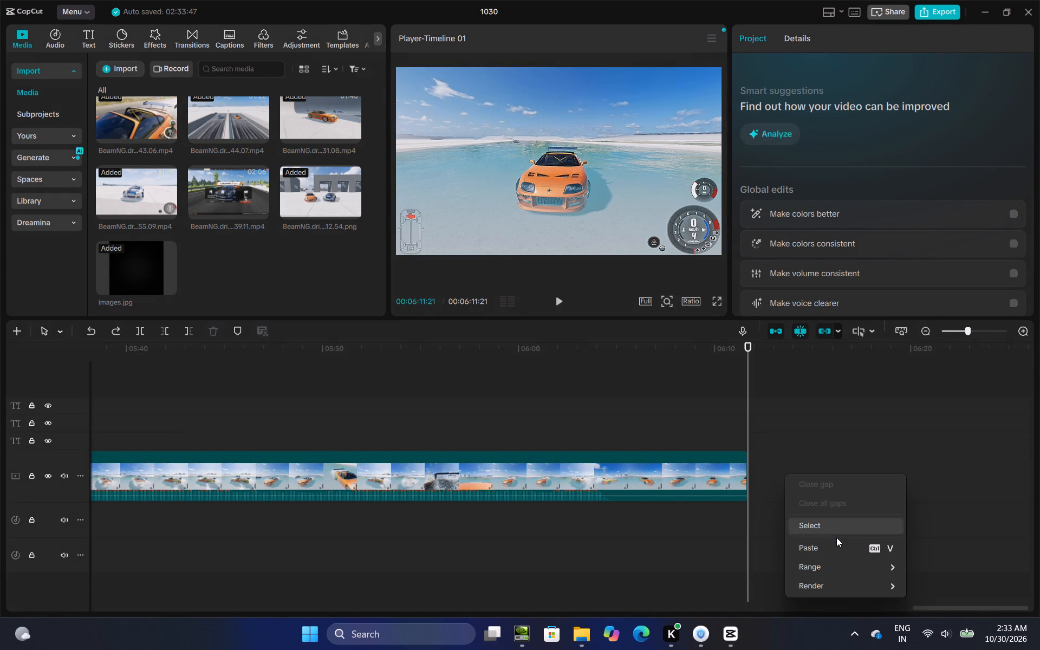
click(835, 542)
Extend the starts of the pasted 4 and 1 captions back to the beginning of the new score image.
drag(778, 461, 796, 508)
click(779, 402)
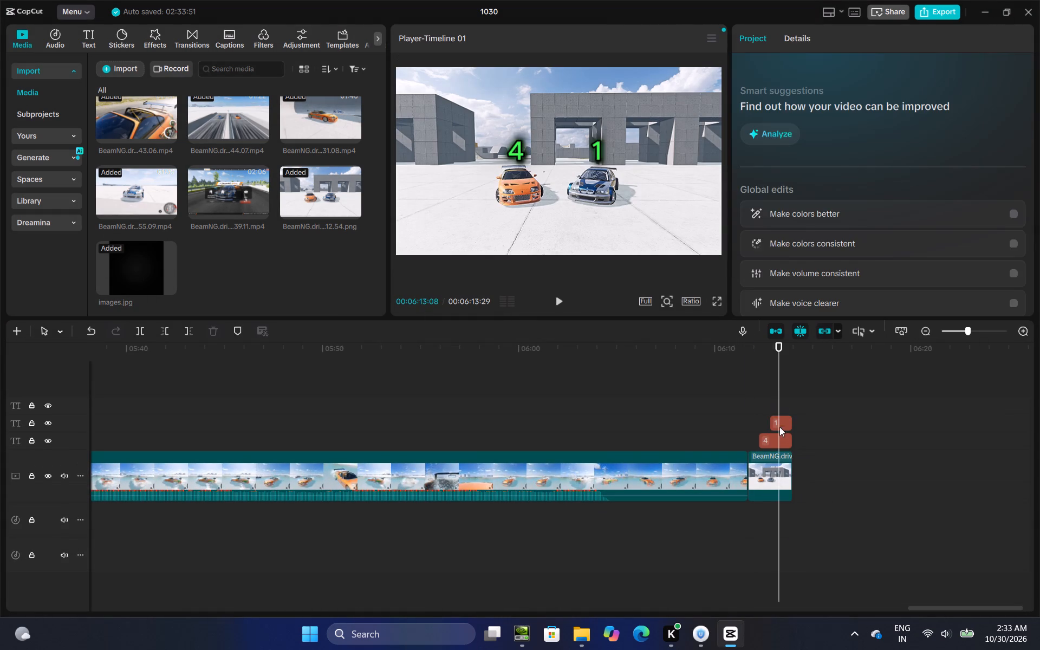
click(789, 421)
click(764, 447)
drag(762, 447, 755, 459)
click(780, 422)
drag(769, 425, 746, 438)
click(772, 438)
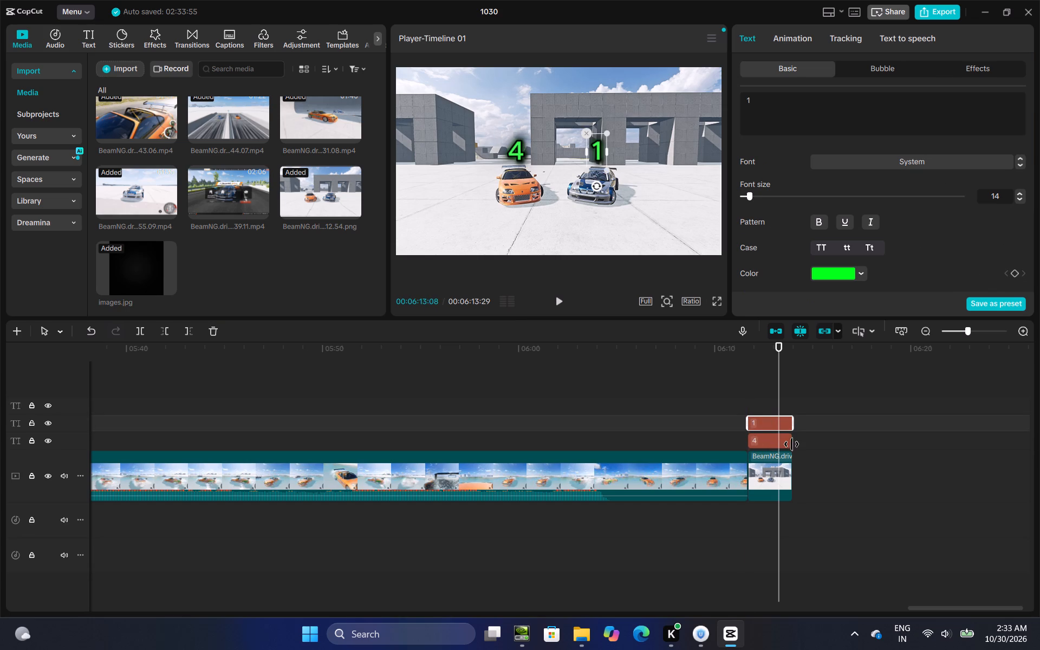
Shorten the 4 caption to the opening of the score image and paste a copy of it directly after, at 00:06:12:09.
click(784, 444)
drag(790, 443, 758, 472)
click(755, 443)
right_click(755, 443)
click(779, 349)
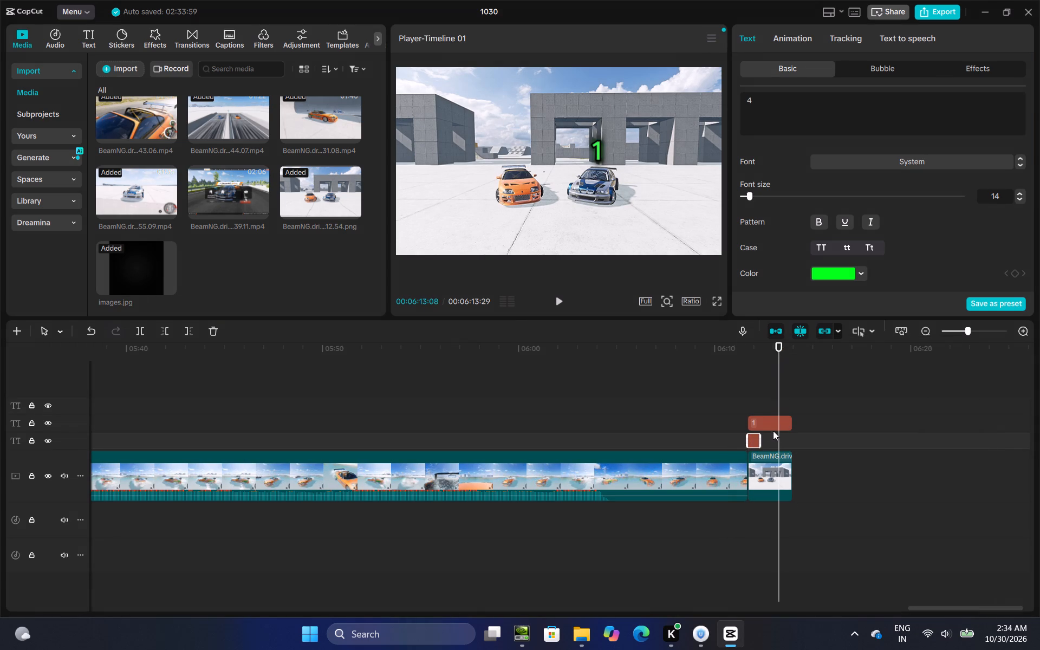
click(755, 395)
drag(755, 398, 760, 398)
right_click(760, 398)
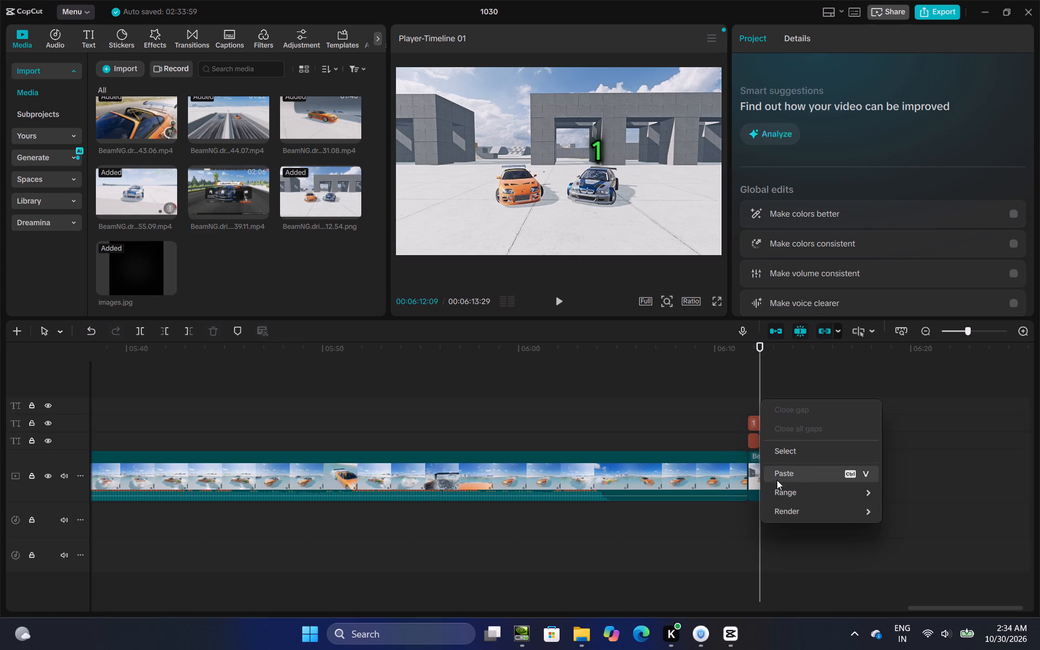
click(777, 475)
Change the copied score caption to 5 and extend it to the end of the score image.
click(772, 104)
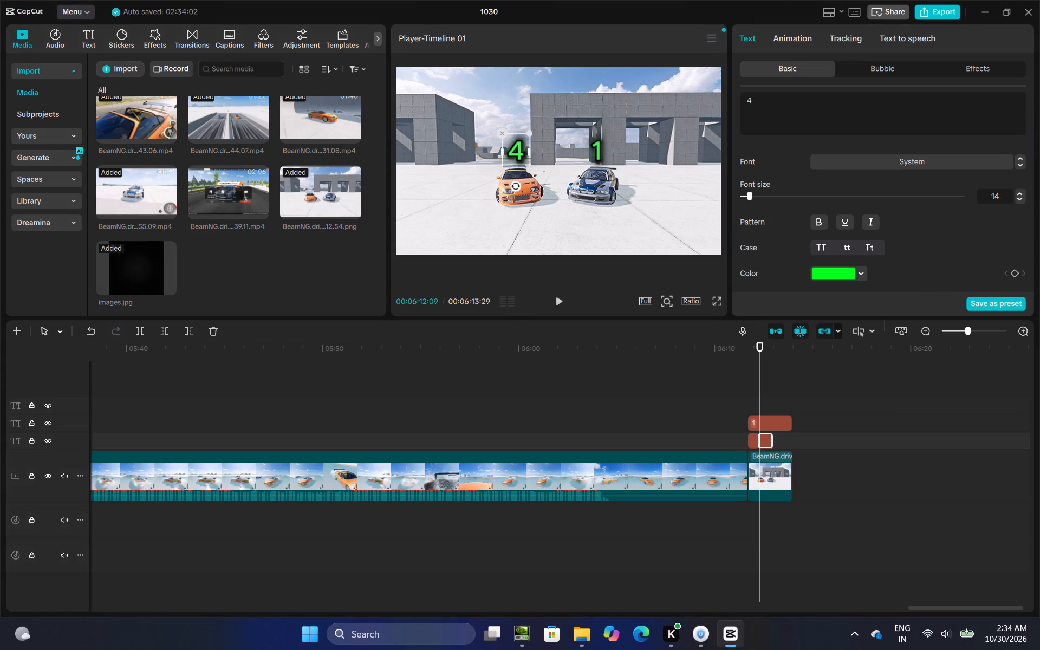
key(BackSpace)
key(5)
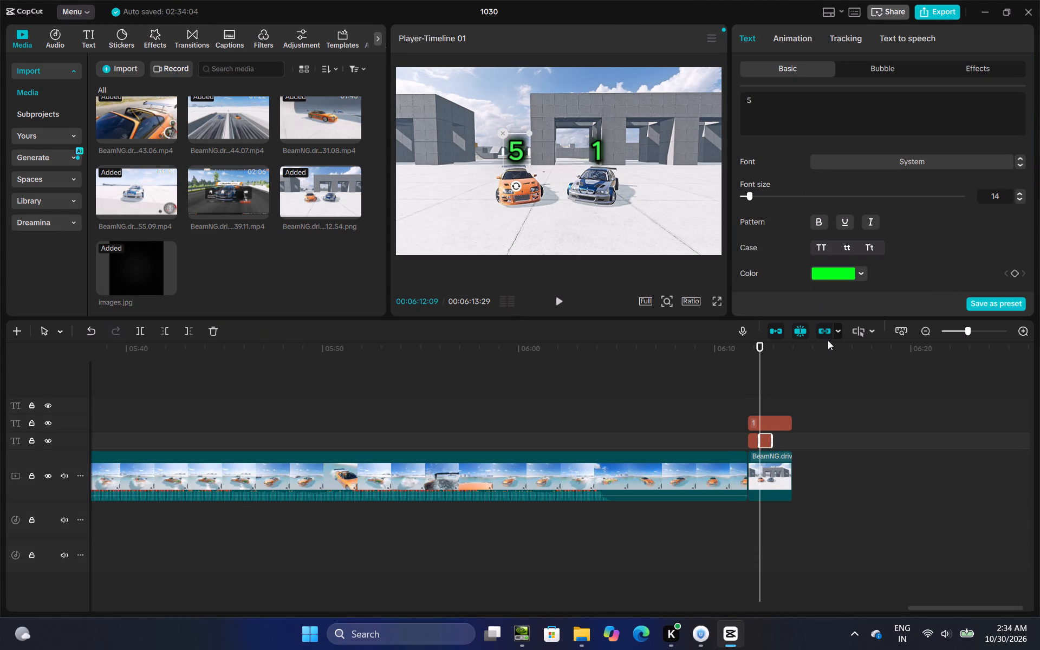
drag(774, 437, 789, 444)
Add the sound effect "Correct answer good!(963433)" at 00:06:12:09, where the 5 caption starts.
click(768, 400)
drag(768, 400, 756, 409)
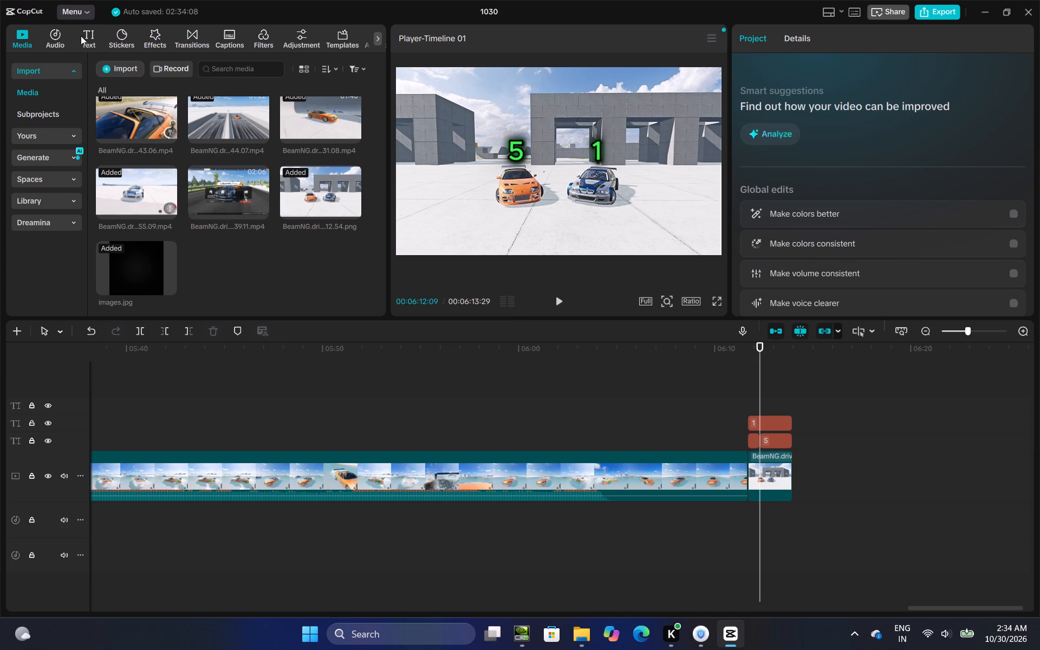
click(60, 38)
click(371, 183)
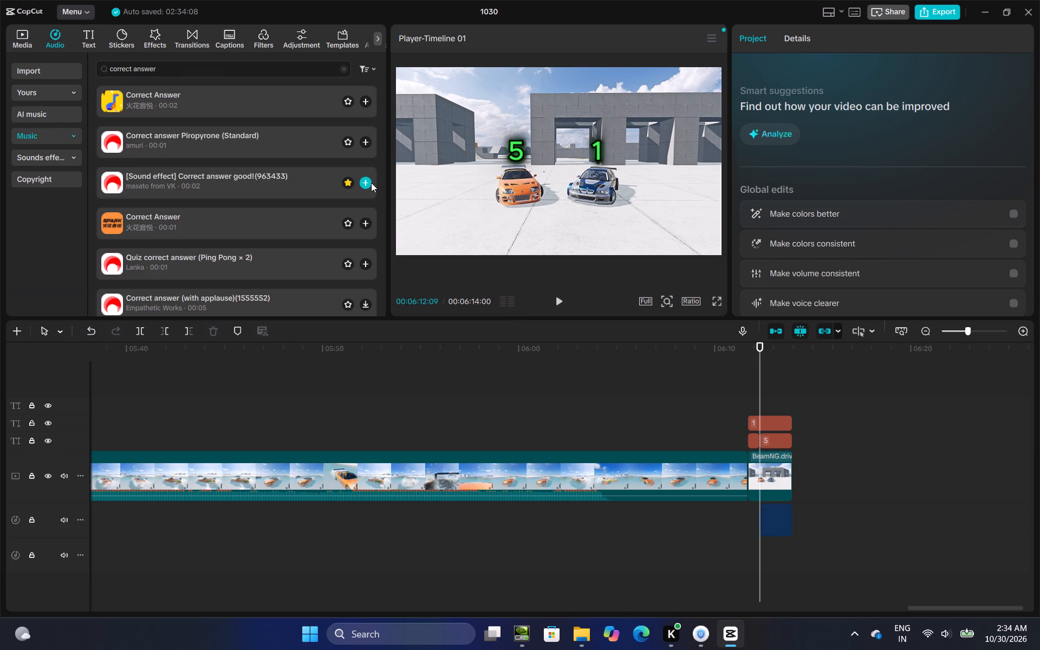
Trim the ends of the score image and its sound effect to 00:06:13:09, playing the segment back in between.
click(769, 474)
drag(794, 469, 787, 482)
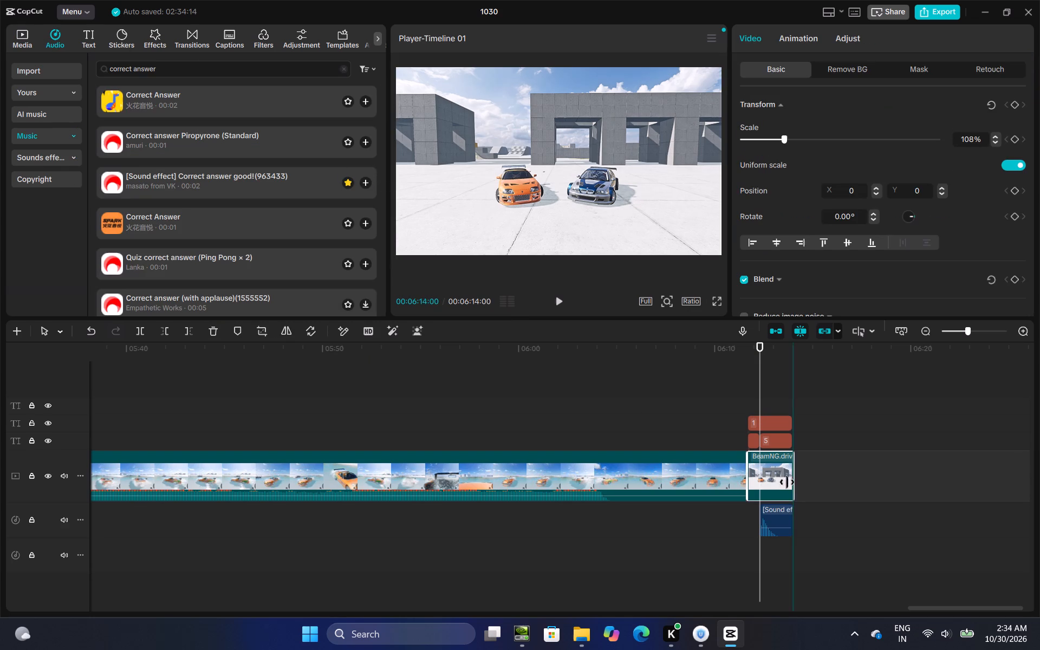
drag(787, 482, 777, 495)
click(736, 424)
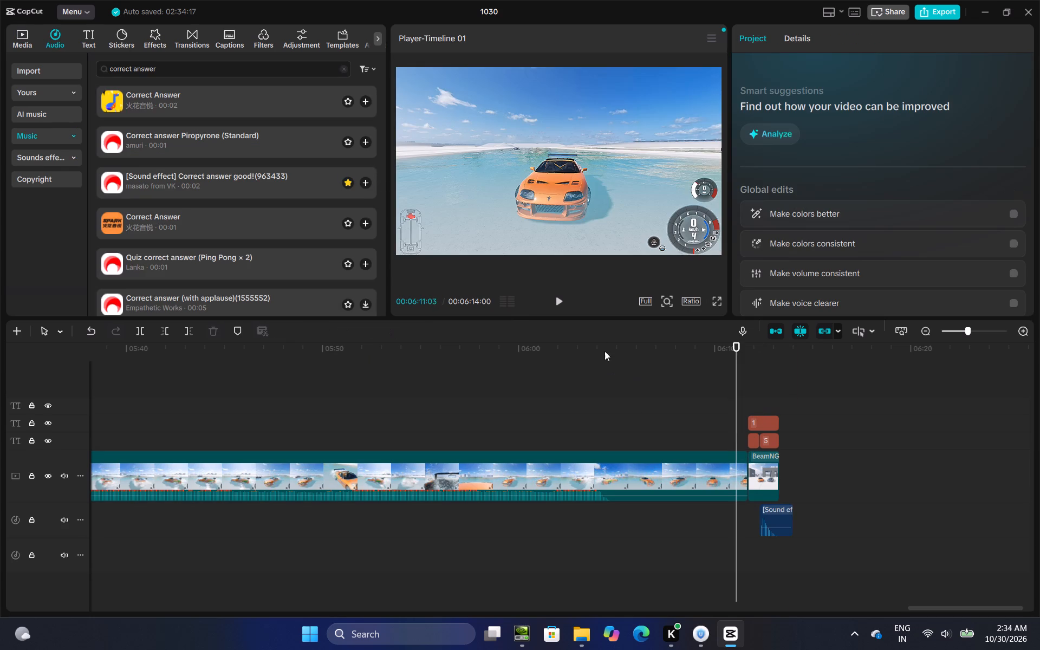
click(562, 301)
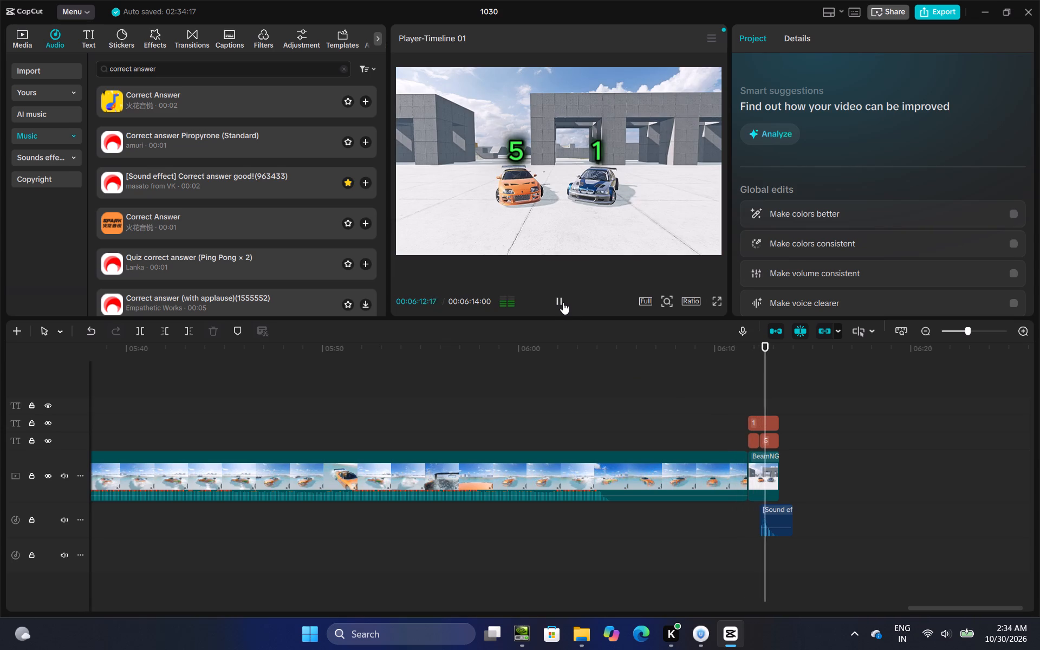
click(788, 522)
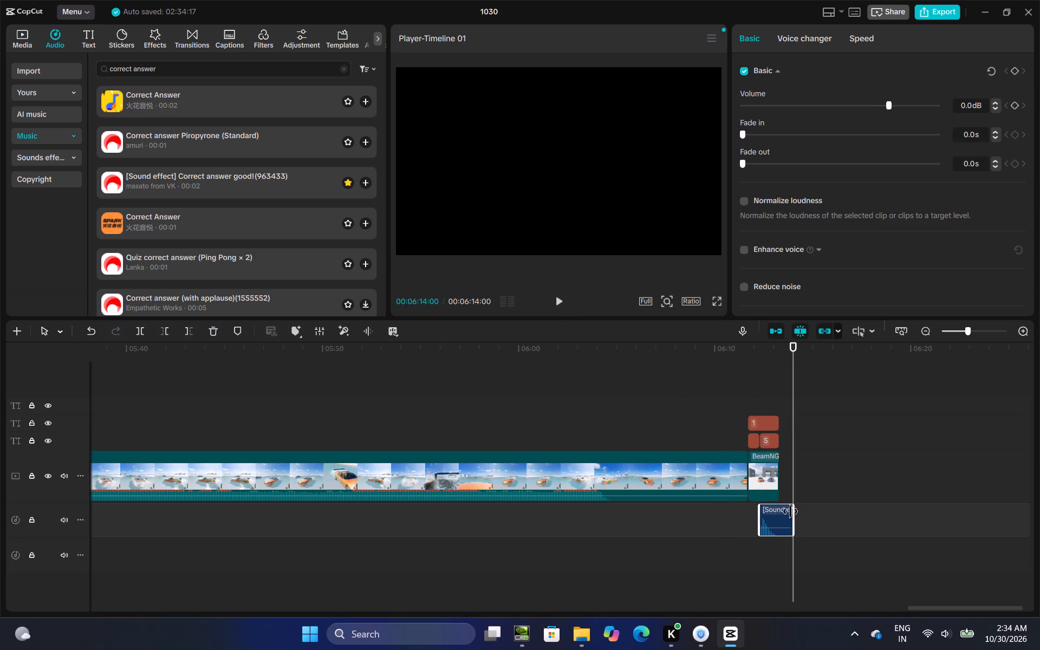
drag(794, 510, 779, 519)
Append the black images.jpg as a 5-second title card after the score segment.
click(671, 399)
drag(671, 399, 1039, 392)
click(32, 36)
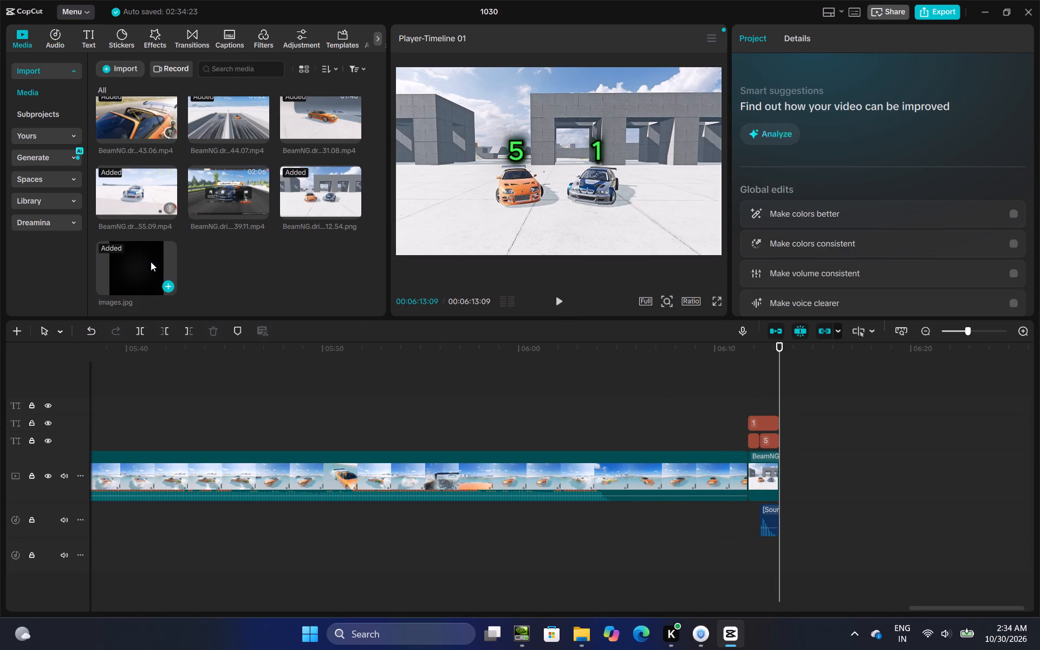
drag(151, 262, 802, 489)
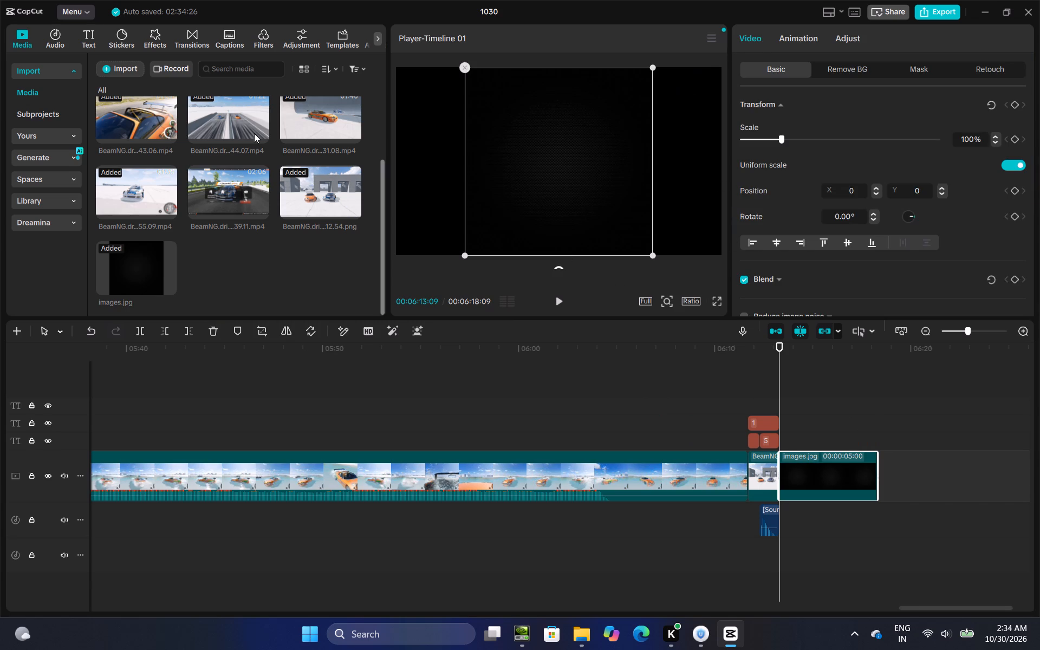
Add the uppercase title "TOP SPEED TEST" over the new black card, starting at 00:06:13:09.
click(90, 31)
click(145, 114)
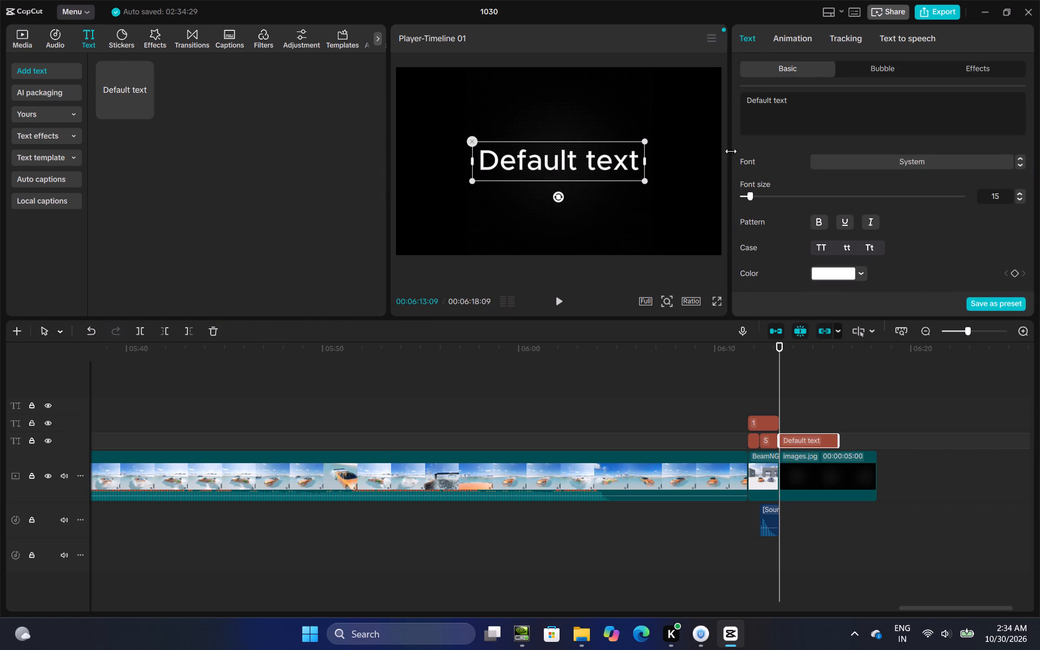
drag(809, 102, 743, 101)
key(BackSpace)
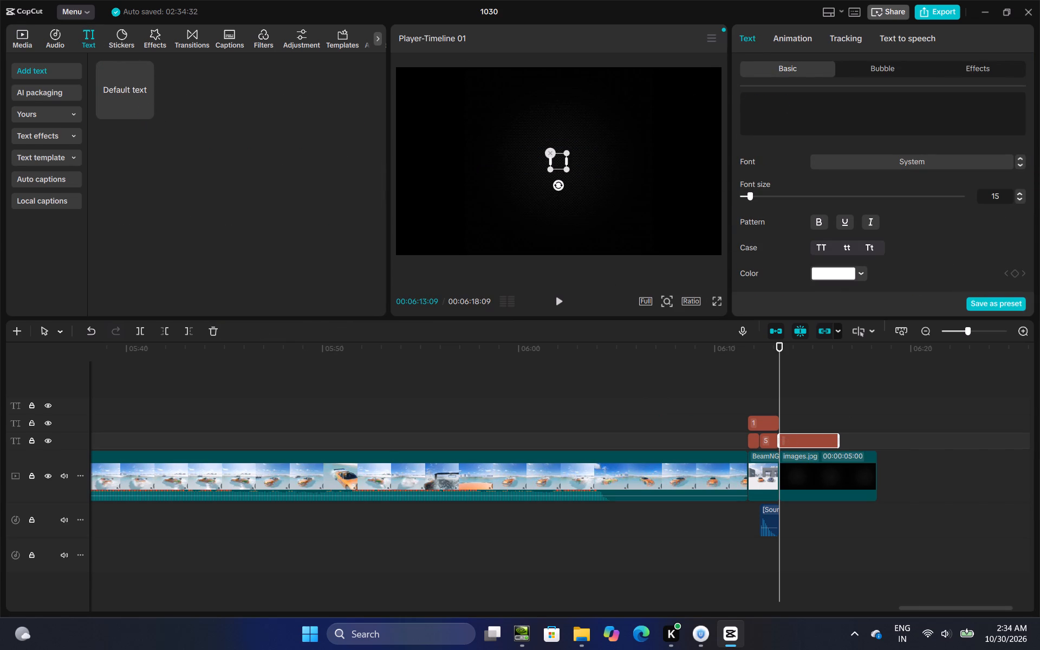
text(top speed test)
key(space)
click(817, 245)
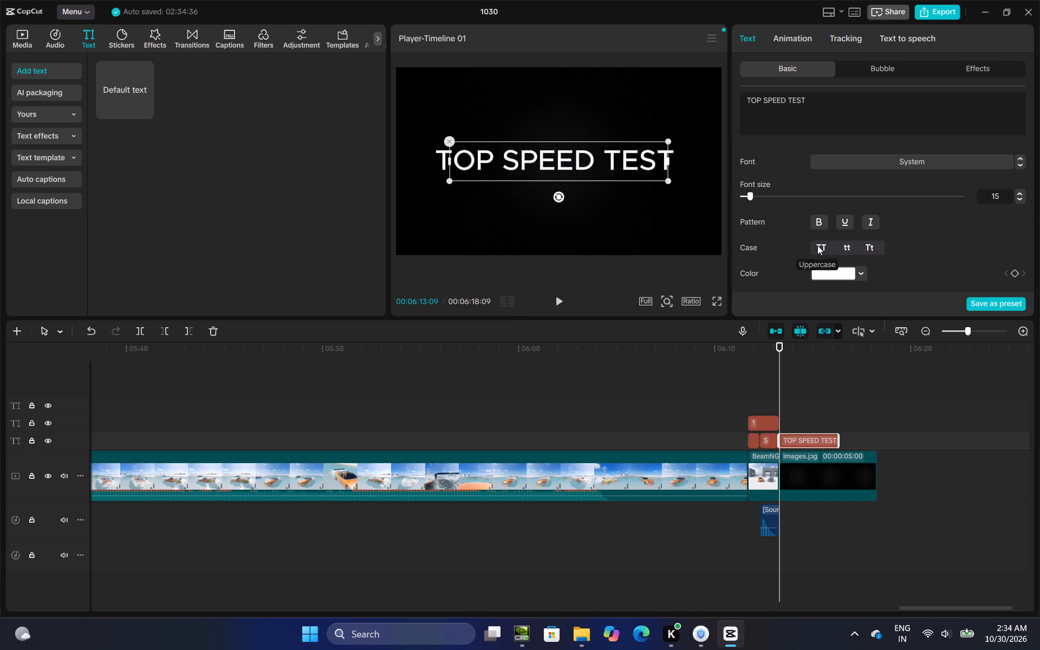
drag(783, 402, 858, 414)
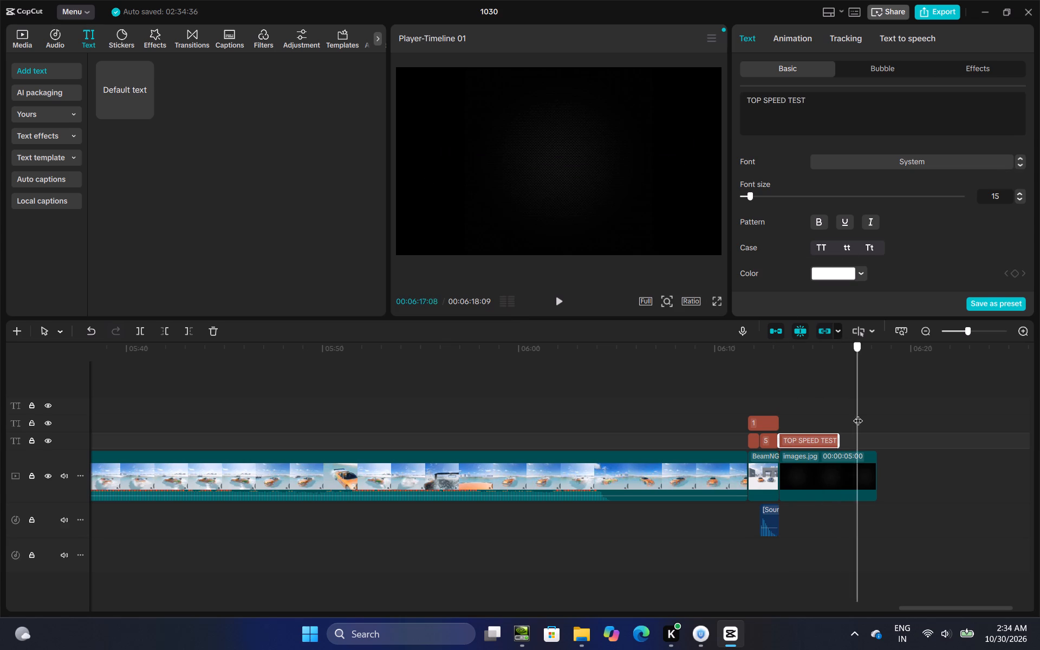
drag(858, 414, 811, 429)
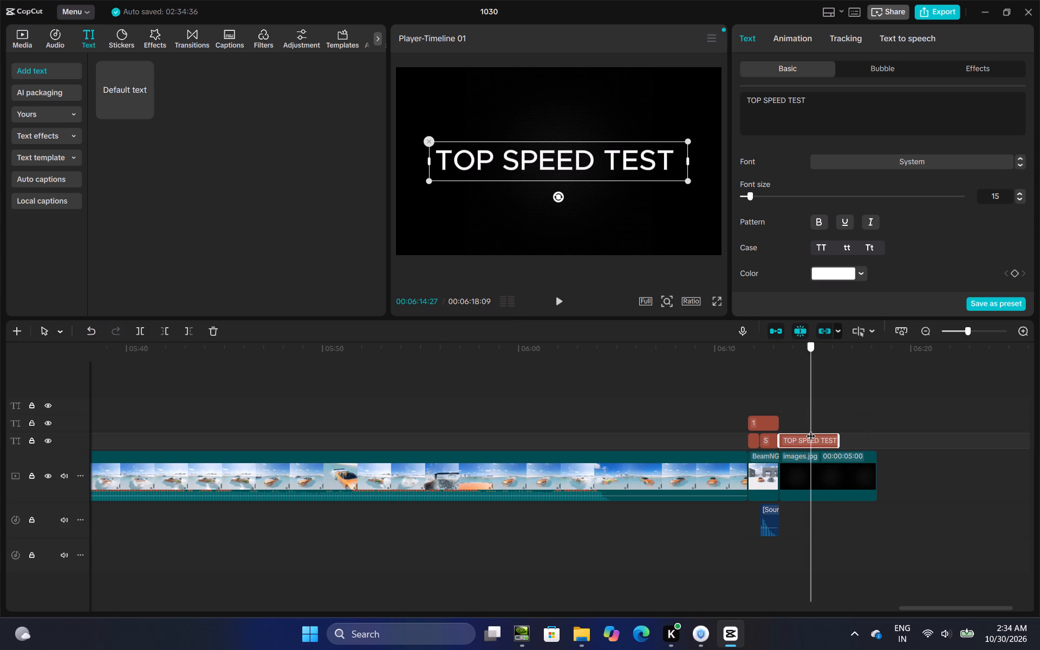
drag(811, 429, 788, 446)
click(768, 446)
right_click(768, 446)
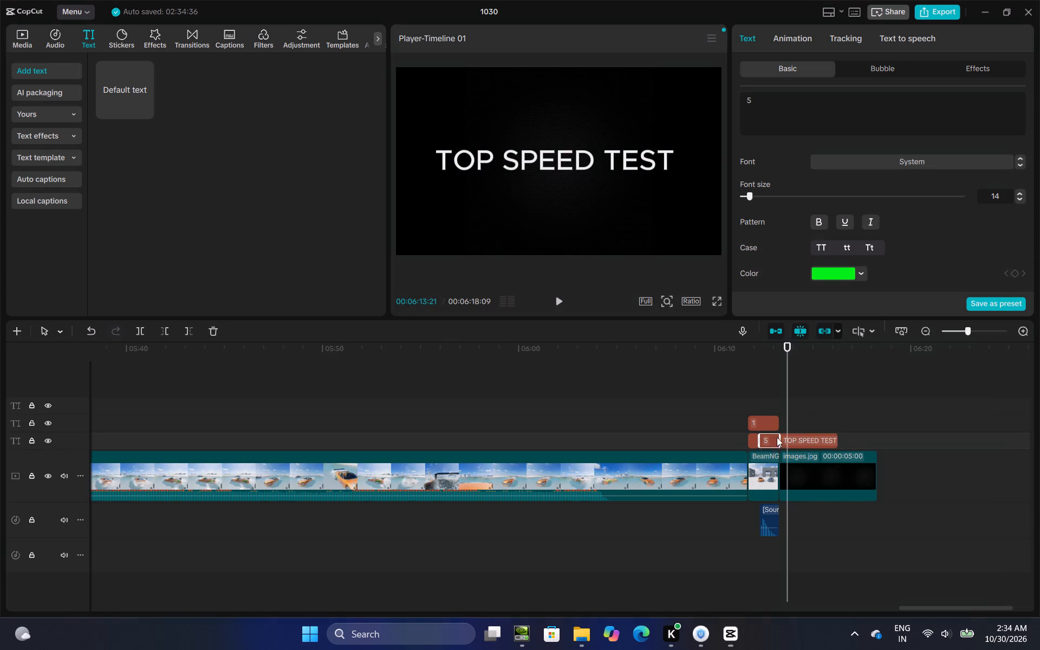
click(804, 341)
Append the recording "BeamNG.drive 2026.10.29 - 20.24.39.11.mp4" after the TOP SPEED TEST card.
click(800, 405)
drag(800, 406, 968, 409)
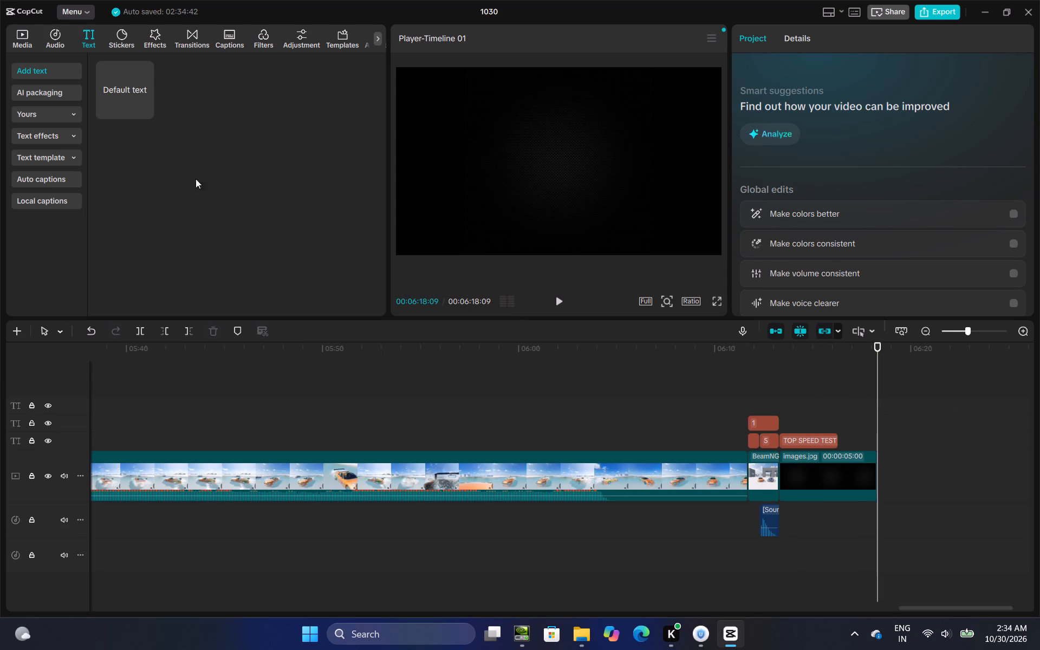
click(22, 41)
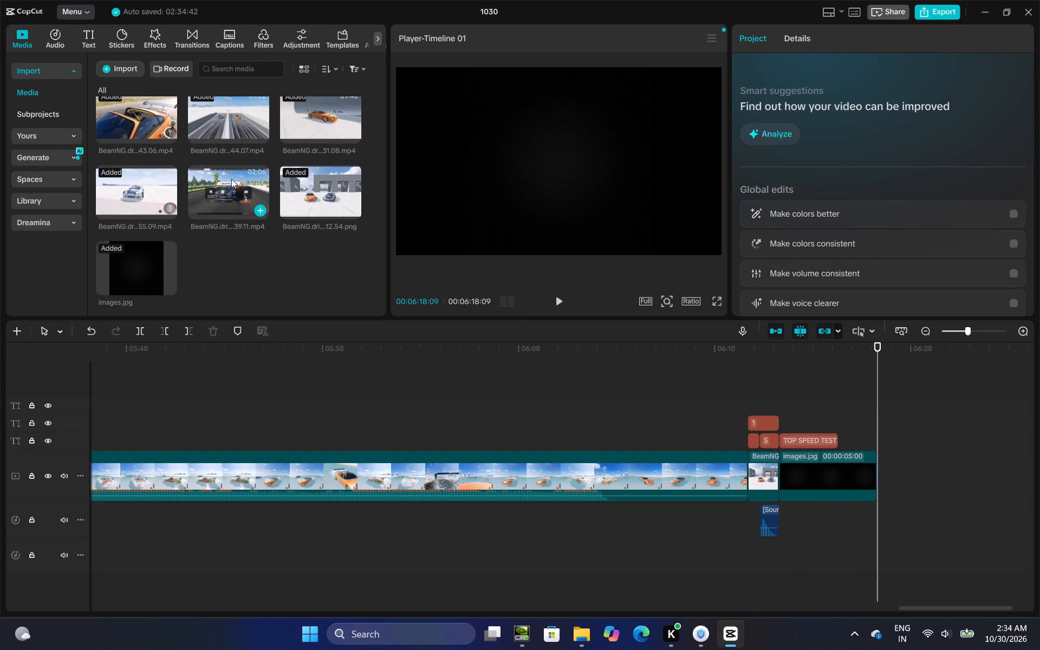
drag(232, 180, 902, 474)
Trim the start of the recording after the TOP SPEED TEST card to a duration of 00:02:01:20, and play its opening.
click(870, 480)
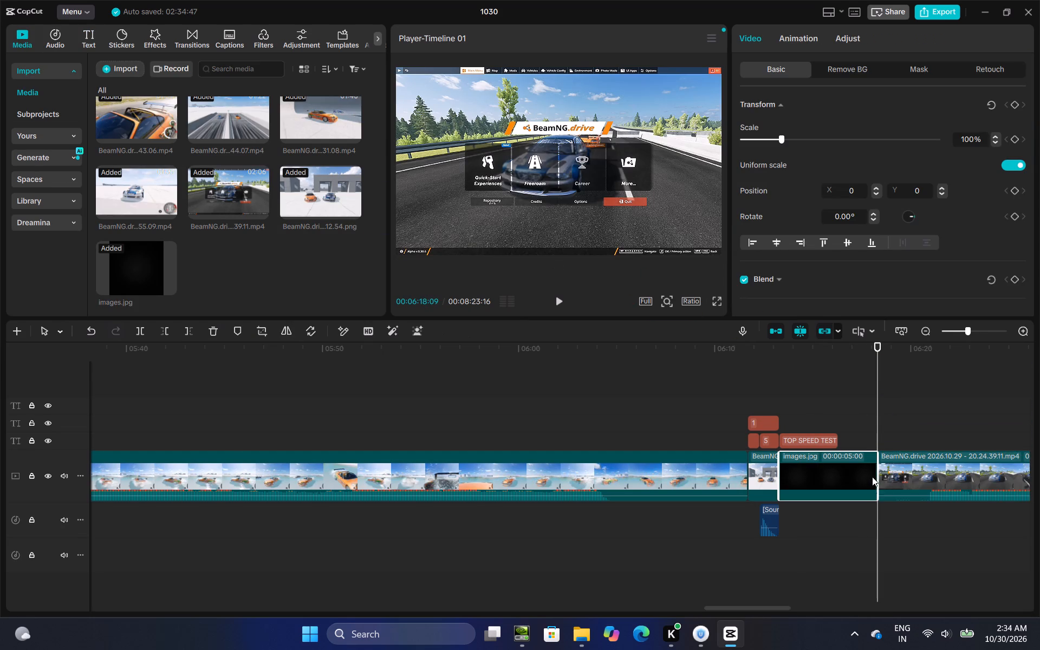
click(890, 439)
click(890, 461)
drag(880, 461, 907, 465)
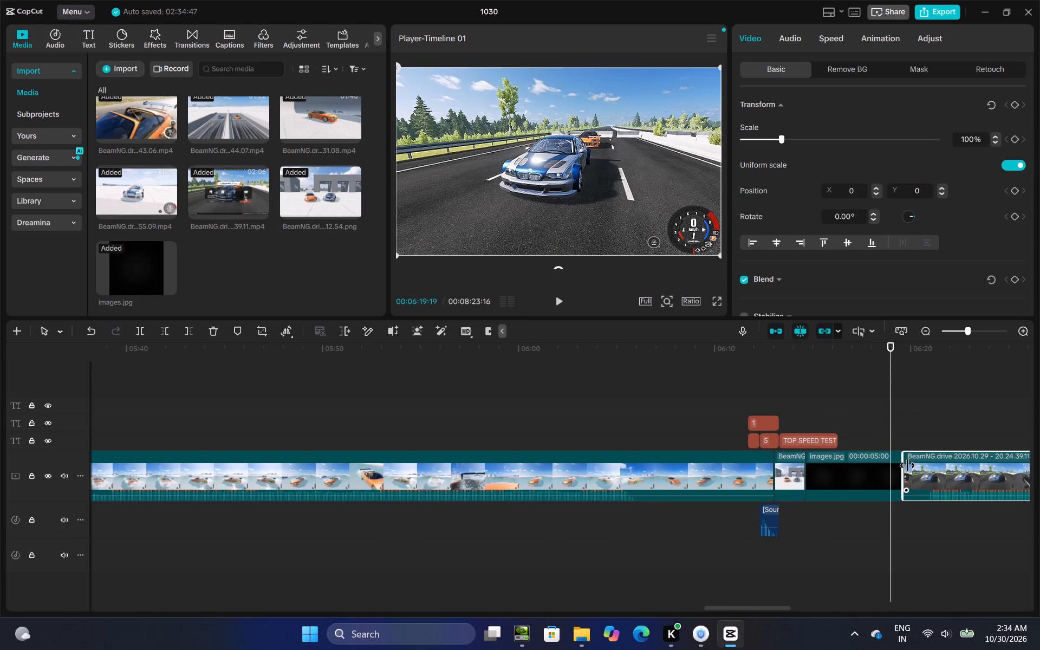
drag(907, 465, 969, 457)
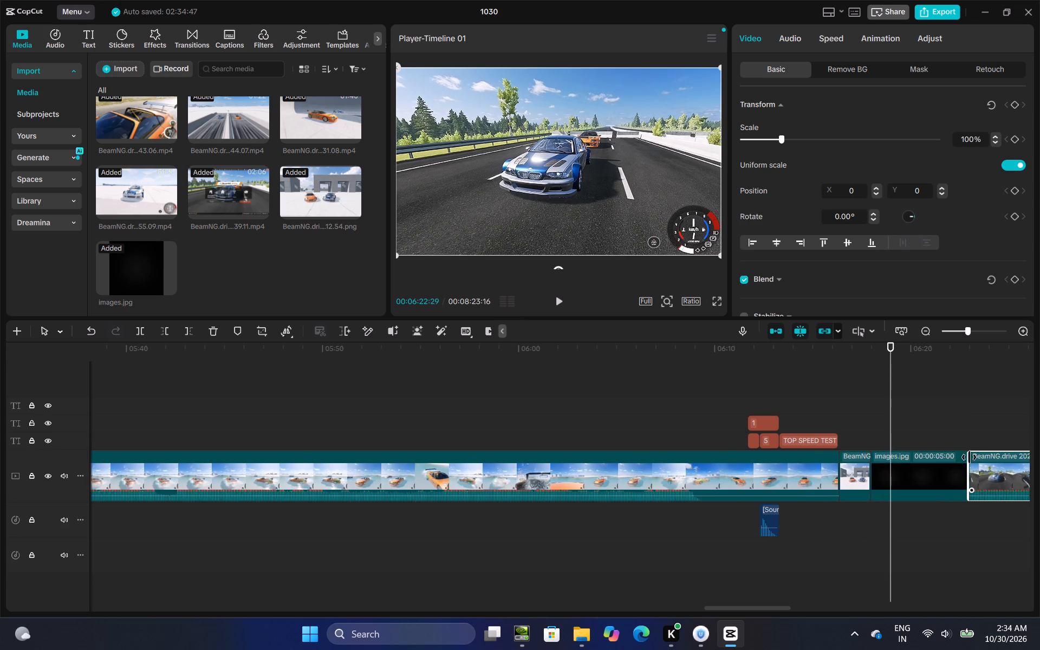
drag(969, 457, 996, 469)
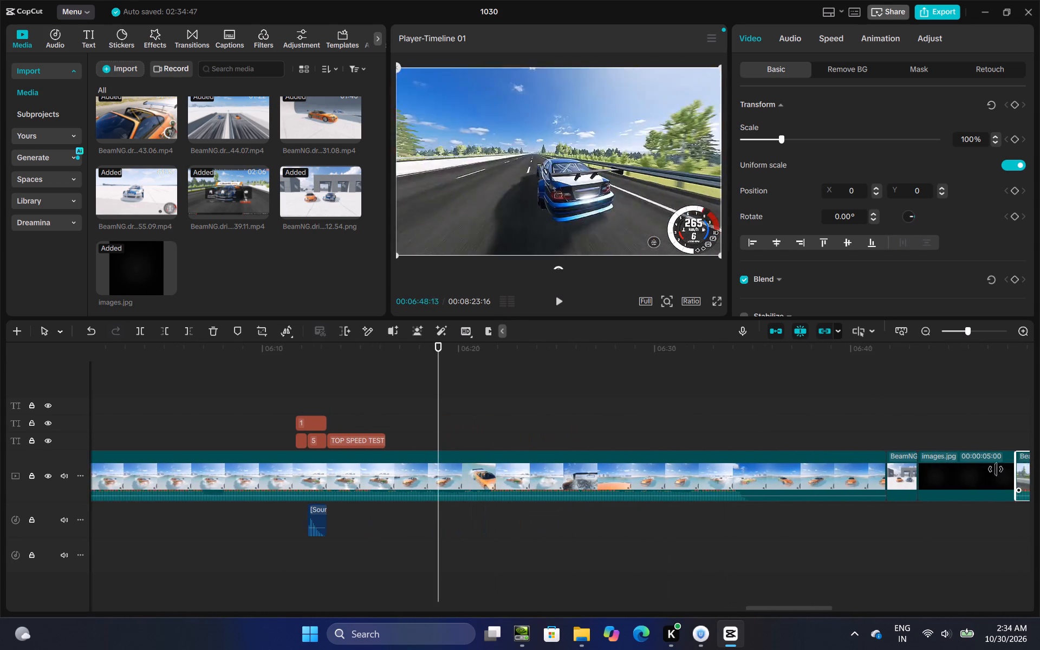
drag(996, 469, 1033, 462)
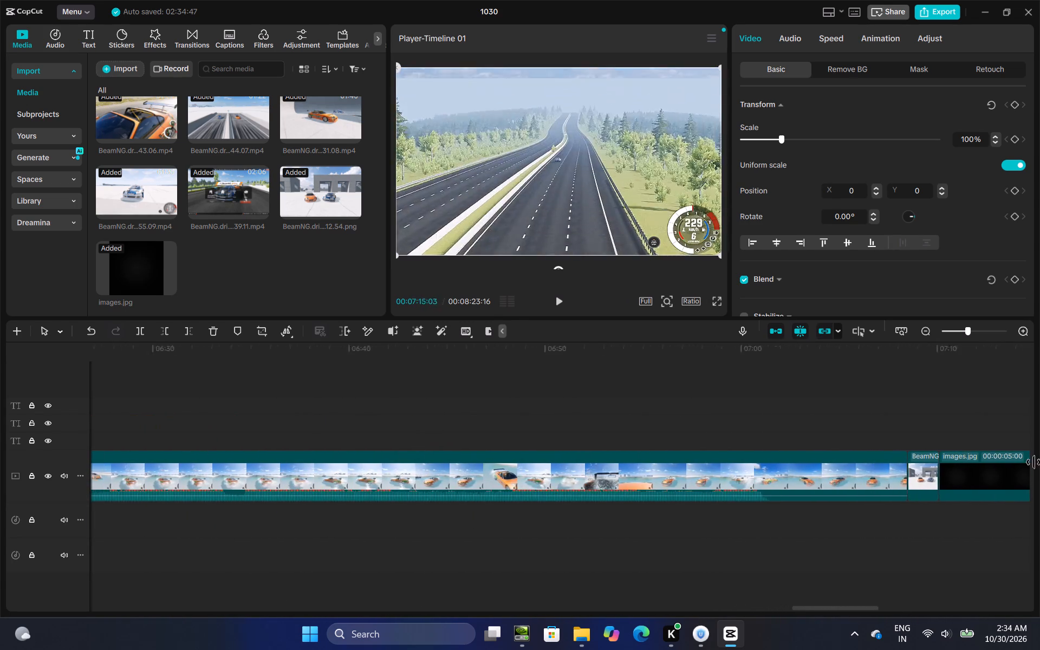
drag(1033, 462, 458, 496)
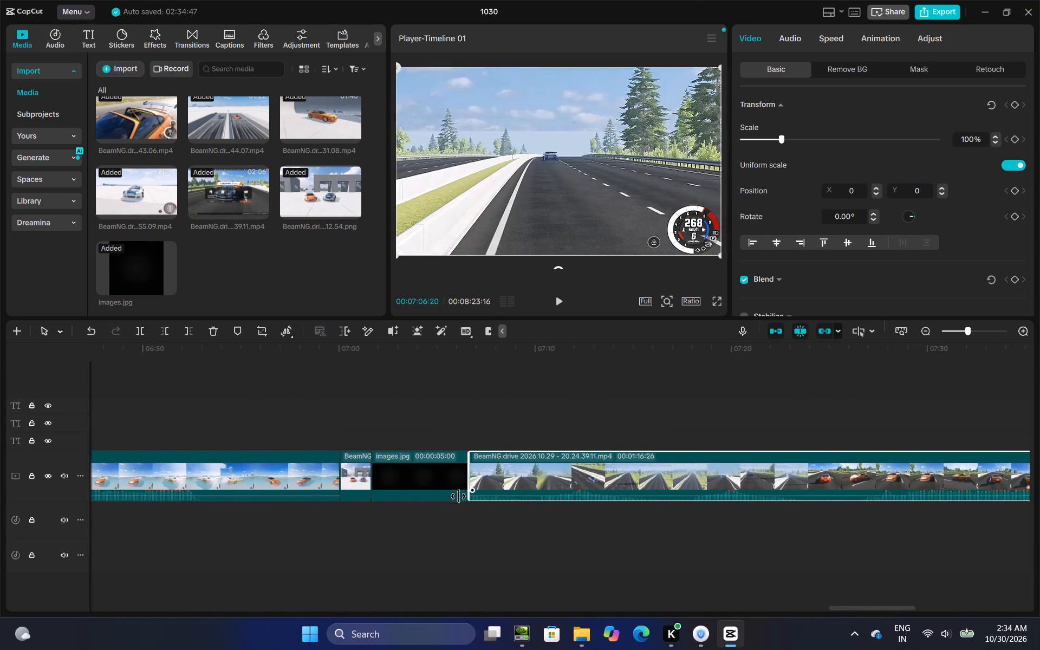
drag(458, 496, 148, 532)
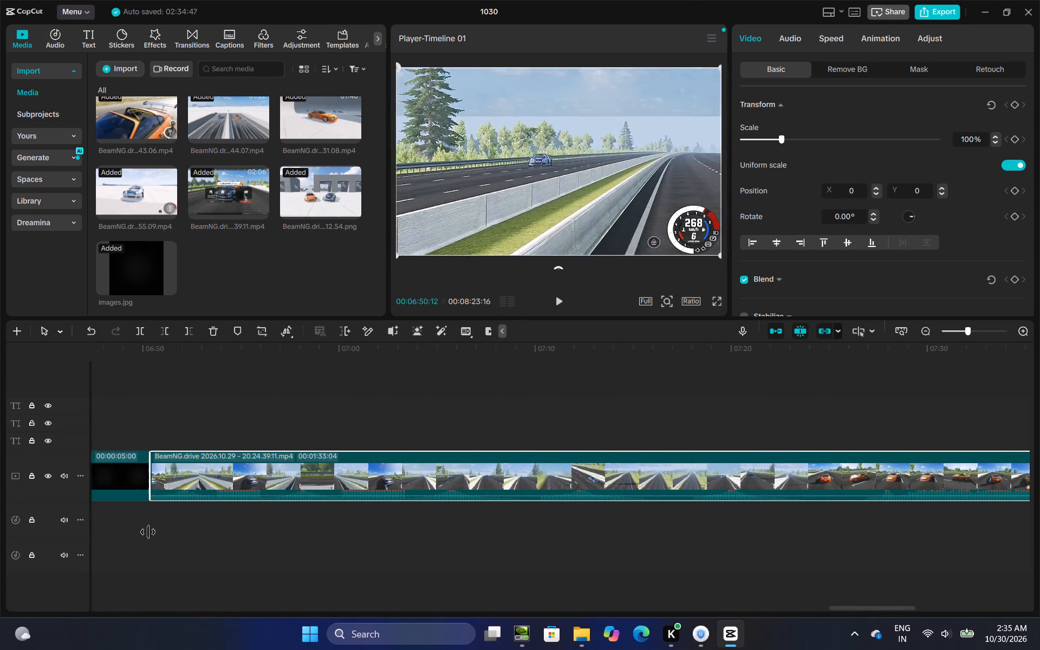
drag(148, 532, 287, 513)
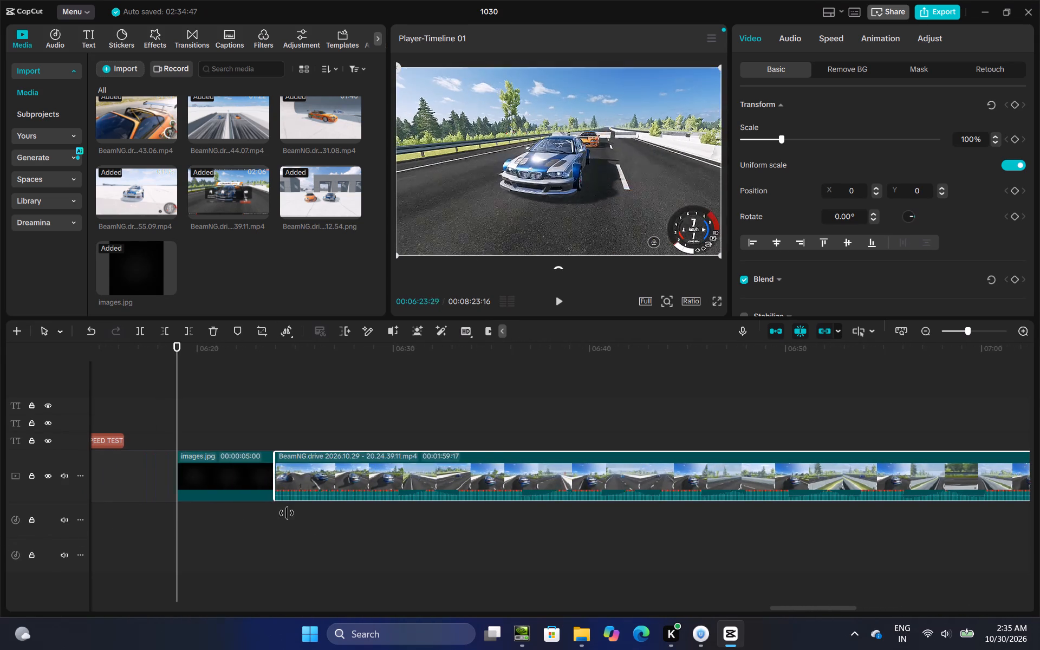
drag(287, 513, 244, 538)
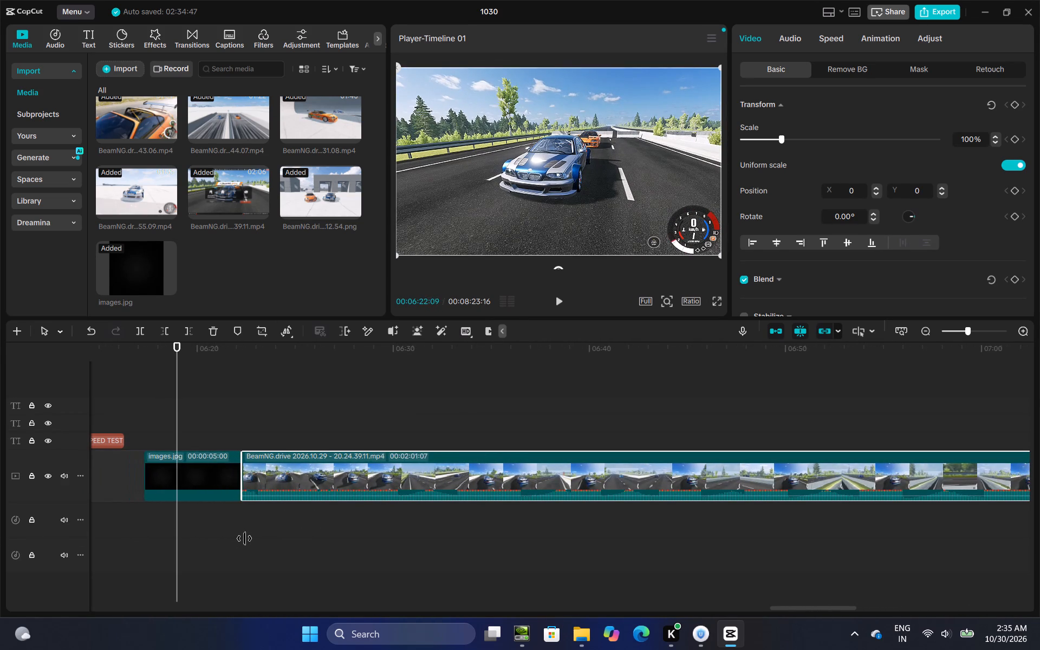
drag(244, 538, 244, 545)
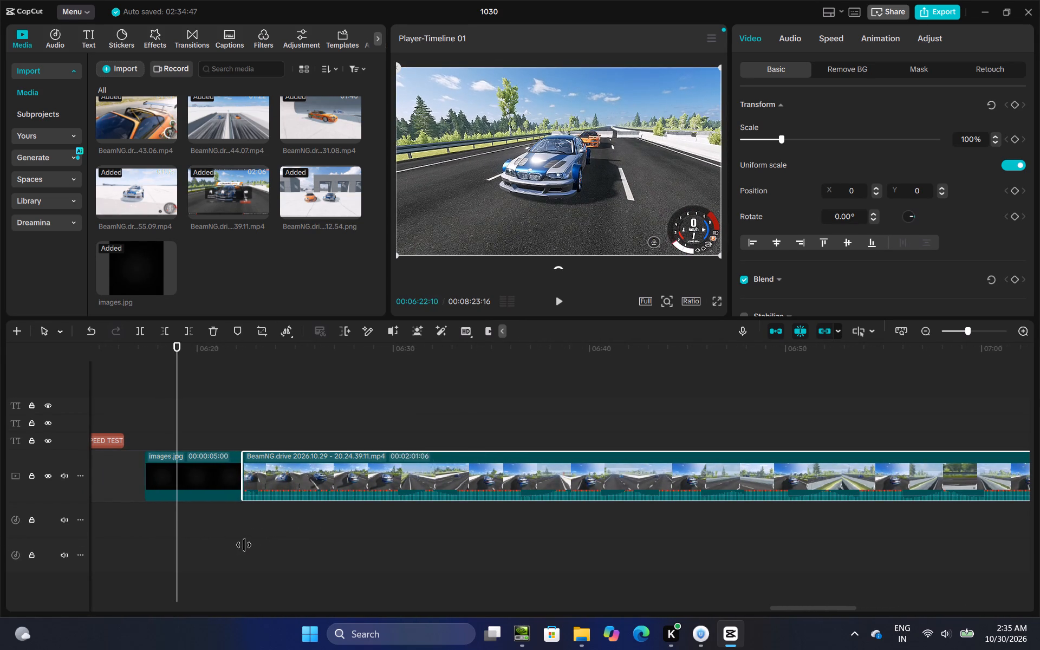
drag(244, 545, 236, 548)
click(172, 429)
double_click(165, 432)
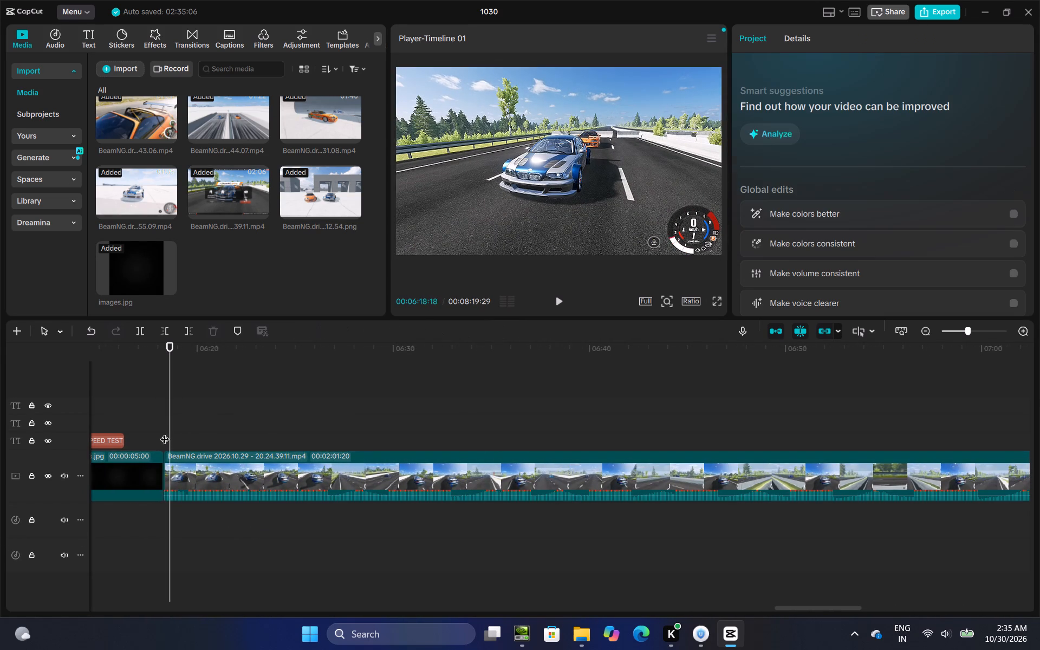
click(170, 432)
click(165, 432)
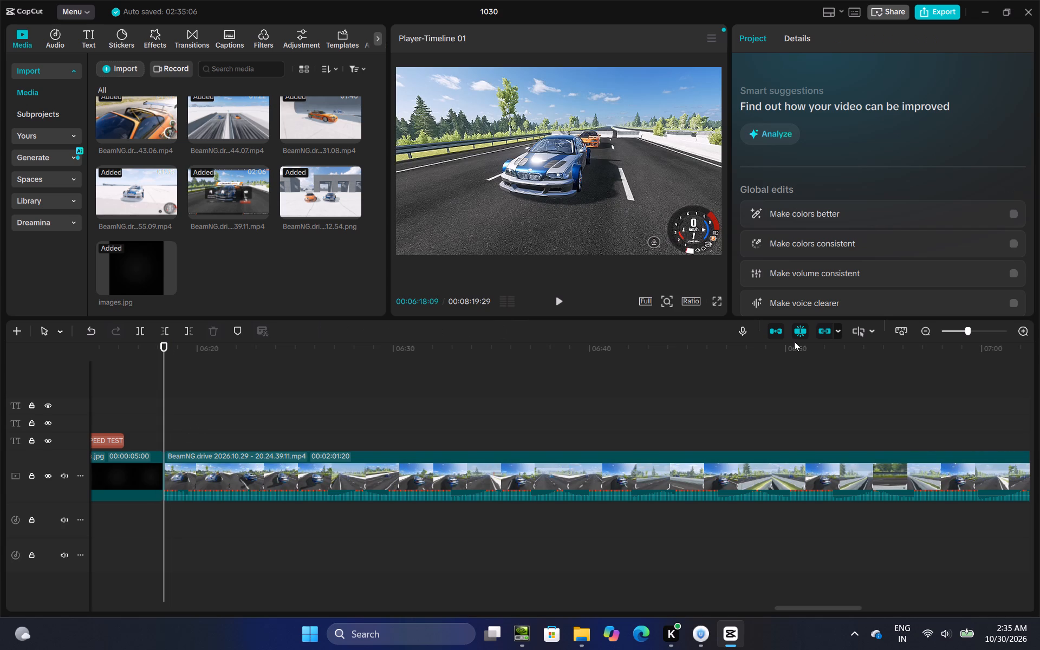
click(560, 295)
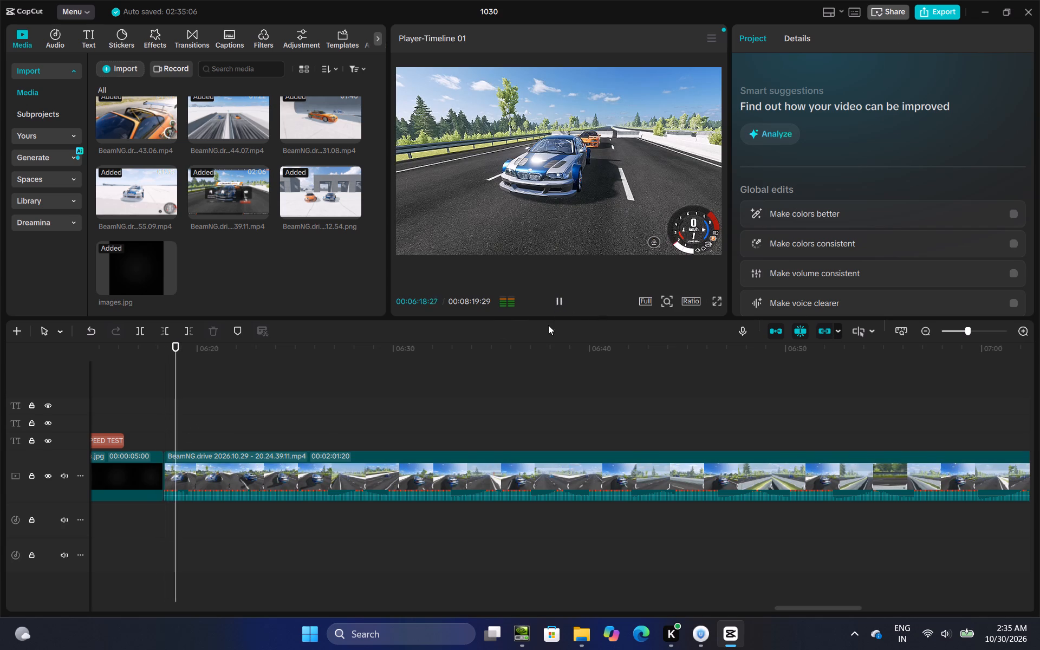
Paste the copied green "5" caption over the top-speed recording at 00:06:53:20, where the speedometer reads 276.
click(233, 420)
drag(233, 420, 371, 441)
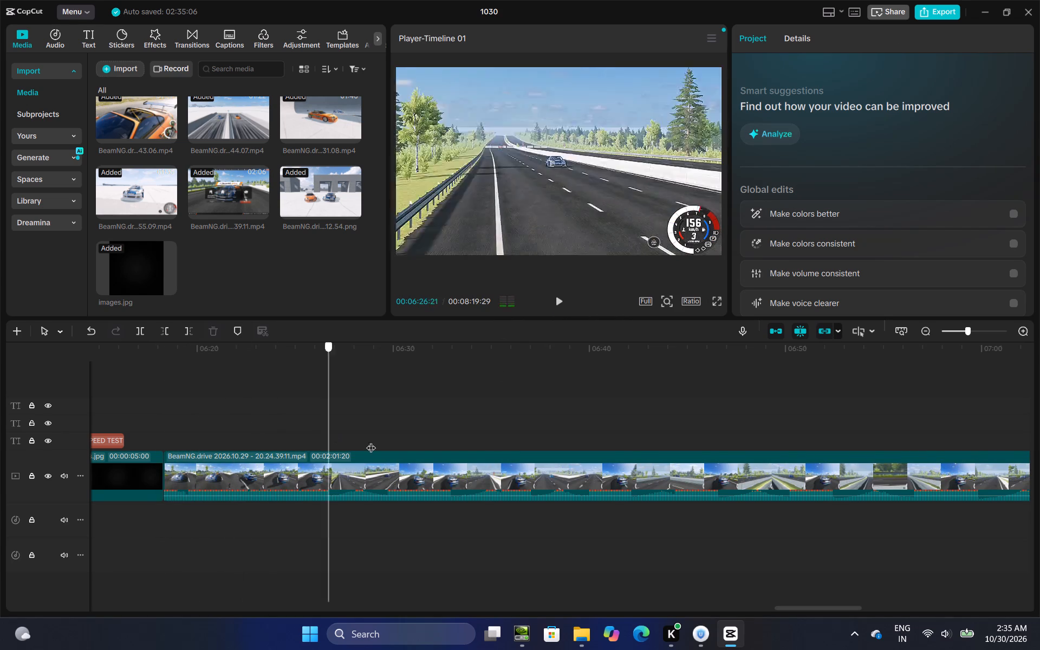
drag(371, 441, 970, 434)
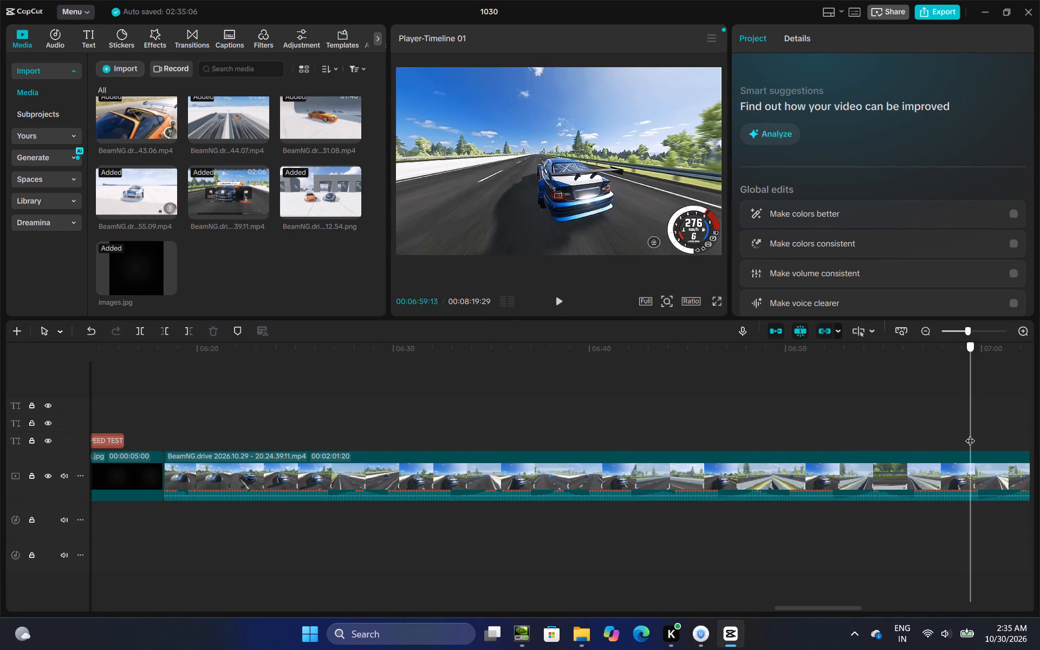
drag(970, 434, 298, 474)
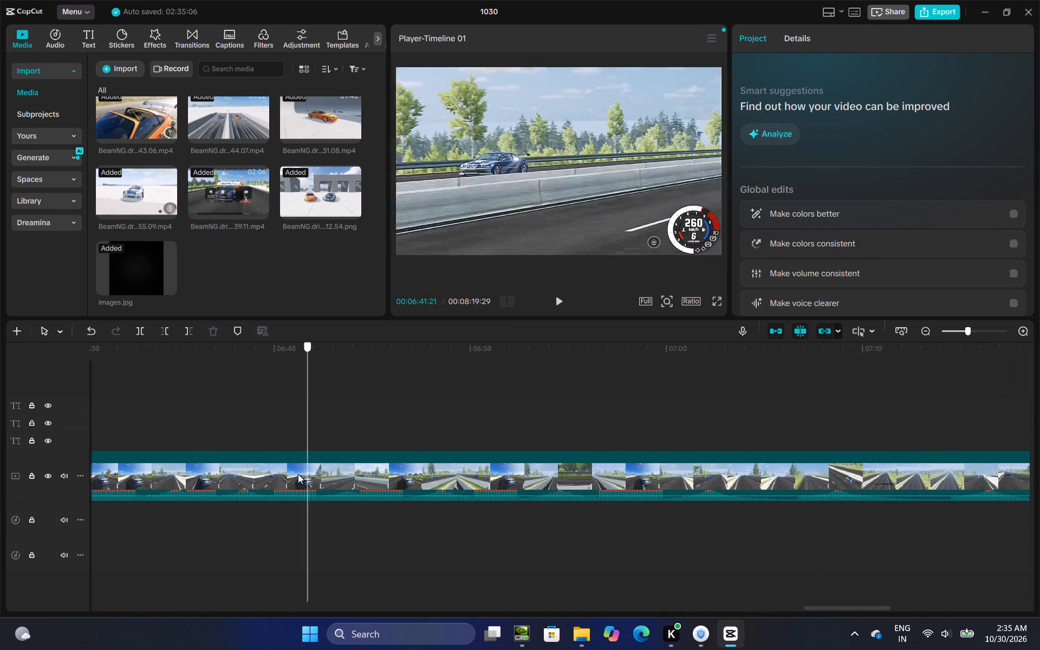
drag(298, 474, 547, 457)
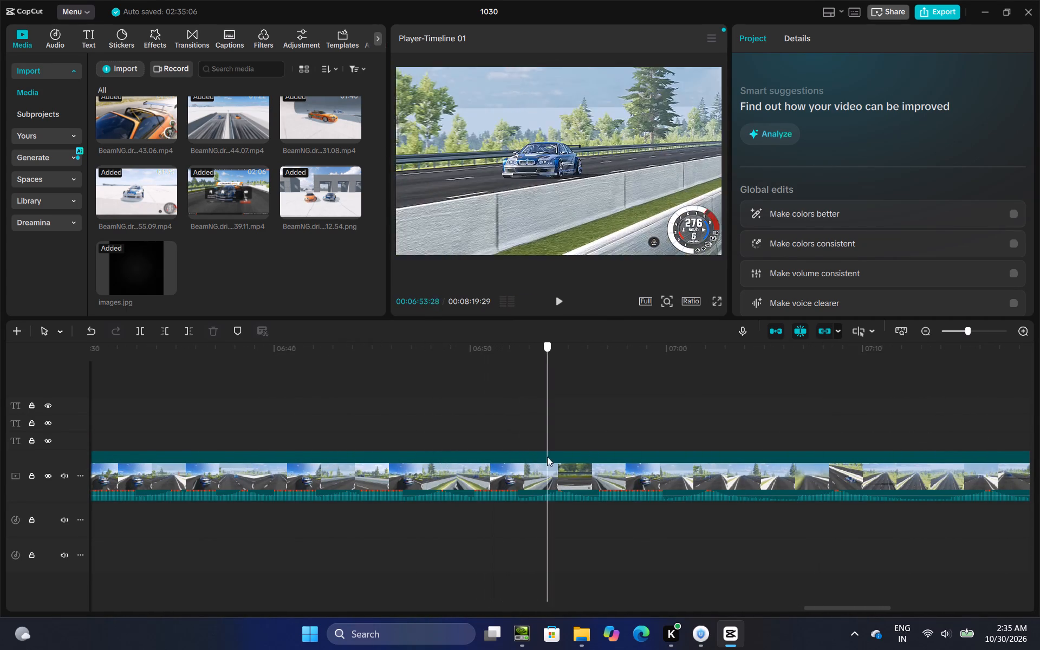
drag(547, 457, 621, 443)
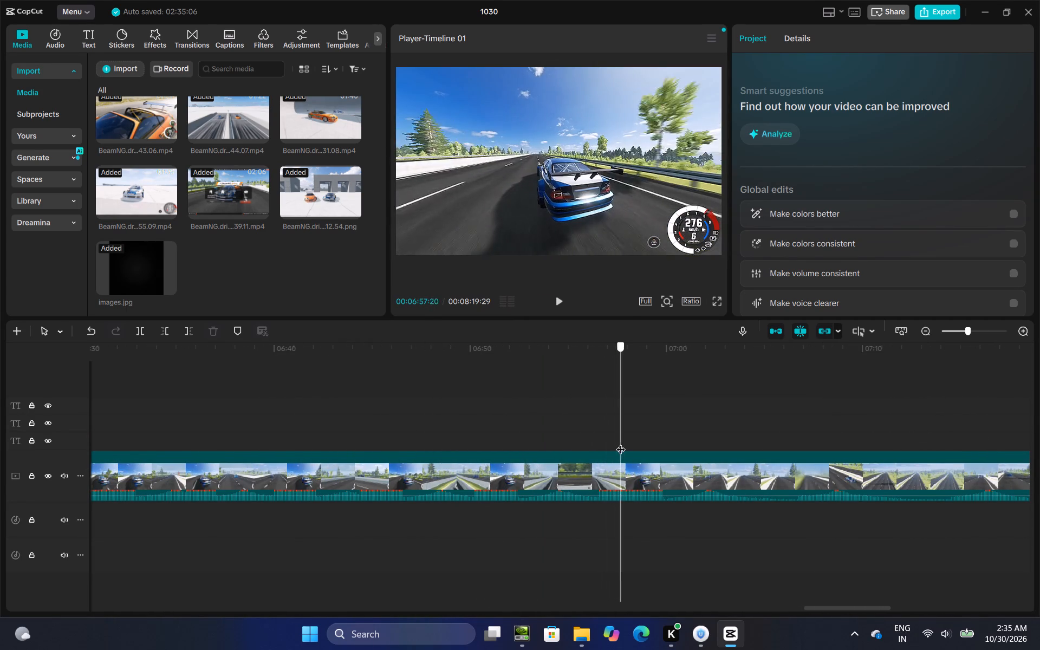
drag(621, 443, 529, 470)
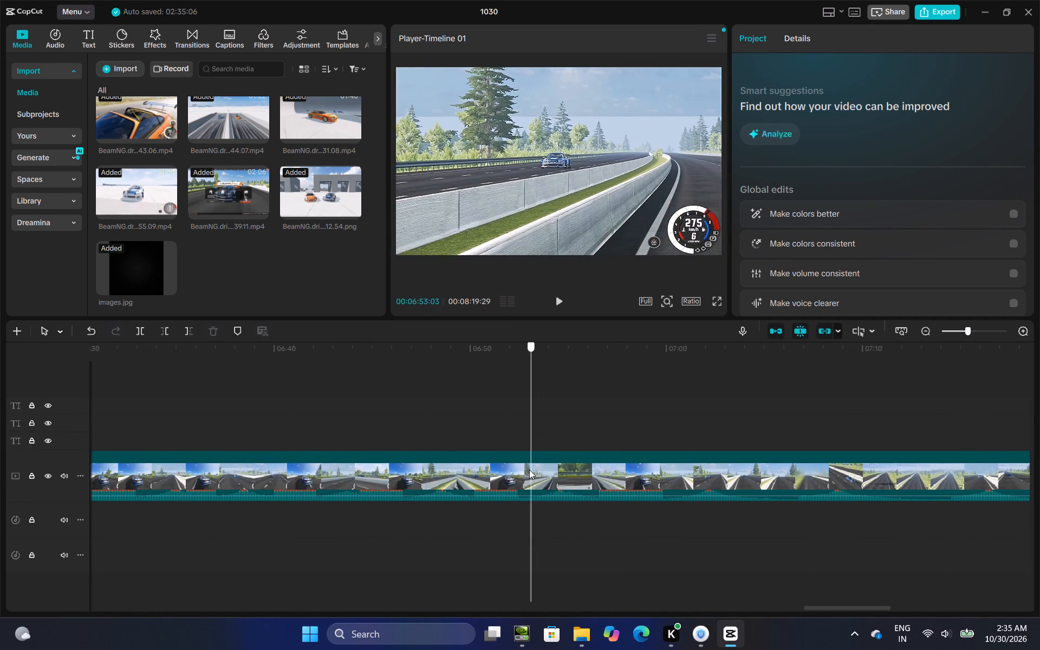
drag(529, 470, 666, 466)
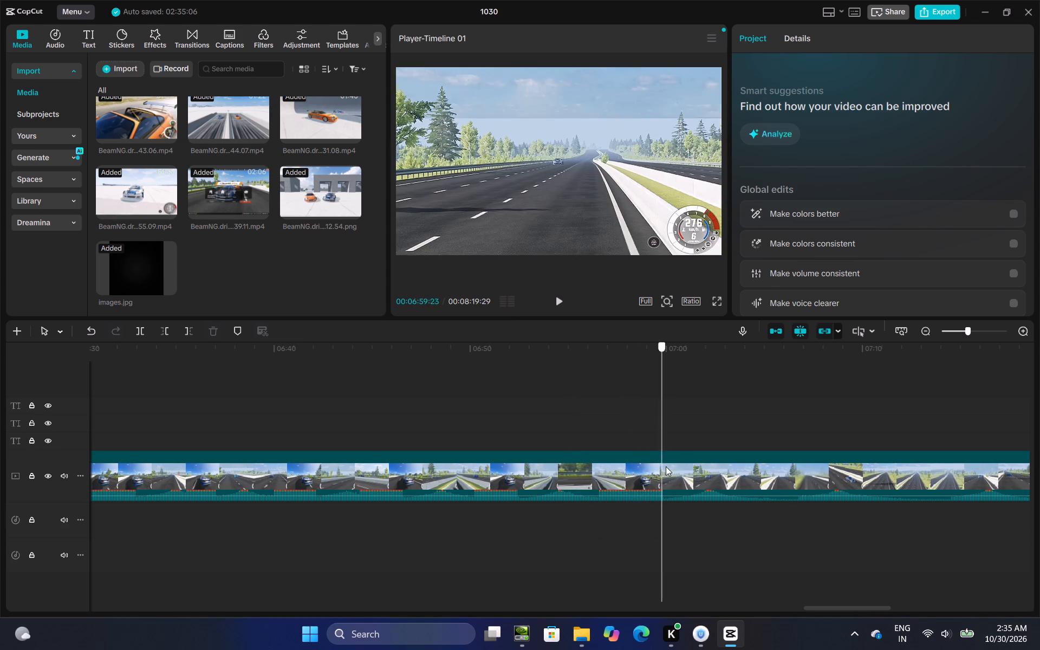
drag(666, 466, 686, 465)
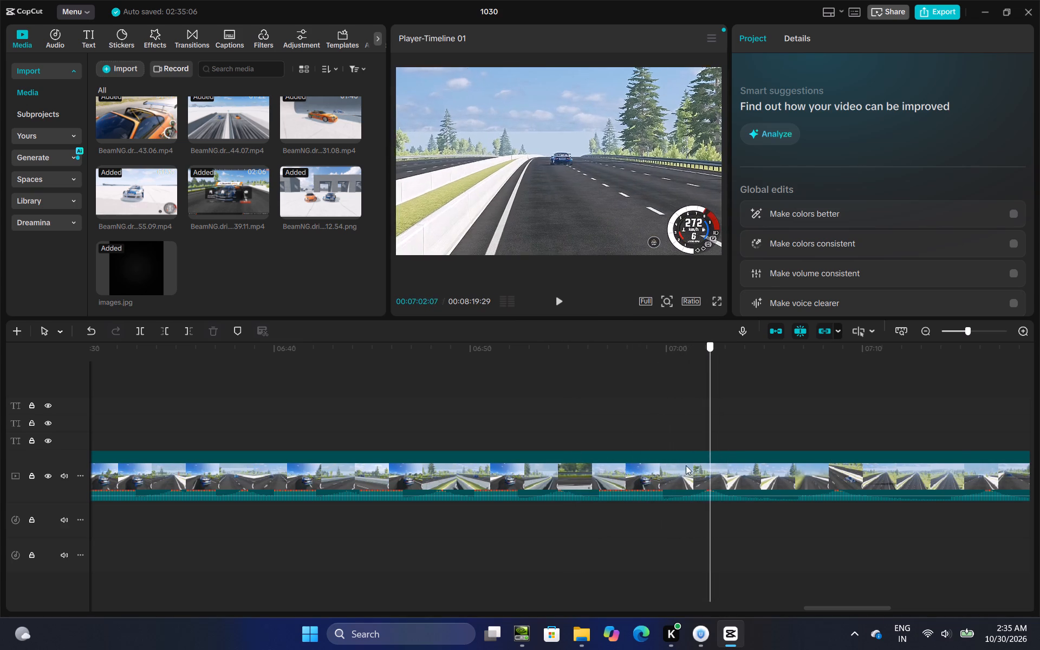
drag(686, 465, 536, 482)
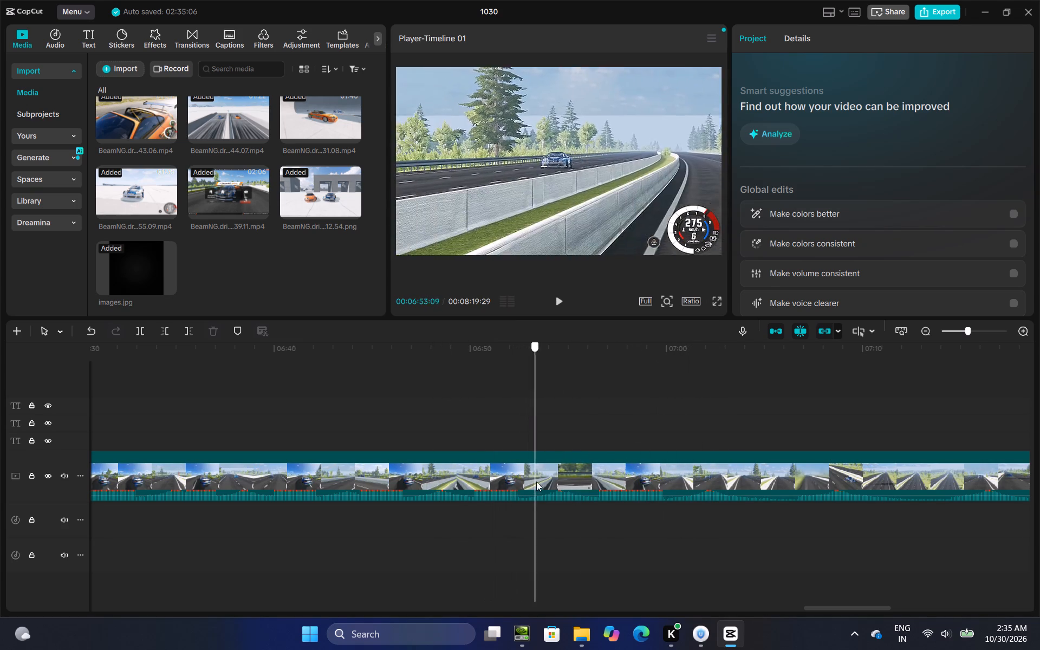
drag(536, 482, 539, 482)
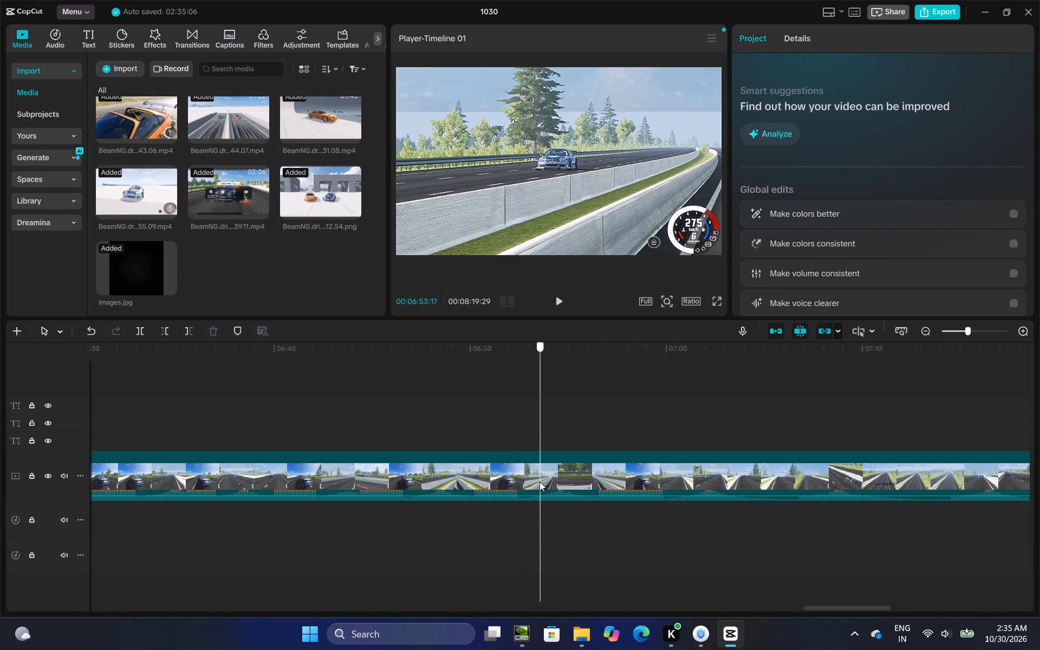
drag(539, 482, 542, 482)
right_click(537, 435)
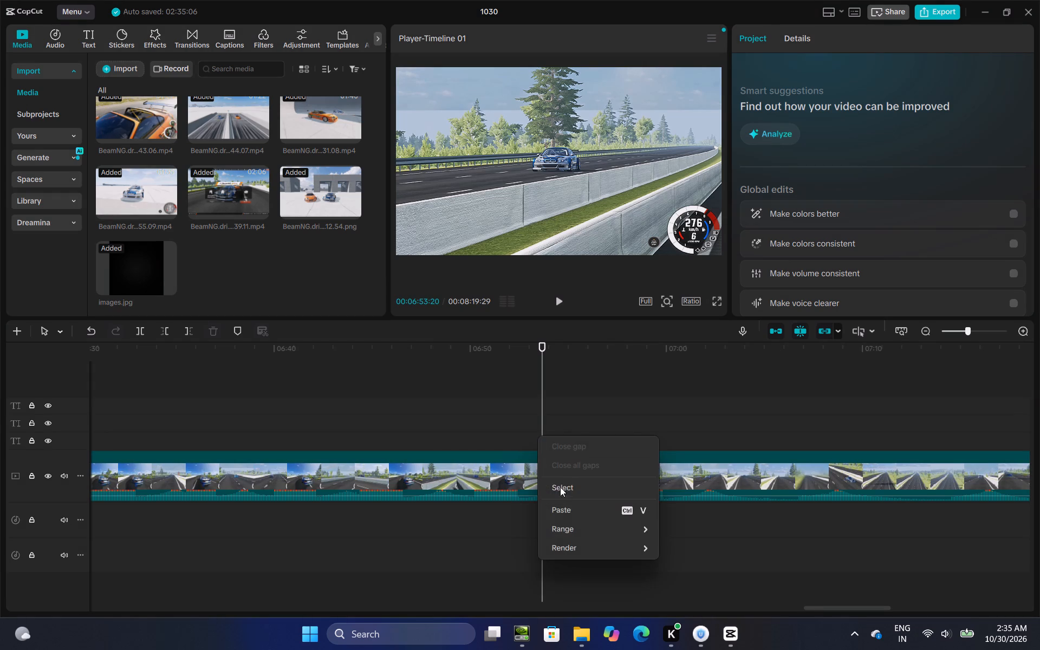
click(569, 509)
Change the pasted caption's text to "276*" and move it to the top centre of the frame, above the car.
click(789, 104)
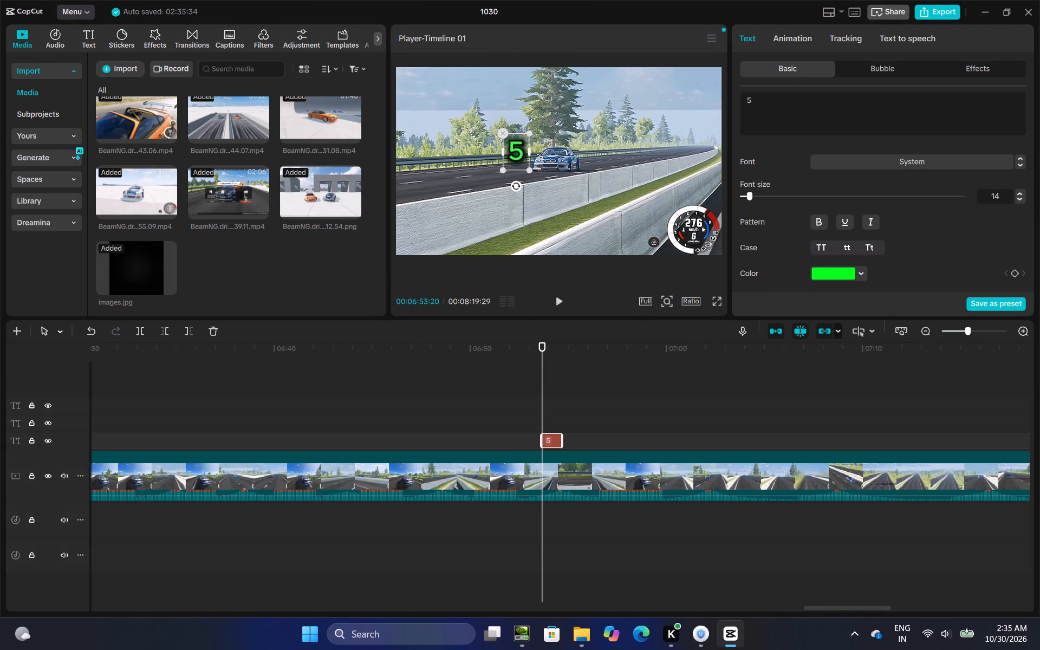
key(BackSpace)
text(27)
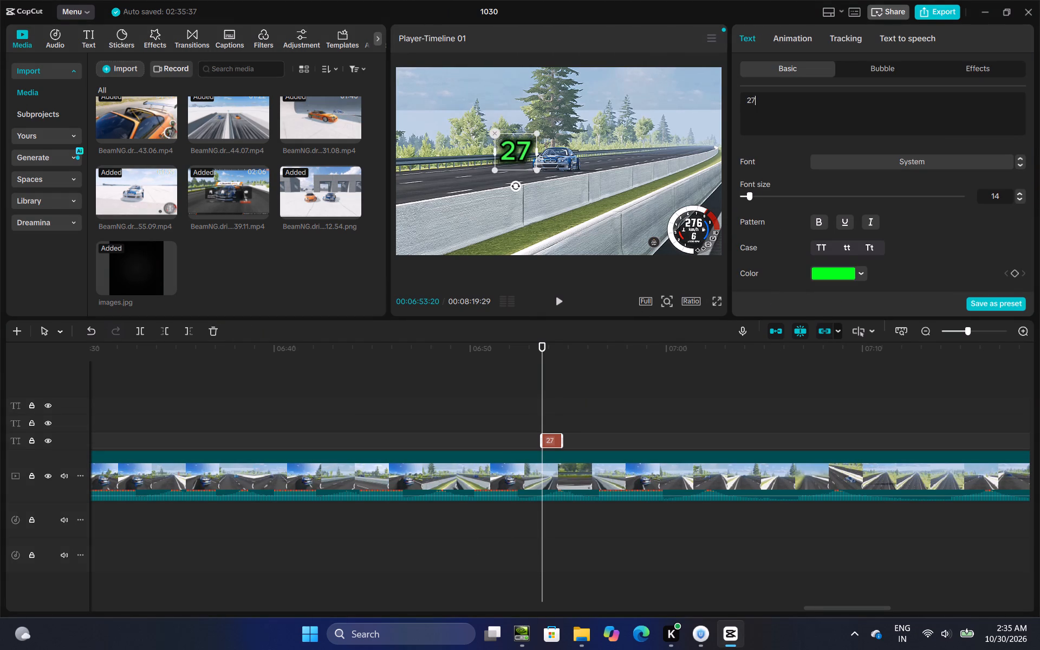
key(6)
key(shift+asterisk)
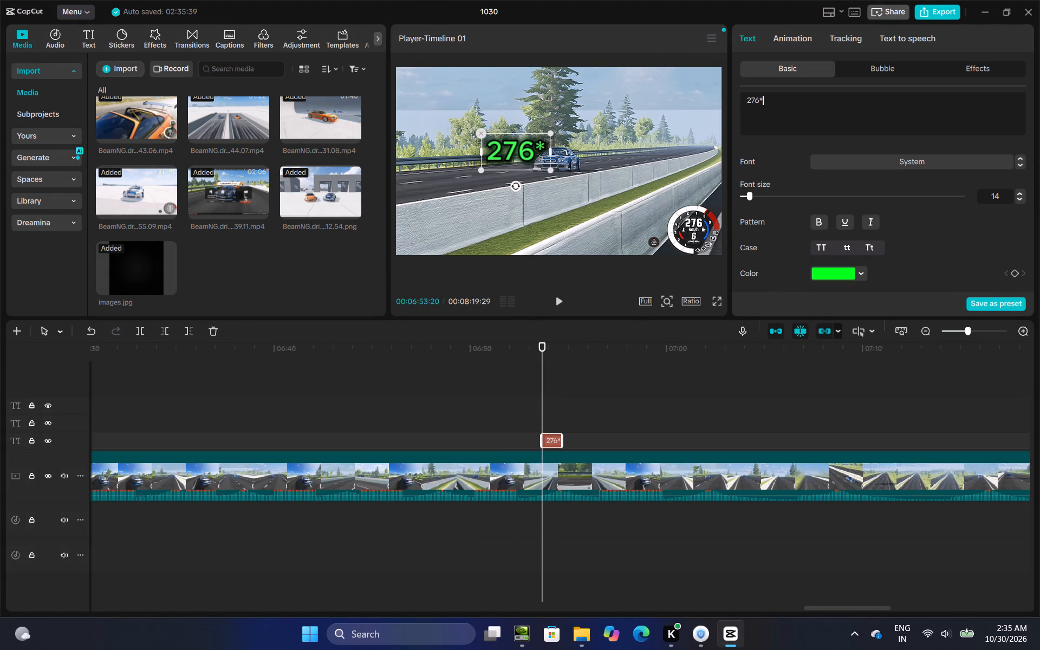
drag(539, 160, 580, 108)
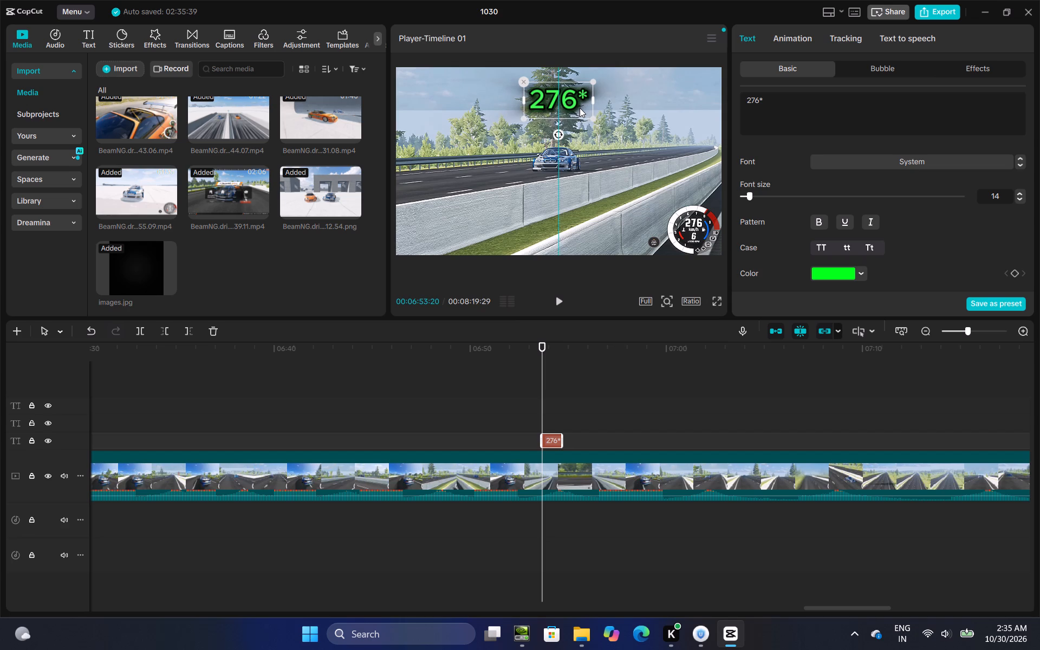
drag(580, 108, 580, 100)
Add the sound "[Sound effect] Correct answer good!(963433)" at the start of the 276* caption, at 00:06:53:20.
click(426, 406)
click(537, 405)
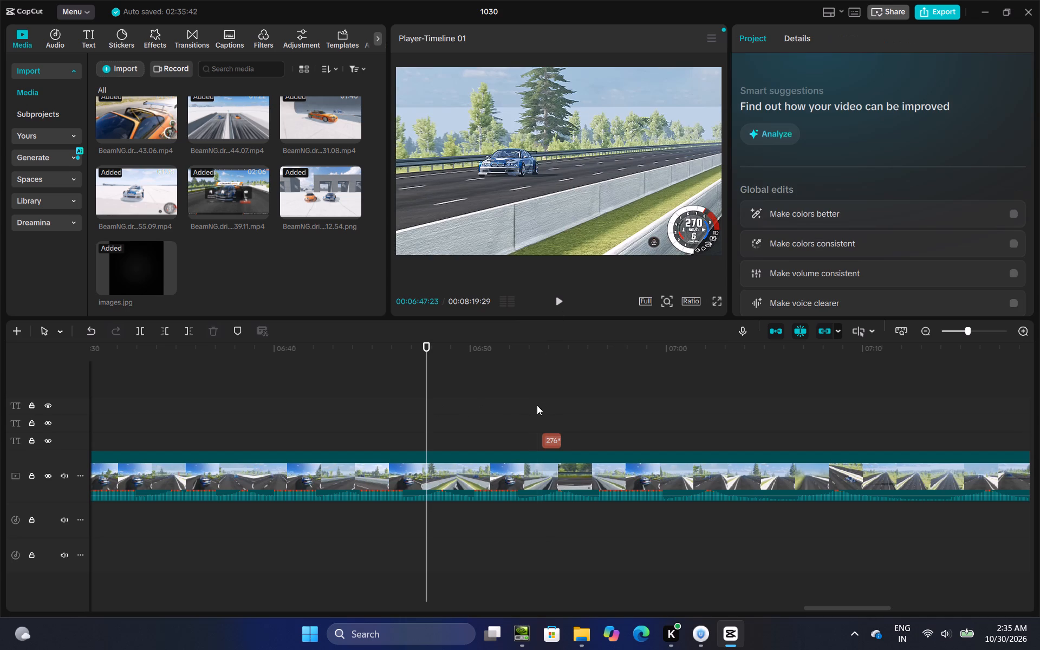
drag(538, 405, 548, 404)
click(548, 404)
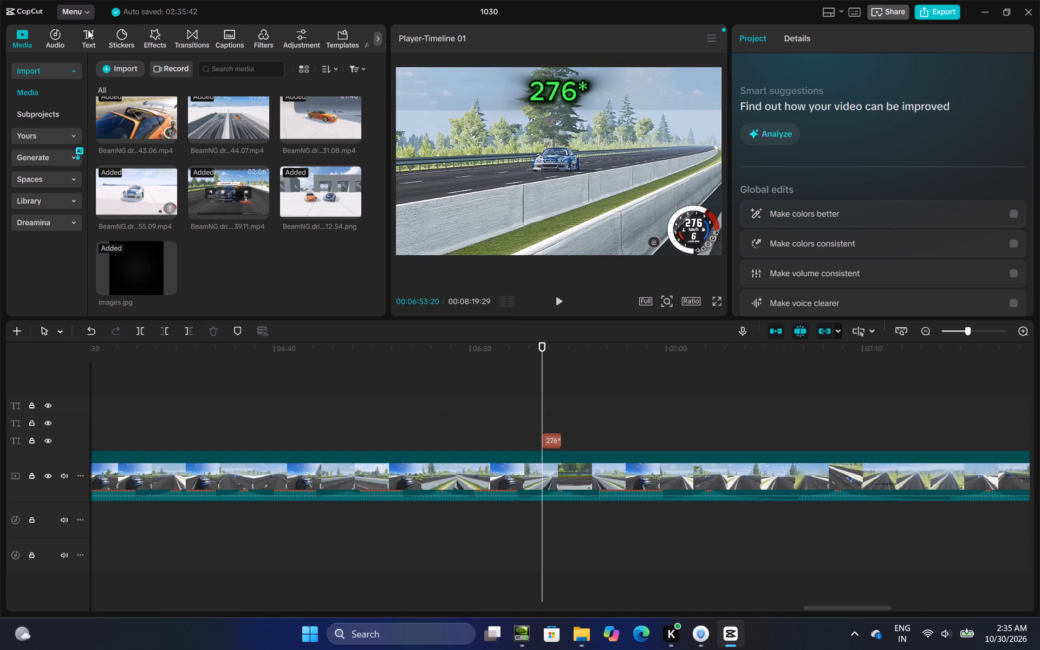
click(68, 39)
click(366, 183)
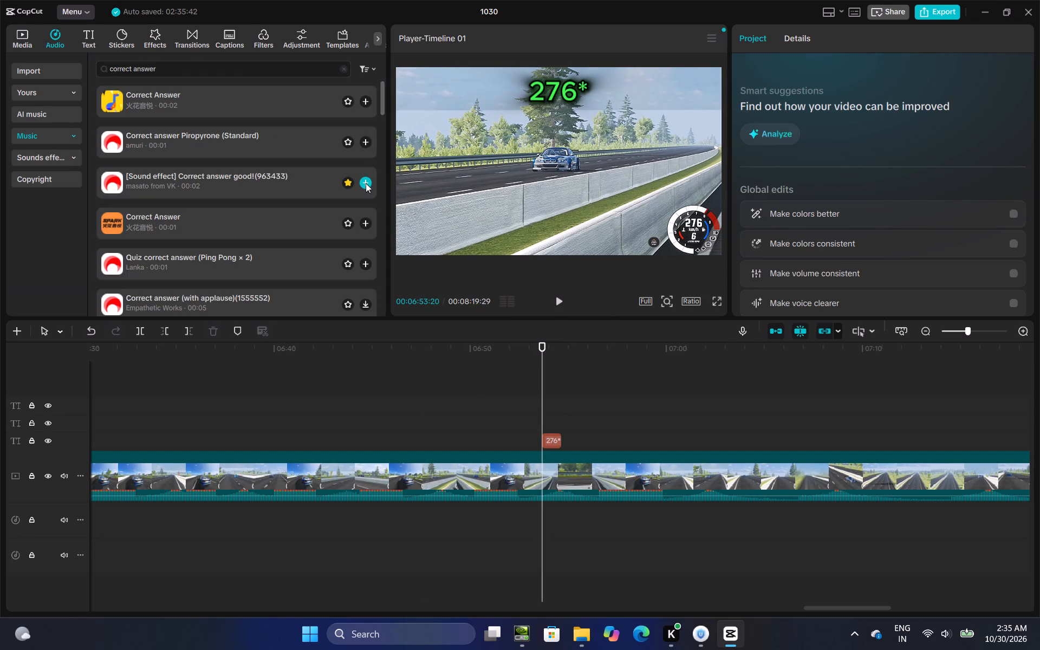
Play back the 276* caption moment and set the new sound effect's volume to 10.4 dB.
click(557, 298)
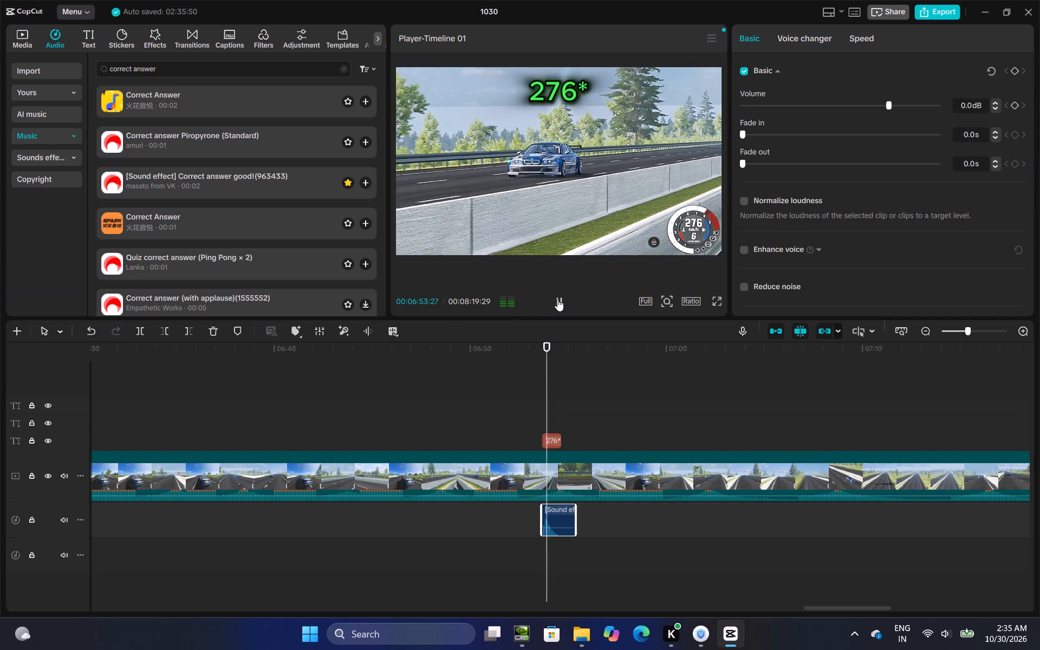
drag(580, 409, 562, 435)
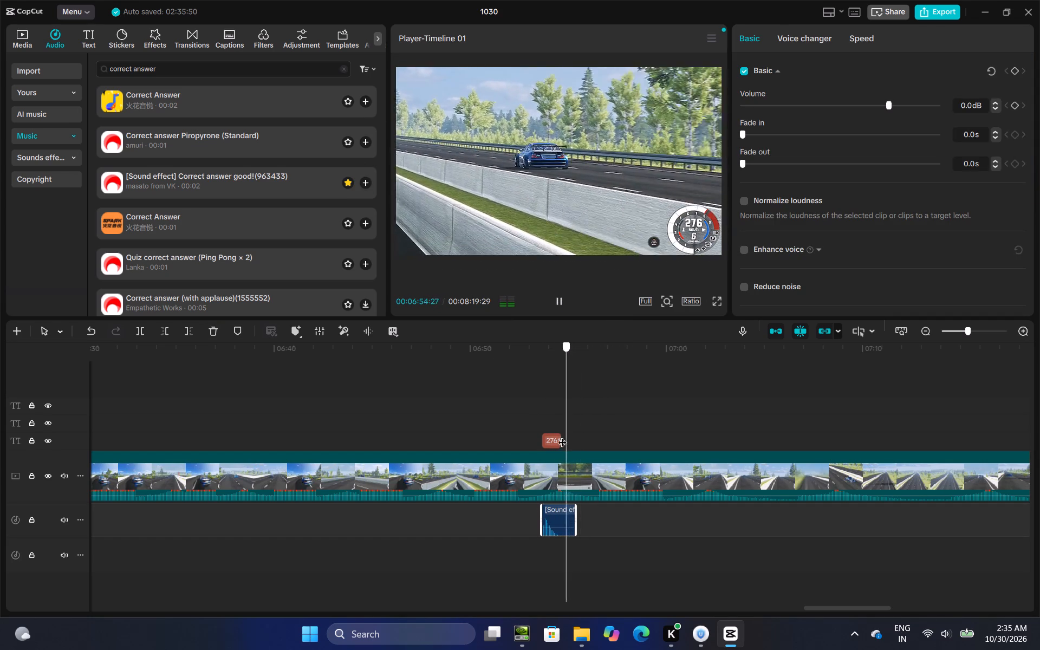
drag(562, 435, 562, 437)
click(560, 515)
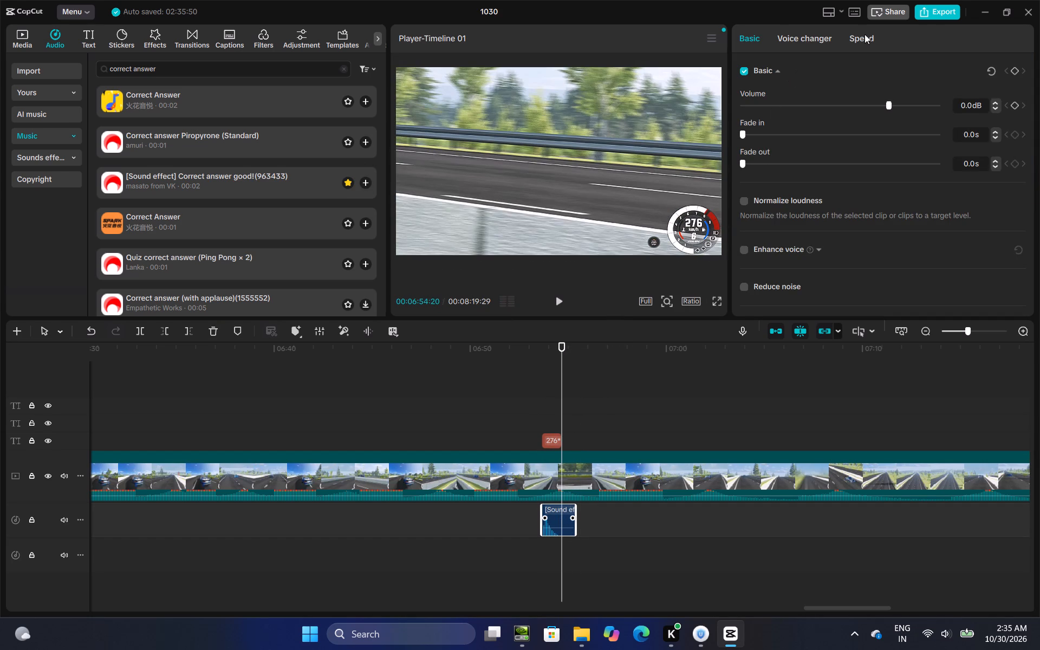
click(912, 106)
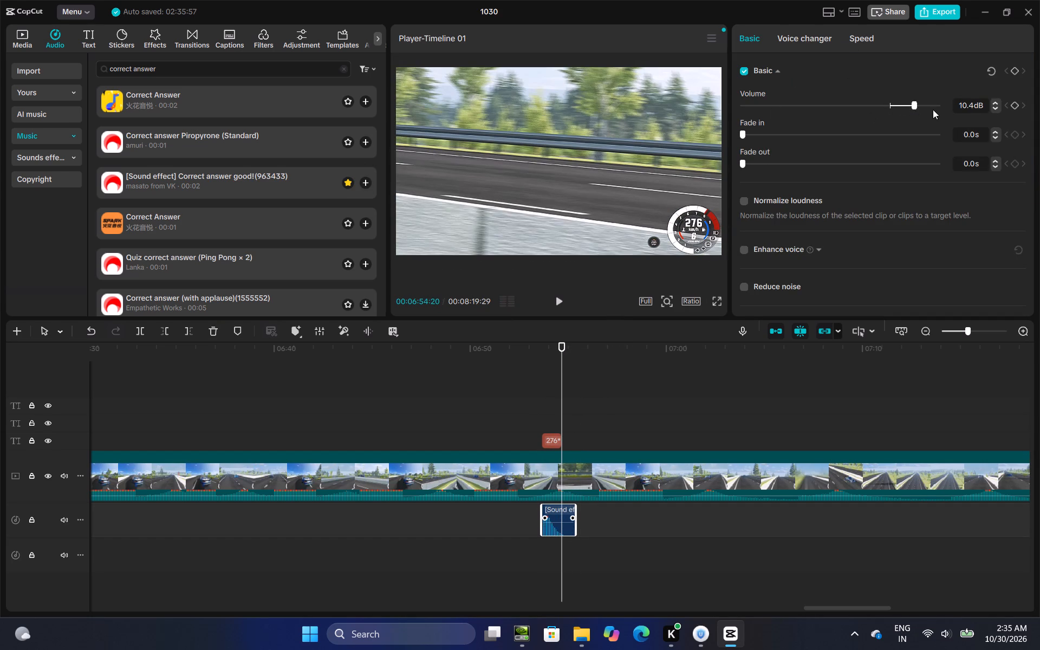
Copy the green "276*" caption above the top-speed recording at 00:06:53:20.
click(928, 108)
click(541, 435)
click(550, 441)
right_click(550, 441)
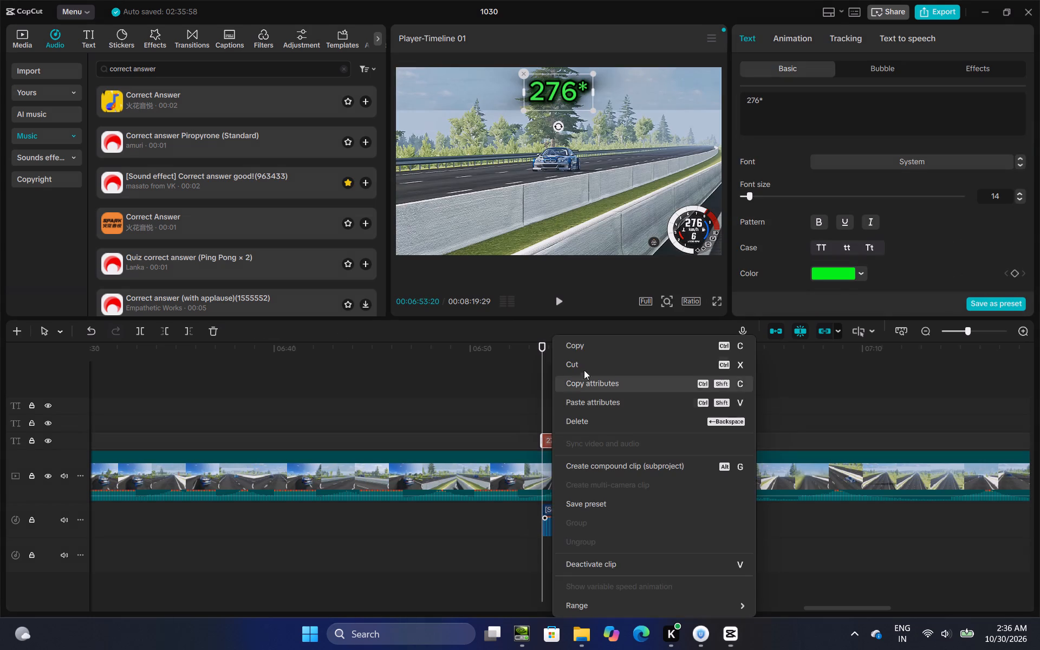
click(591, 346)
Split the top-speed recording at 00:07:06:07, after the first car's run has slowed to 243.
click(632, 379)
drag(632, 379, 818, 372)
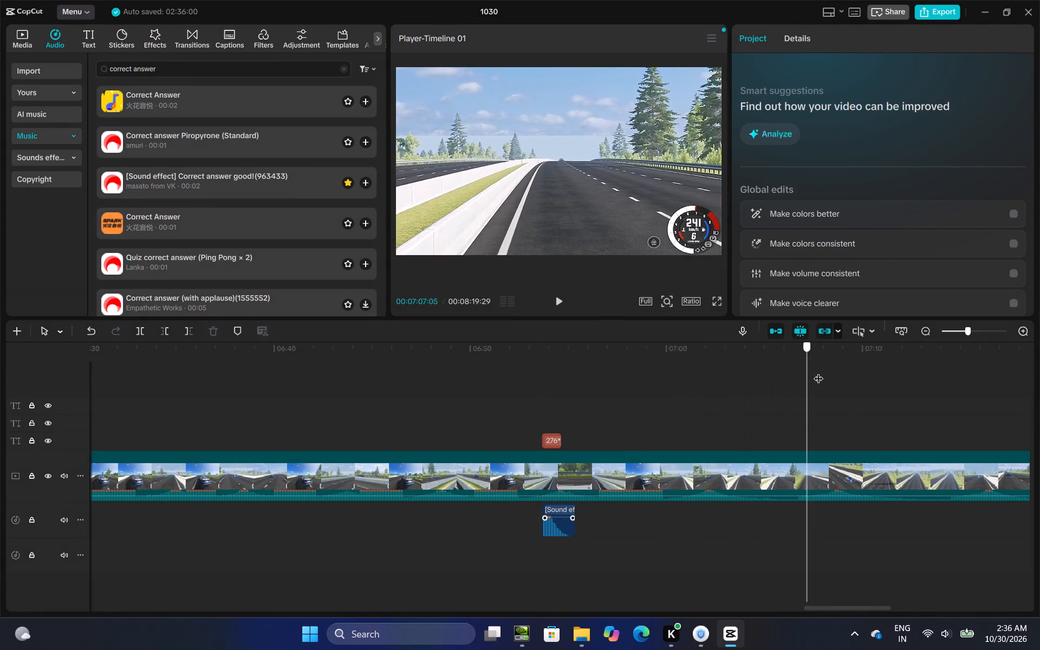
drag(818, 372, 777, 391)
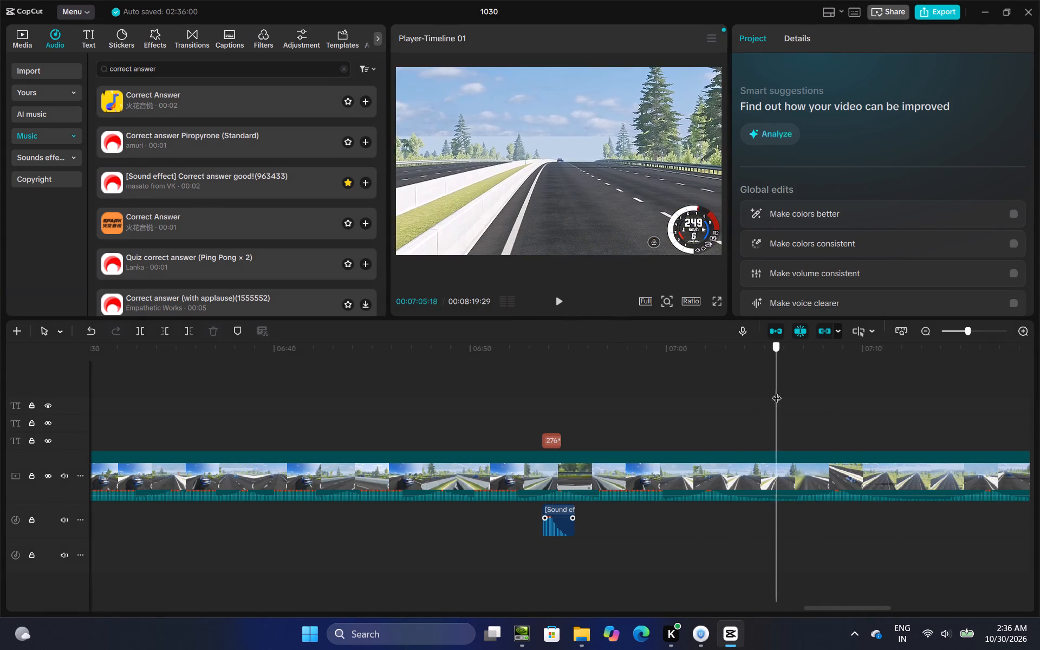
drag(777, 391, 789, 389)
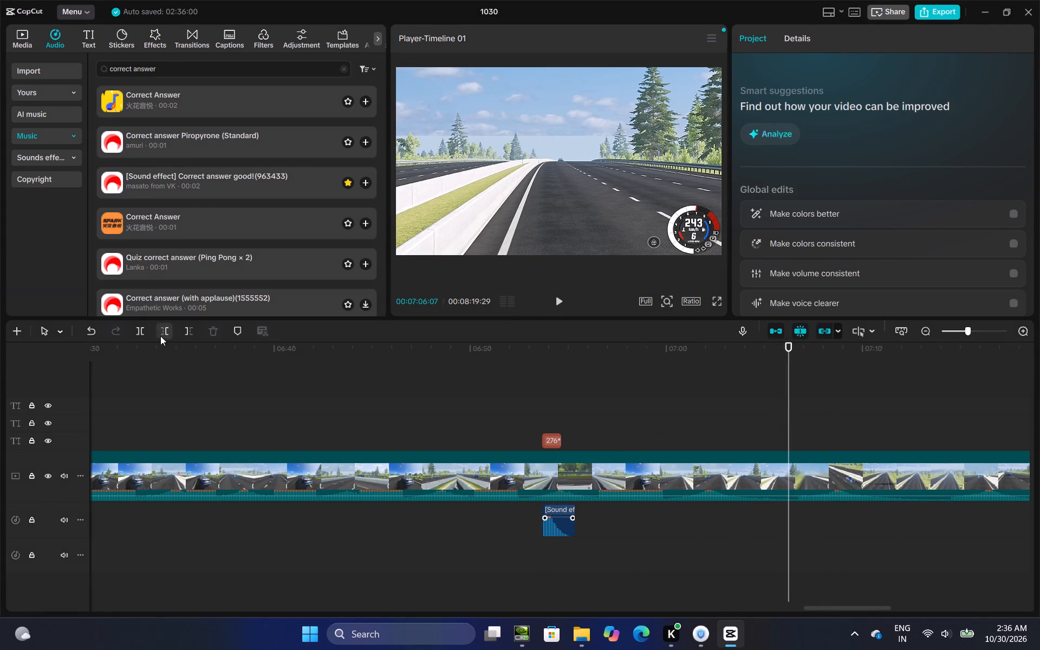
click(146, 336)
Trim the second piece's start to the orange car standing still, leaving 00:00:56:05 of footage, and play back the cut.
click(810, 479)
drag(790, 476, 799, 476)
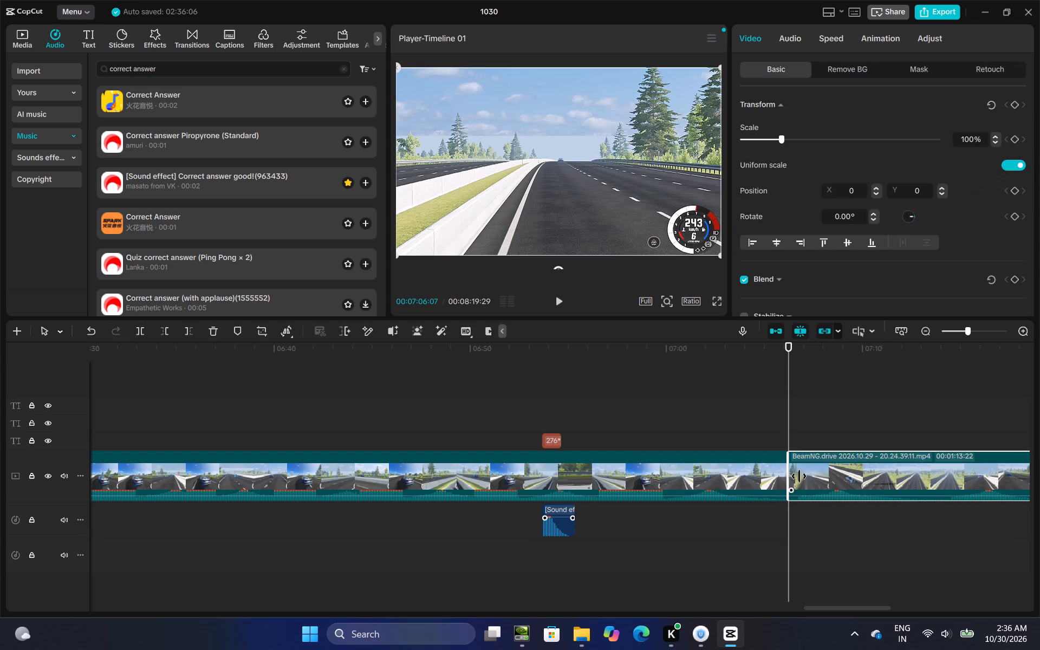
drag(799, 476, 1039, 421)
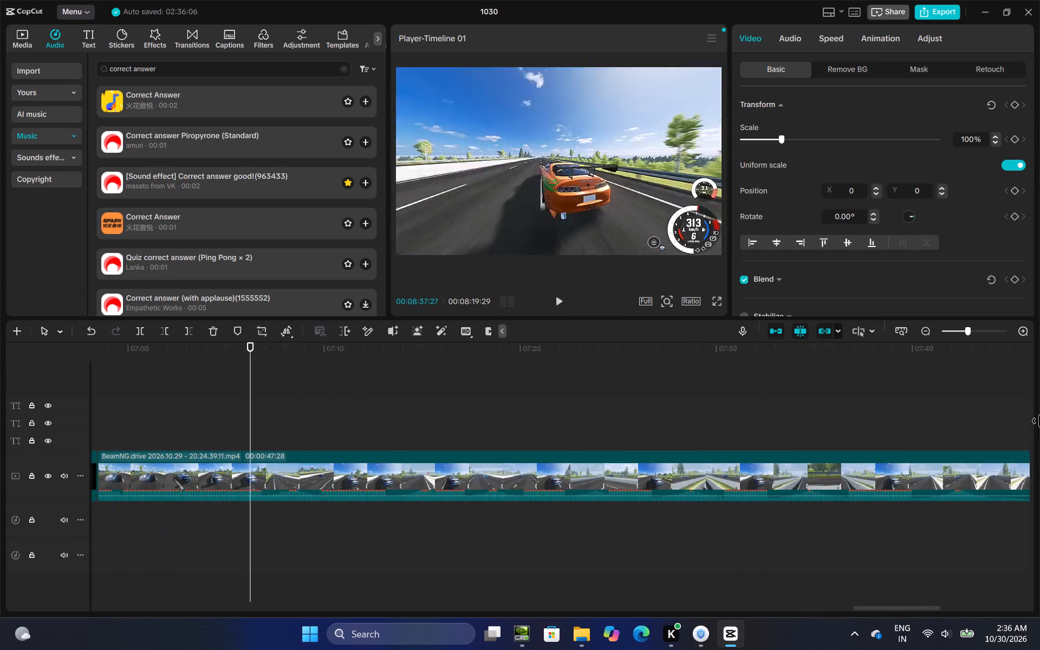
drag(1039, 421, 532, 486)
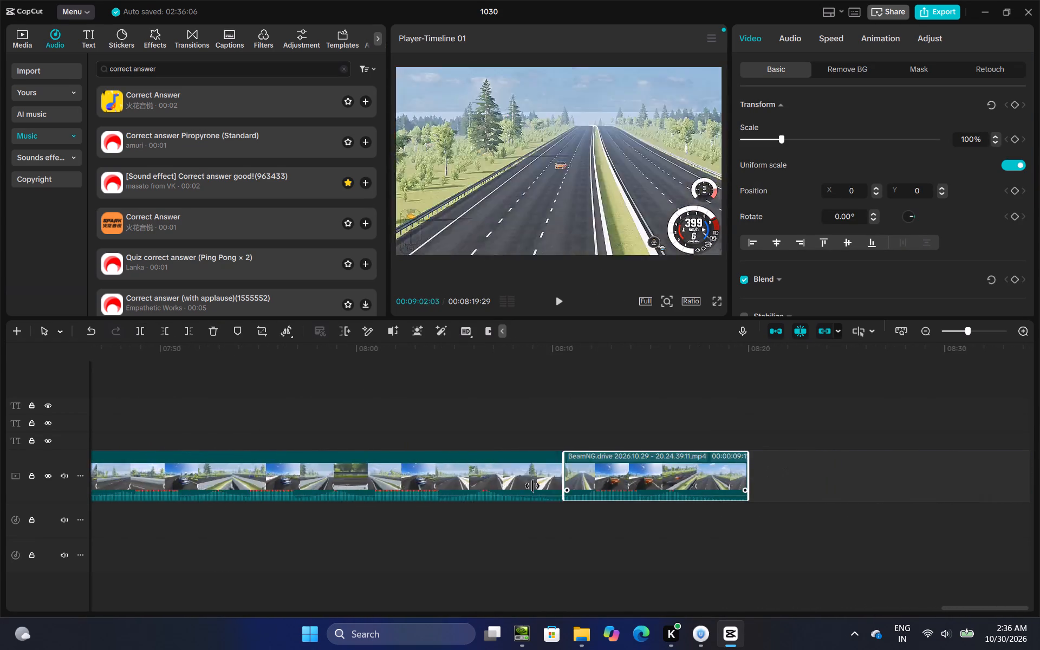
drag(532, 486, 143, 516)
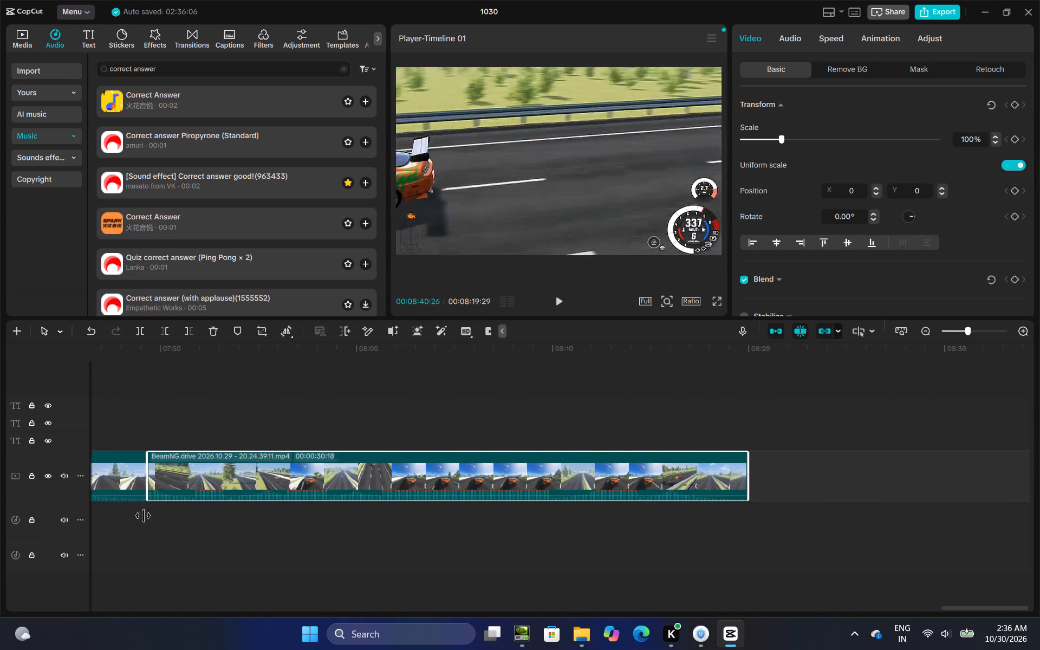
drag(143, 516, 185, 519)
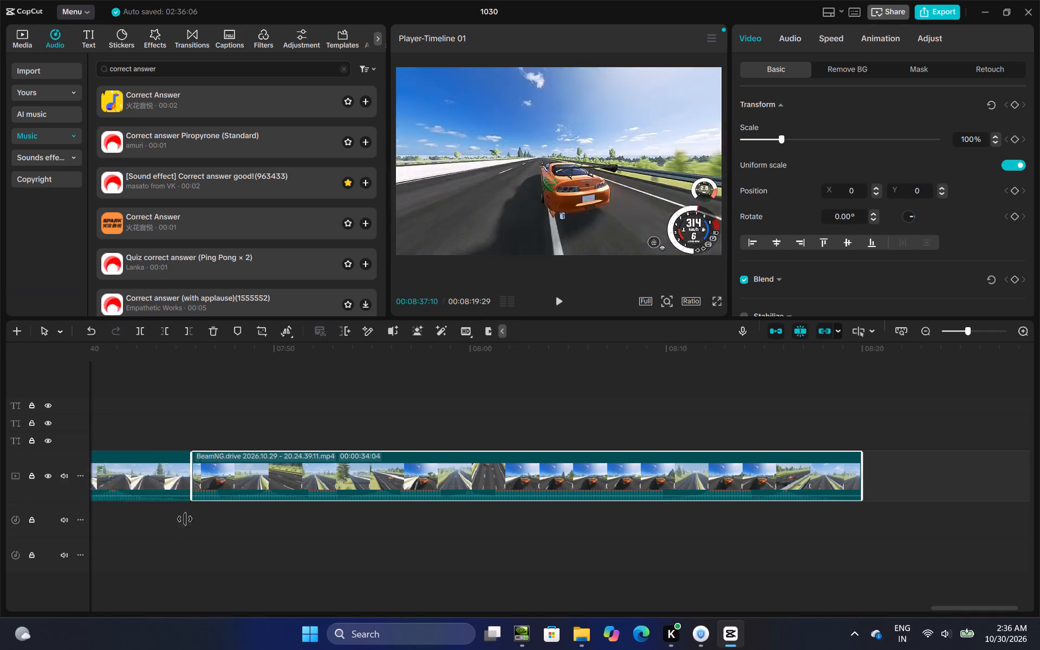
drag(185, 519, 257, 513)
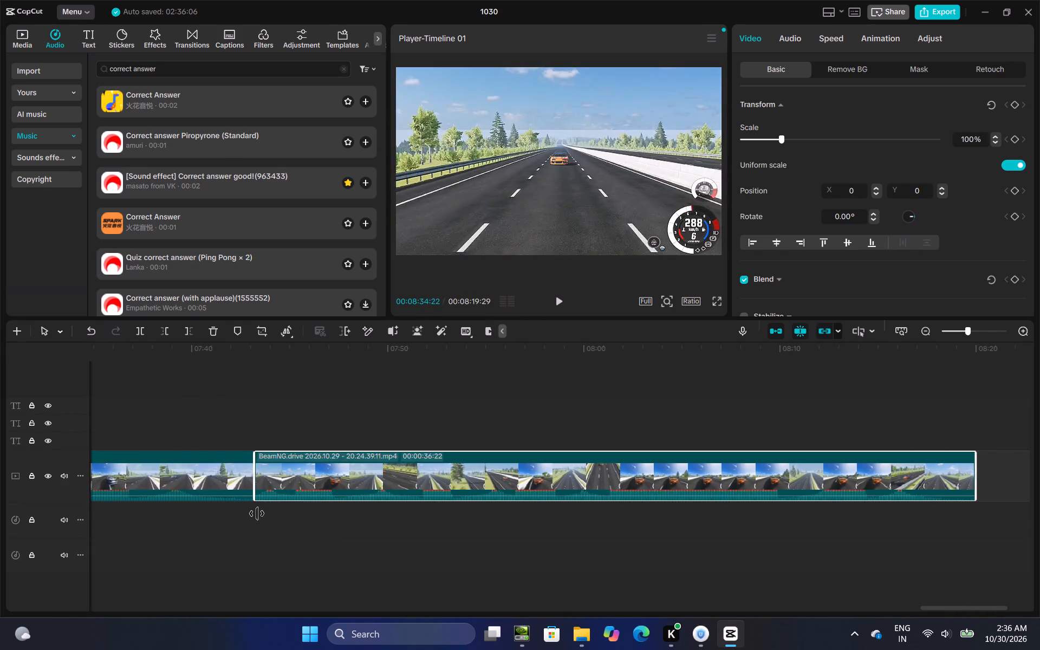
drag(257, 513, 125, 524)
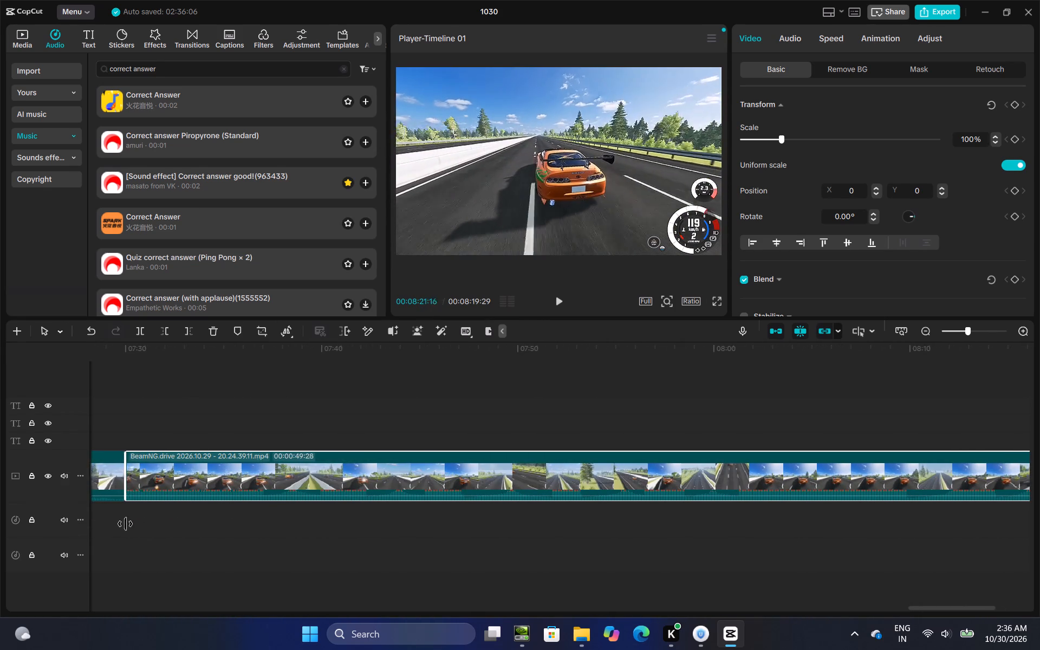
drag(125, 524, 141, 522)
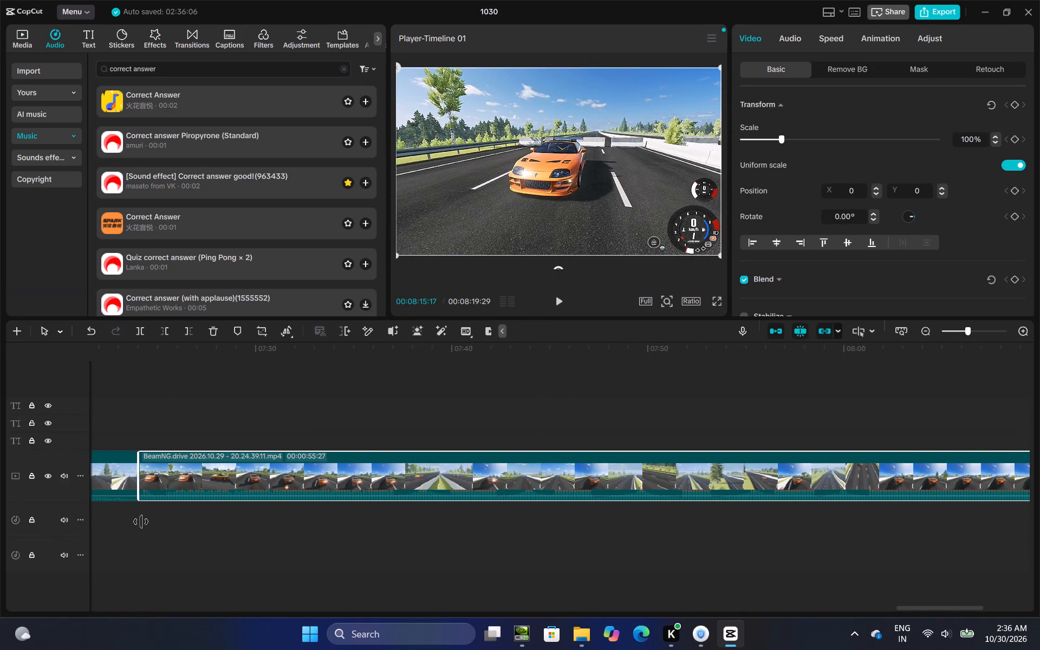
drag(141, 522, 135, 521)
click(111, 420)
drag(111, 420, 76, 433)
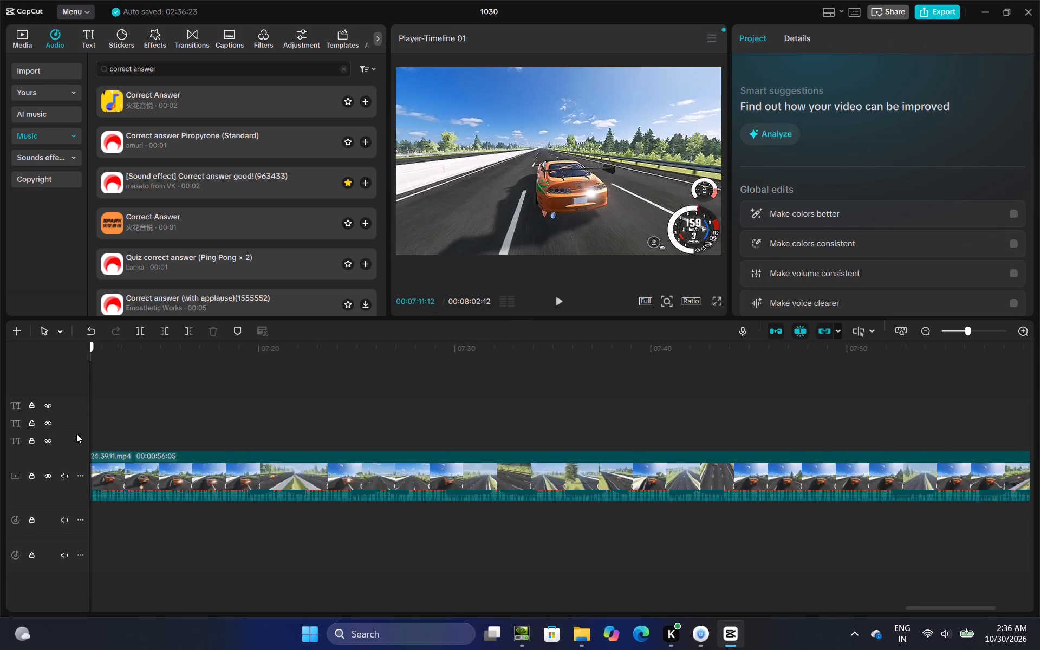
drag(76, 433, 160, 460)
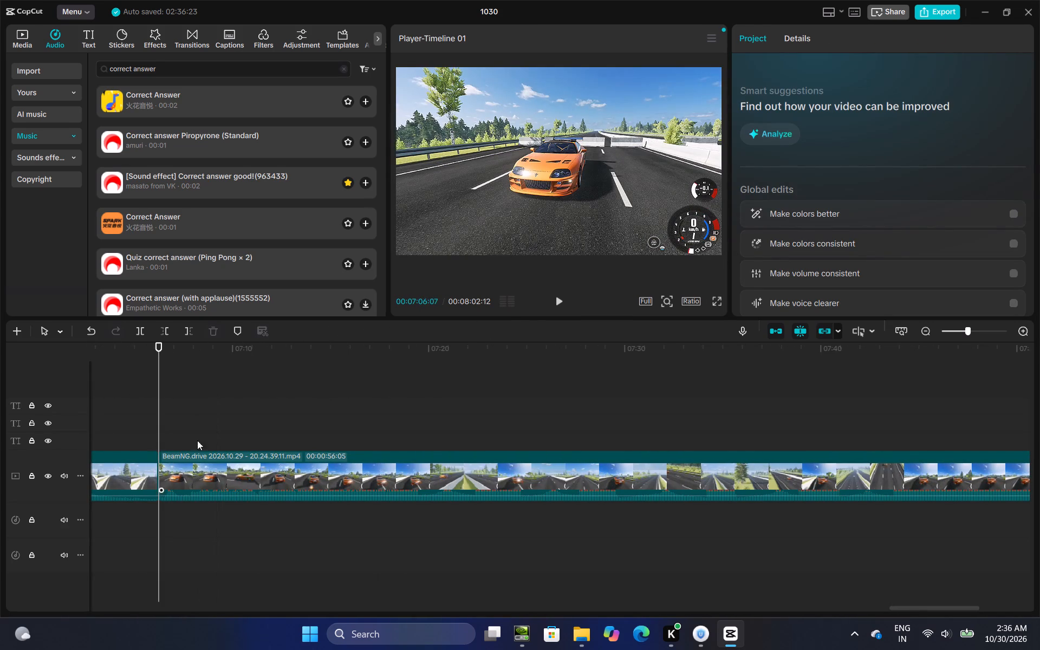
click(567, 301)
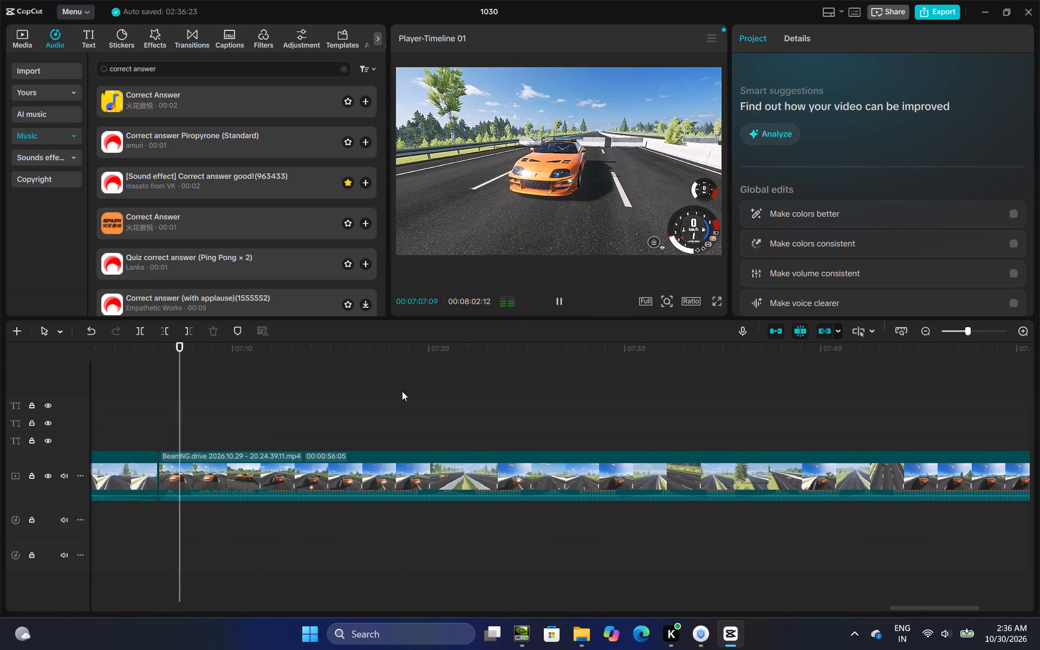
Find where the orange car's speedometer reads 399 and paste the copied caption there, at 00:07:52:14.
drag(206, 437, 341, 421)
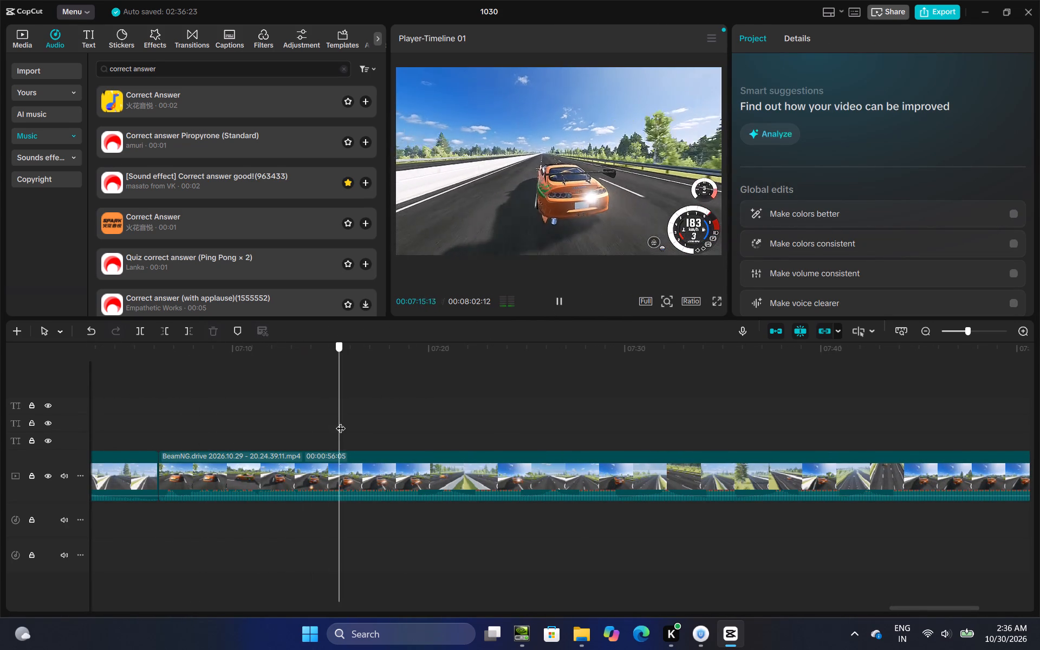
drag(341, 421, 644, 424)
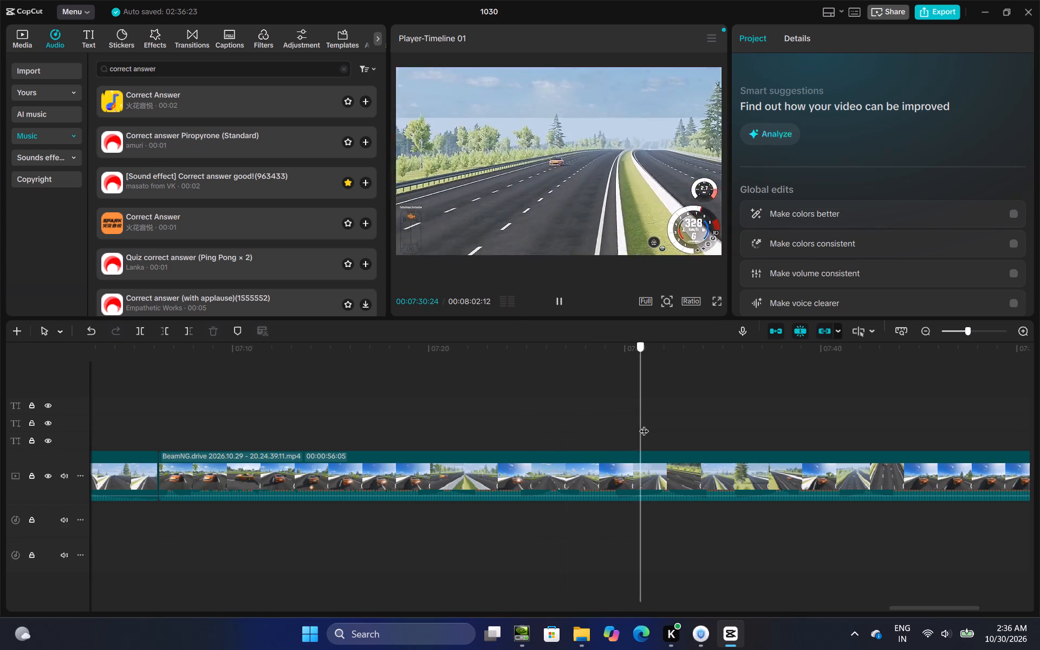
drag(644, 424, 528, 437)
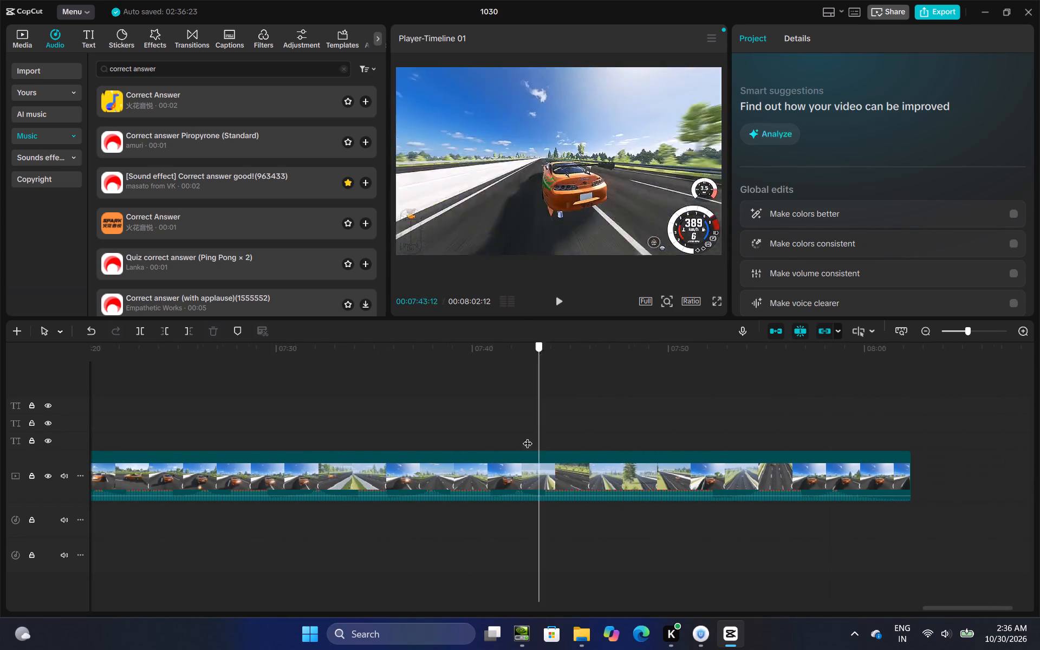
drag(528, 437, 520, 434)
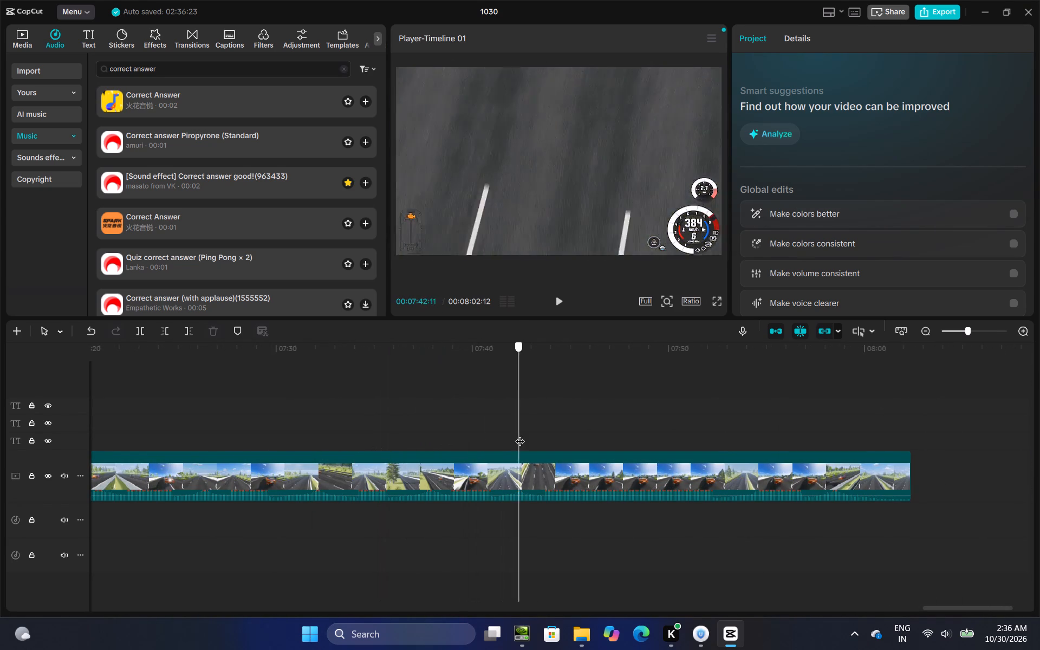
drag(520, 434, 683, 417)
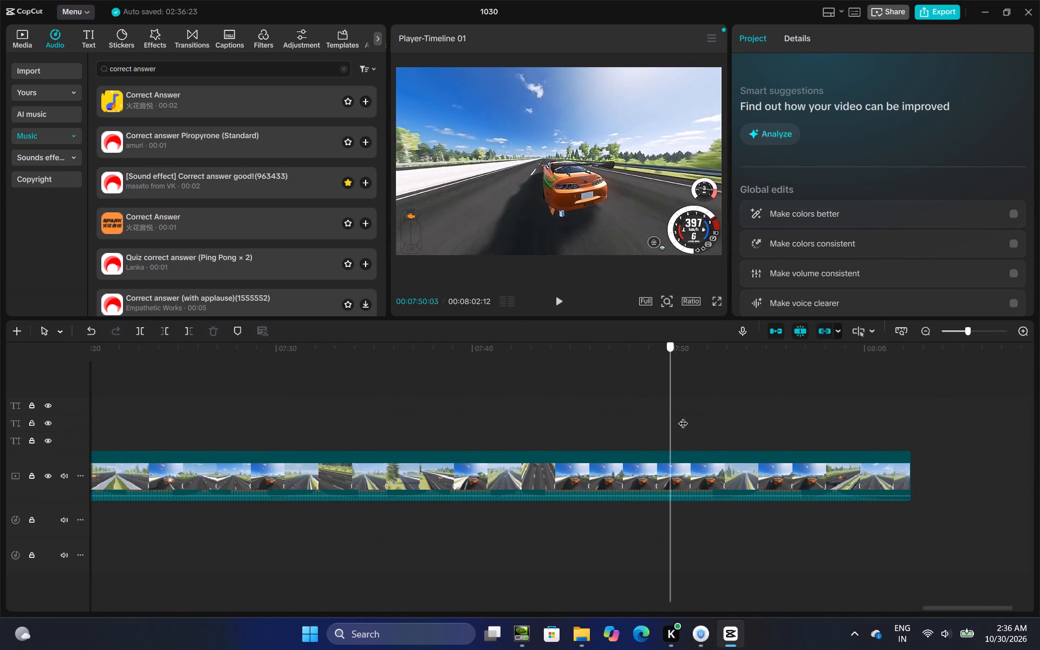
drag(683, 417, 703, 411)
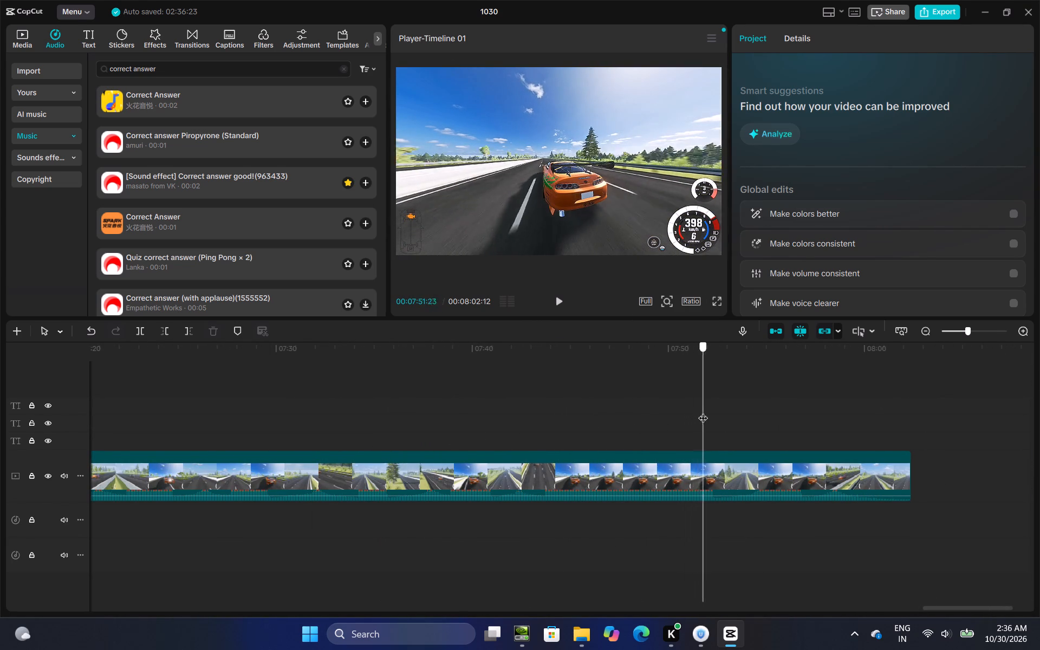
drag(703, 411, 689, 412)
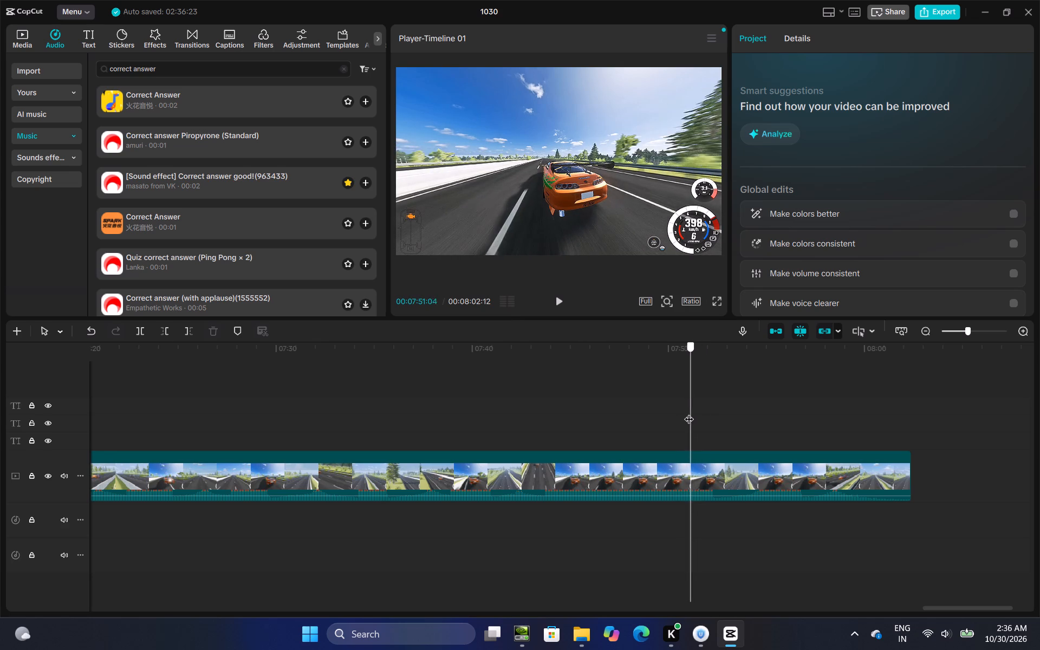
drag(689, 412, 706, 412)
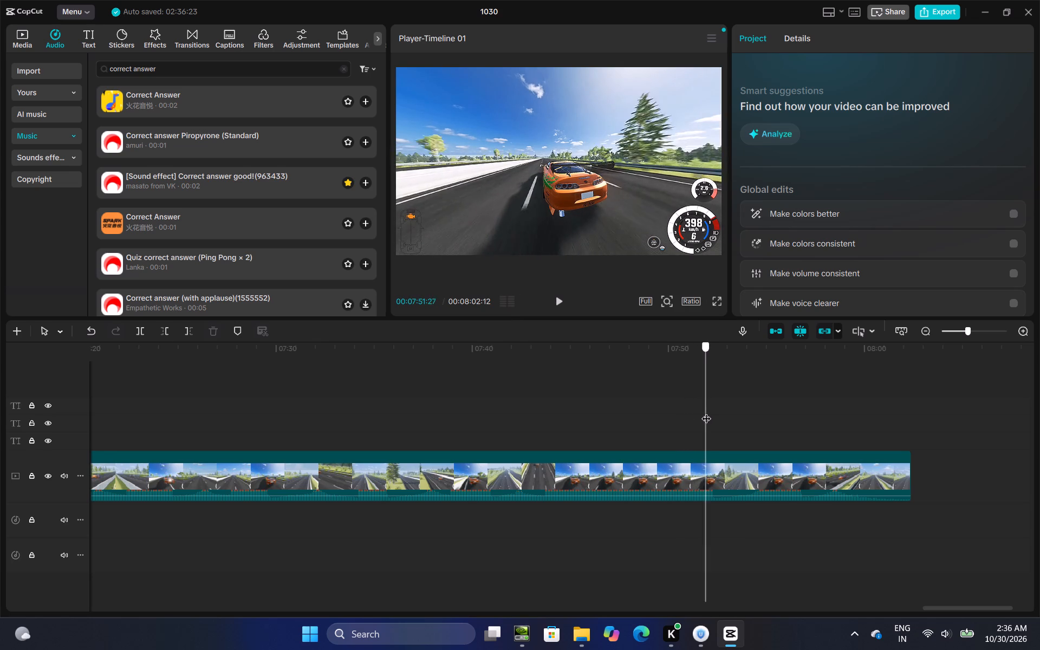
drag(706, 412, 717, 410)
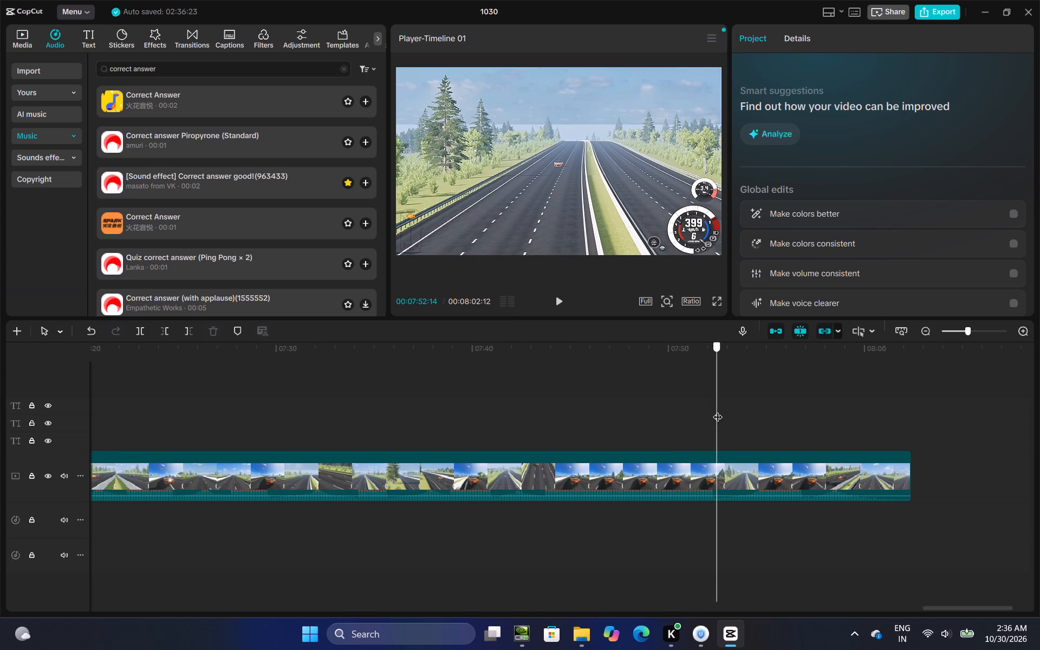
right_click(718, 410)
click(751, 478)
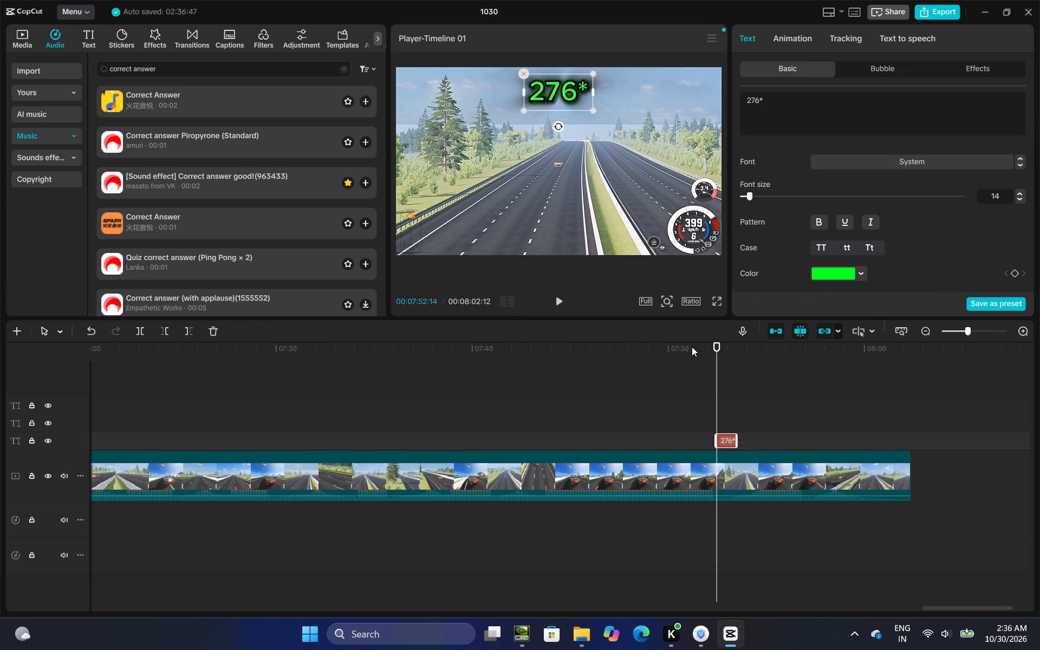
Check the remaining footage for a higher speed and change the pasted caption's text to "399*".
drag(713, 396, 738, 403)
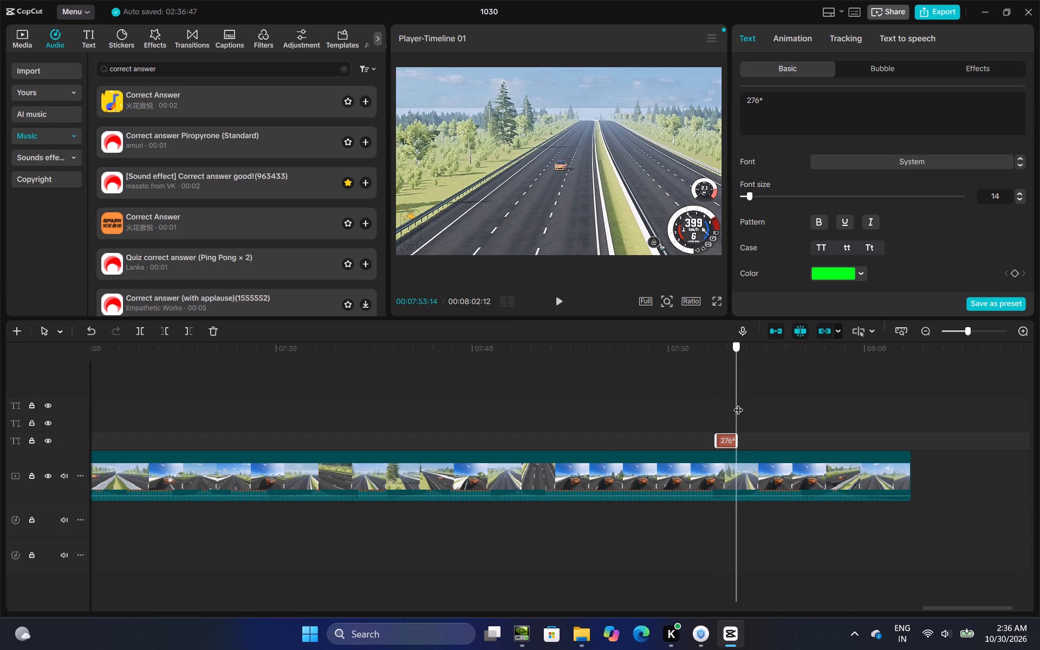
drag(738, 403, 775, 403)
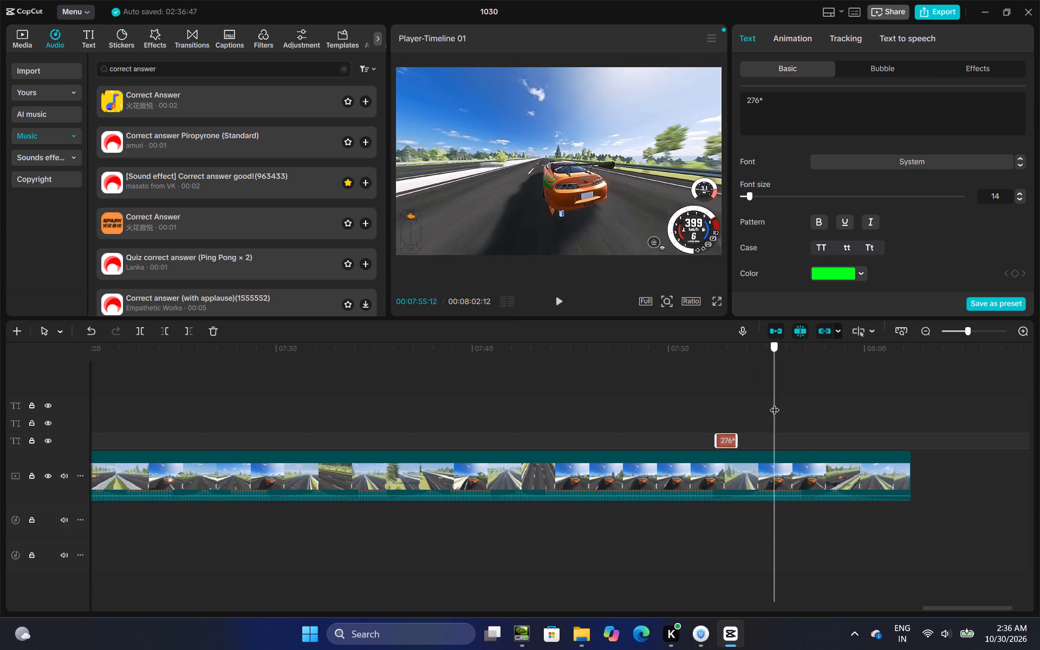
drag(775, 403, 868, 400)
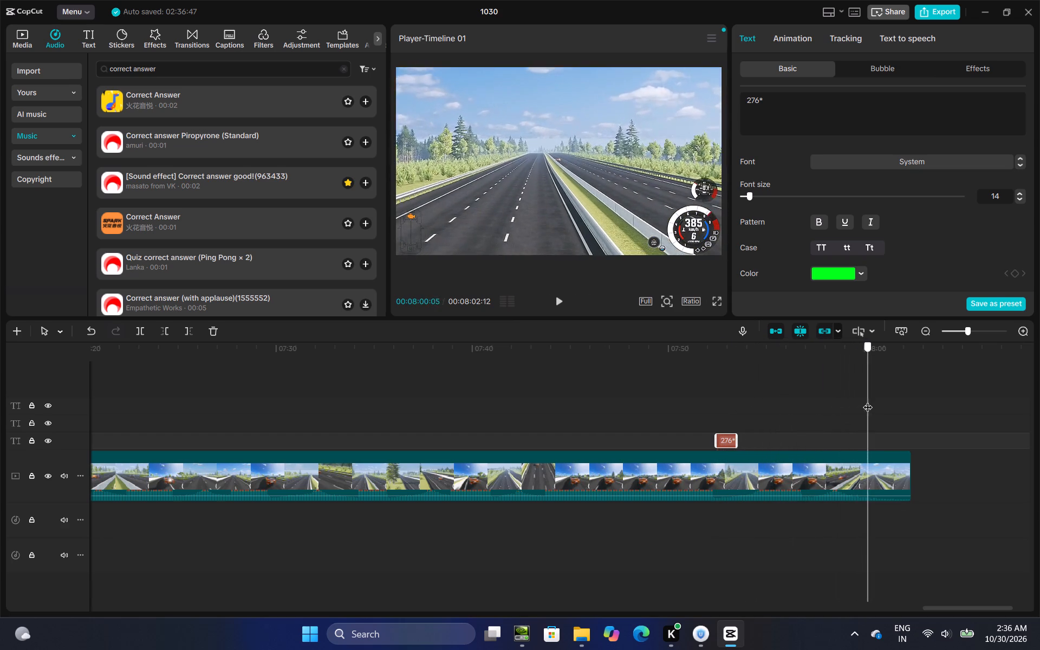
drag(868, 400, 920, 380)
click(779, 106)
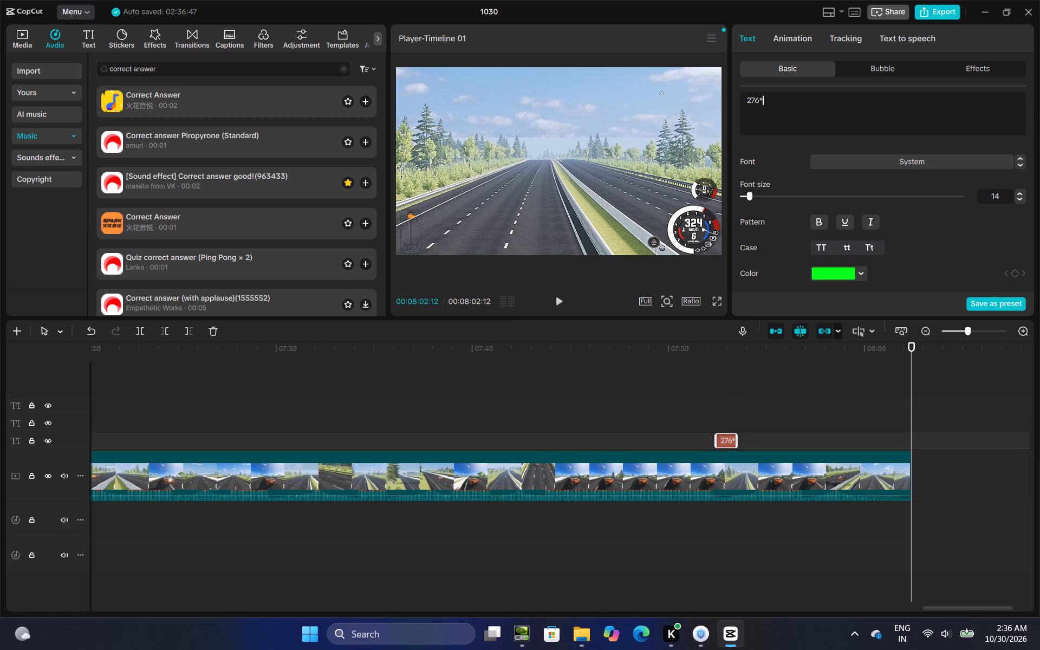
key(BackSpace)
key(BackSpace)
key(BackSpace)
key(BackSpace)
key(BackSpace)
text(399)
key(9)
key(BackSpace)
key(shift+asterisk)
Add the sound "[Sound effect] Correct answer good!(963433)" at the start of the 399* caption, at 00:07:52:14.
click(709, 400)
drag(710, 400, 714, 400)
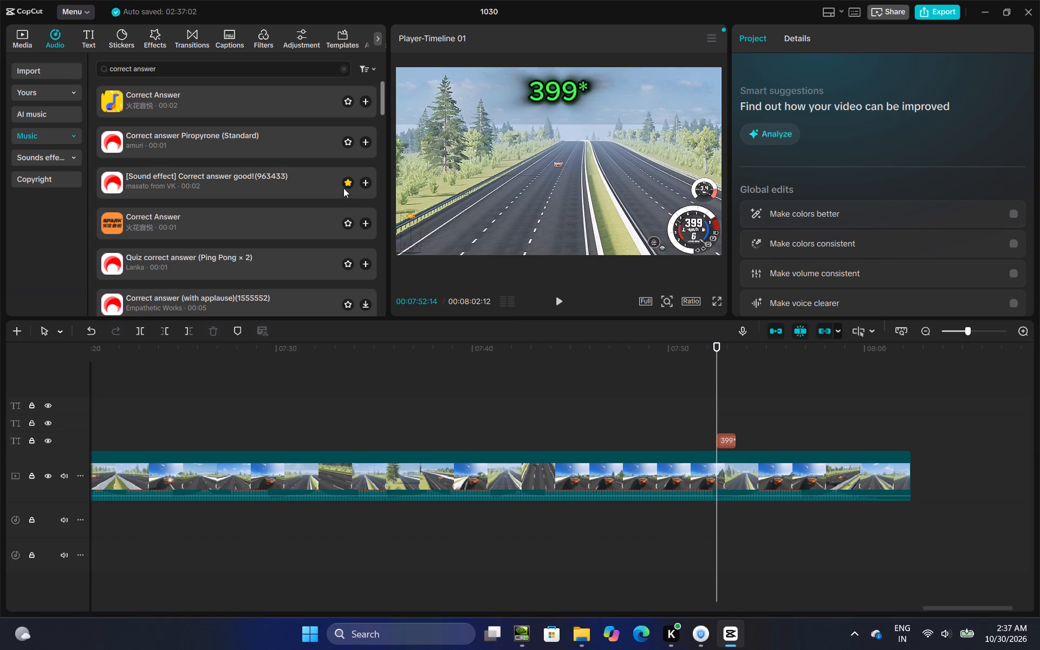
click(366, 181)
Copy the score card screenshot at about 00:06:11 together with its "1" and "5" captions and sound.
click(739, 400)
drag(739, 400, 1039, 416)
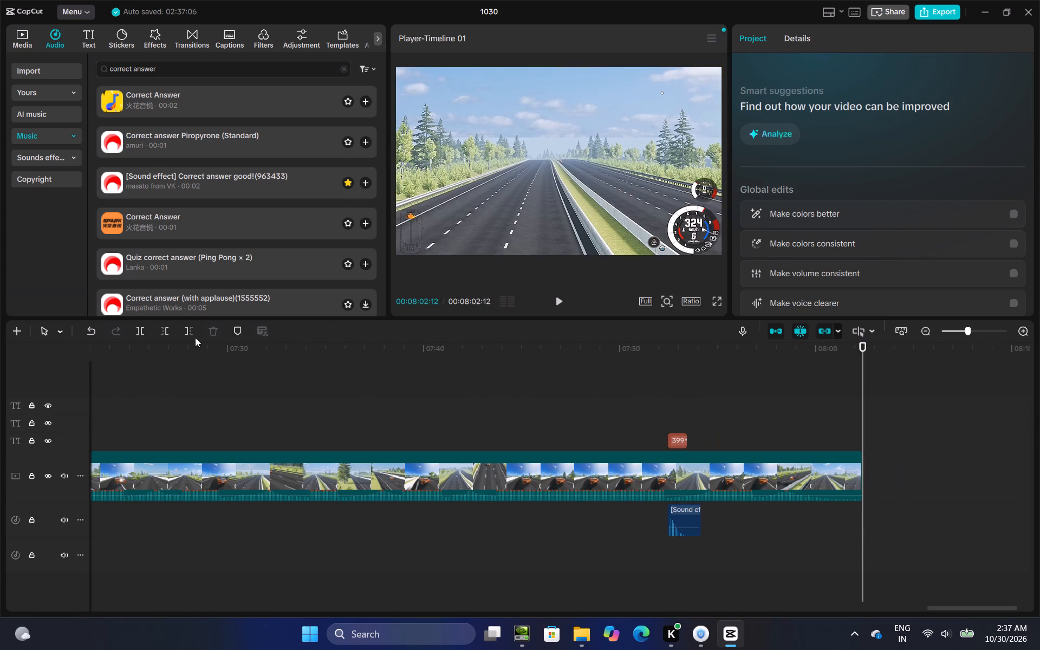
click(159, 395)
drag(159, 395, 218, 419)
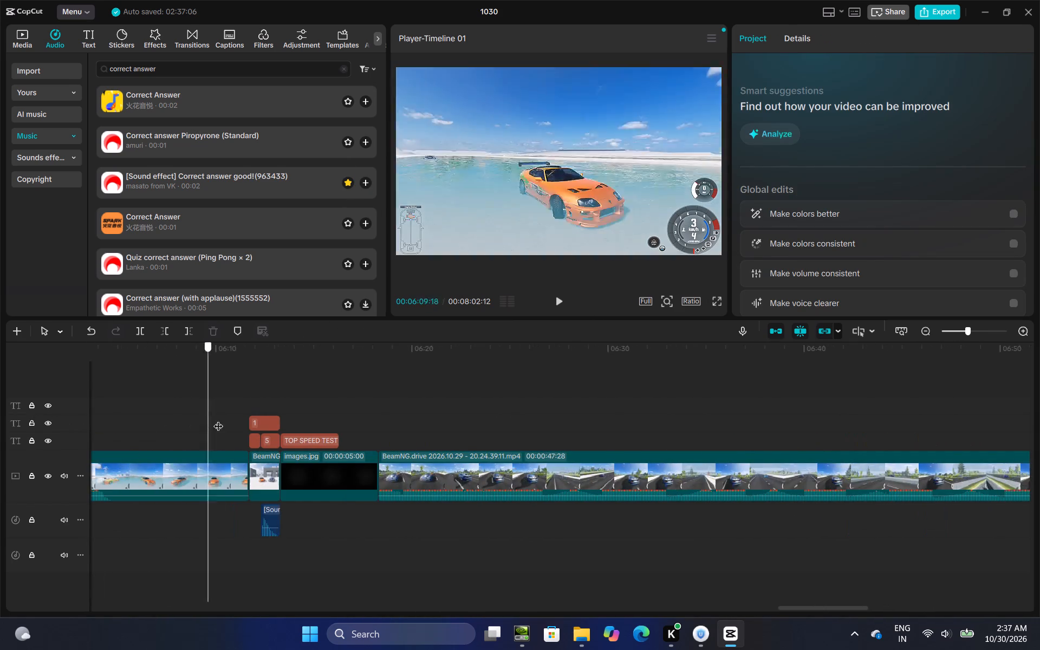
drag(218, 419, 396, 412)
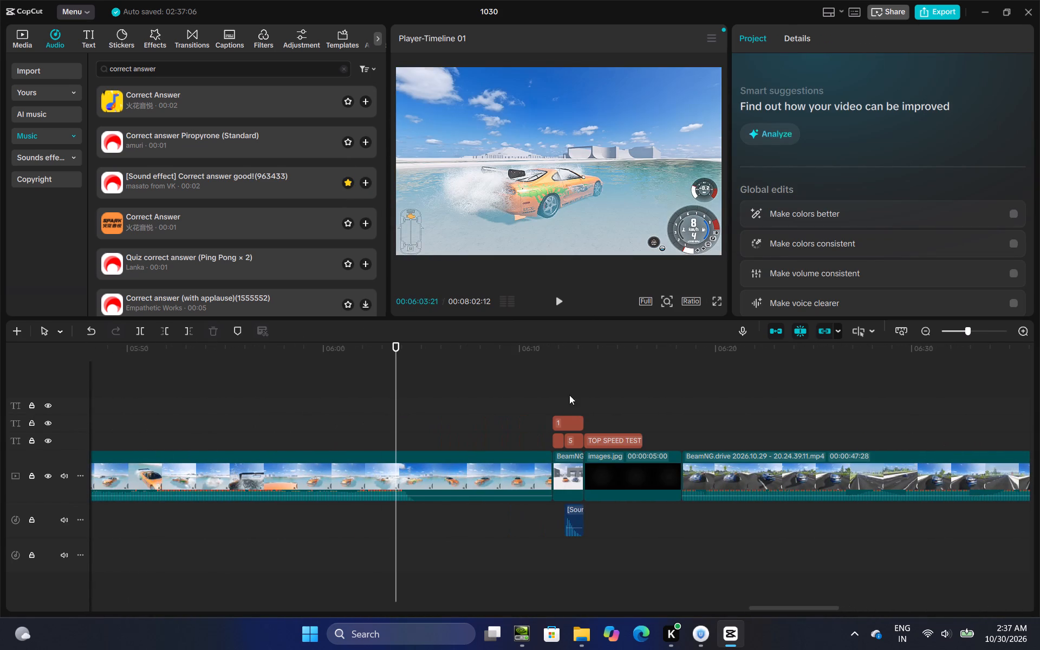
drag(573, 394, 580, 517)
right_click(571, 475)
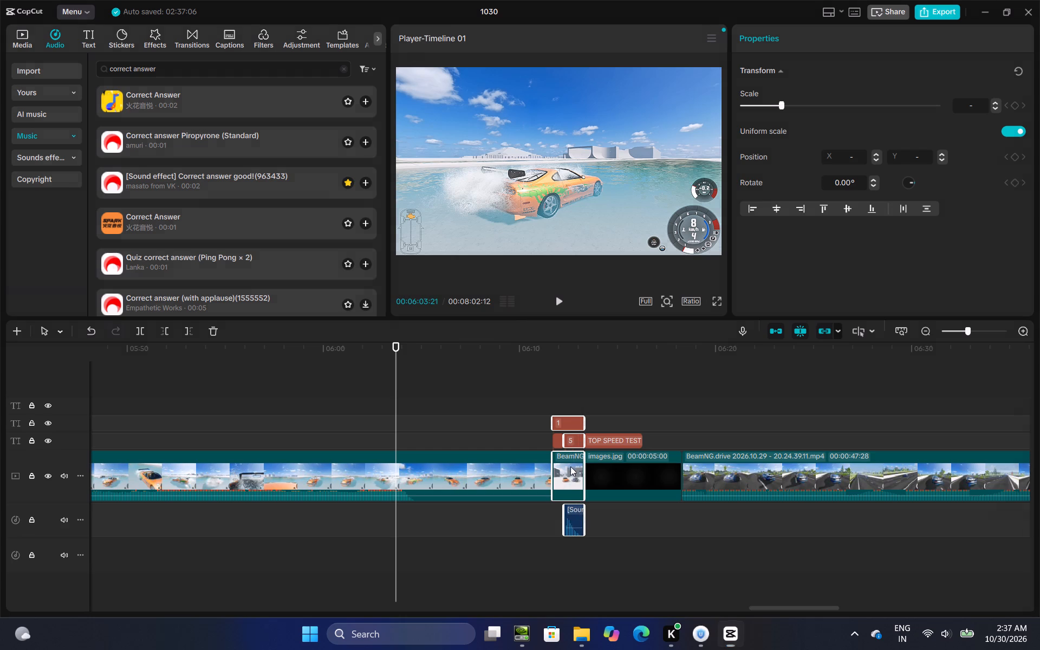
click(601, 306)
Look through the end of the timeline and the earlier score cards around 00:04:45 and 00:06:12.
click(656, 393)
drag(656, 393, 1039, 398)
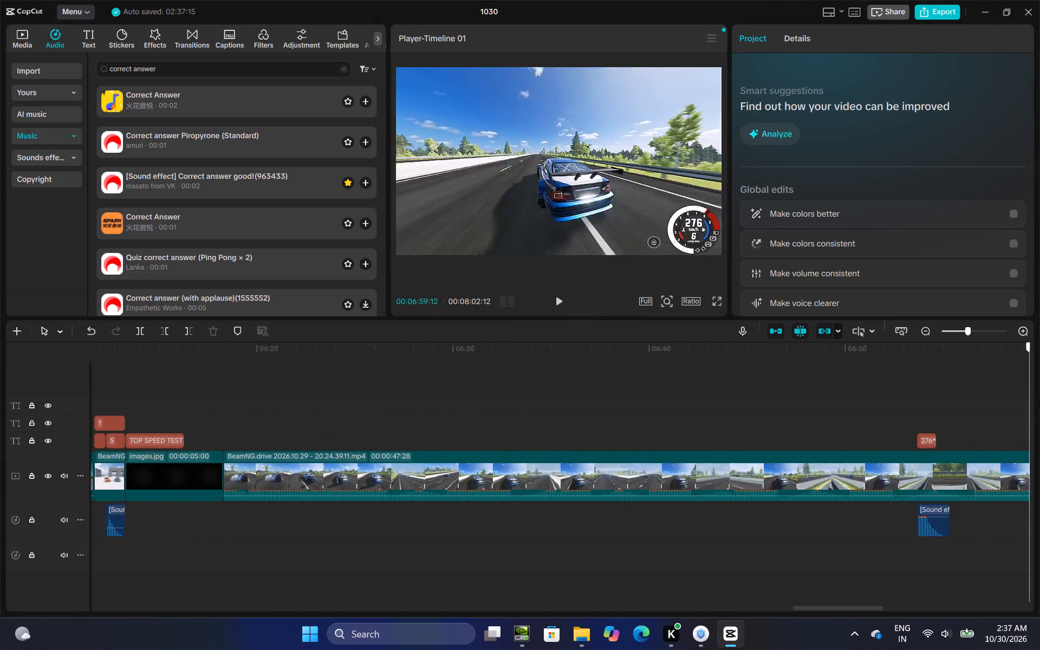
drag(1039, 398, 548, 432)
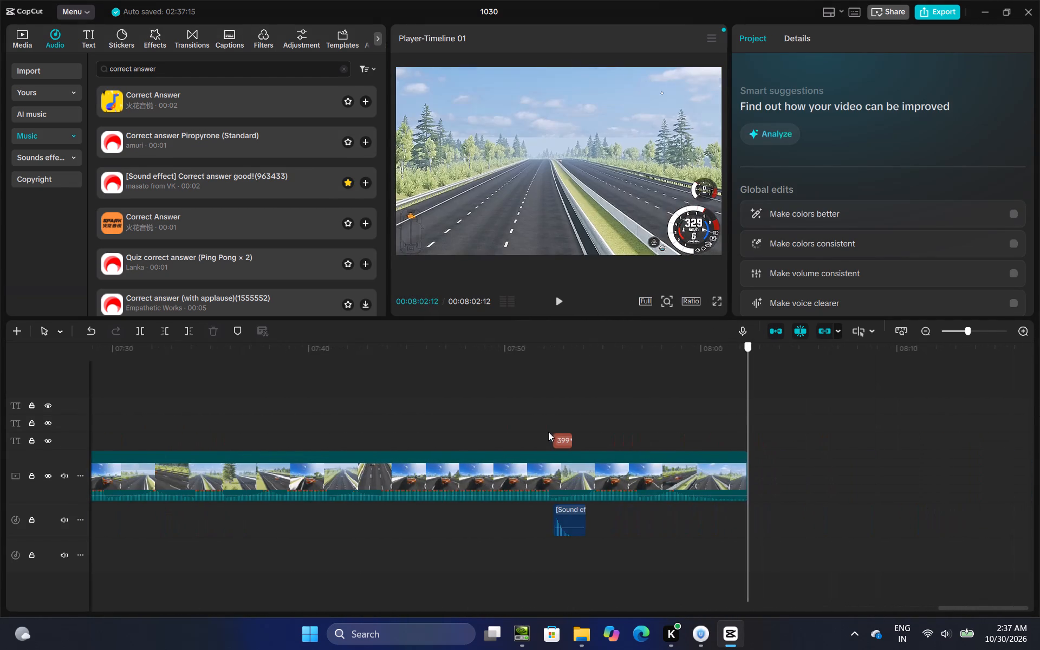
drag(548, 432, 512, 473)
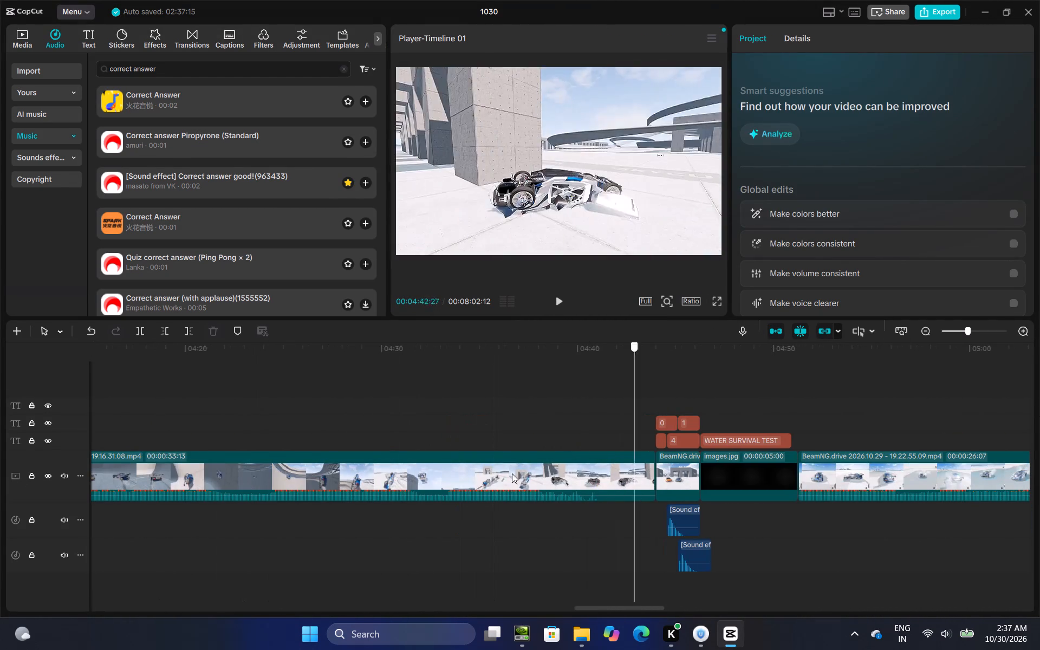
drag(512, 473, 188, 506)
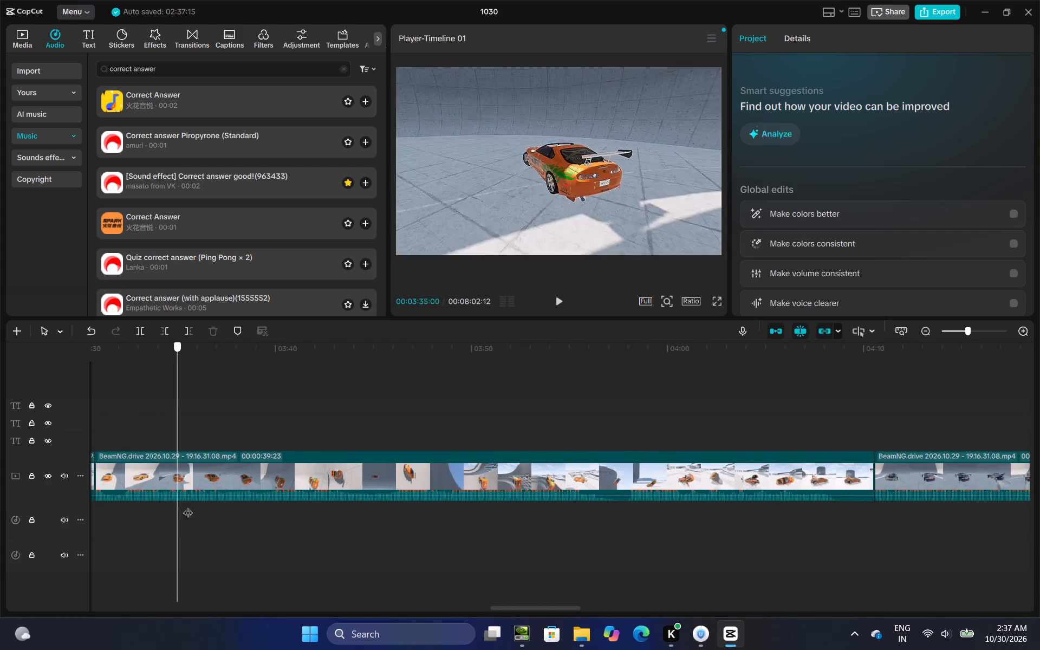
drag(188, 506, 1012, 428)
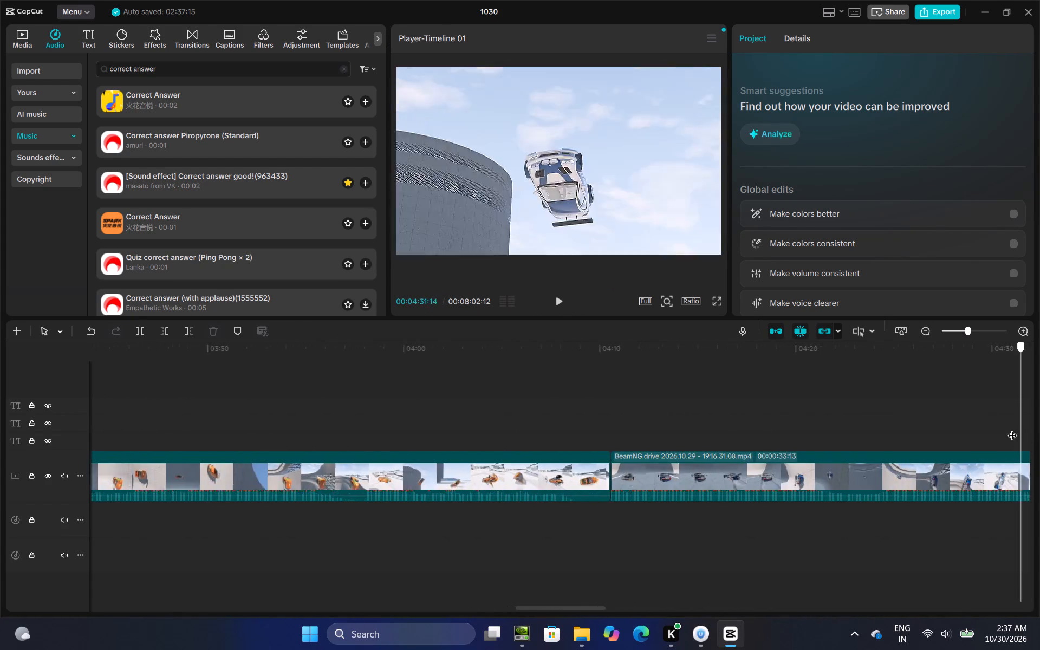
drag(1012, 428, 1001, 400)
drag(687, 386, 687, 392)
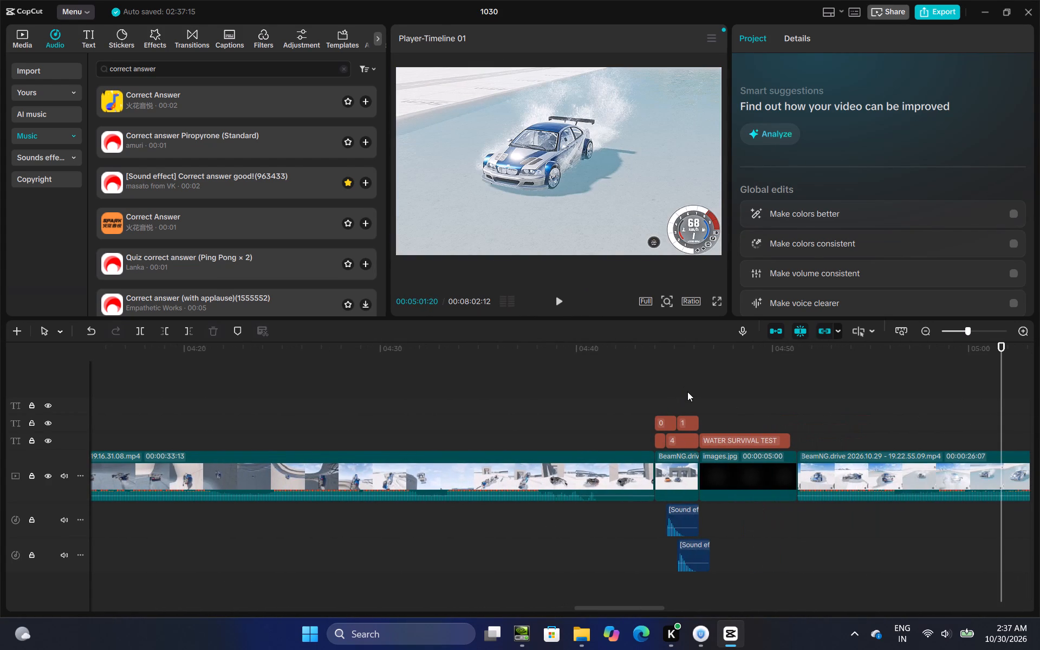
drag(687, 392, 663, 502)
click(706, 402)
drag(706, 402, 1039, 368)
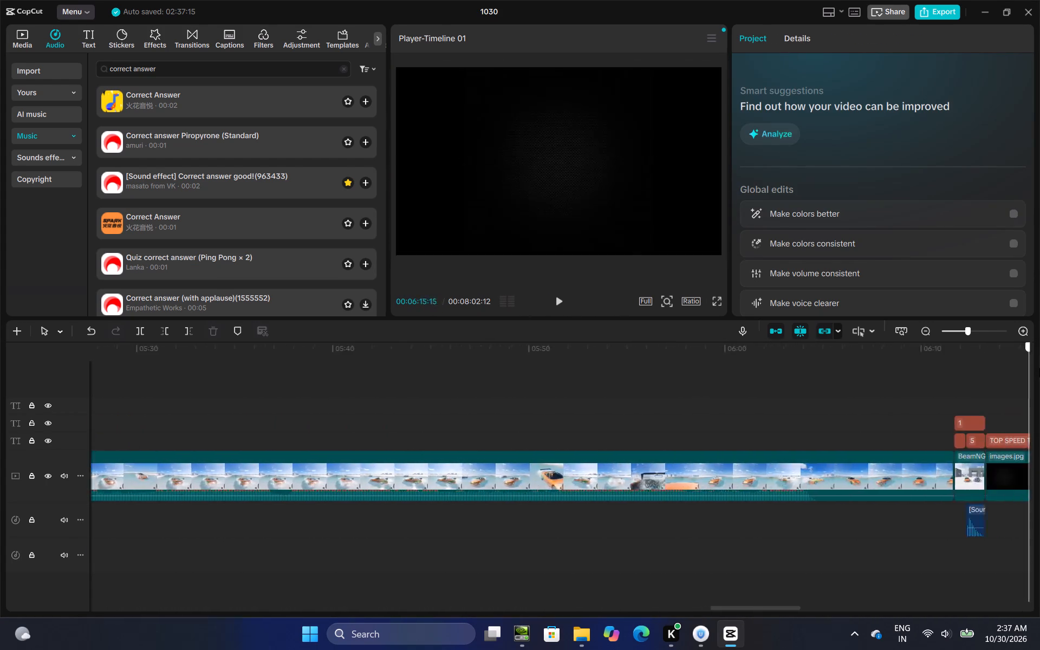
drag(1039, 368, 1024, 370)
double_click(648, 393)
Copy the score card at about 00:06:12 with all its captions and sound, and paste it onto the main track's end at 00:08:02:12.
drag(646, 389, 646, 389)
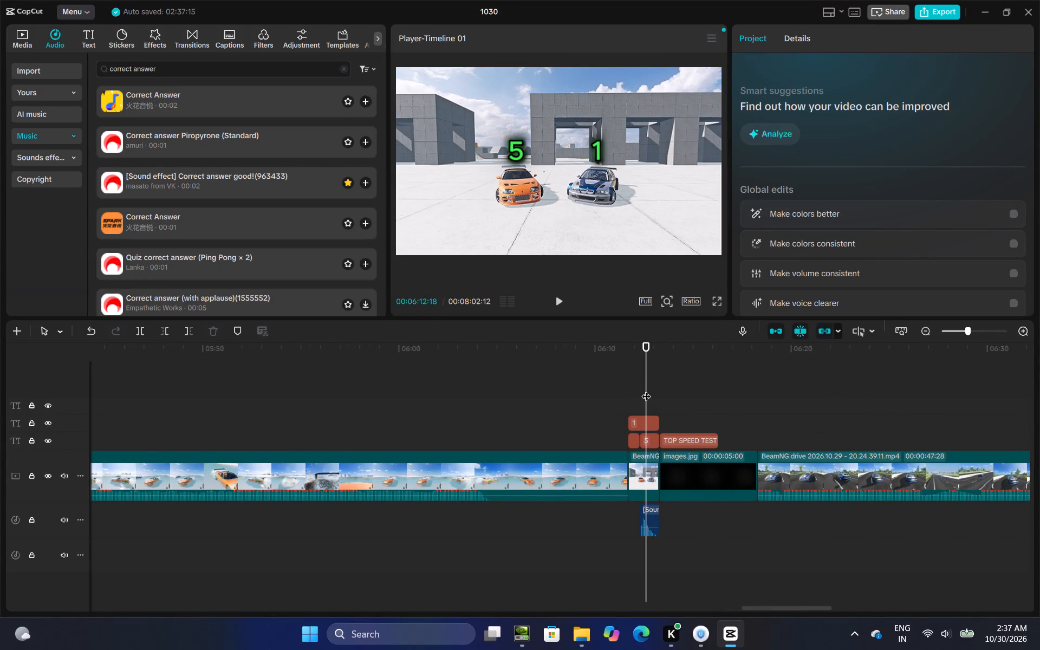
drag(646, 389, 647, 406)
drag(651, 390, 641, 427)
drag(644, 392, 644, 426)
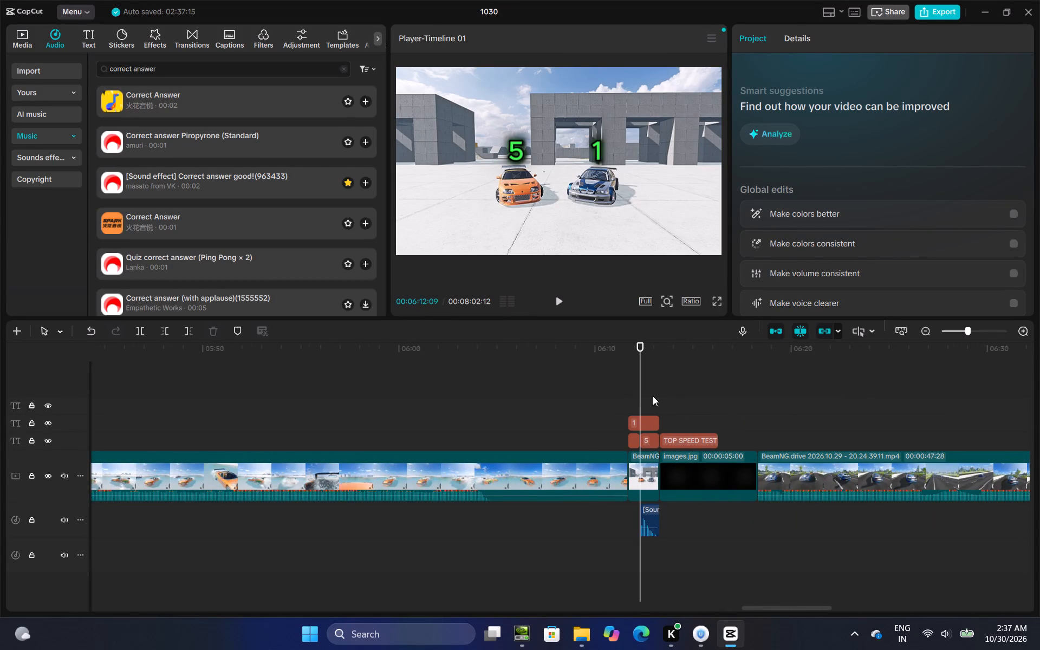
drag(653, 396, 638, 522)
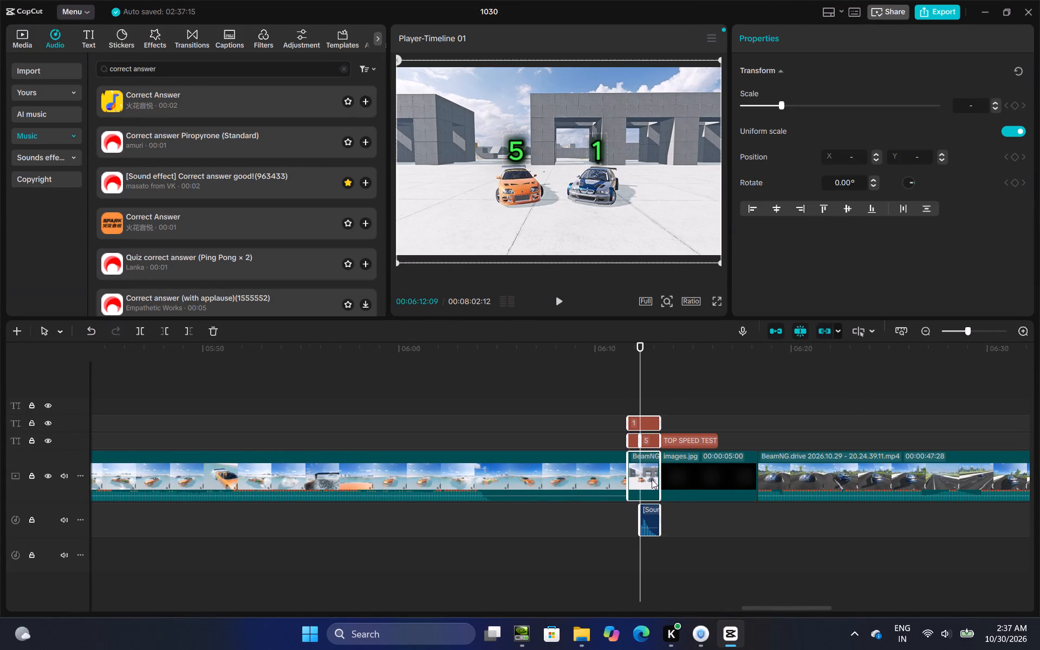
right_click(652, 479)
click(699, 307)
click(707, 391)
drag(707, 391, 1039, 263)
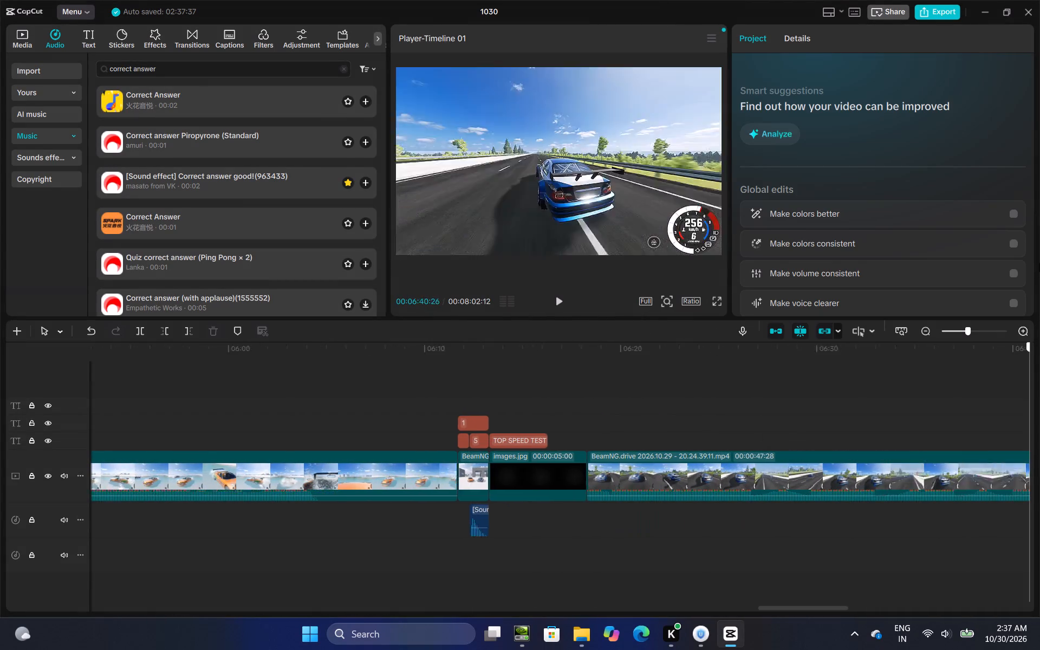
drag(1039, 263, 1039, 586)
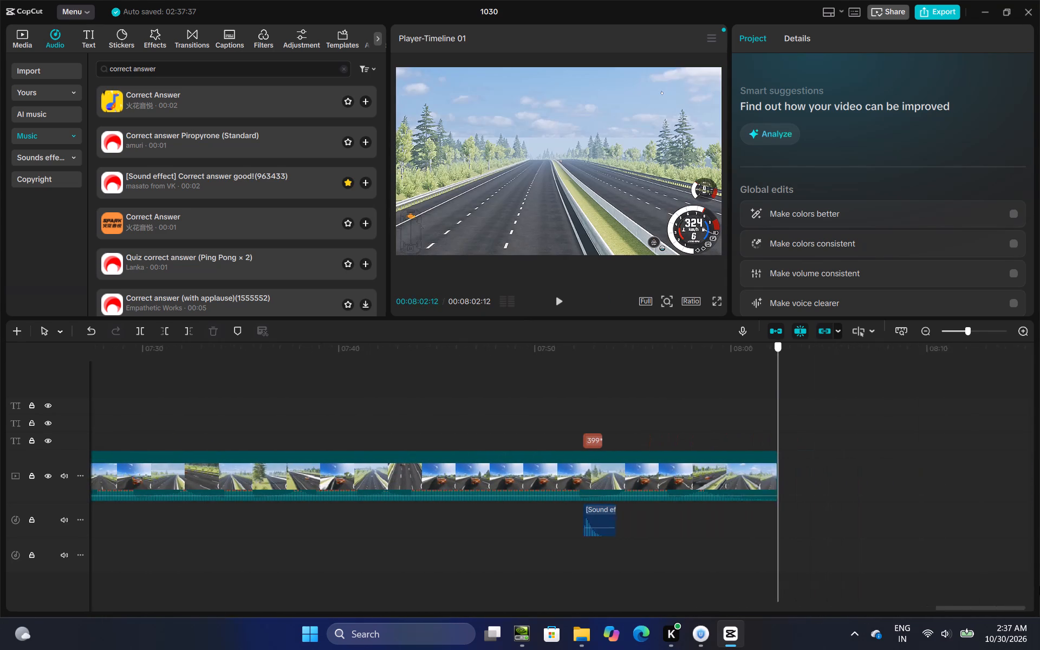
drag(1039, 586, 1032, 588)
right_click(786, 473)
click(814, 544)
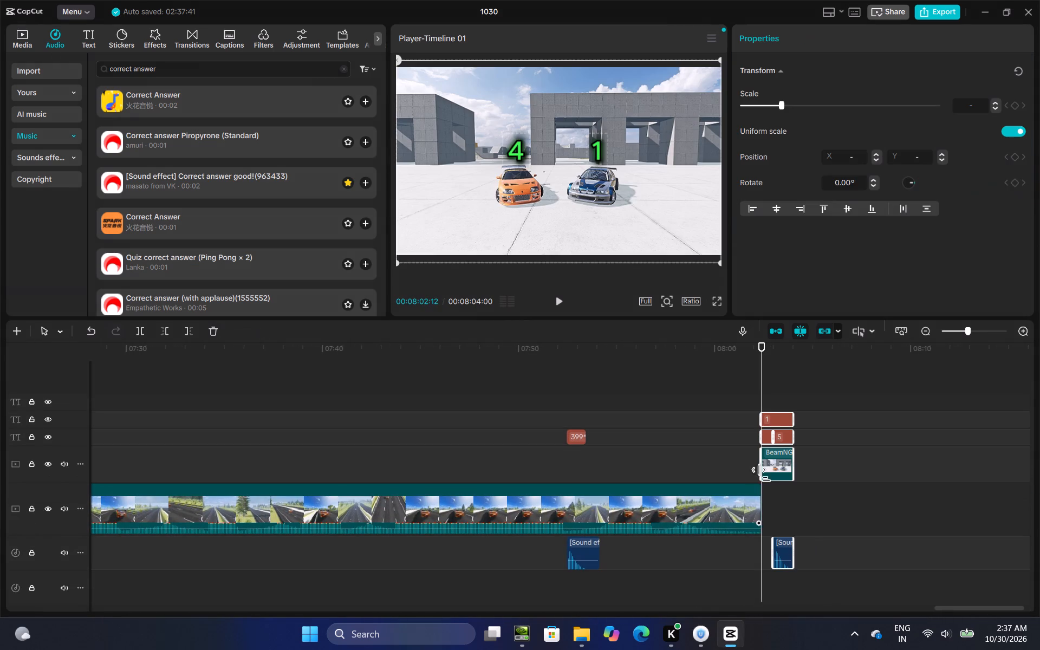
drag(772, 466, 772, 517)
Change the text of the pasted card's first orange-car score caption to "5".
click(782, 393)
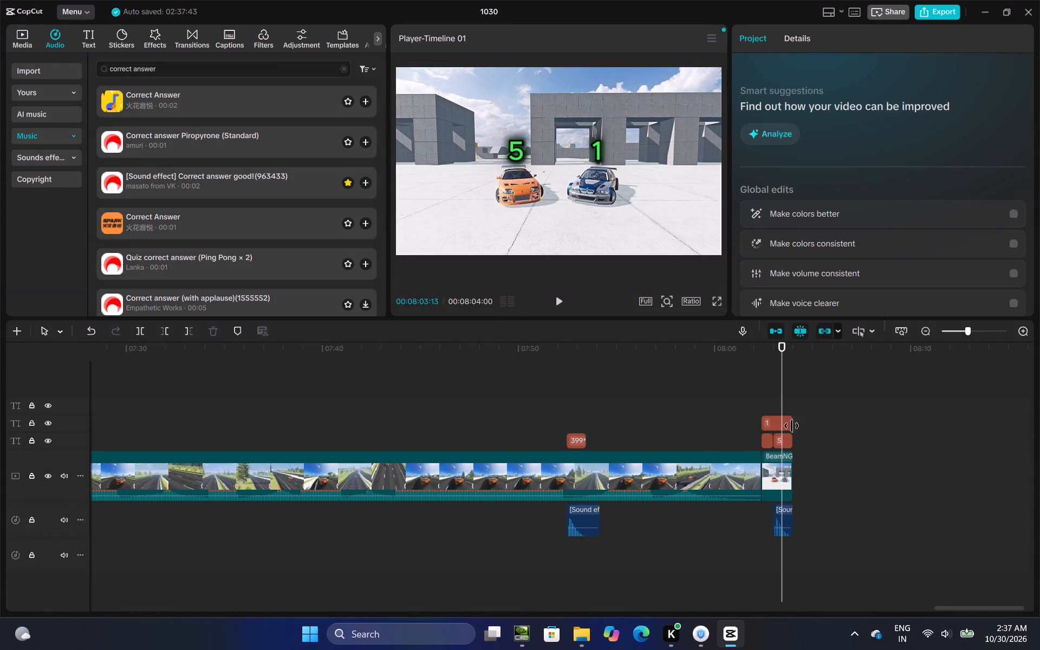
click(773, 442)
click(765, 443)
click(768, 100)
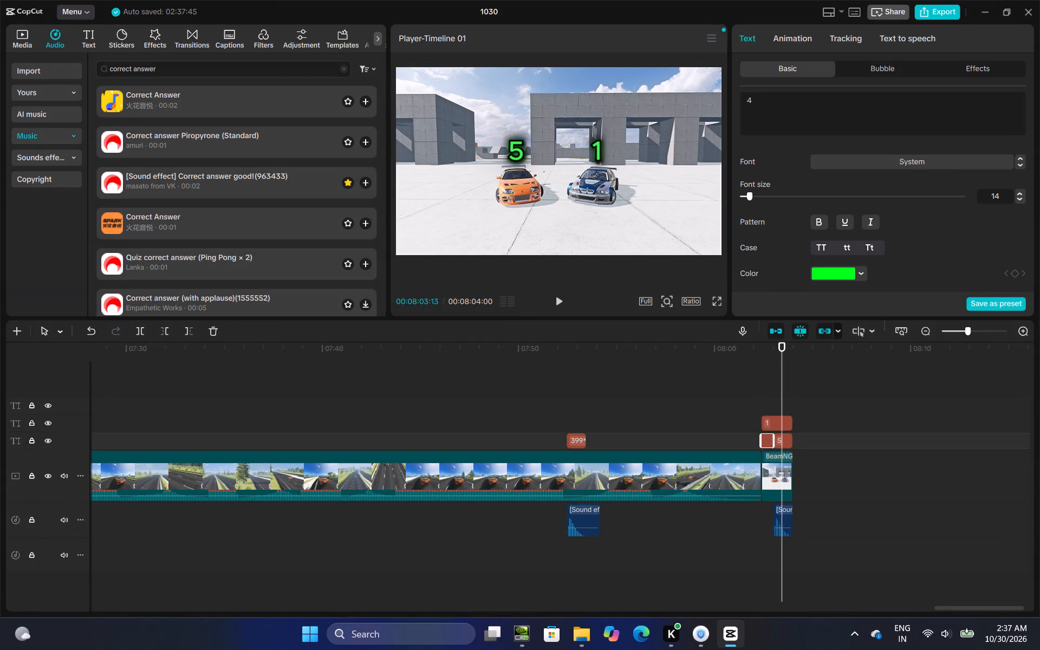
key(BackSpace)
key(5)
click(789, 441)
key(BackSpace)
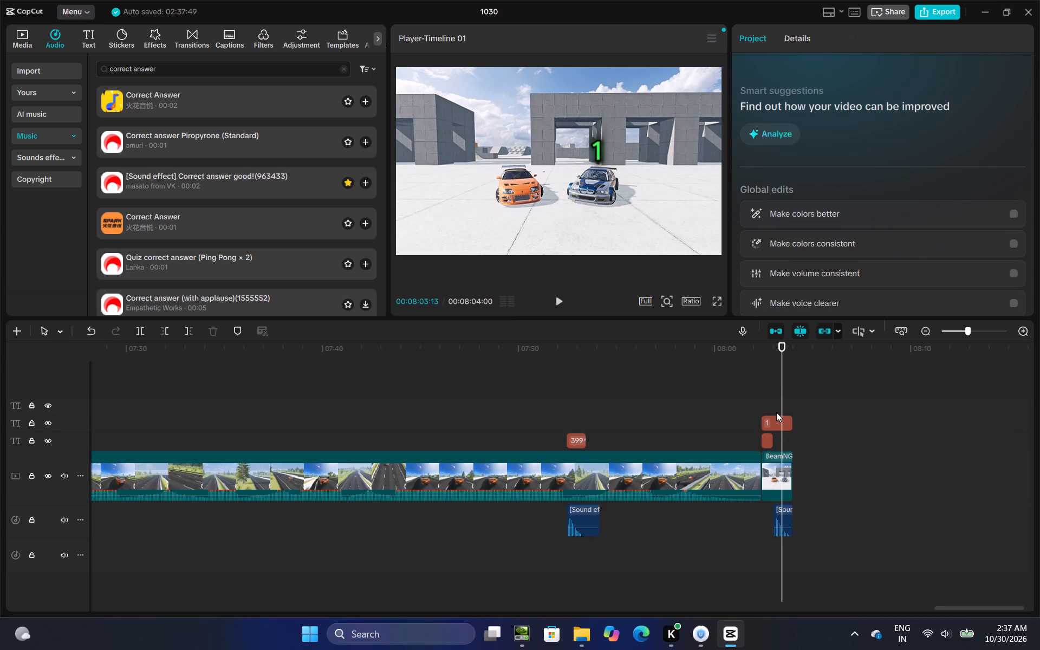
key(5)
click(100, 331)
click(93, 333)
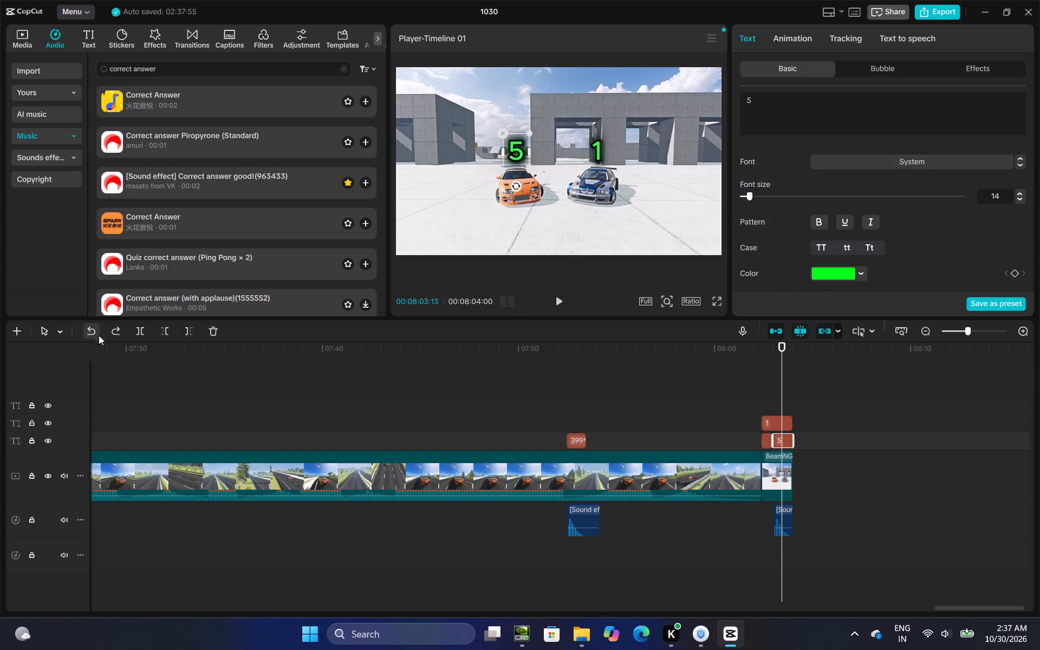
Change the pasted card's second orange-car score caption to "6" and play back the card.
click(760, 102)
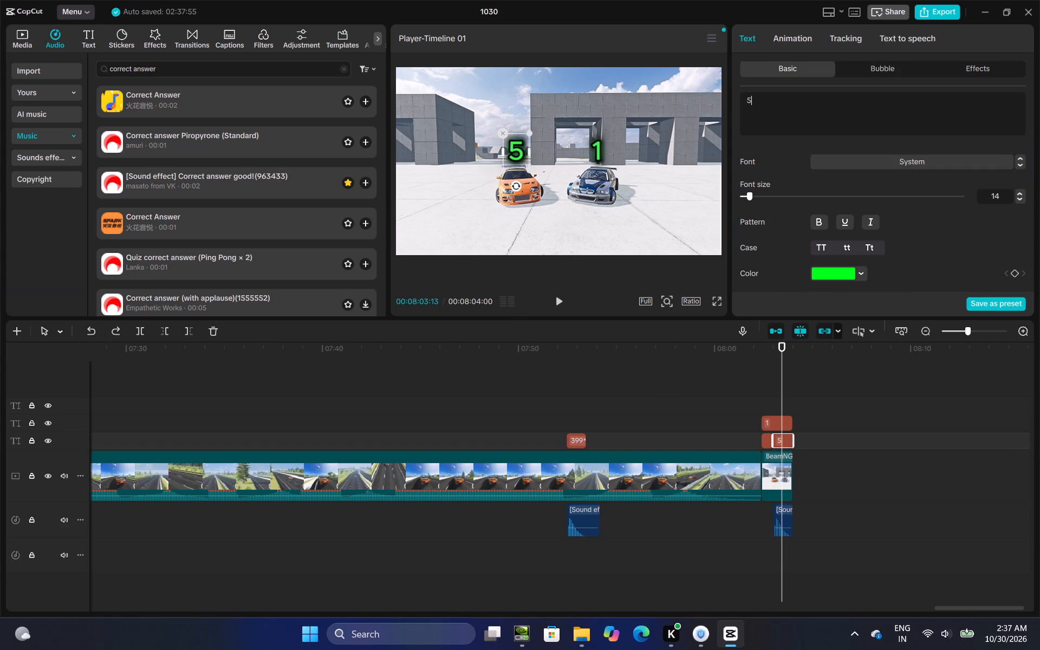
click(760, 102)
key(BackSpace)
key(6)
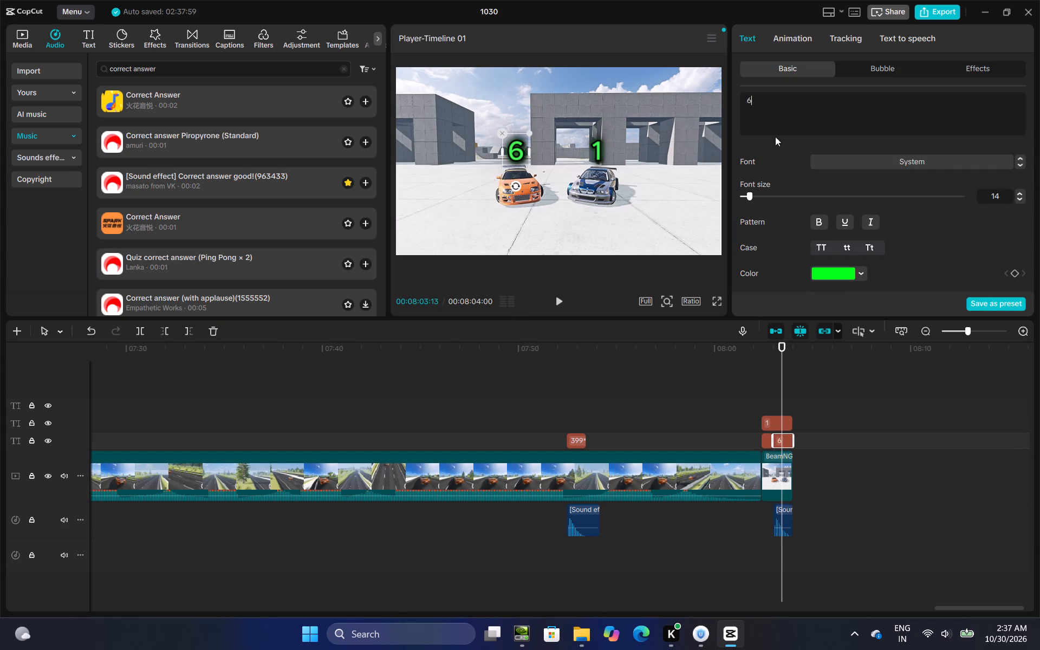
click(746, 400)
click(558, 296)
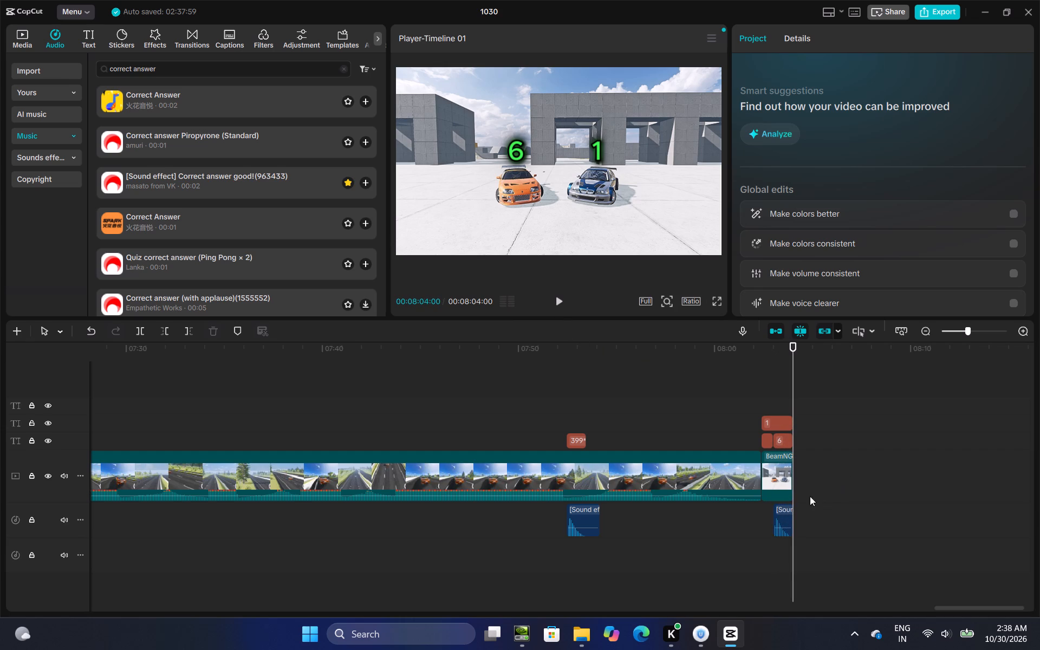
Extend the final score card screenshot and its "6" and "1" captions to end at 00:08:06:25.
click(789, 477)
drag(790, 477, 845, 480)
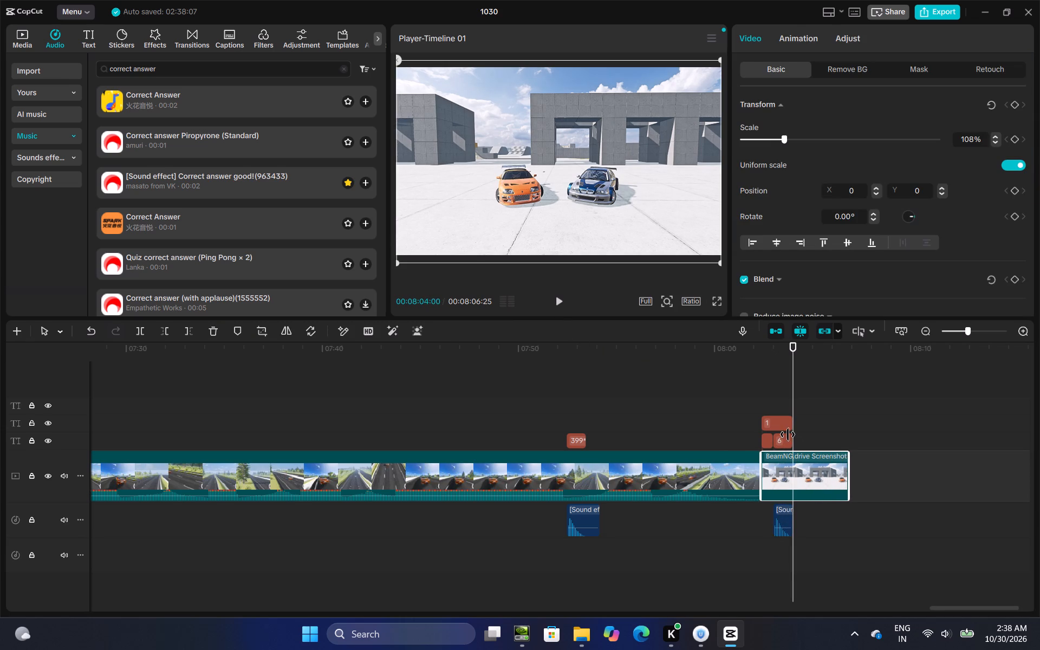
click(788, 434)
drag(792, 437, 841, 437)
click(789, 415)
click(796, 415)
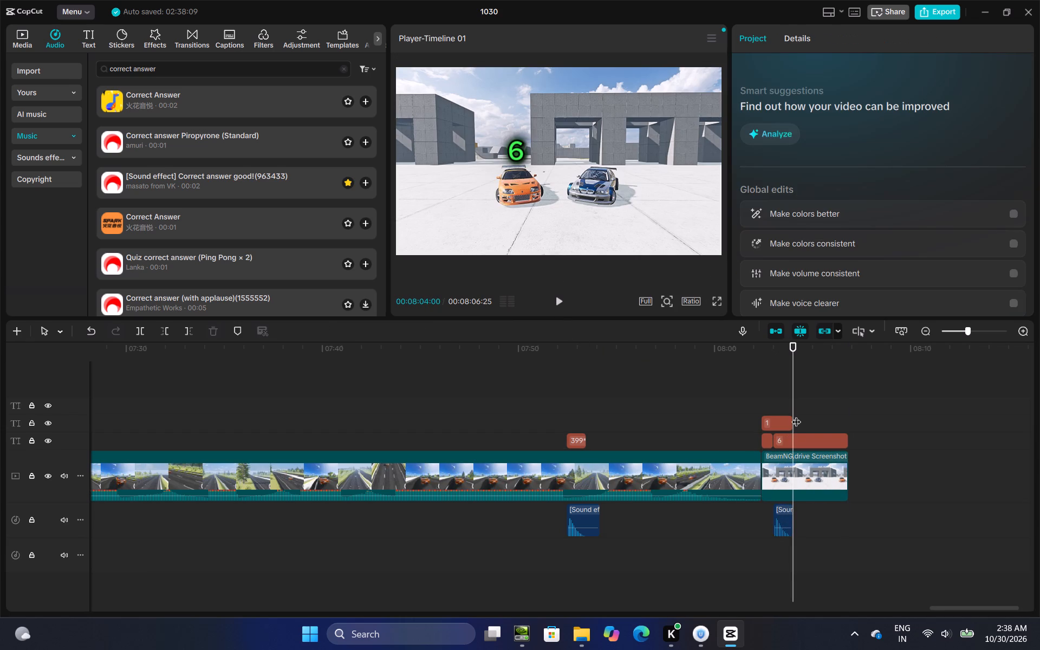
triple_click(790, 414)
drag(790, 417, 833, 420)
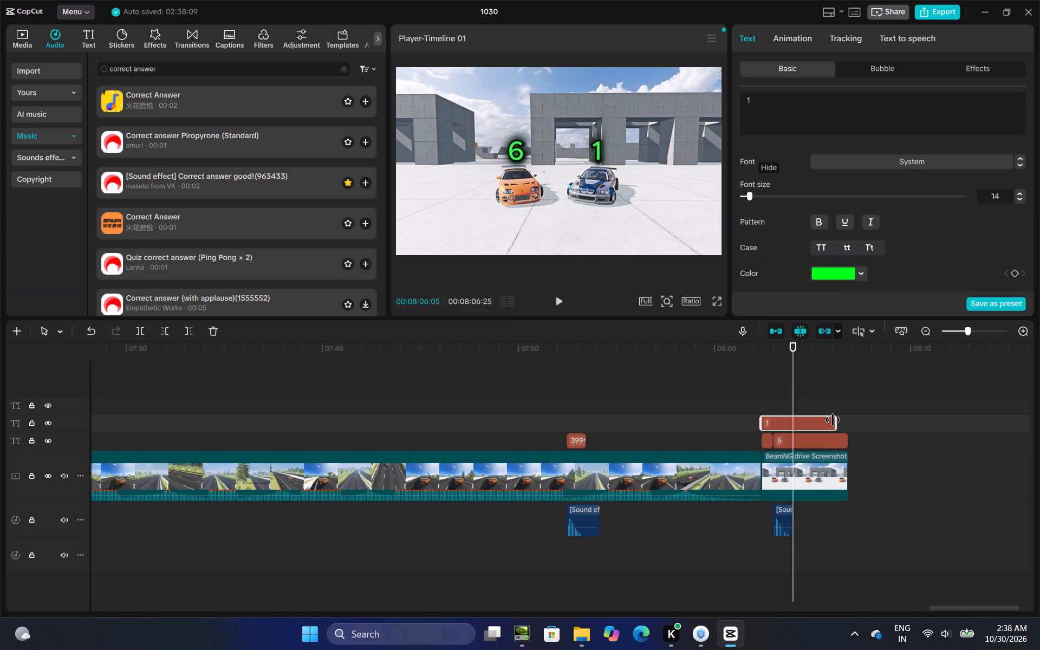
drag(833, 420, 844, 424)
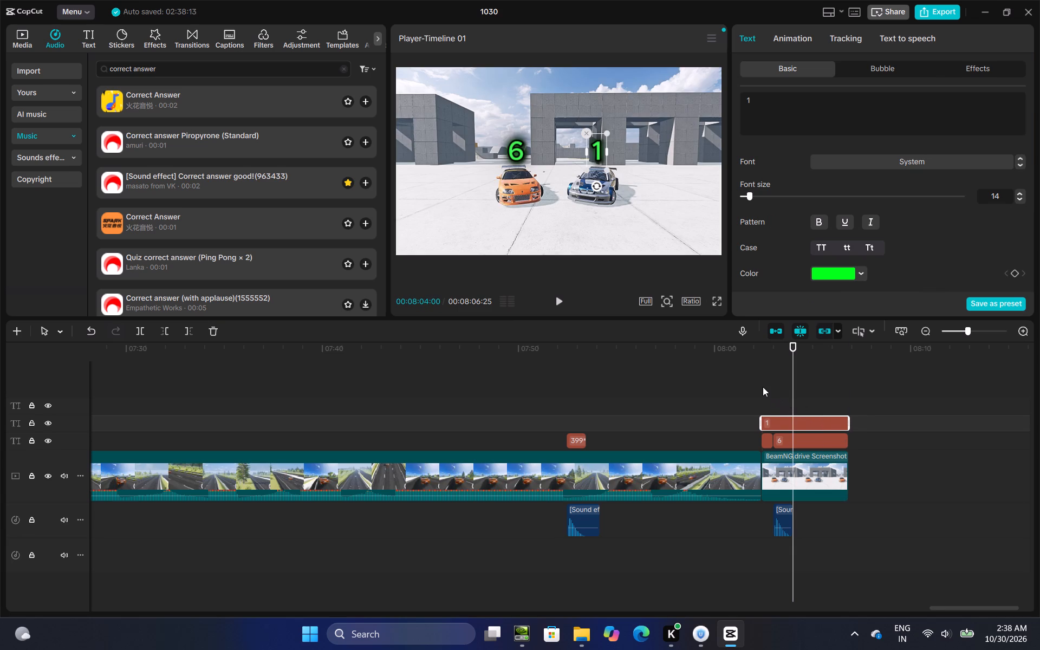
Add a default text caption at 00:08:04:00 on the final score card and replace its text with the crown emoji.
click(92, 38)
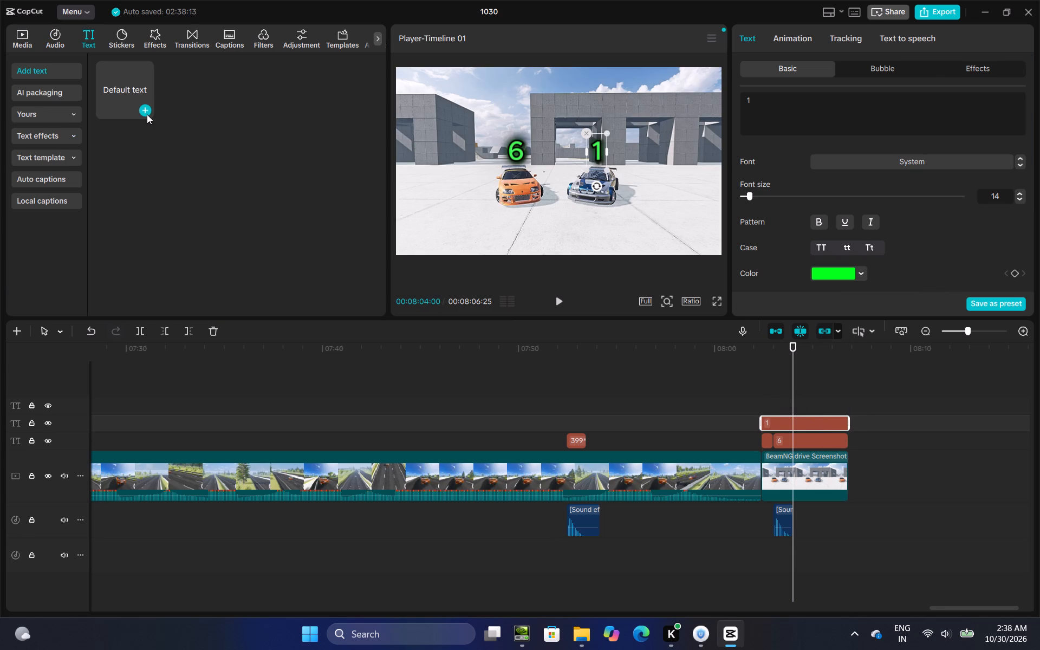
click(147, 110)
drag(835, 95, 786, 105)
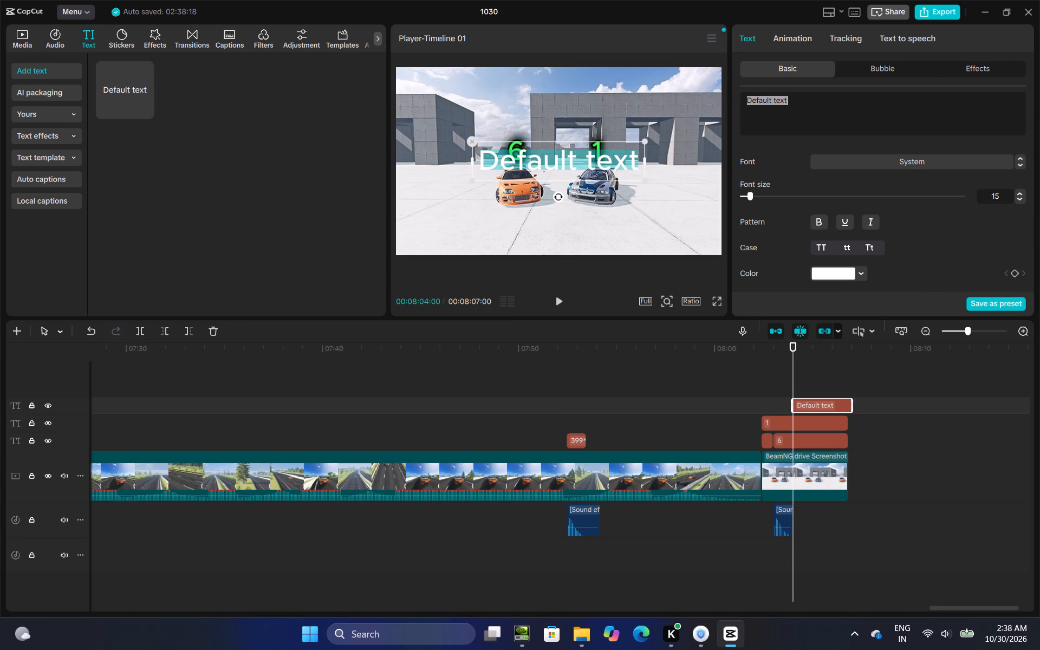
drag(786, 105, 788, 105)
key(BackSpace)
key(super+period)
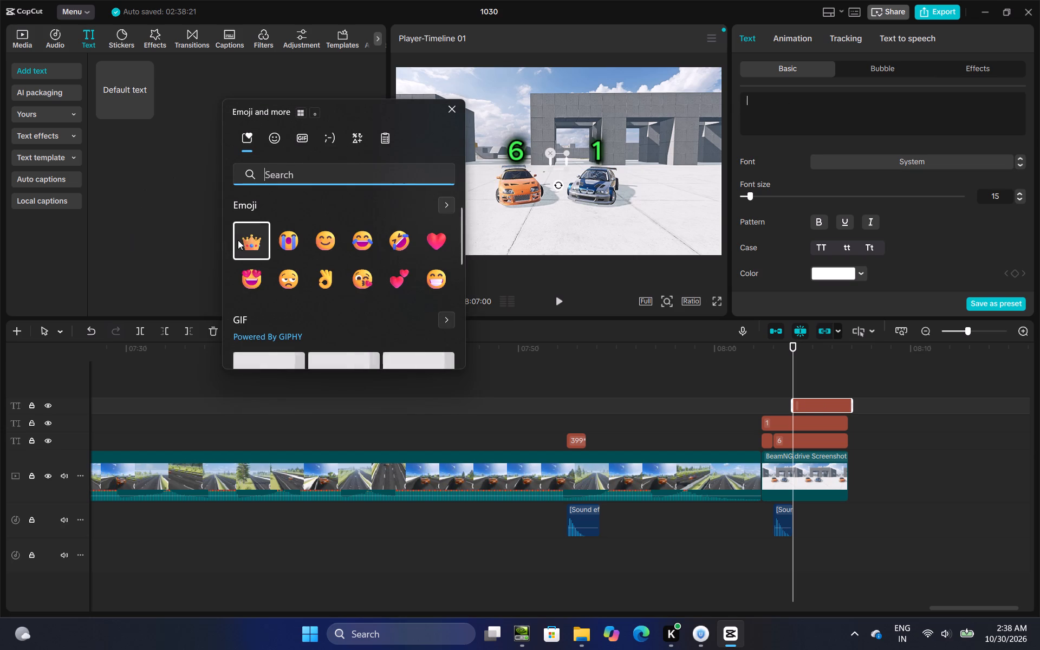
click(242, 240)
click(661, 198)
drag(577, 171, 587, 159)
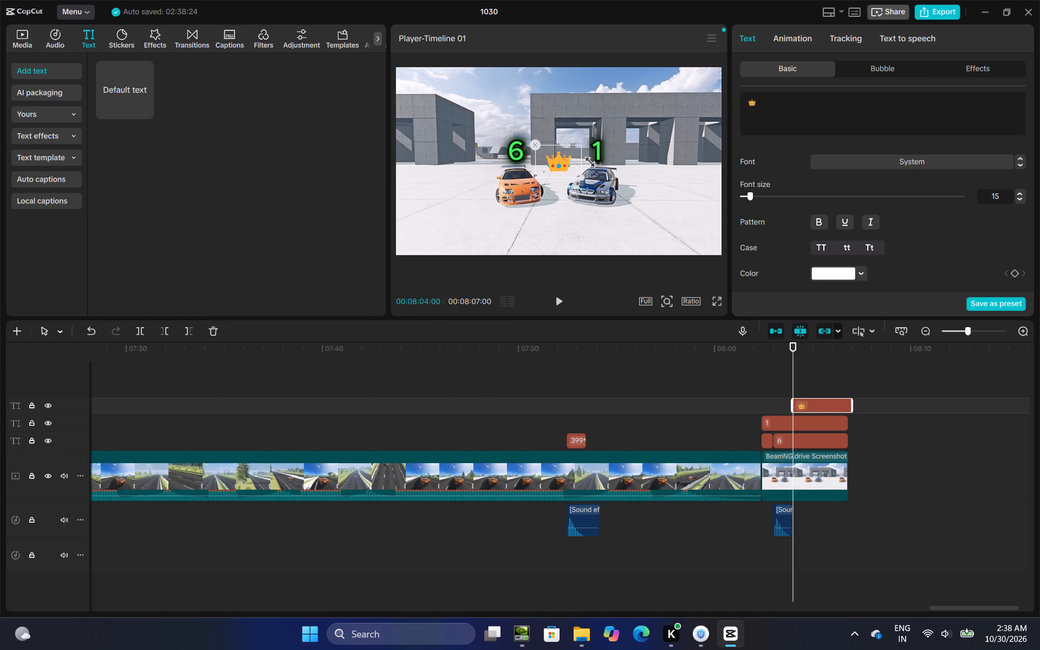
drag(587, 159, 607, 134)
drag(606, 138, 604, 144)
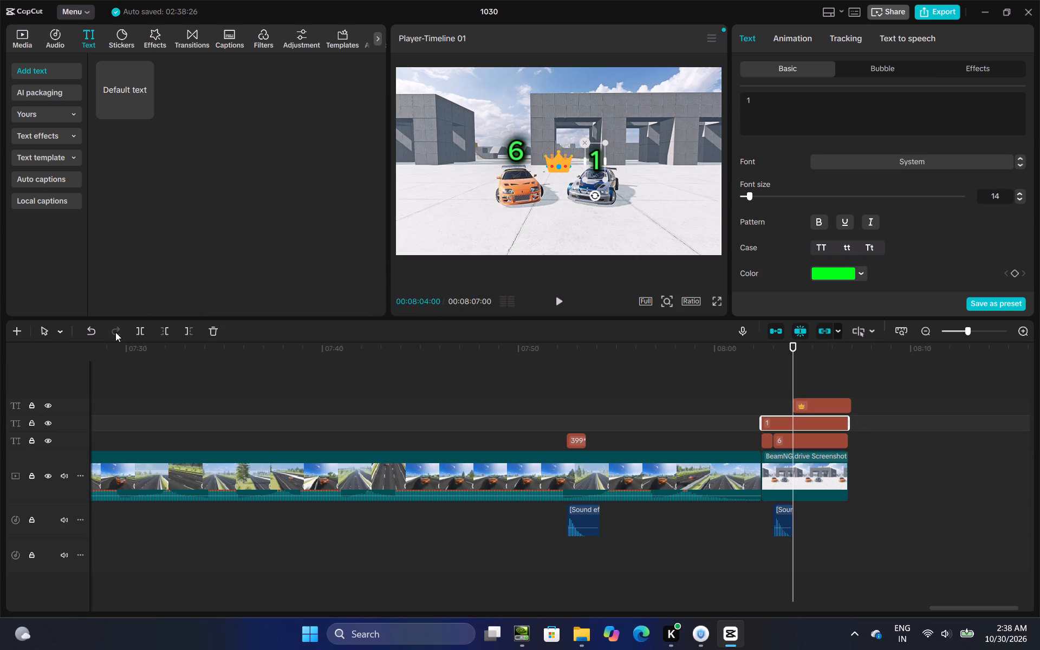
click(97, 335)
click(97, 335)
Move the crown emoji caption directly above the orange car's "6" on the final score card.
drag(556, 167, 515, 131)
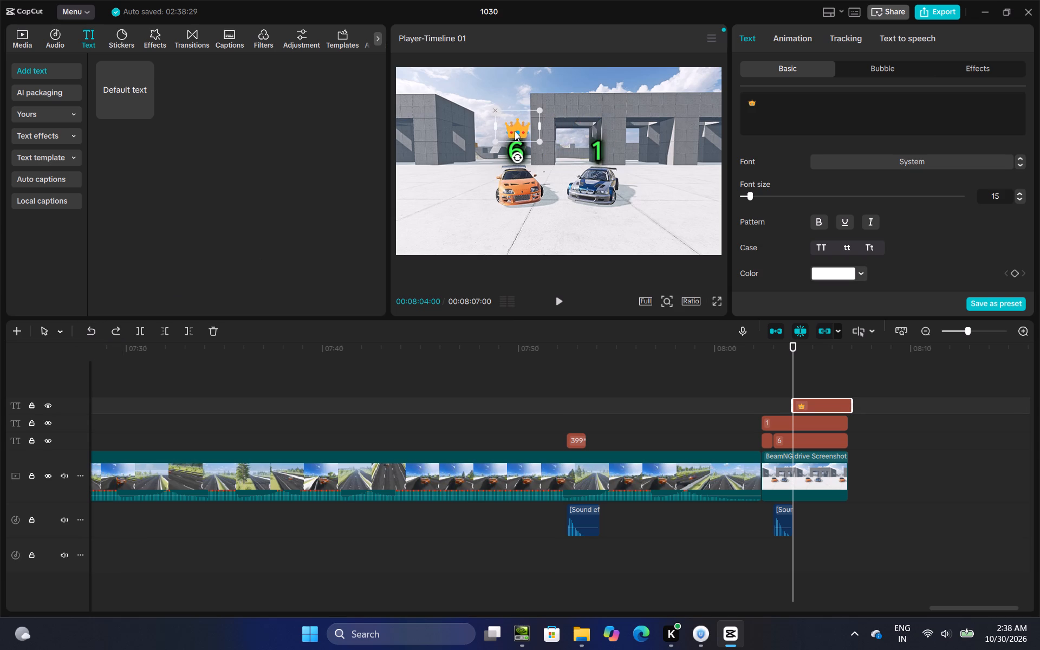
drag(515, 131, 512, 135)
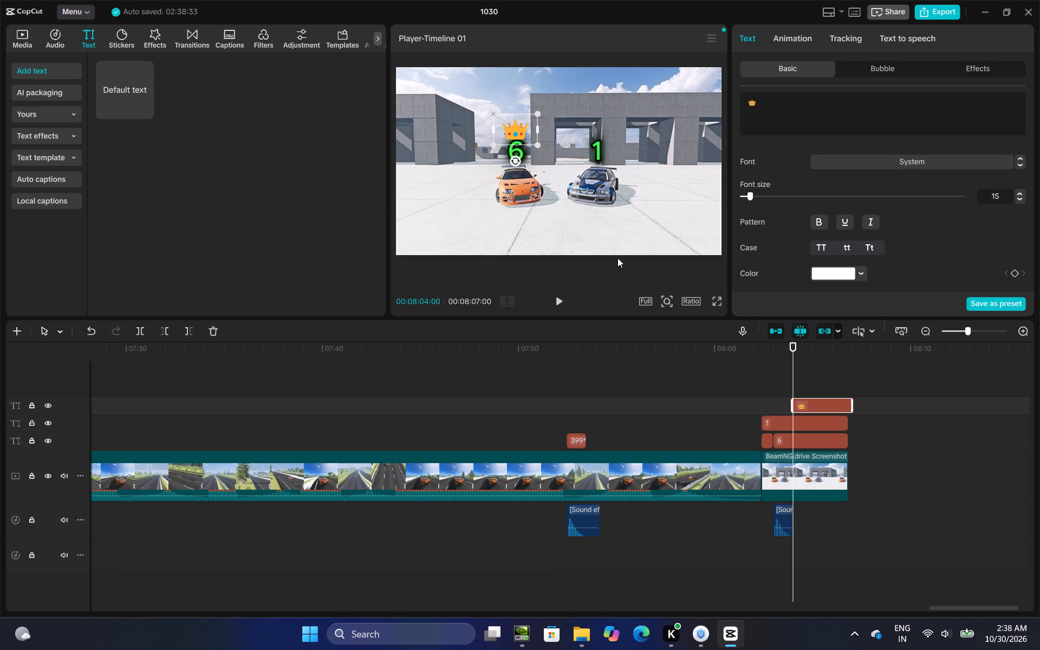
click(784, 386)
drag(788, 386, 793, 386)
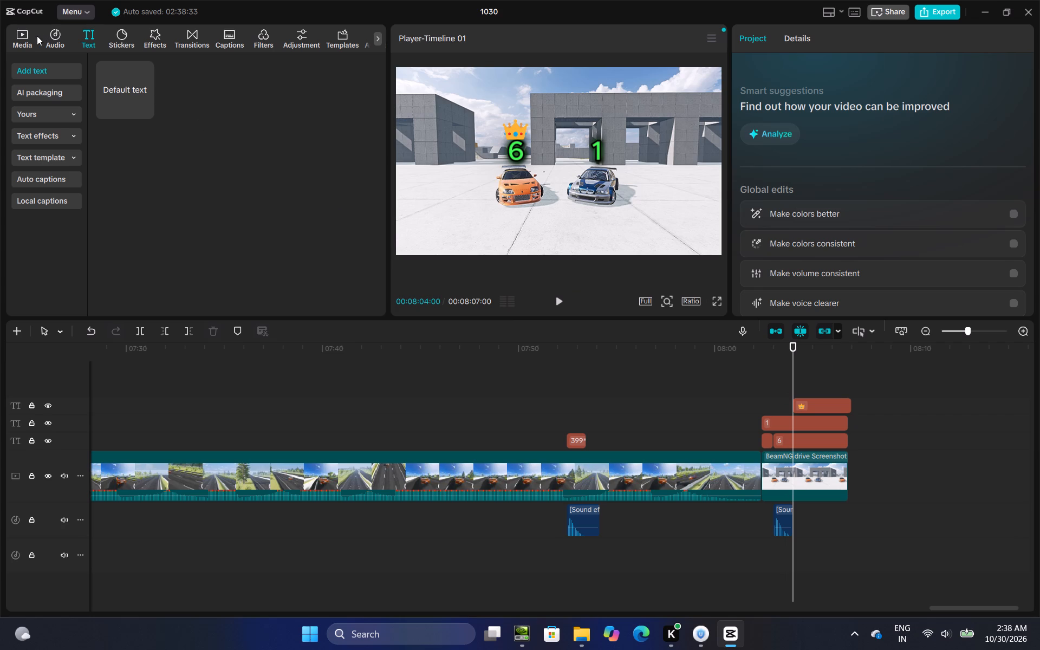
Search the music library with the longest recent "yayyy" term and preview several cheering and applause sounds.
click(46, 40)
click(204, 69)
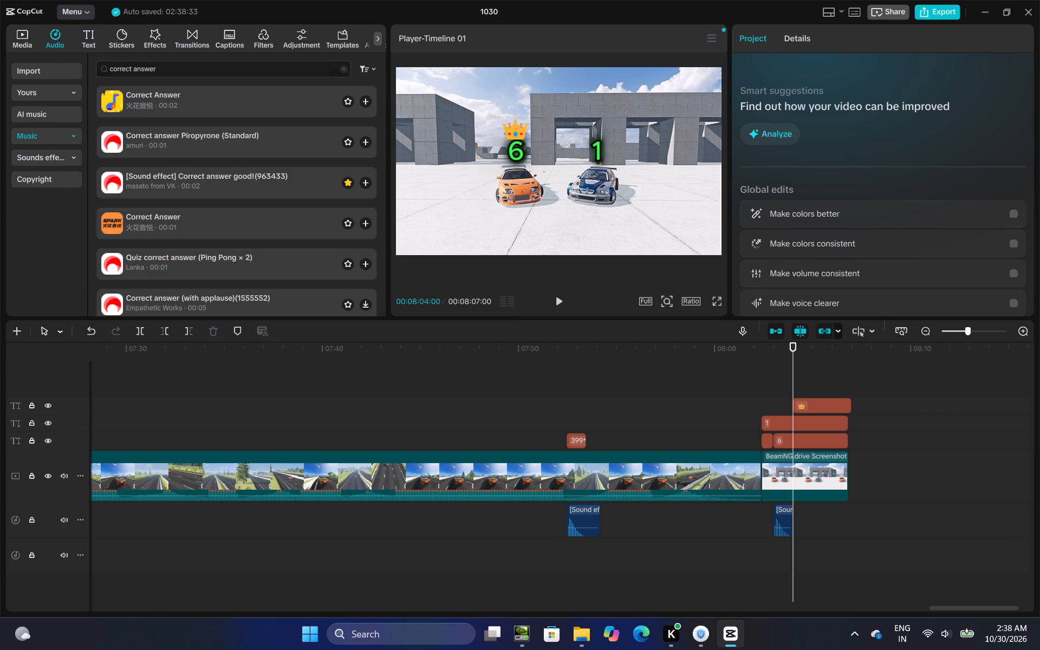
click(343, 68)
click(201, 76)
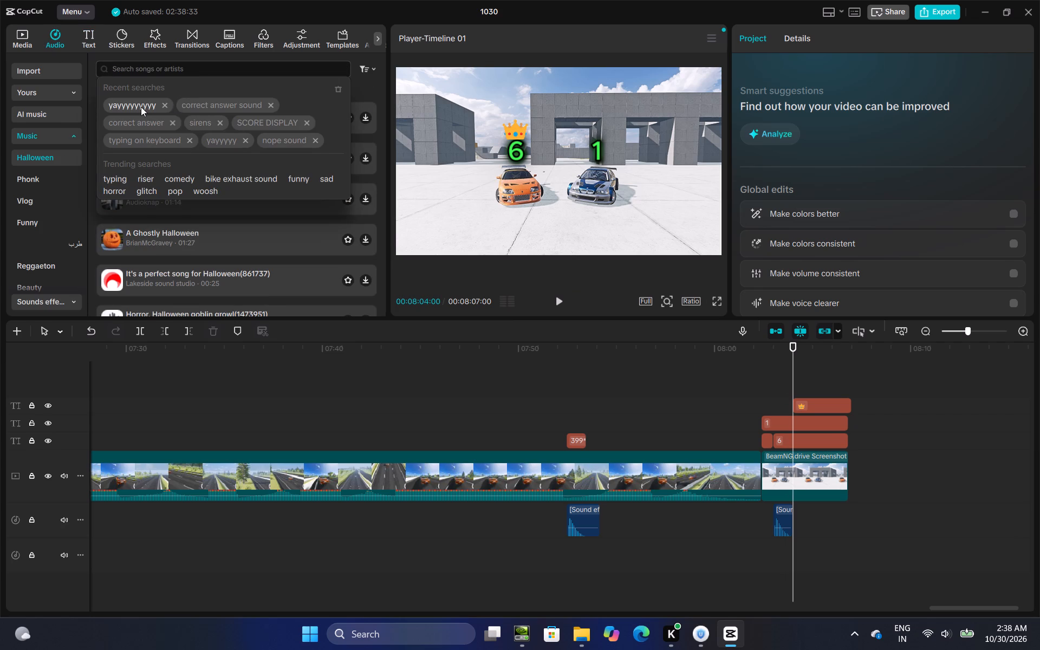
click(141, 107)
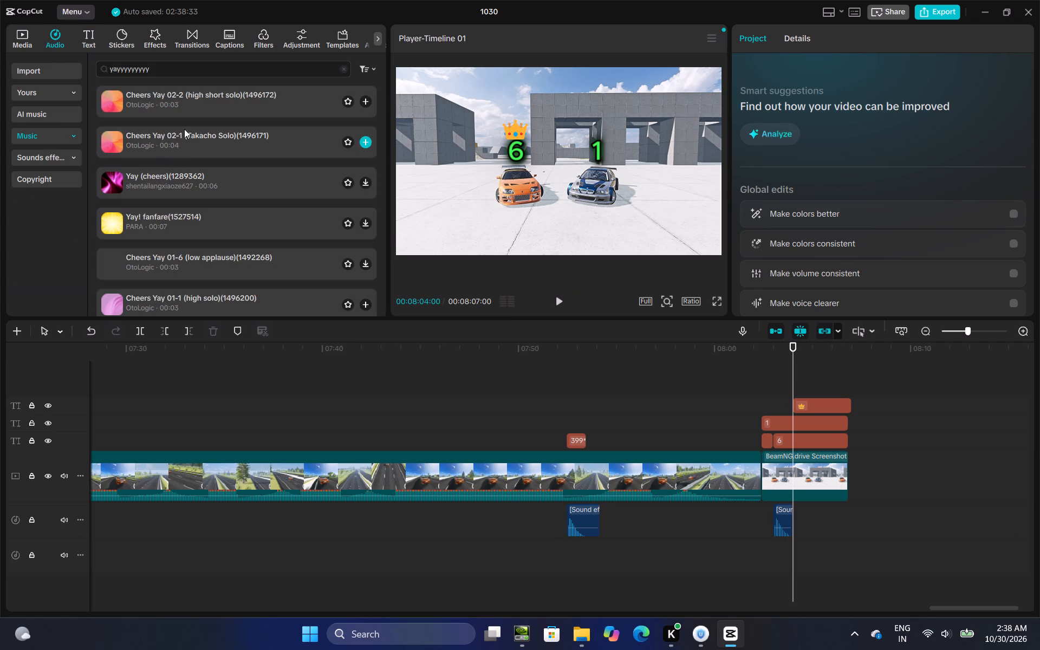
click(197, 141)
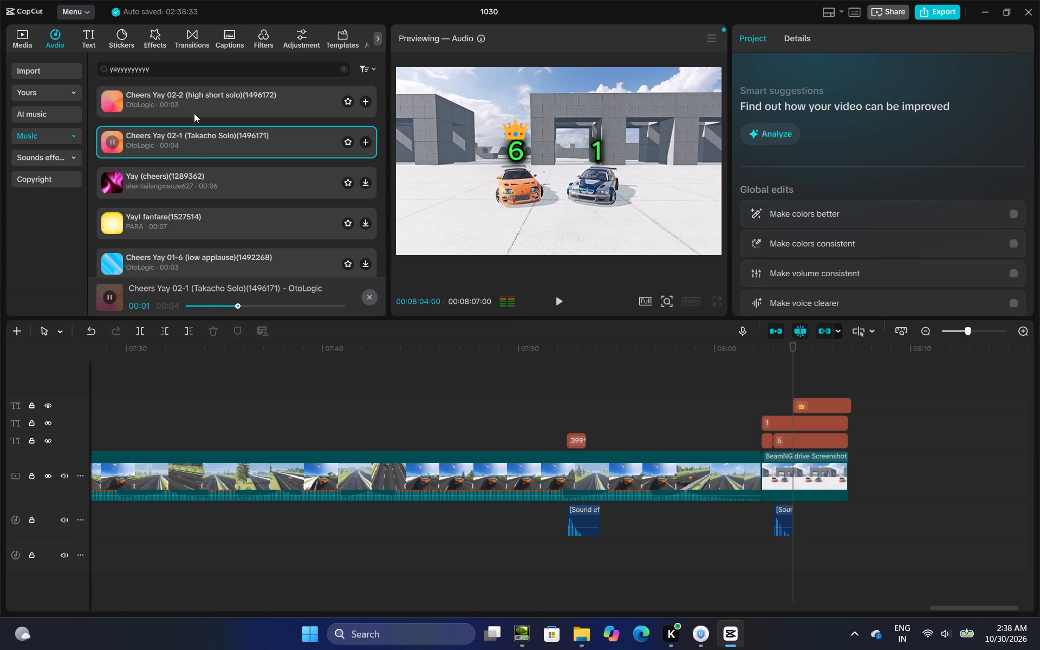
click(194, 104)
click(164, 185)
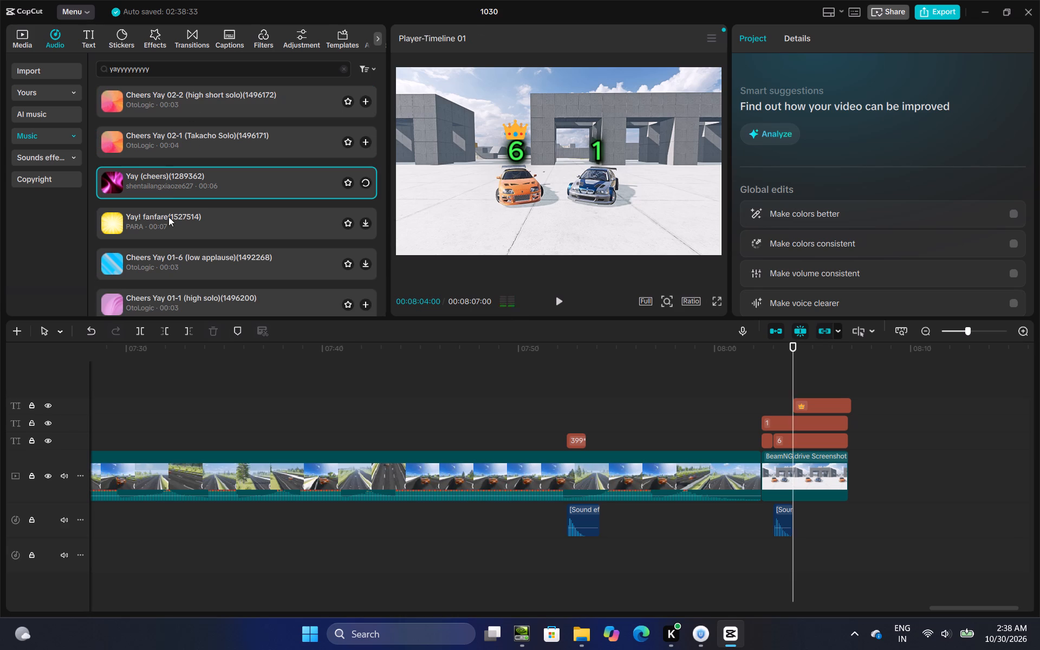
scroll(169, 222, down, 1)
click(169, 208)
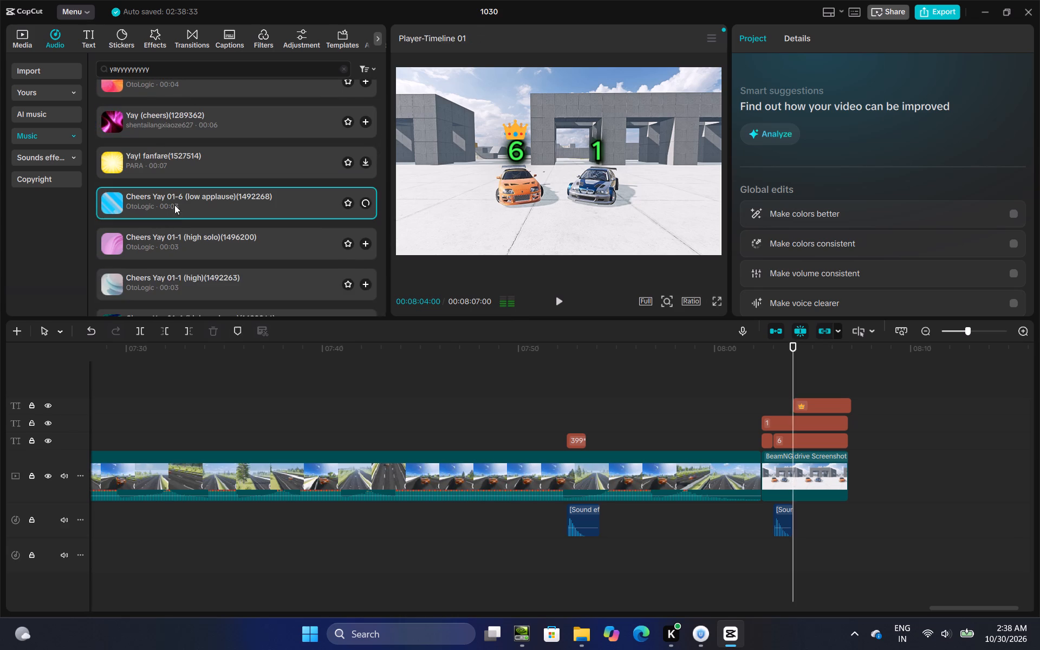
scroll(177, 197, down, 2)
click(198, 196)
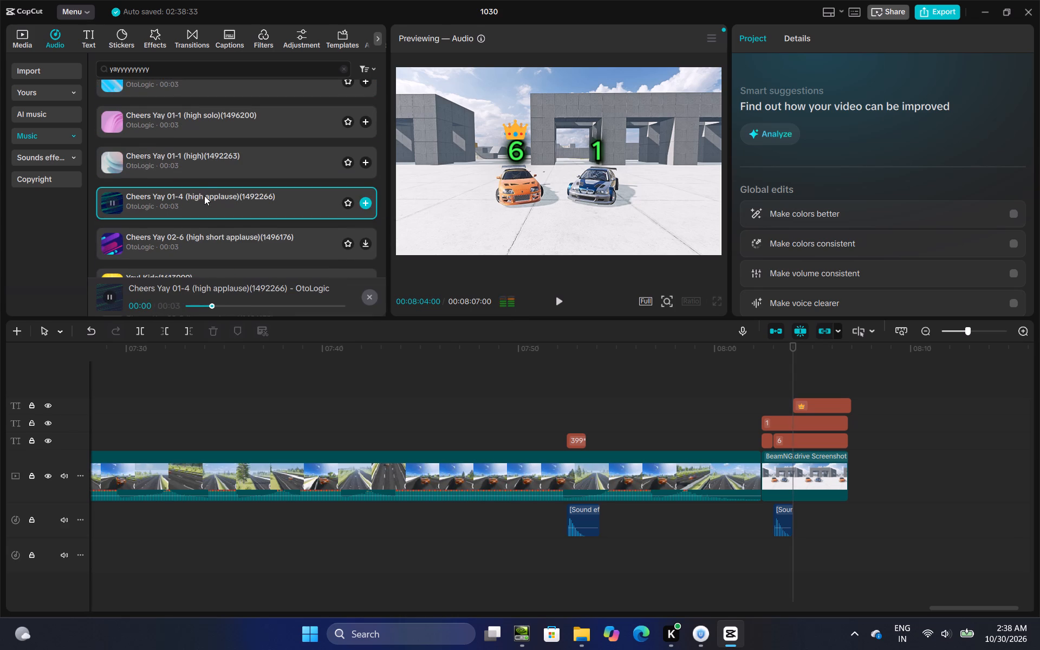
Search the music library with the shorter recent term "yayyyyy" and preview its applause, children's and mixed-voice cheers.
click(342, 66)
click(274, 62)
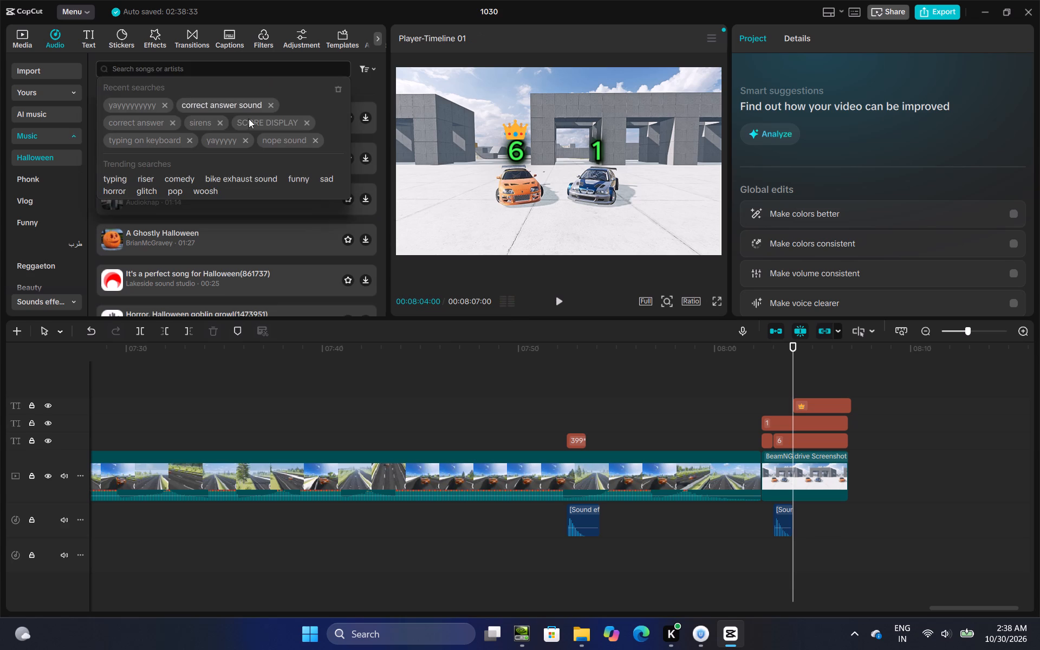
click(228, 135)
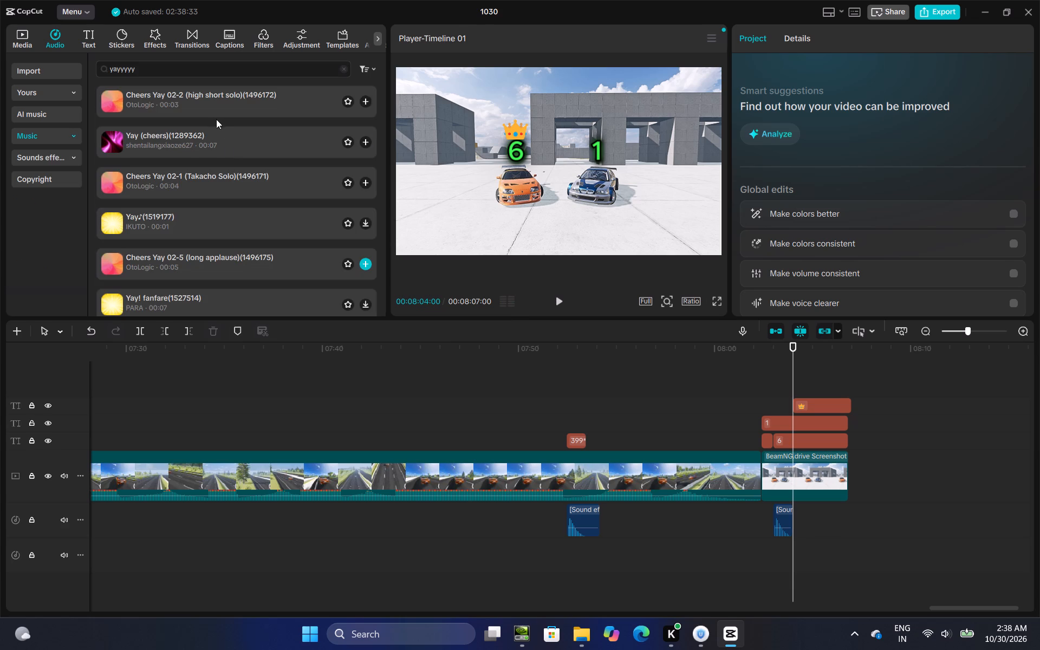
scroll(158, 247, down, 1)
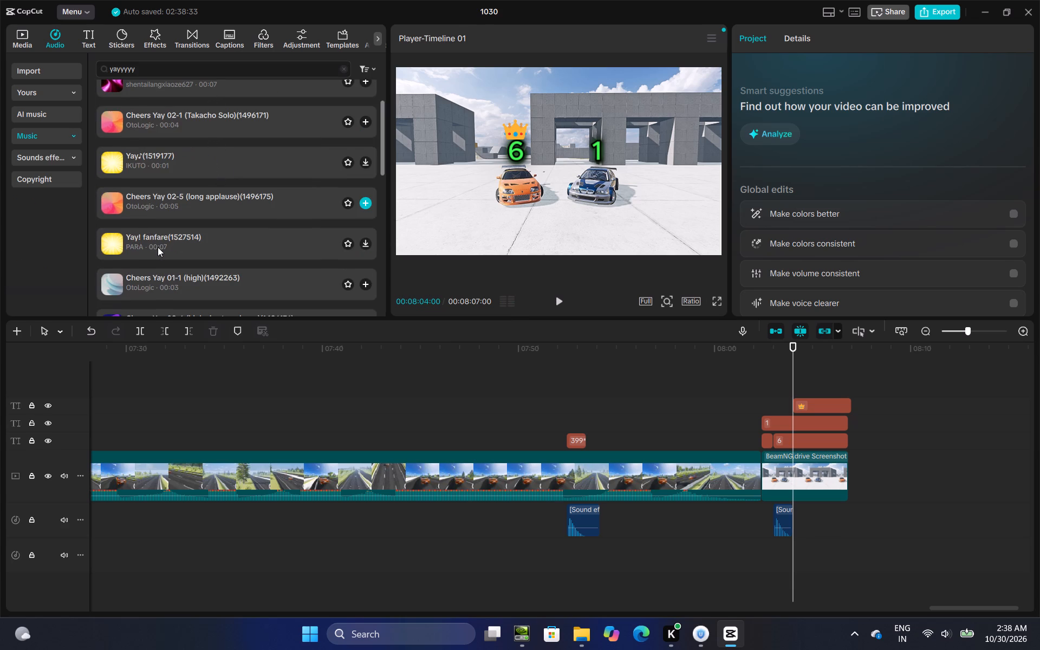
click(183, 207)
scroll(183, 207, down, 1)
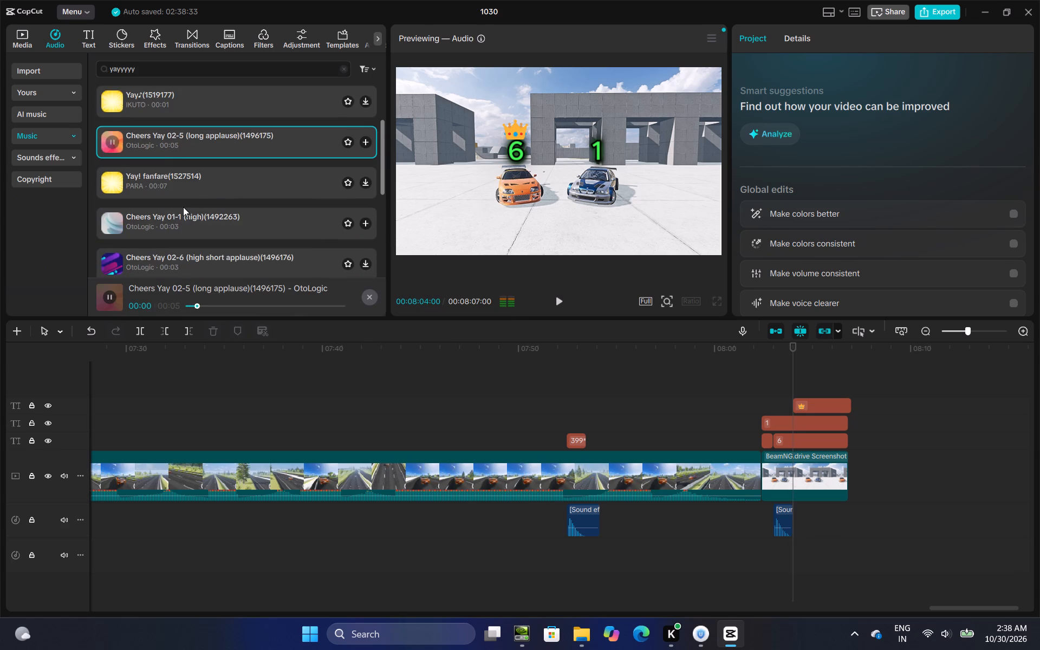
scroll(183, 207, down, 4)
click(186, 188)
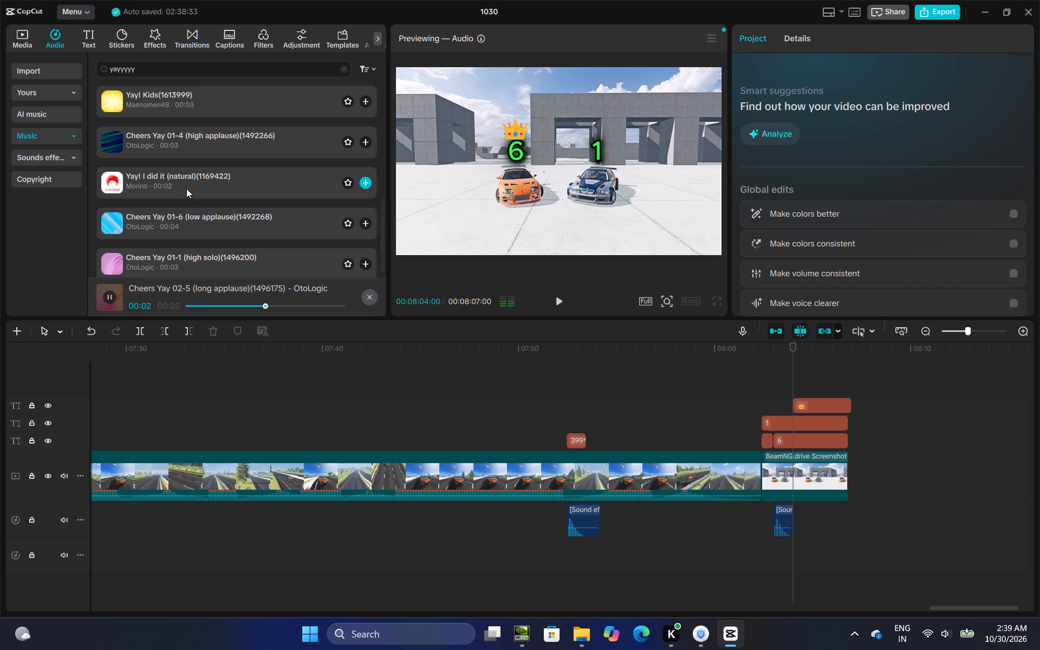
scroll(186, 188, down, 7)
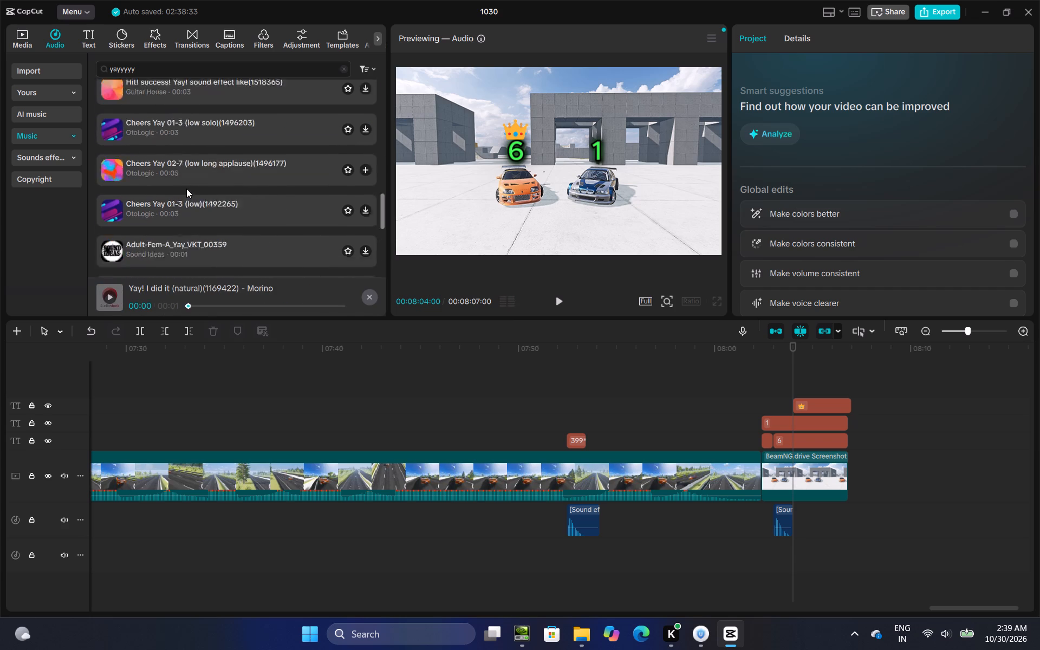
scroll(186, 188, down, 3)
click(185, 156)
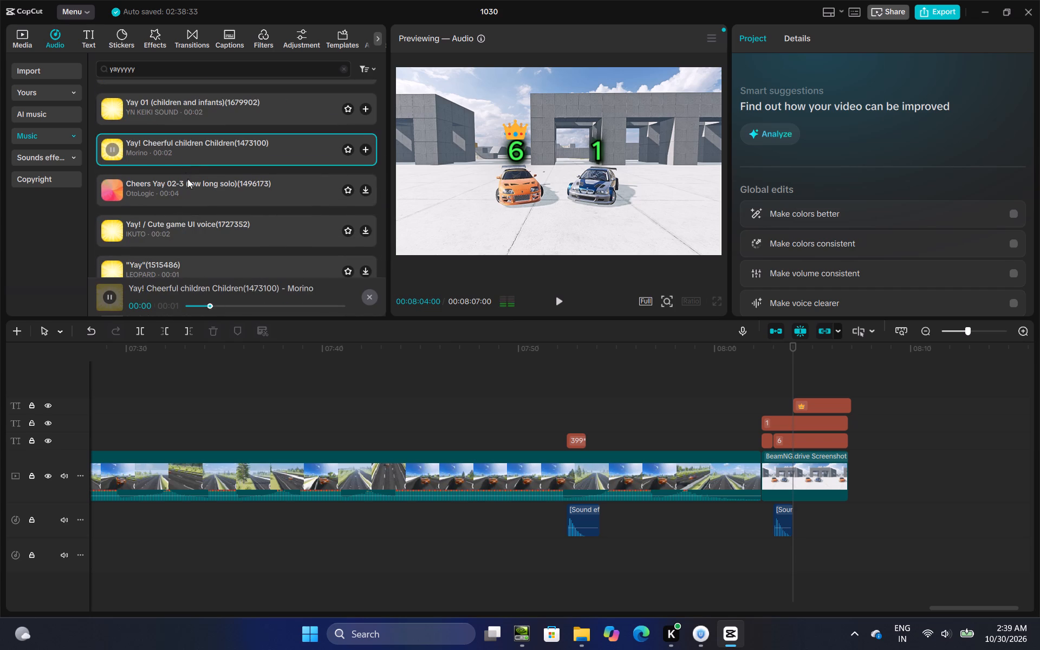
click(197, 109)
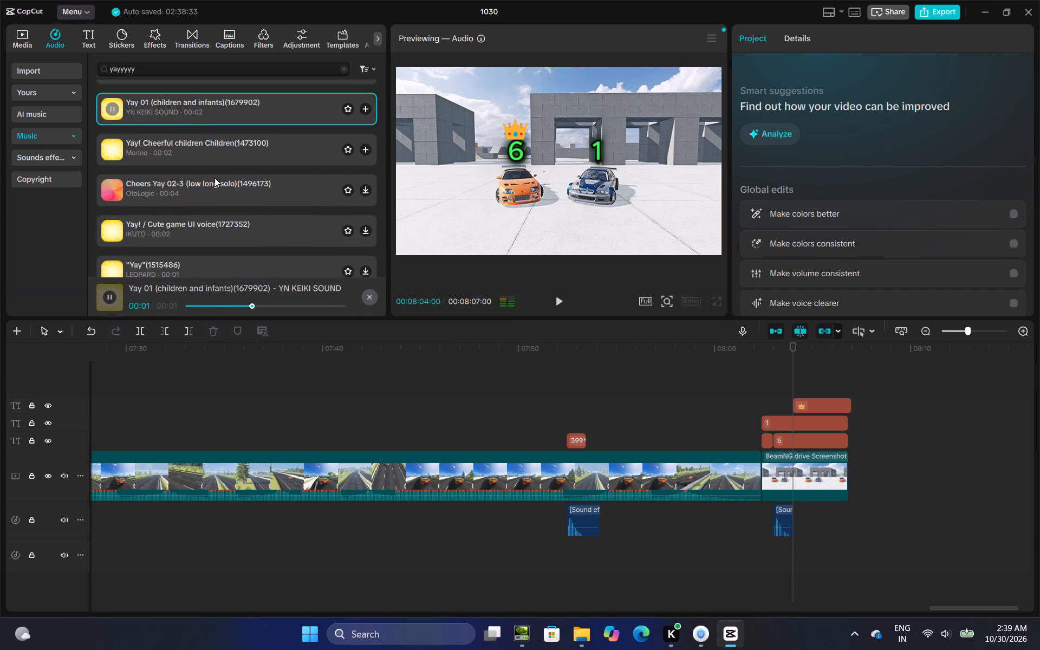
scroll(217, 186, down, 1)
click(193, 242)
scroll(197, 224, down, 3)
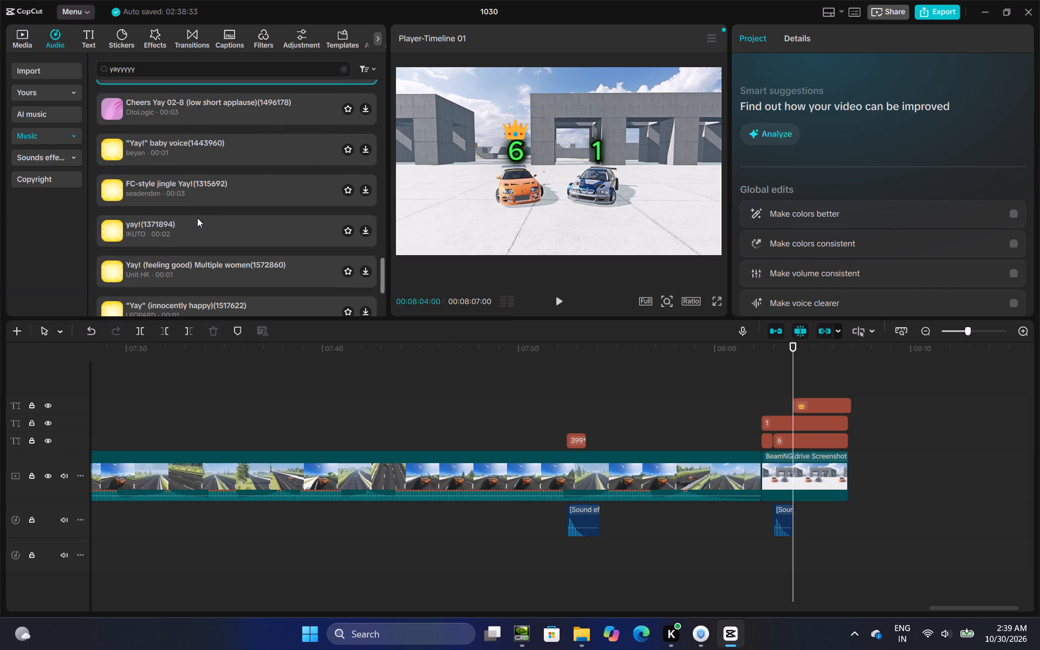
Search the music library for "yayyyyy kids".
click(154, 64)
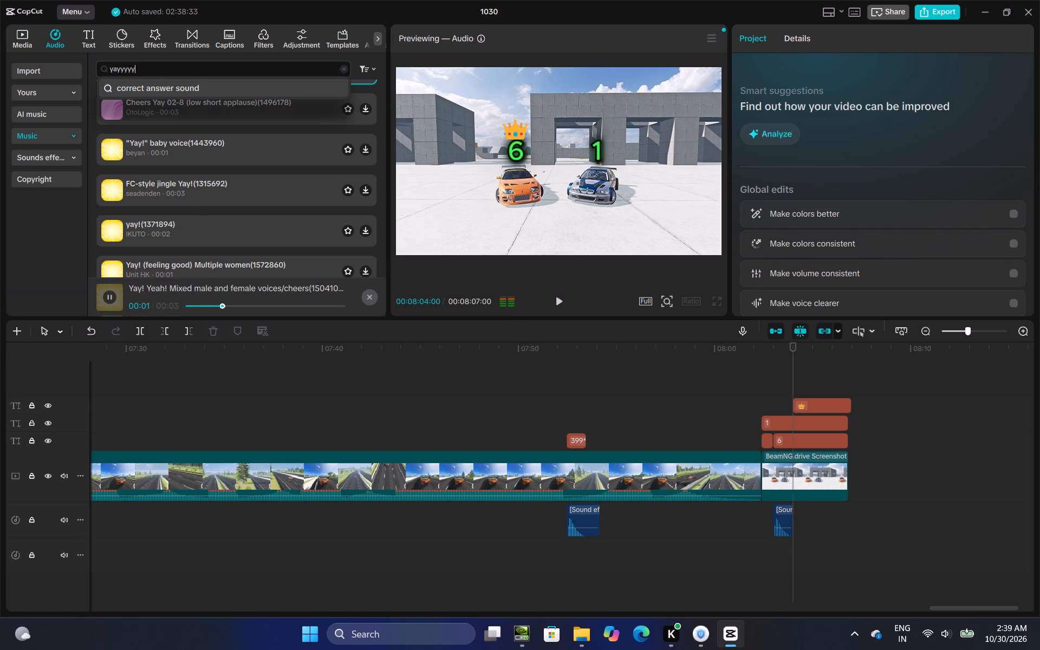
key(space)
key(k)
key(i)
text(ds)
key(Return)
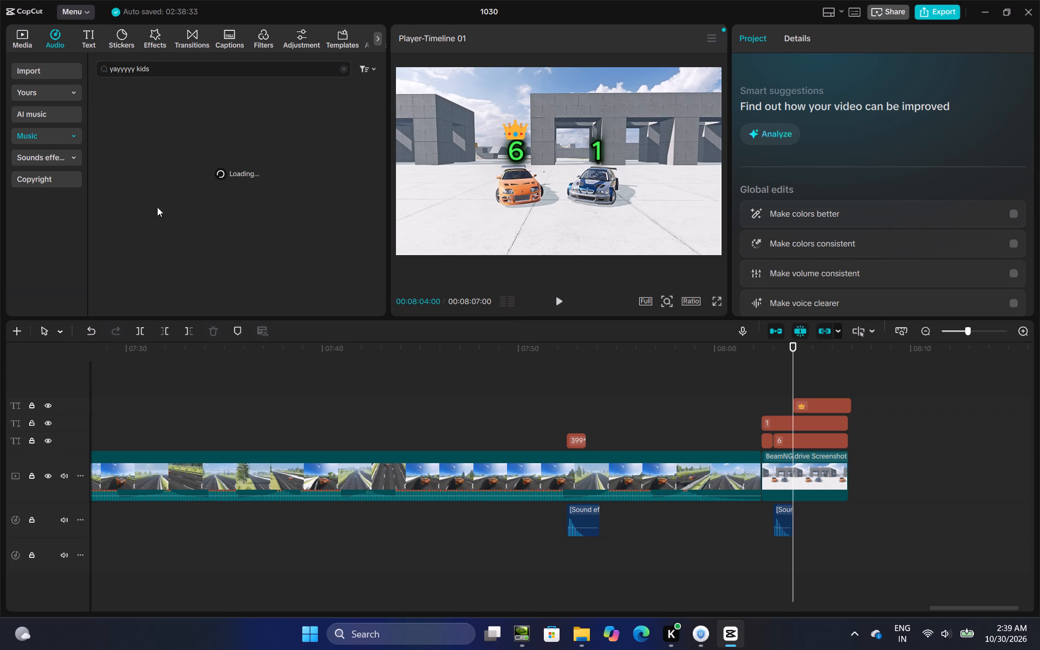
Preview the solo, applause and children's cheer sounds in the "yayyyyy kids" music search results.
click(171, 109)
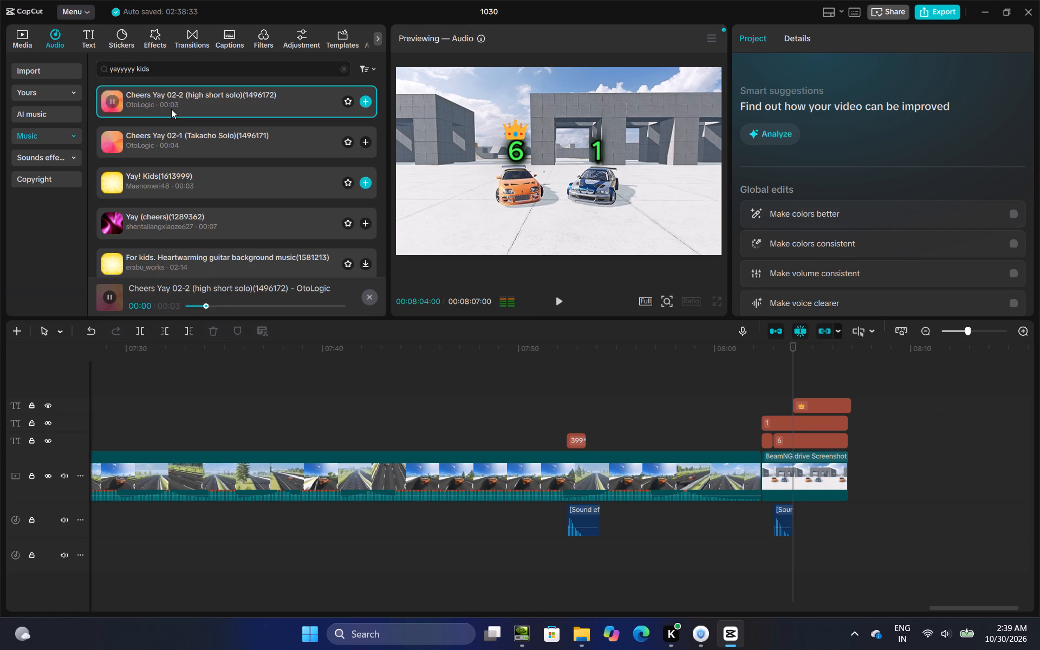
click(163, 144)
click(157, 177)
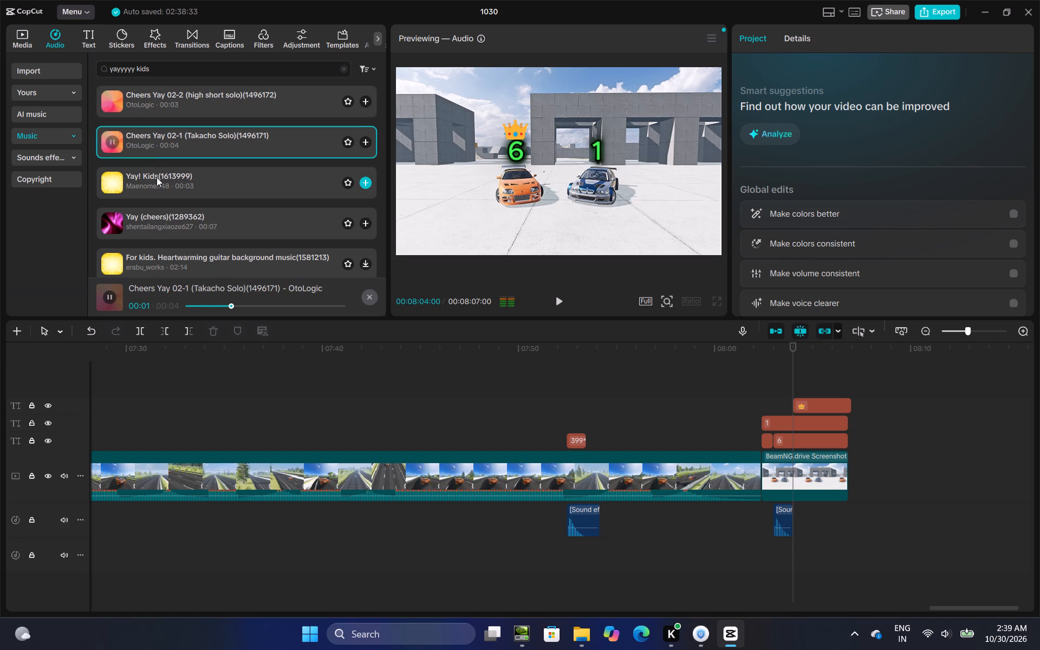
click(183, 217)
scroll(183, 209, down, 2)
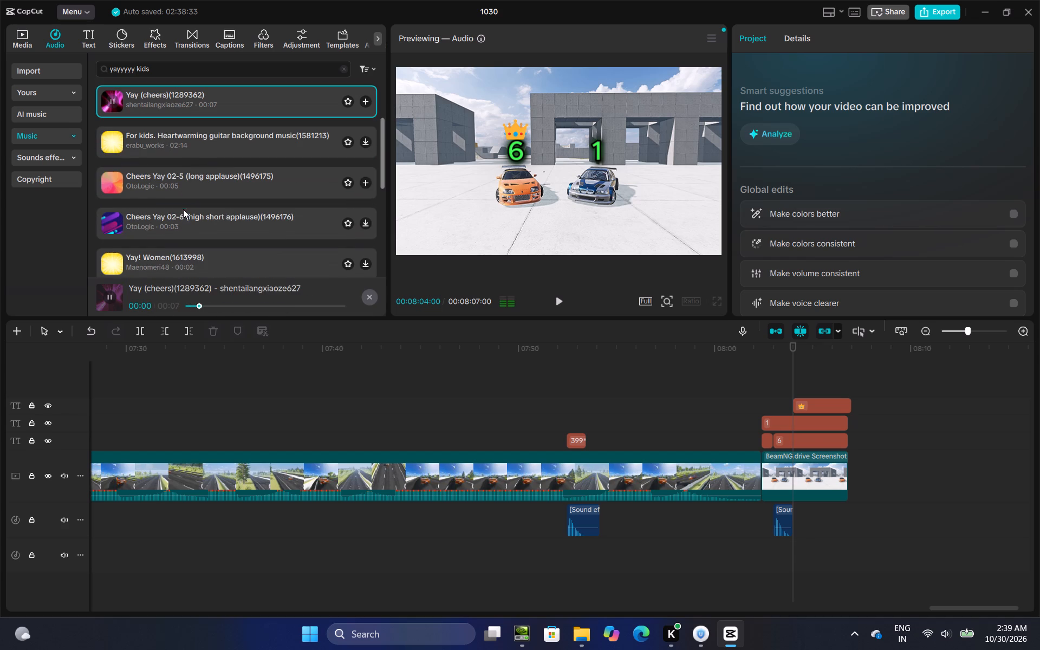
click(188, 194)
scroll(188, 194, down, 3)
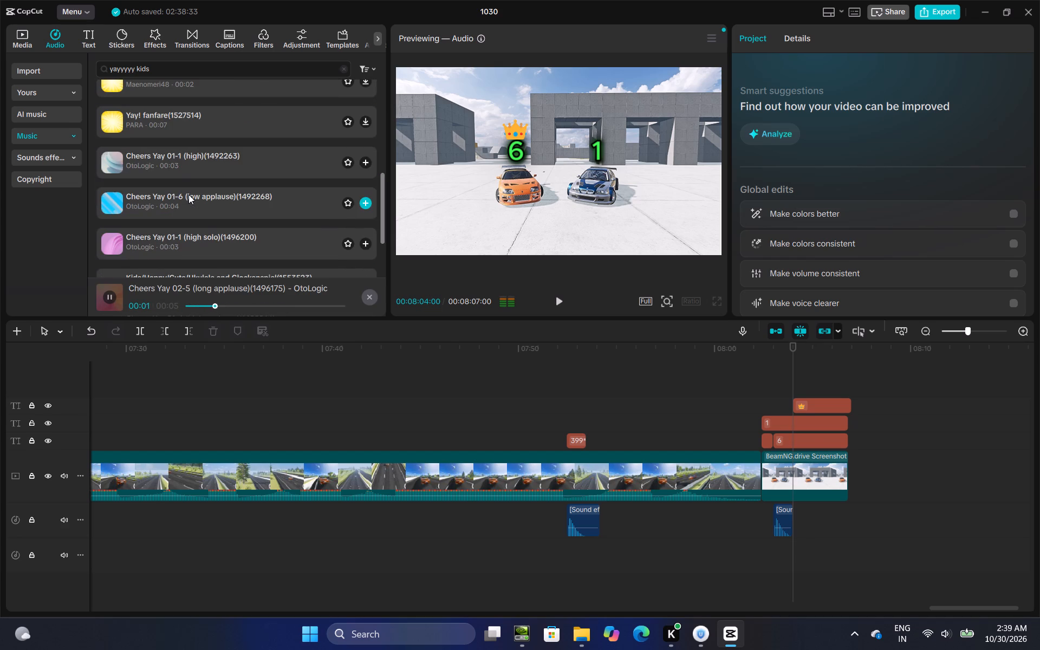
click(204, 167)
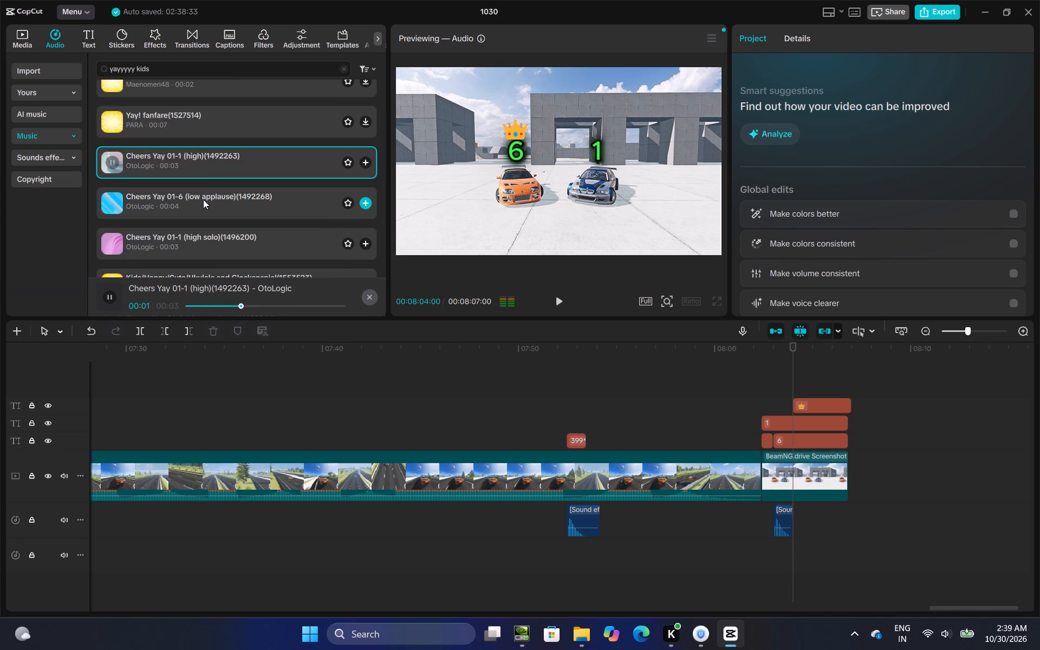
click(203, 199)
click(201, 235)
scroll(203, 211, down, 1)
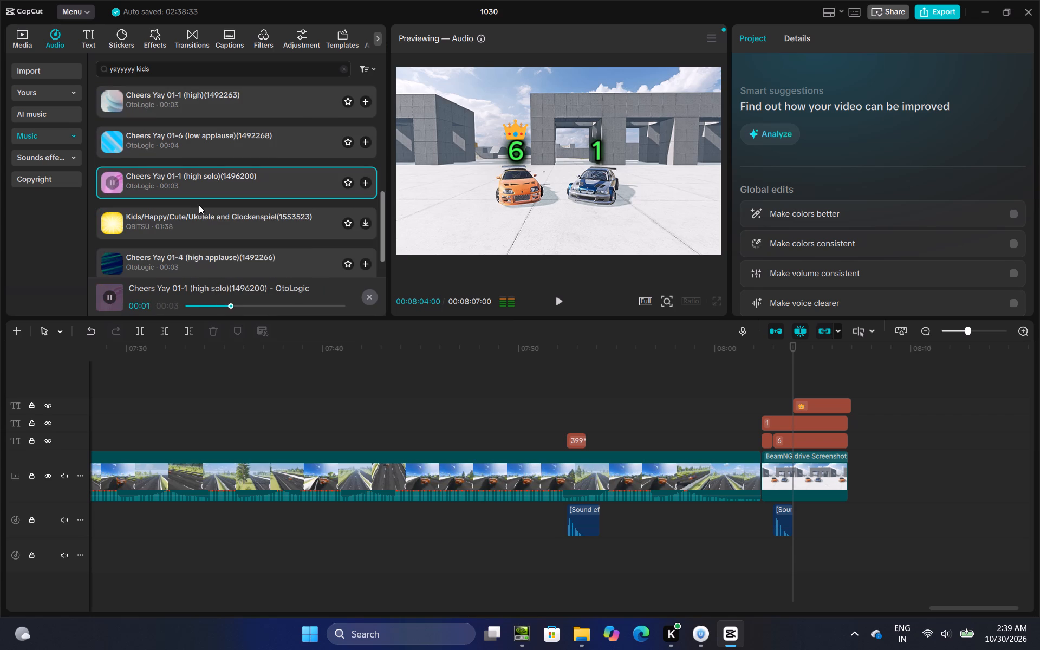
click(192, 253)
scroll(190, 238, down, 4)
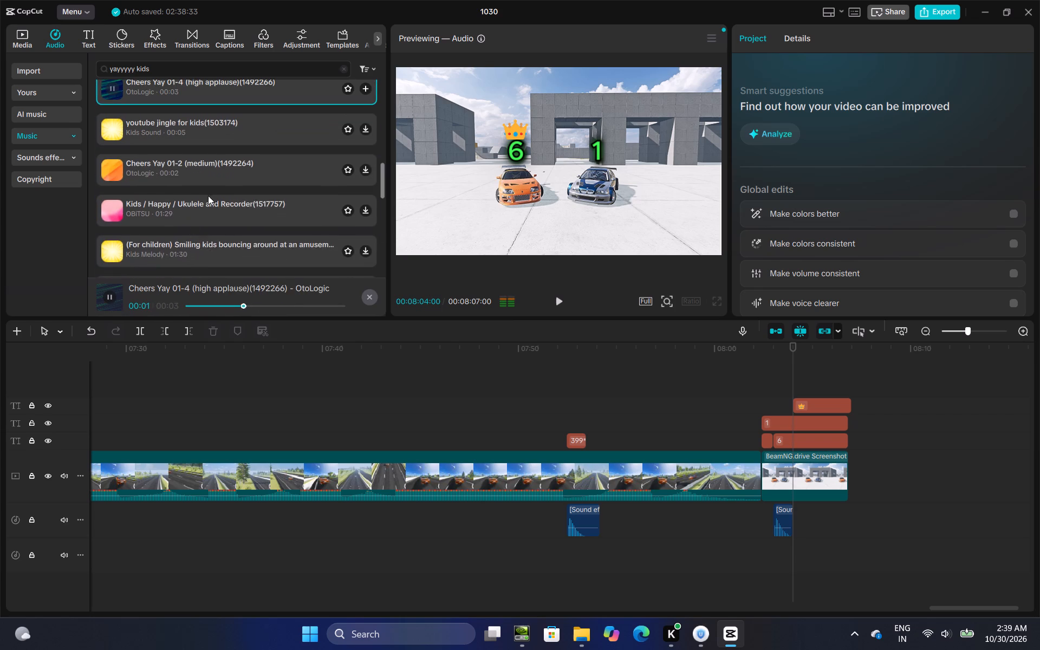
scroll(197, 224, down, 2)
click(194, 217)
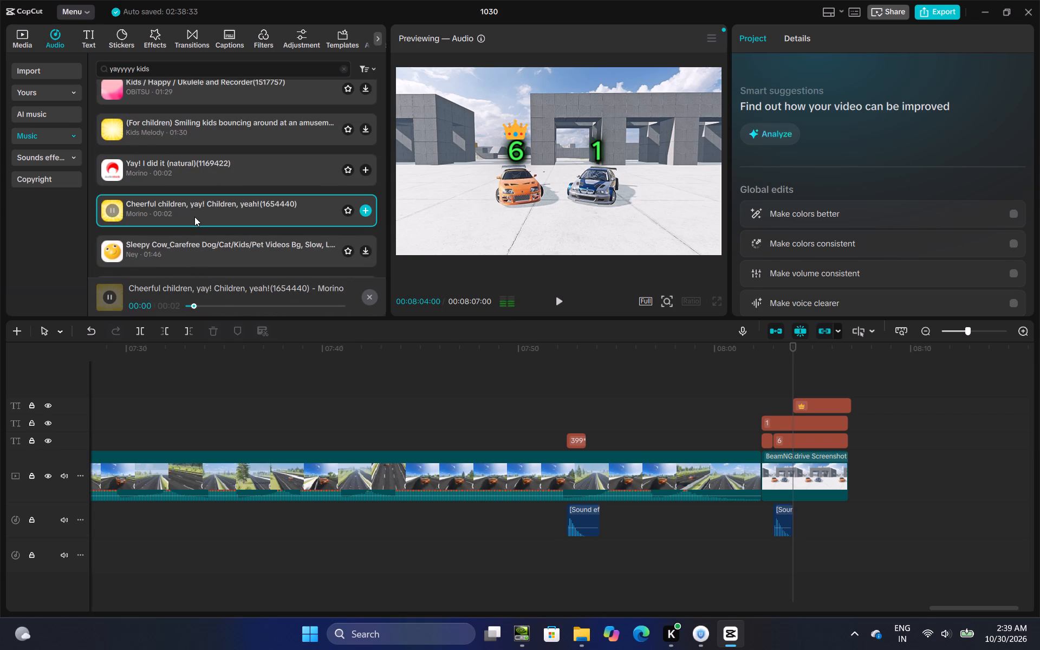
scroll(194, 217, down, 2)
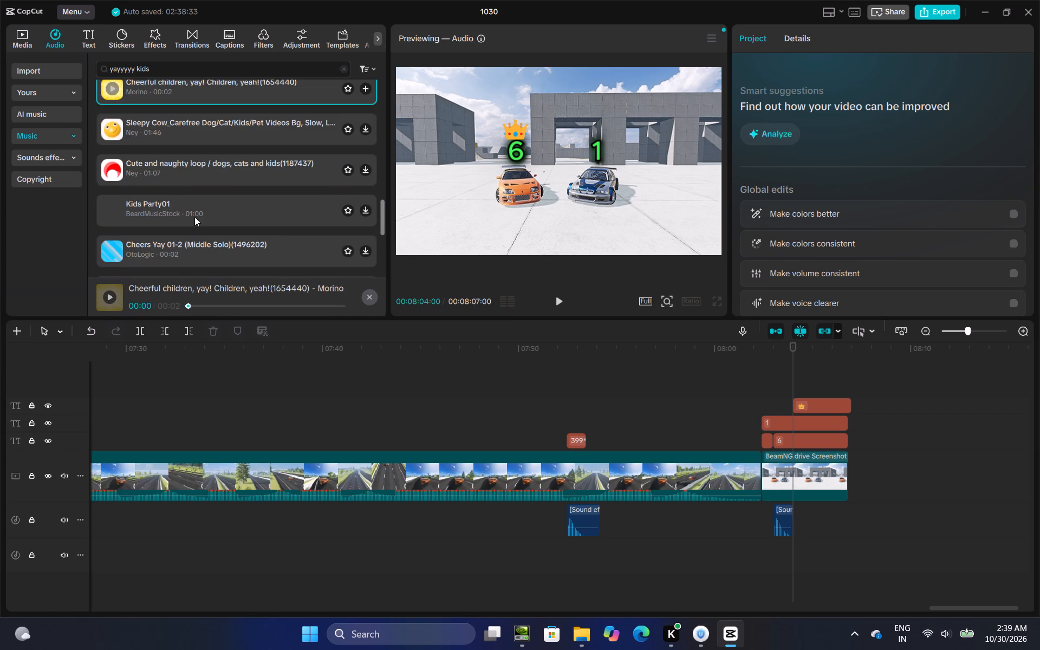
scroll(194, 217, down, 2)
click(197, 240)
scroll(197, 233, down, 3)
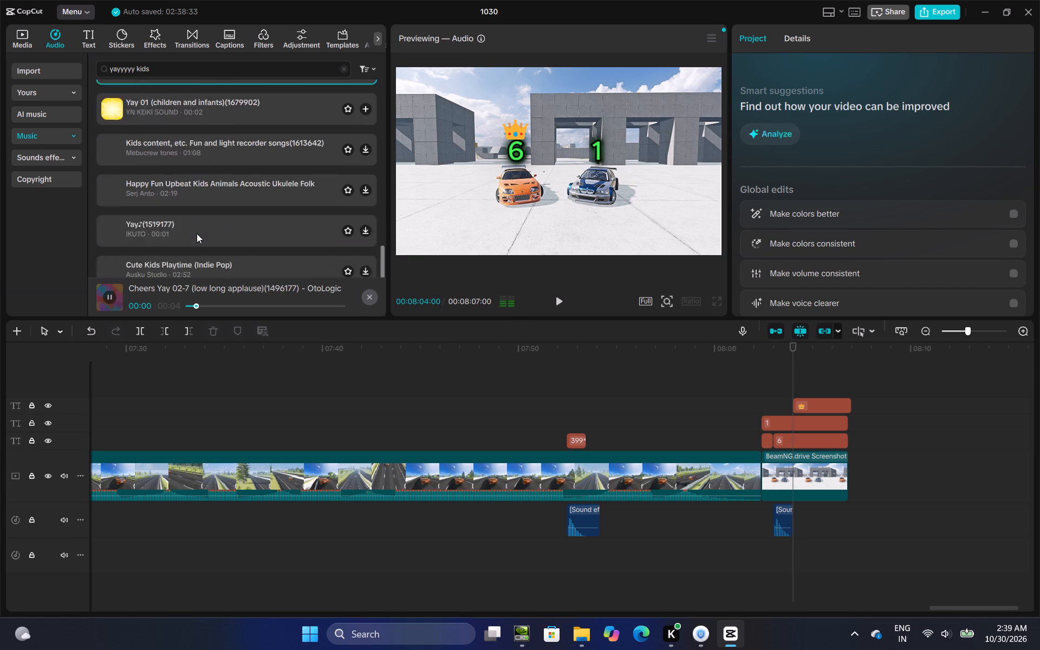
scroll(197, 233, down, 2)
Search the music library for "yayyyyy children".
click(170, 69)
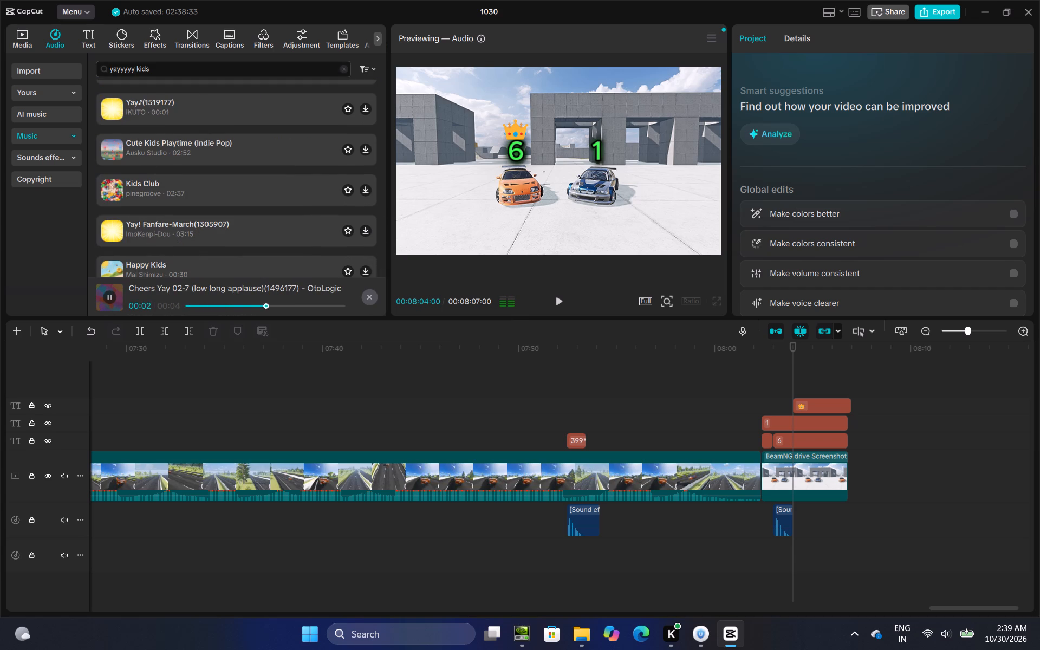
key(BackSpace)
key(BackSpace)
key(BackSpace)
key(BackSpace)
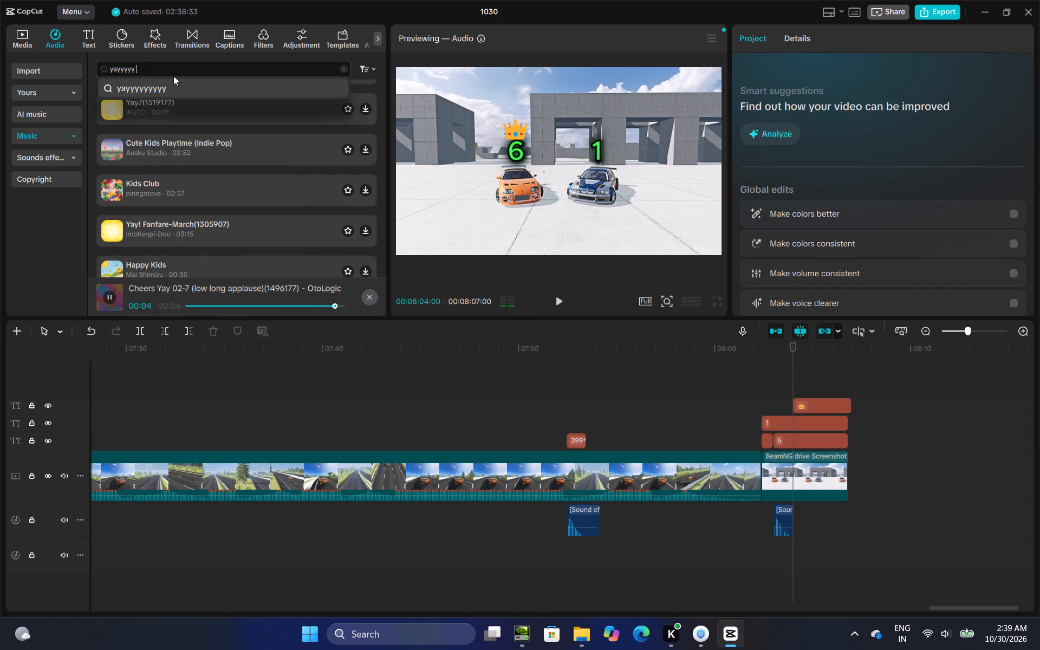
key(c)
key(h)
key(i)
key(l)
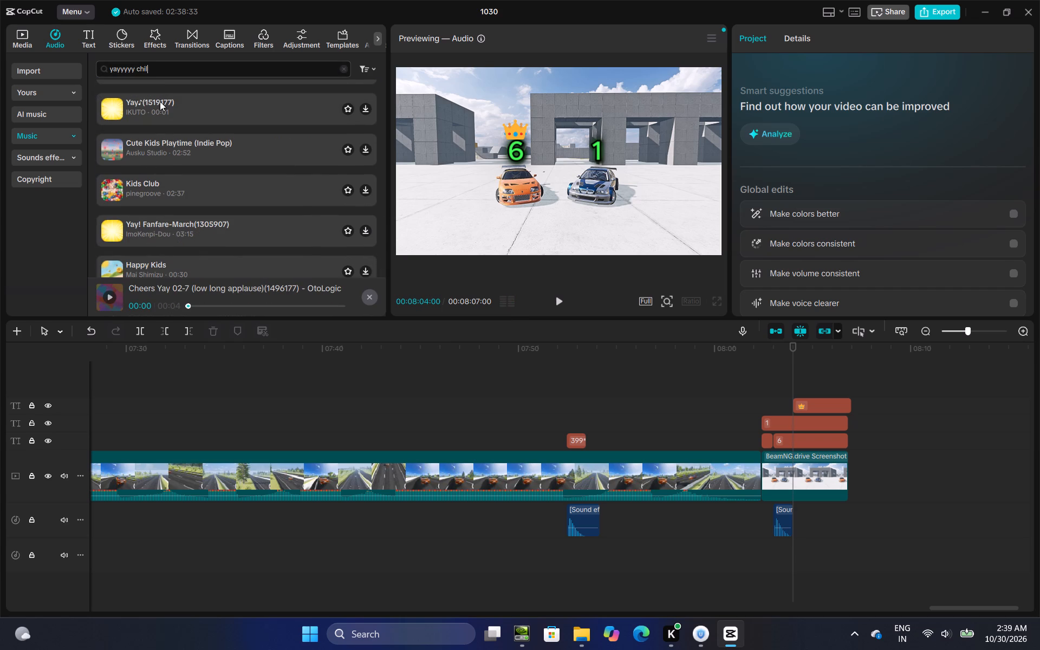
key(d)
text(re)
key(n)
key(Return)
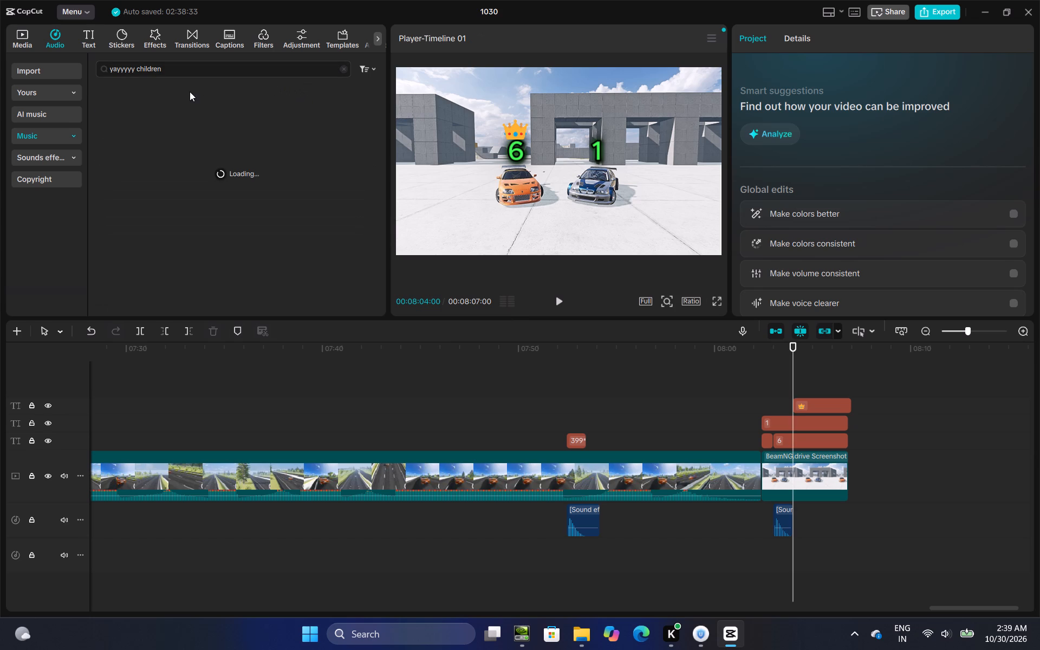
Preview the top two results and add "Yay! Energetic children" to the timeline at 00:08:04:00, where the crown appears.
click(205, 110)
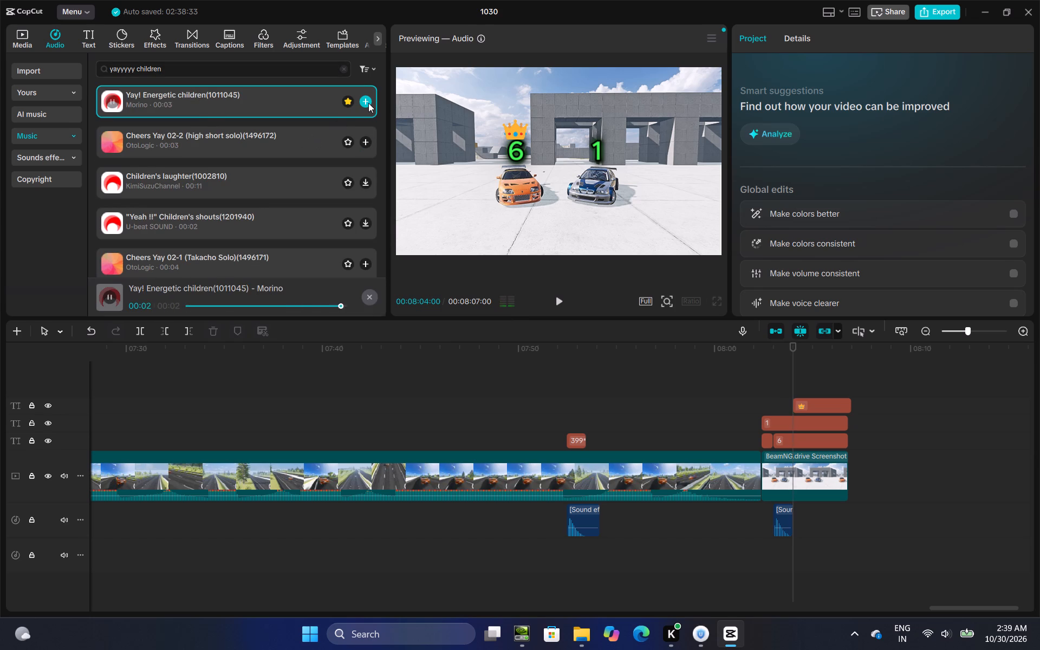
click(232, 178)
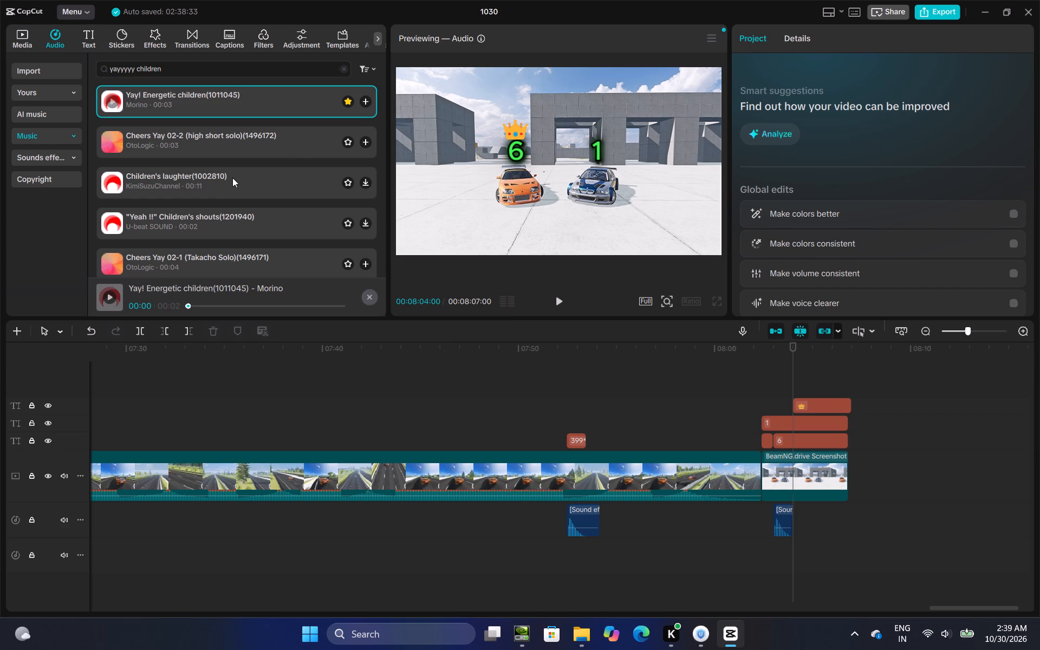
click(209, 152)
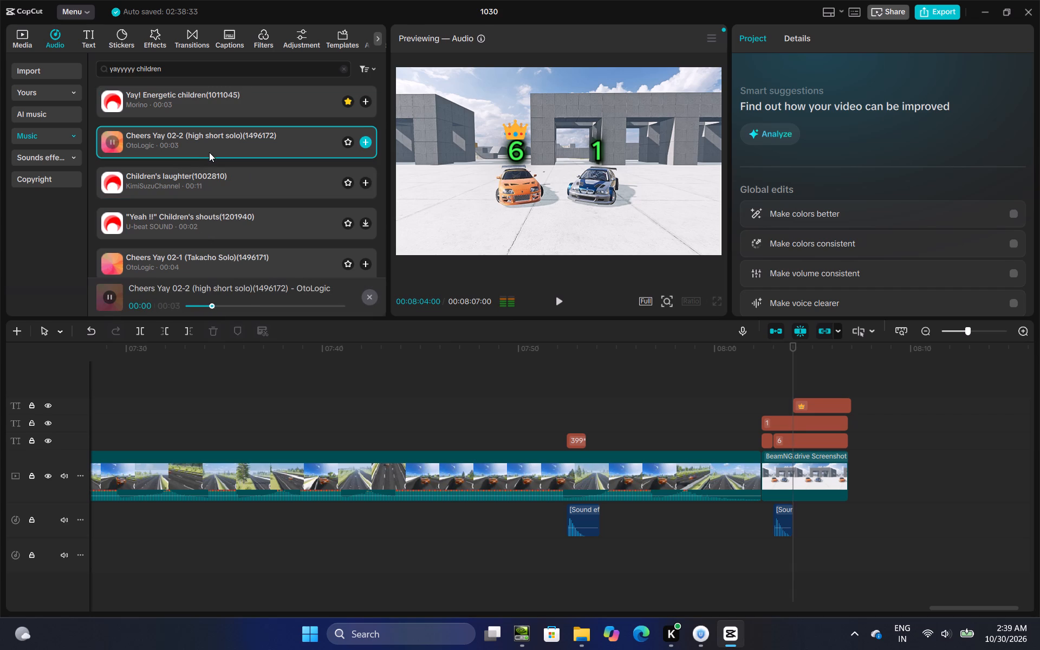
click(367, 101)
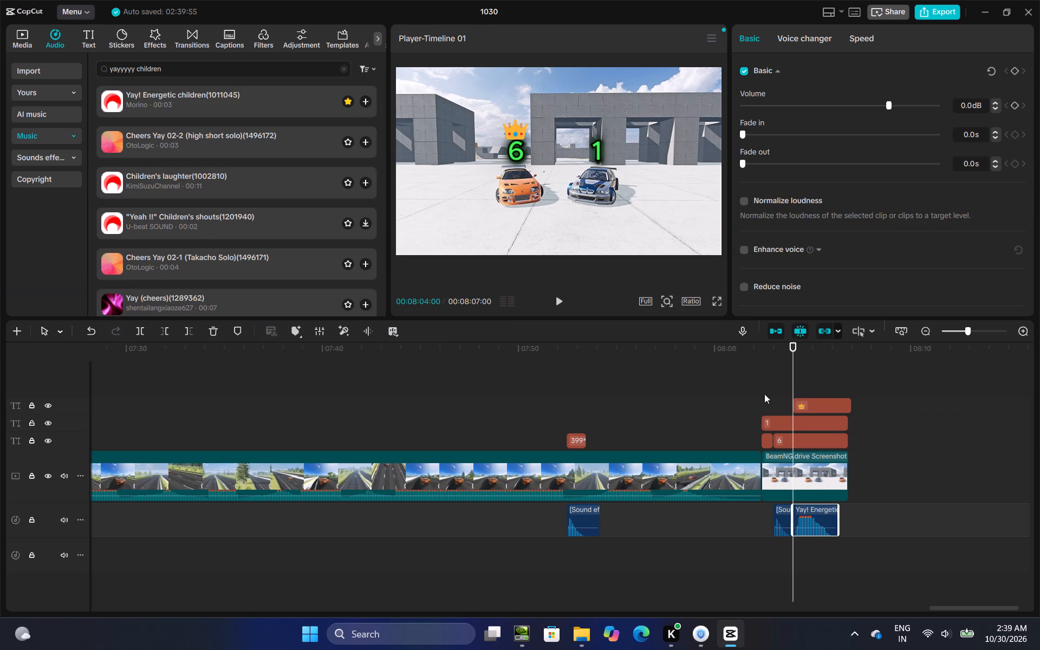
Play back the crowned score card with its cheer, and shorten the score card image to end at about 00:08:05:22.
click(769, 393)
click(551, 295)
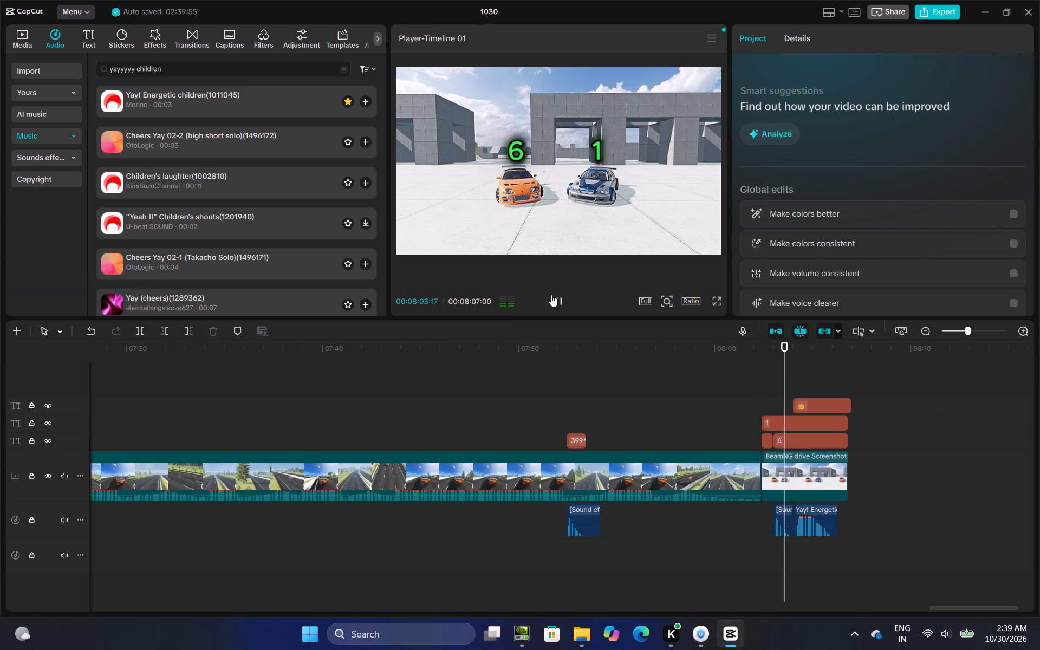
click(823, 467)
click(843, 470)
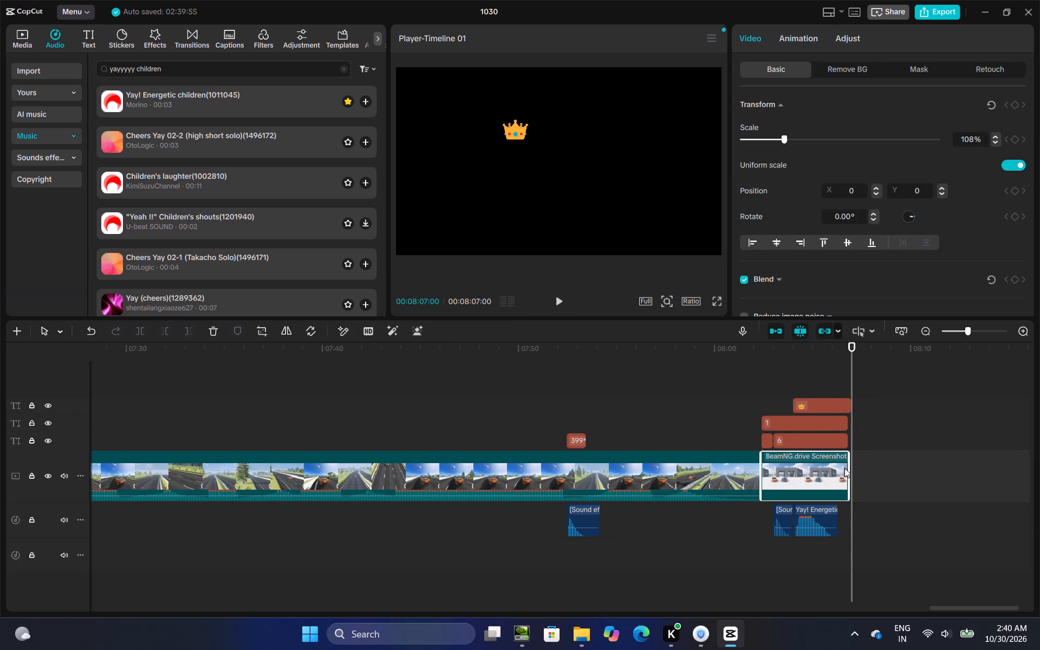
drag(848, 464, 823, 485)
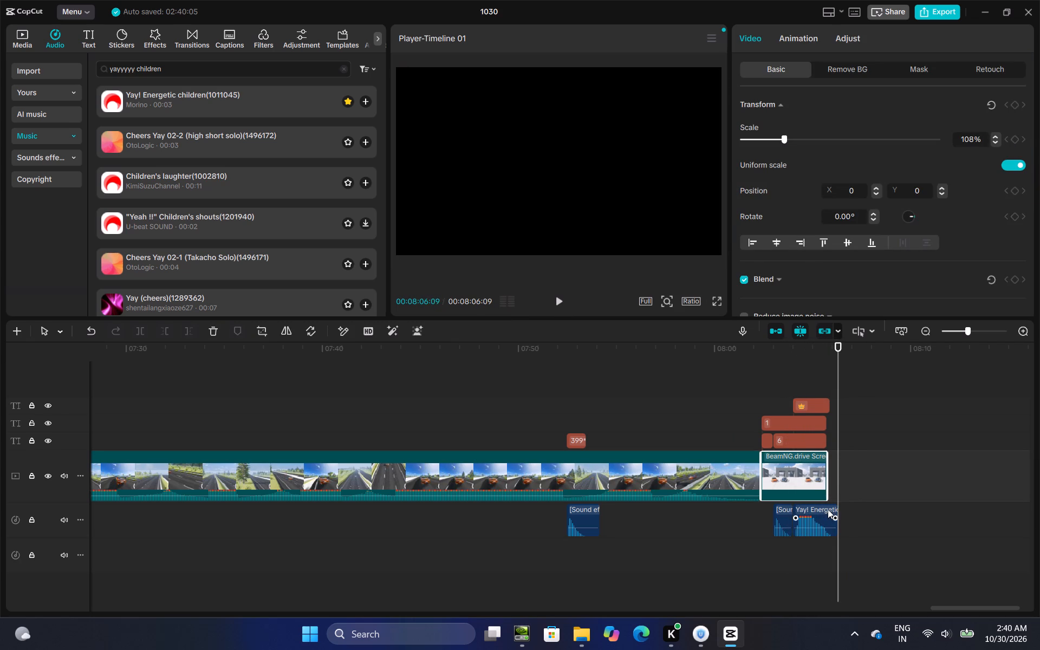
Trim the children's cheer sound and the crown caption to end with the score card image.
click(828, 509)
drag(837, 508, 825, 513)
drag(830, 465, 829, 473)
click(828, 404)
drag(828, 404, 822, 405)
Append the black images.jpg background to the main track directly after the score card.
click(22, 44)
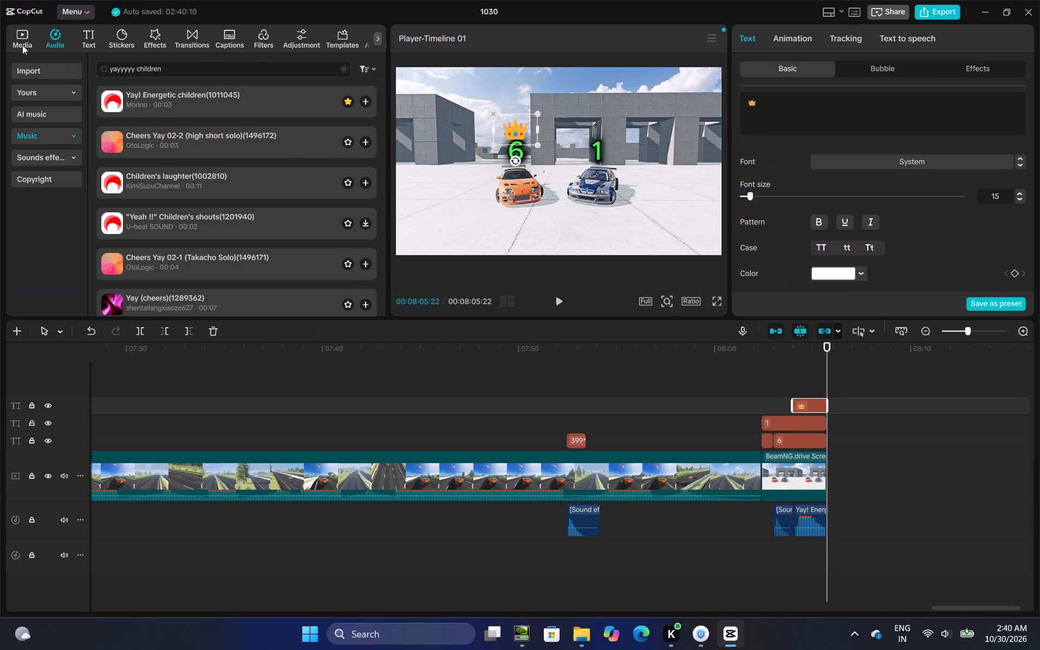
click(168, 288)
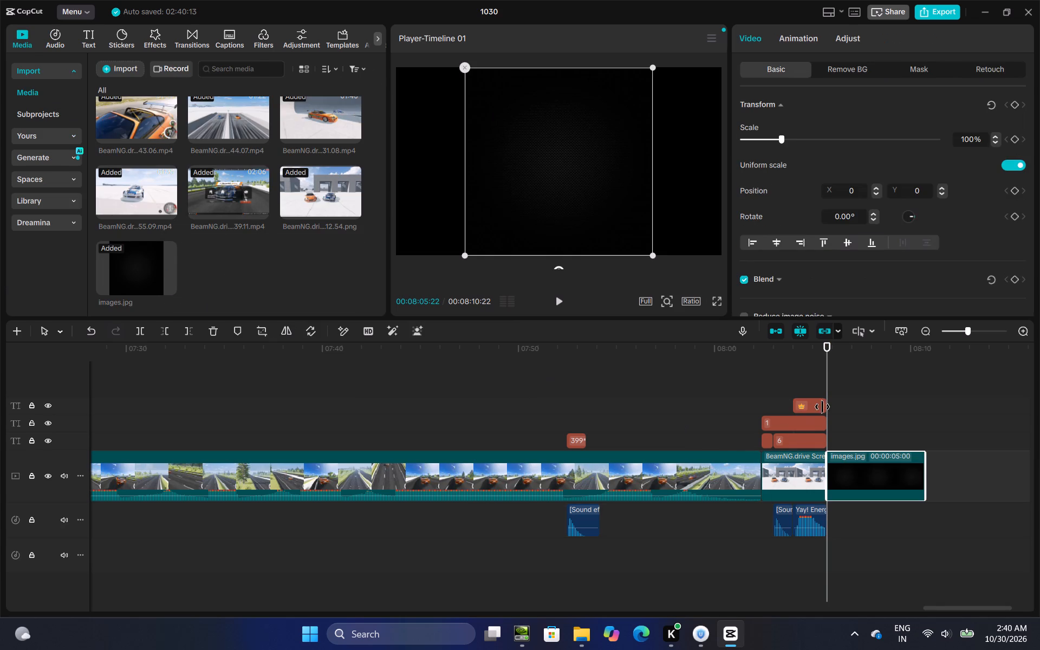
click(854, 404)
click(835, 438)
drag(835, 438, 830, 444)
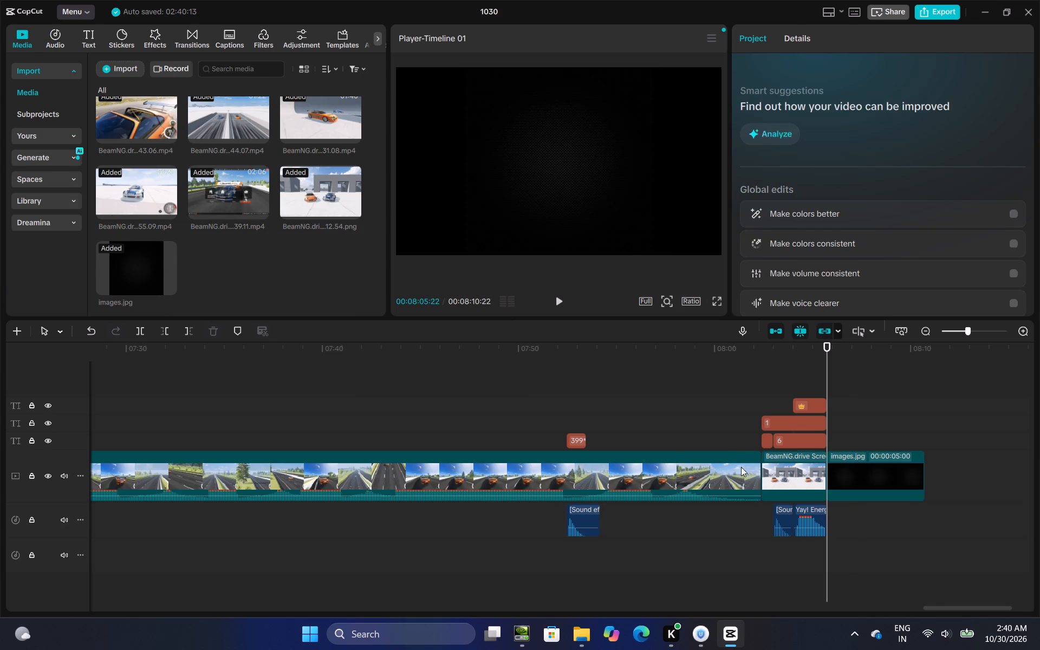
Add a default text caption at the start of the closing black background reading "thanks for watching".
click(53, 38)
click(86, 42)
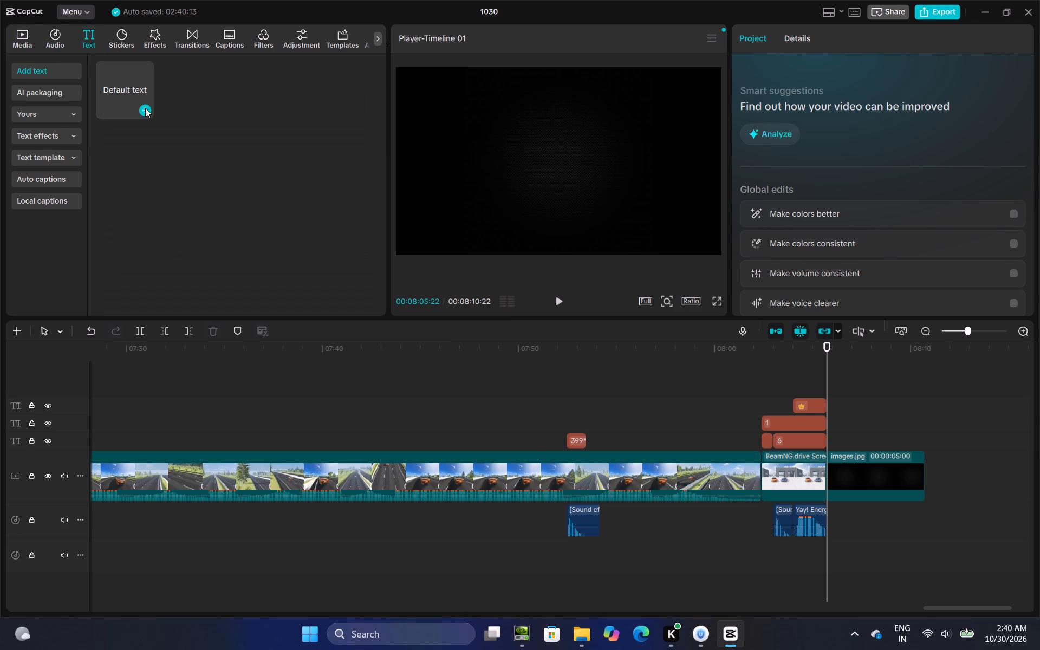
click(147, 108)
drag(798, 105, 731, 101)
key(BackSpace)
text(thnaks)
key(space)
key(BackSpace)
key(BackSpace)
key(BackSpace)
key(BackSpace)
key(BackSpace)
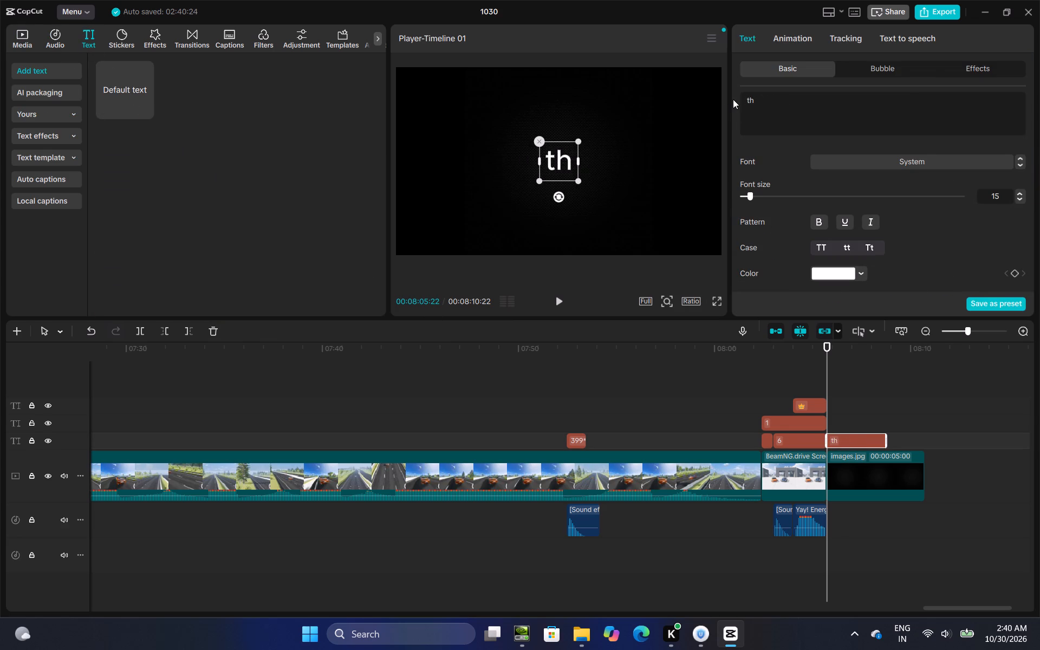
text(anks for watching)
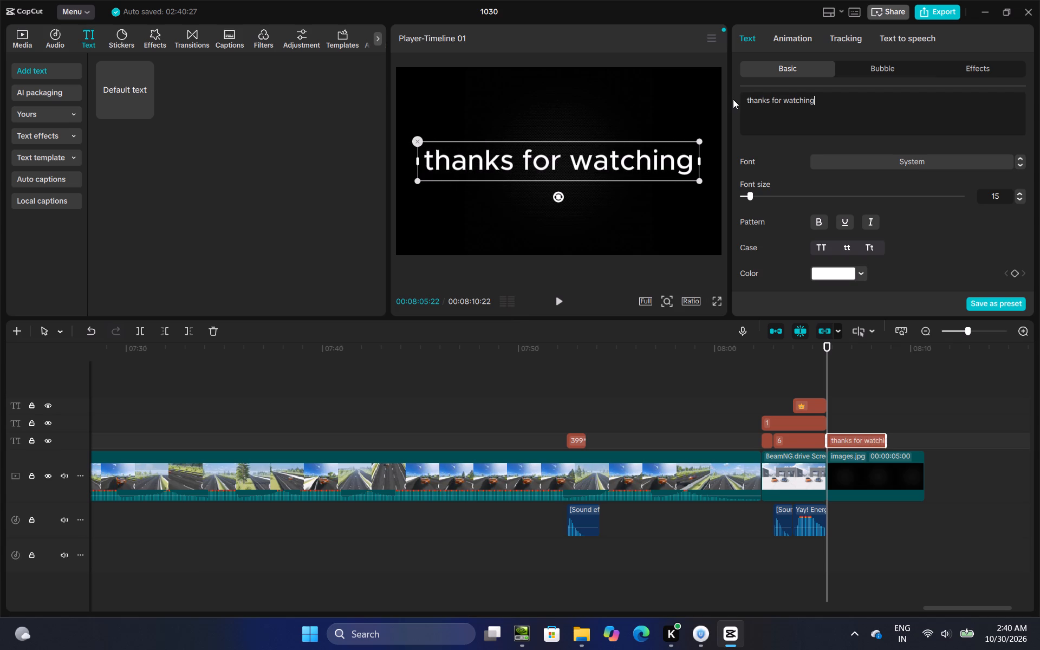
Set the project's aspect ratio to 16:9 and check the framing across the footage before the score card.
click(692, 296)
click(695, 304)
click(717, 355)
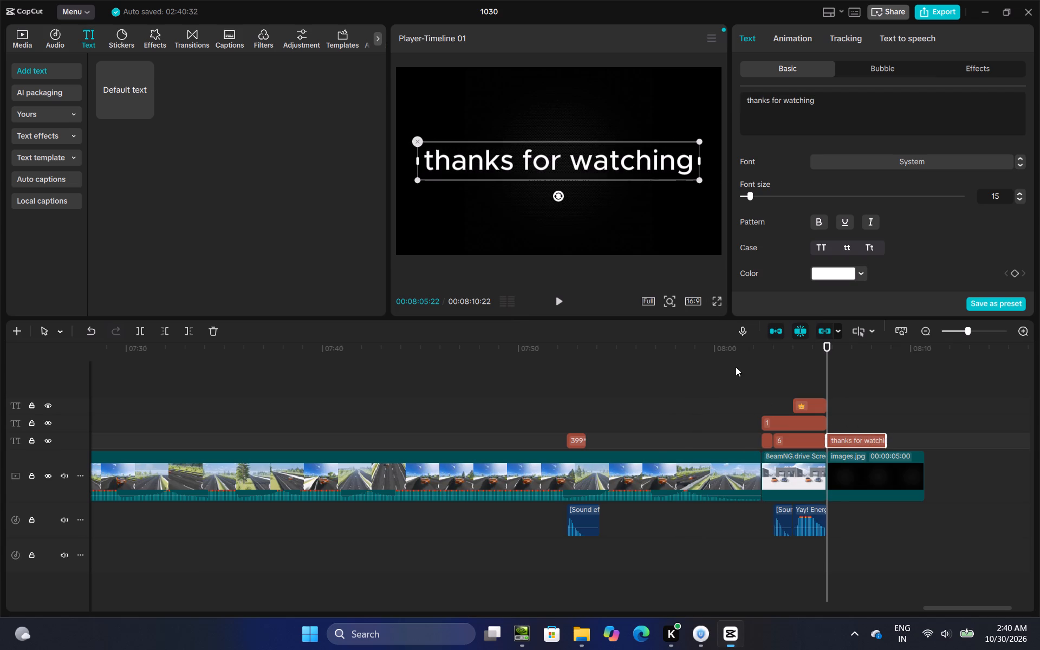
click(870, 426)
drag(869, 423, 732, 471)
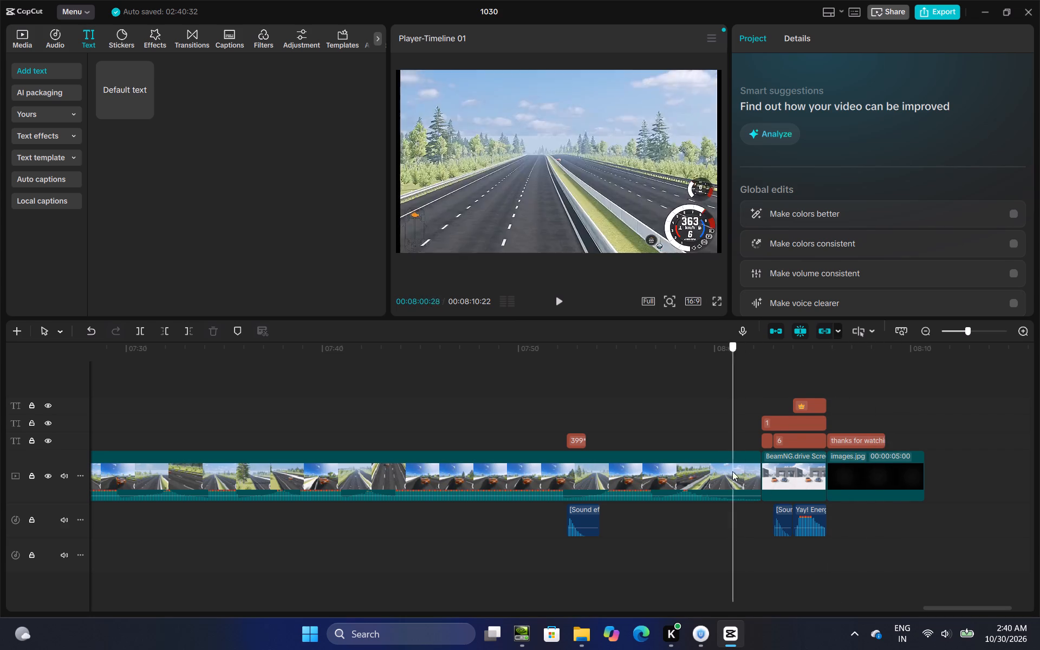
drag(732, 471, 519, 492)
click(489, 495)
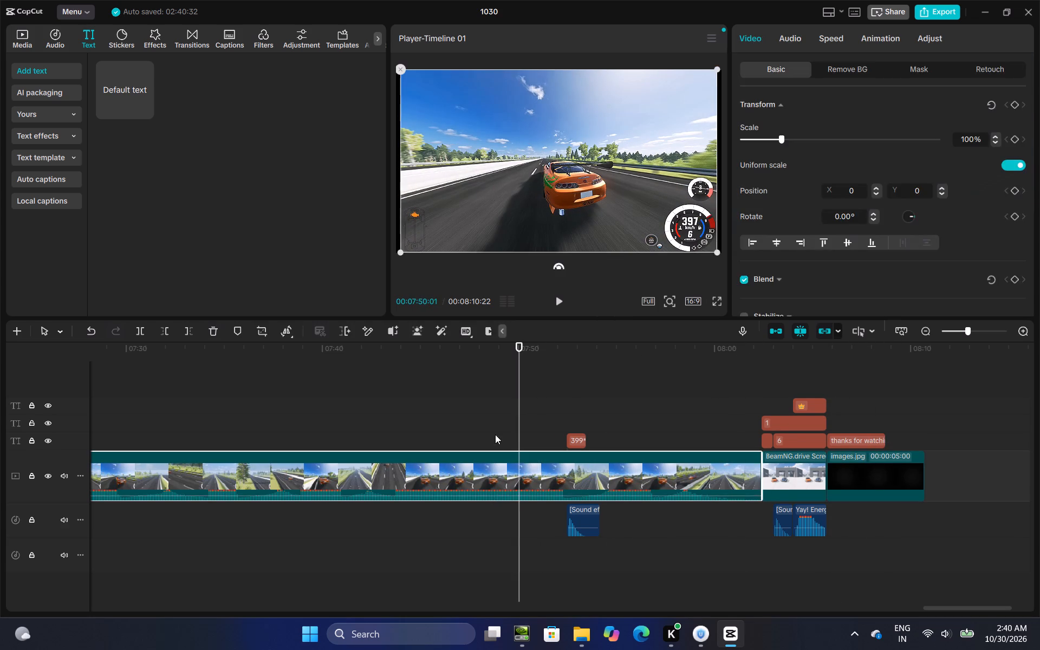
click(495, 434)
drag(495, 434, 1038, 441)
Change the "thanks for watching" caption on the closing black background to all uppercase.
click(811, 488)
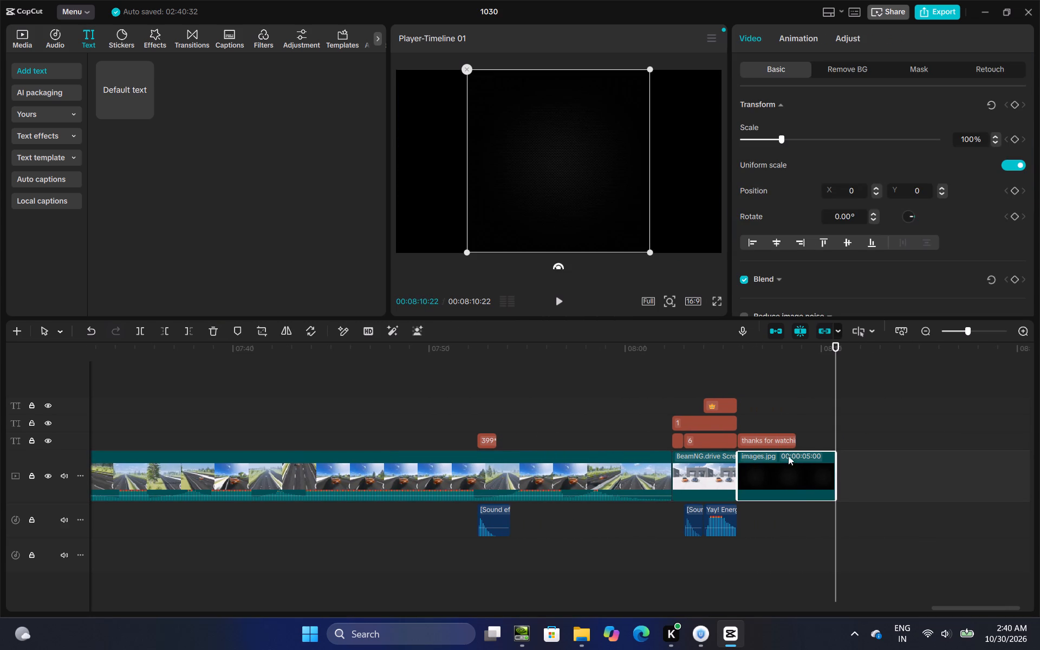
click(765, 435)
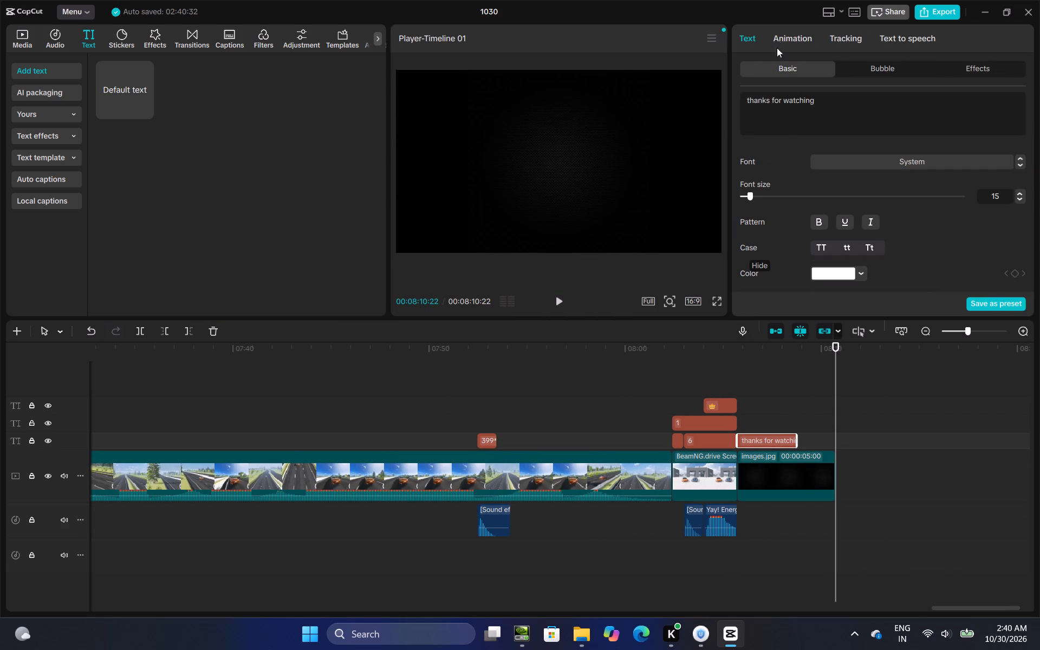
scroll(791, 172, down, 2)
scroll(753, 173, up, 2)
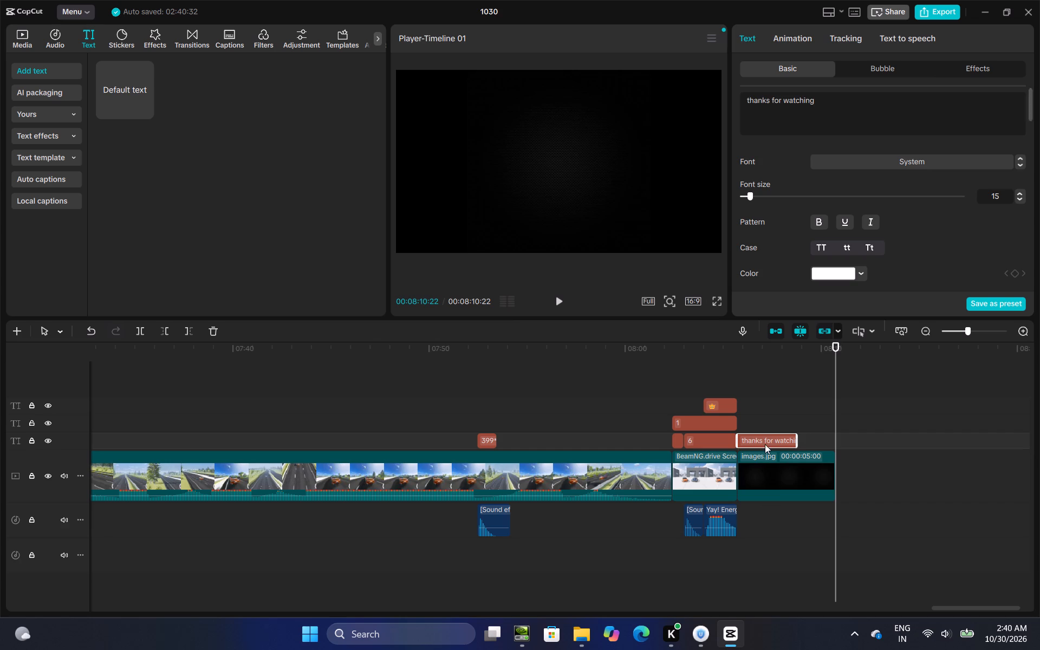
click(765, 444)
scroll(791, 179, up, 3)
scroll(776, 187, down, 2)
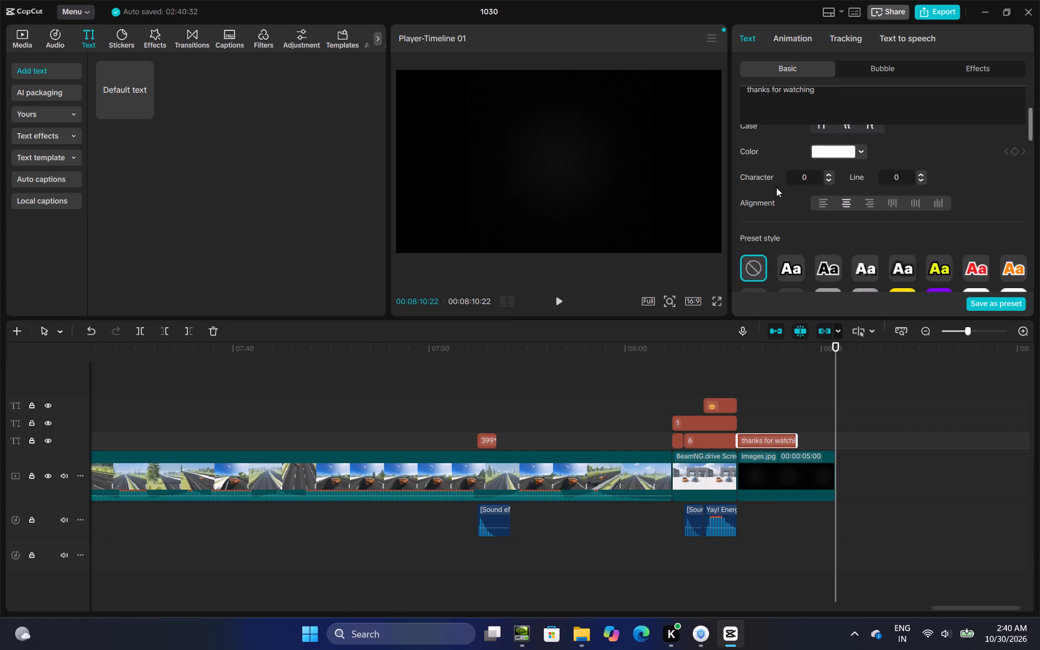
scroll(776, 187, up, 2)
click(821, 253)
Set the THANKS FOR WATCHING caption's font size to 12, checking its fit over the black background.
click(747, 401)
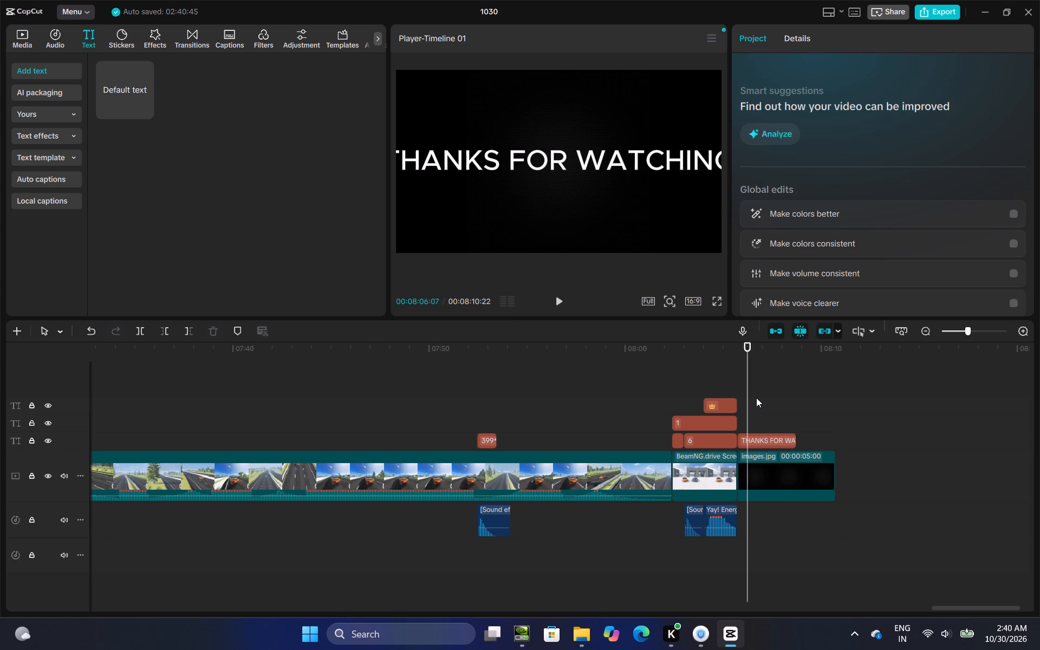
click(597, 165)
triple_click(1024, 196)
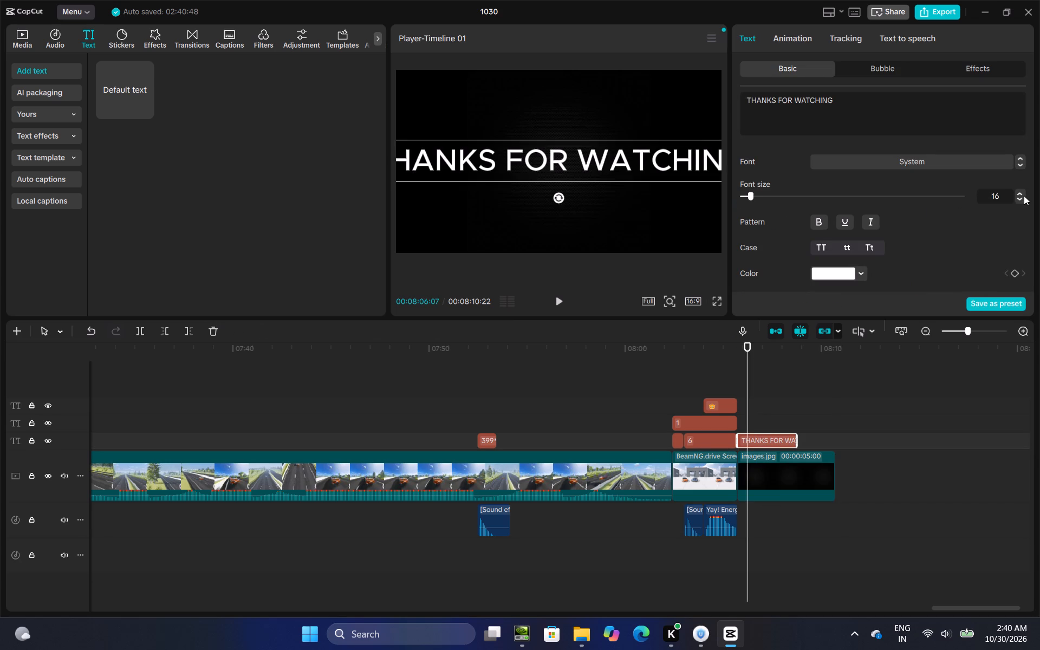
click(1024, 196)
click(1019, 197)
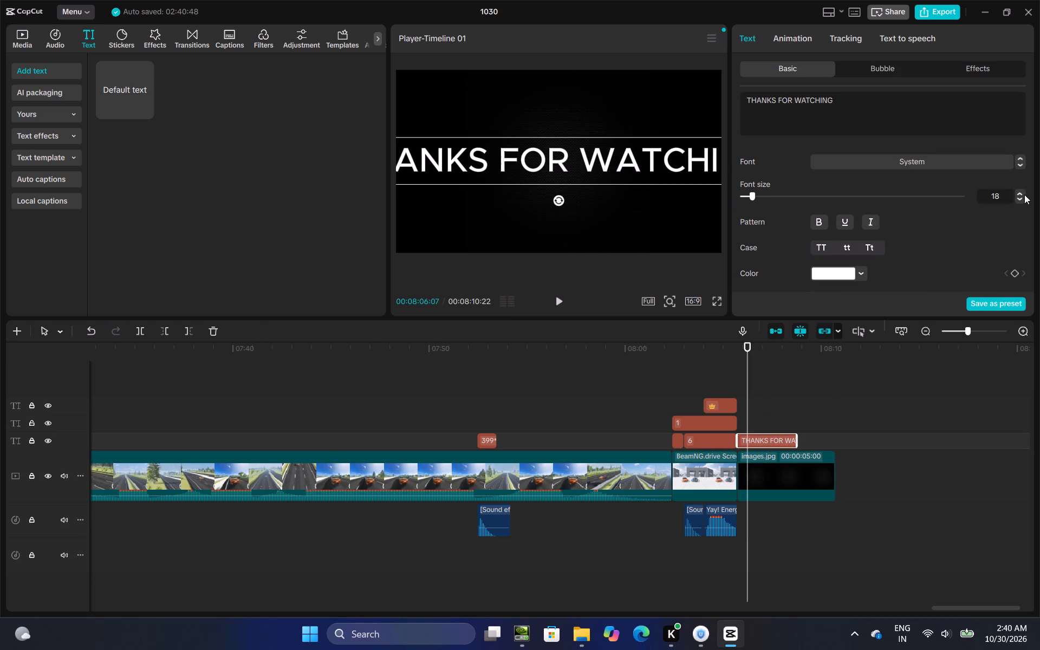
triple_click(1018, 197)
double_click(1018, 197)
double_click(1013, 198)
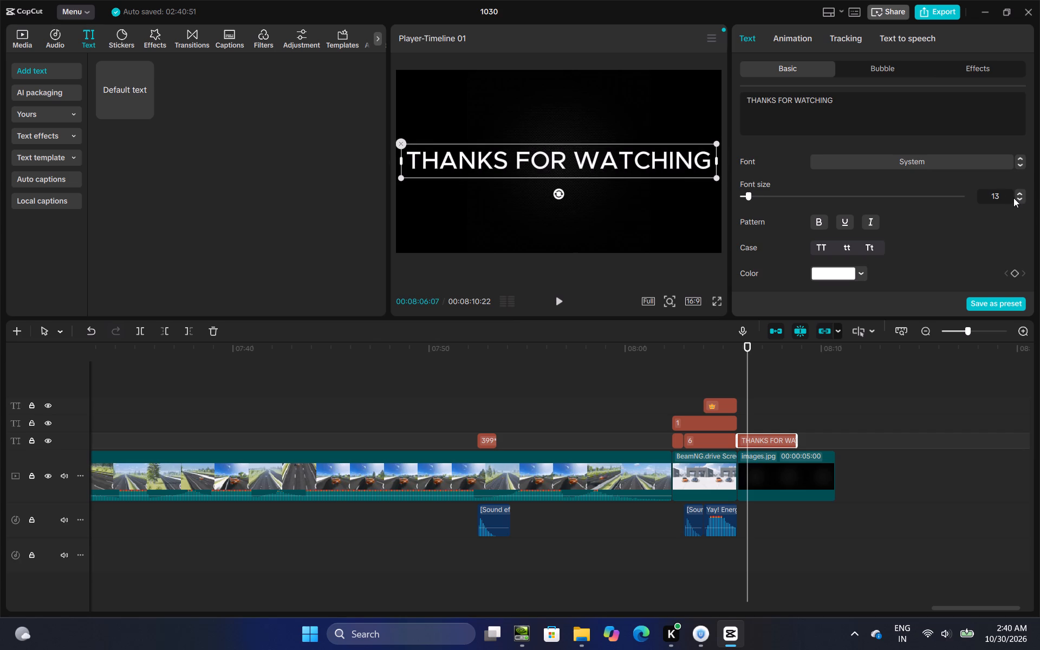
click(1020, 199)
click(1020, 199)
click(1018, 183)
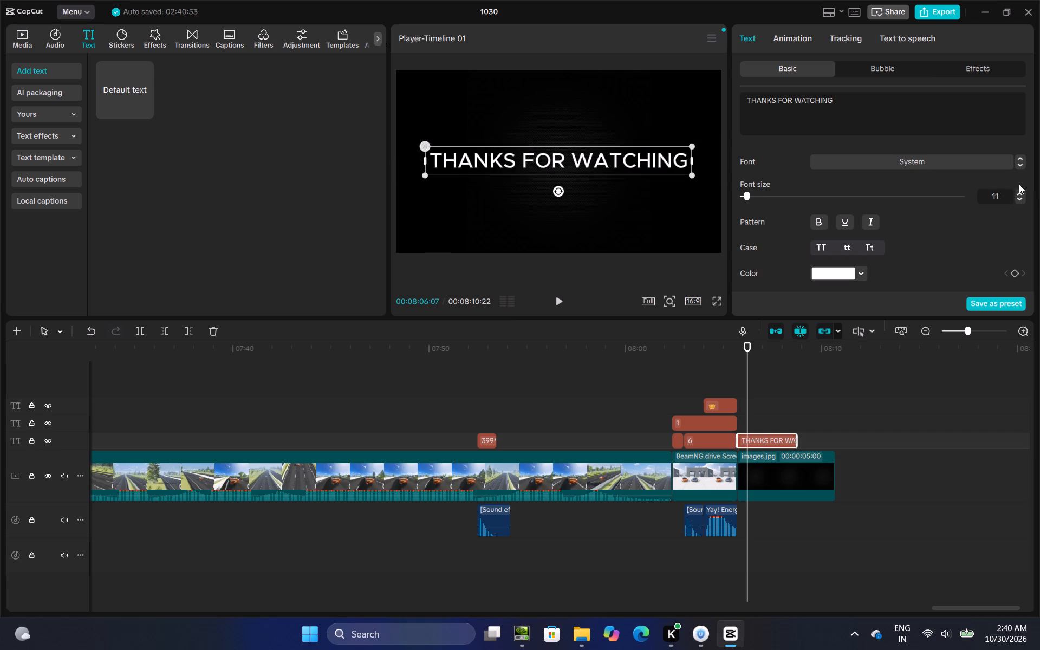
click(1021, 192)
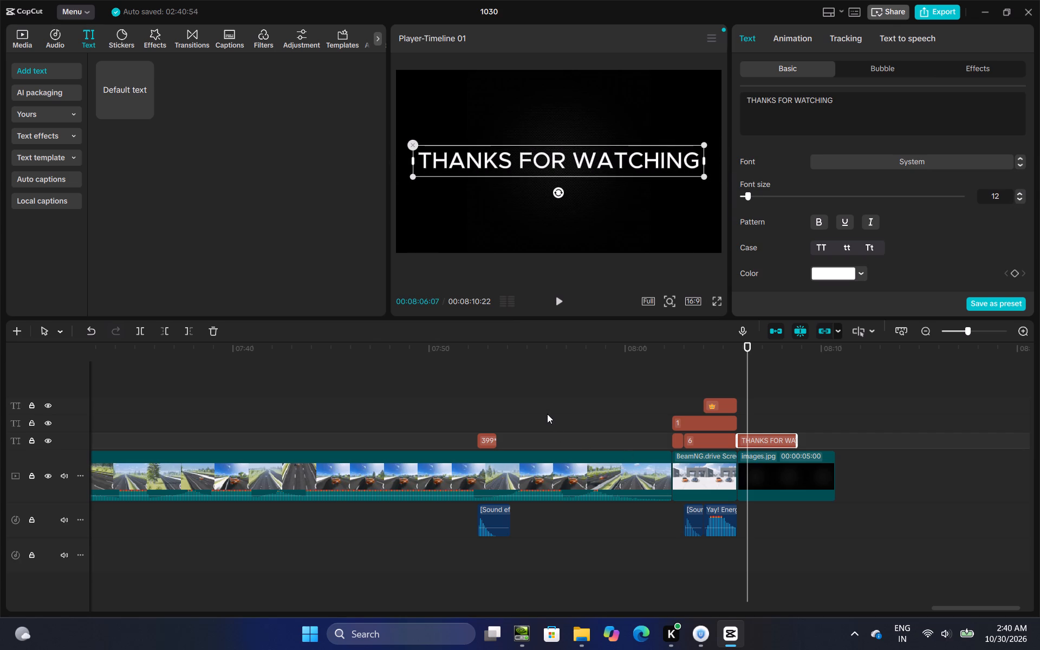
Select all text captions across the timeline and generate speech for them using the starred Charming voice, found by searching "charming".
click(547, 414)
drag(826, 385, 0, 428)
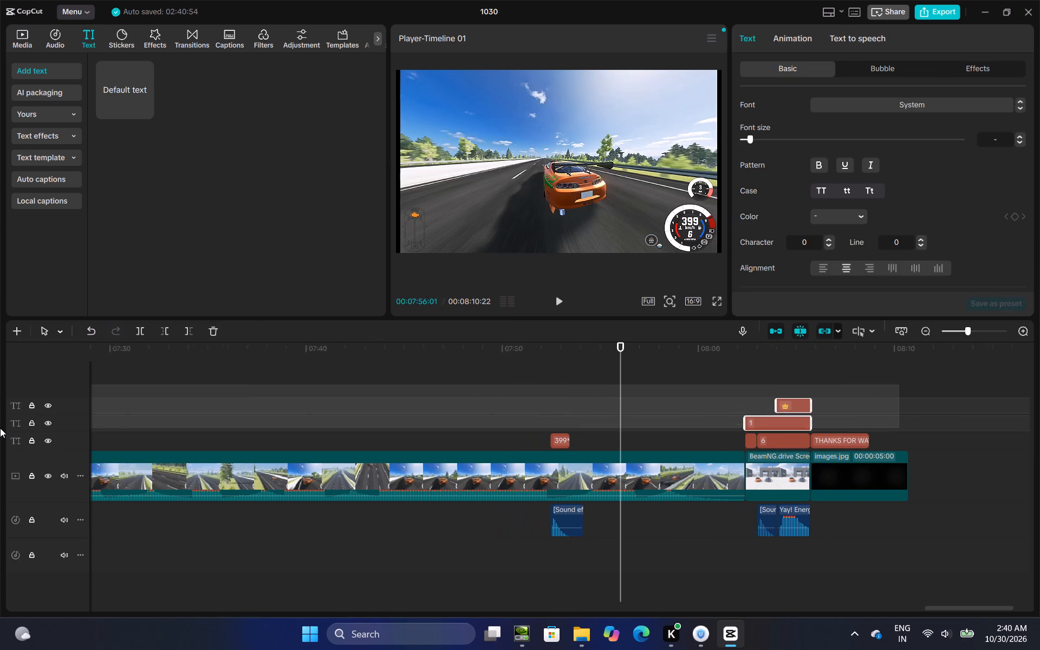
drag(0, 428, 0, 401)
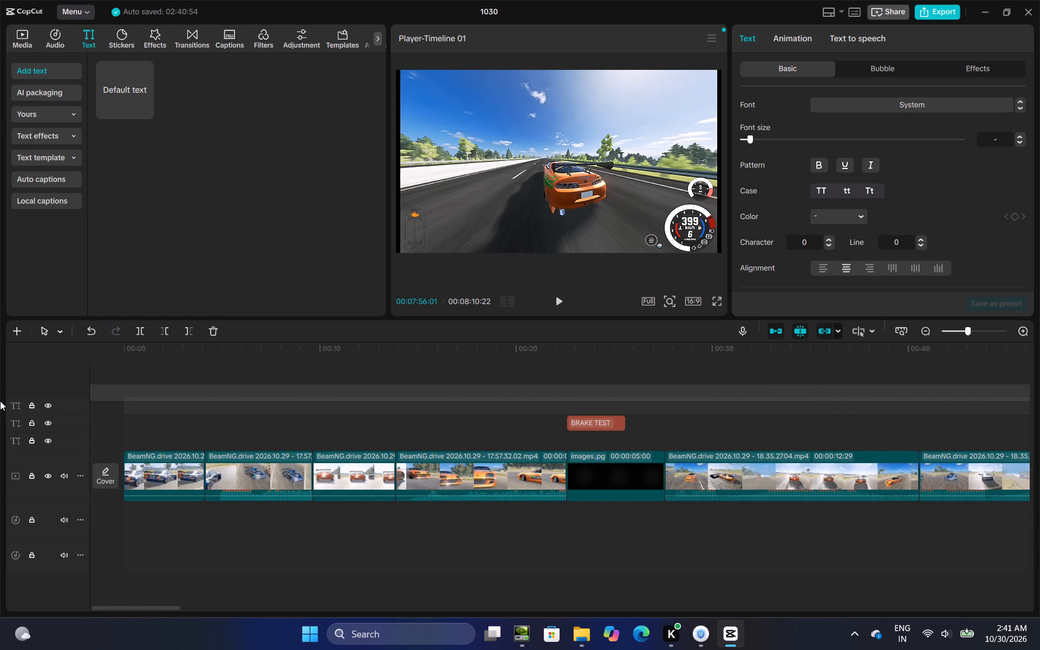
drag(0, 401, 0, 445)
click(851, 36)
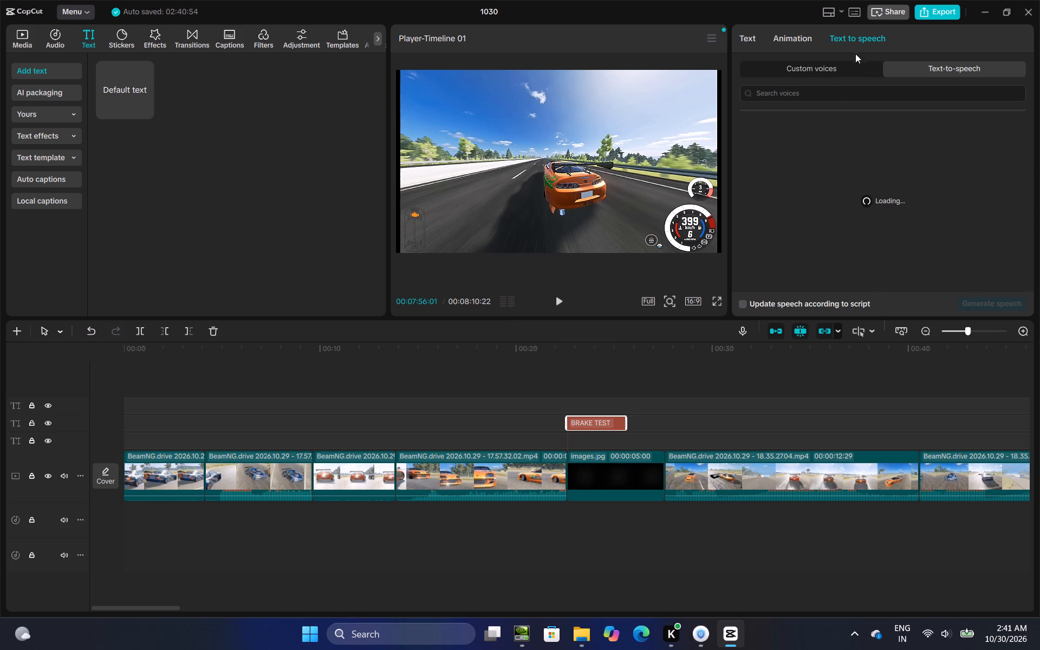
click(773, 97)
click(778, 131)
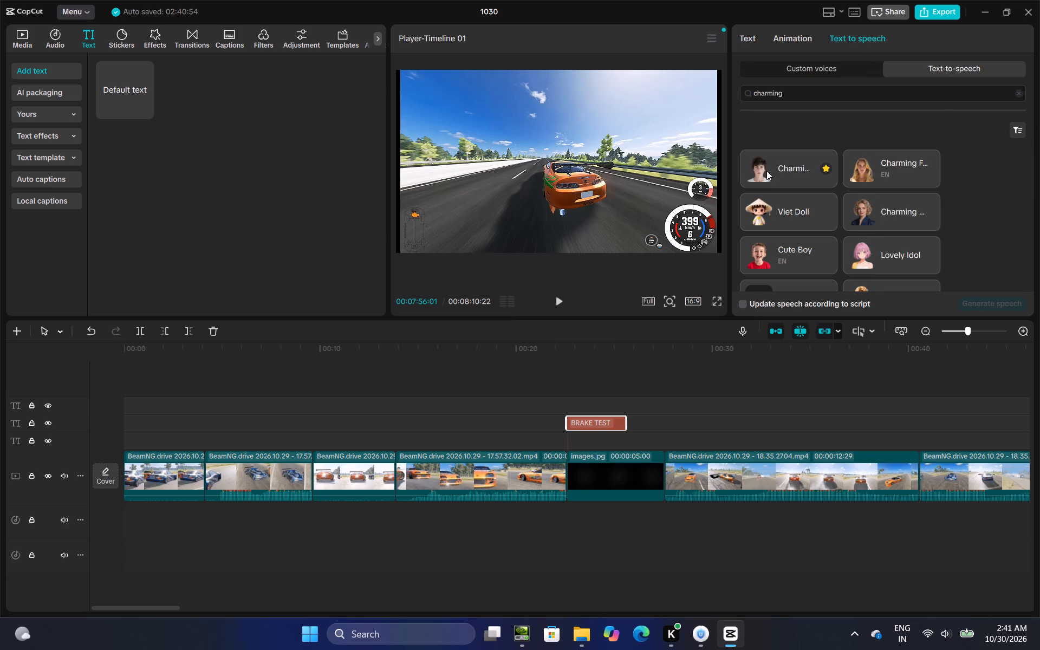
click(766, 171)
click(980, 305)
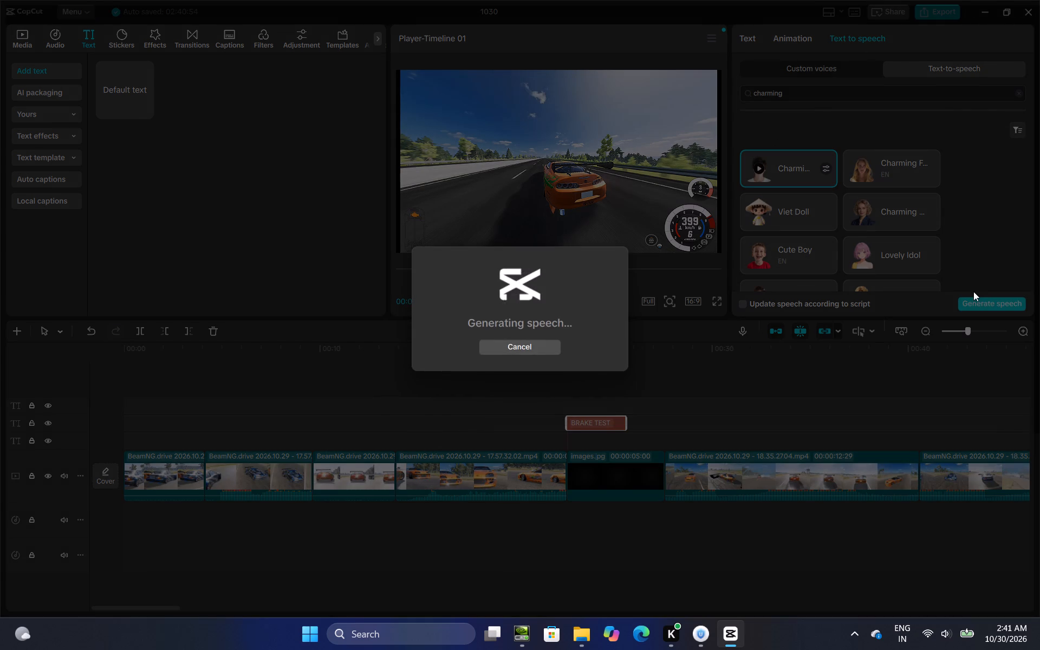
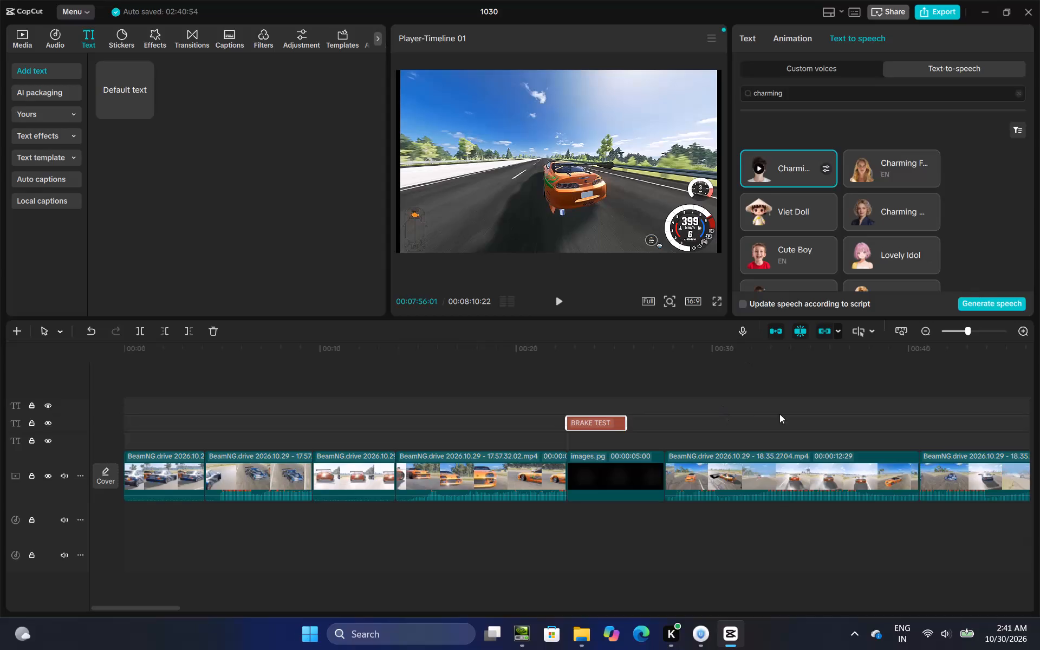
Select all text captions from the end of the timeline back to its start and generate speech with the starred Charming voice.
drag(779, 414, 1039, 391)
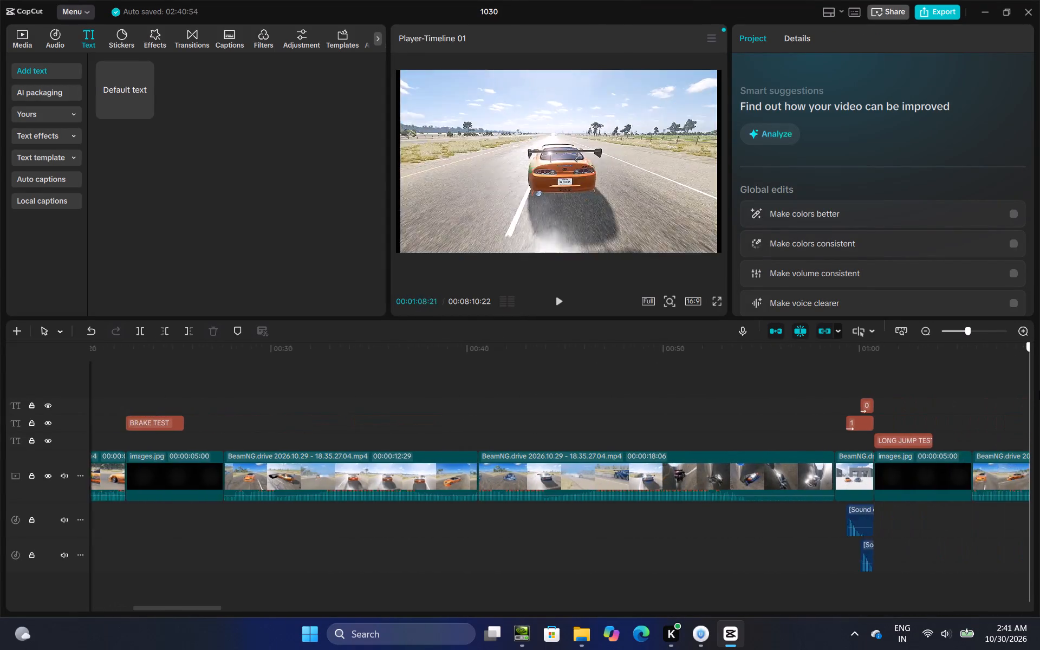
drag(1039, 391, 1039, 391)
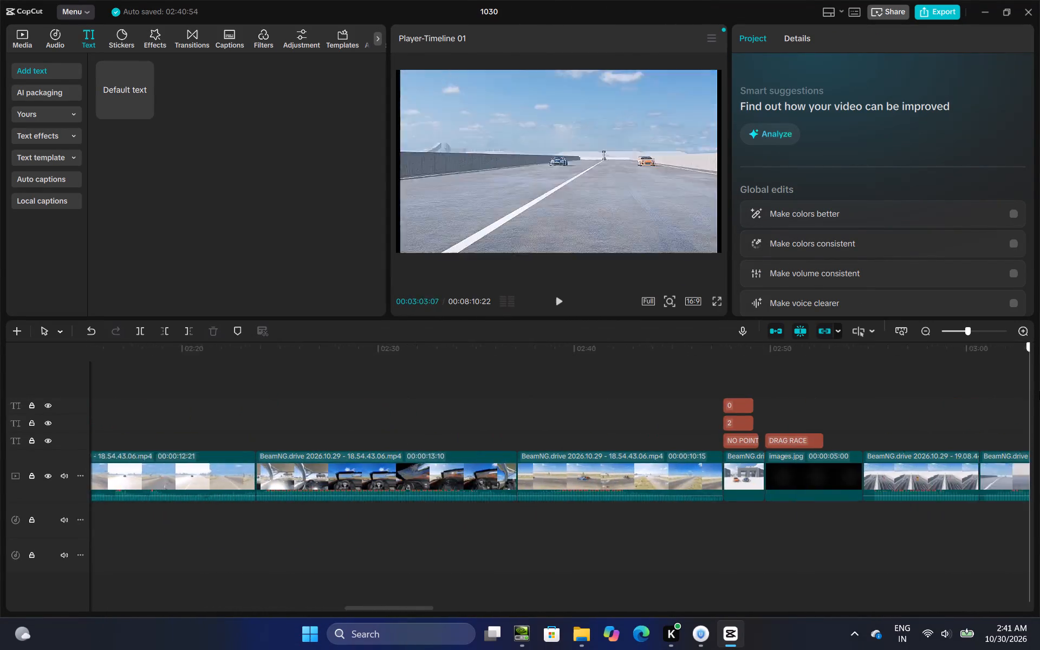
drag(1039, 391, 1039, 401)
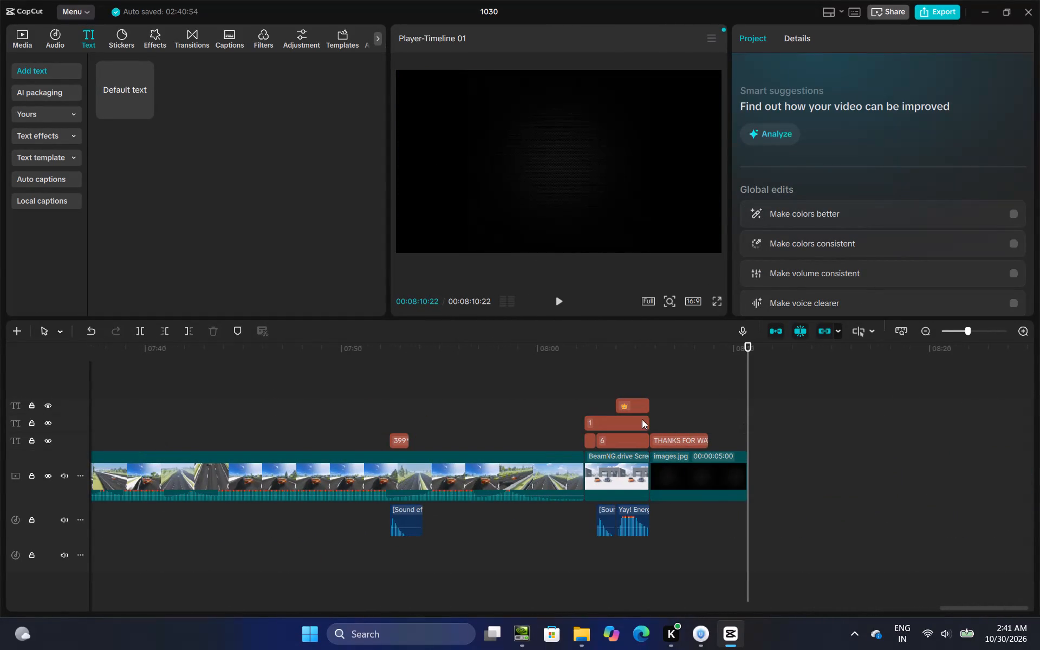
drag(643, 409, 885, 427)
drag(753, 389, 701, 402)
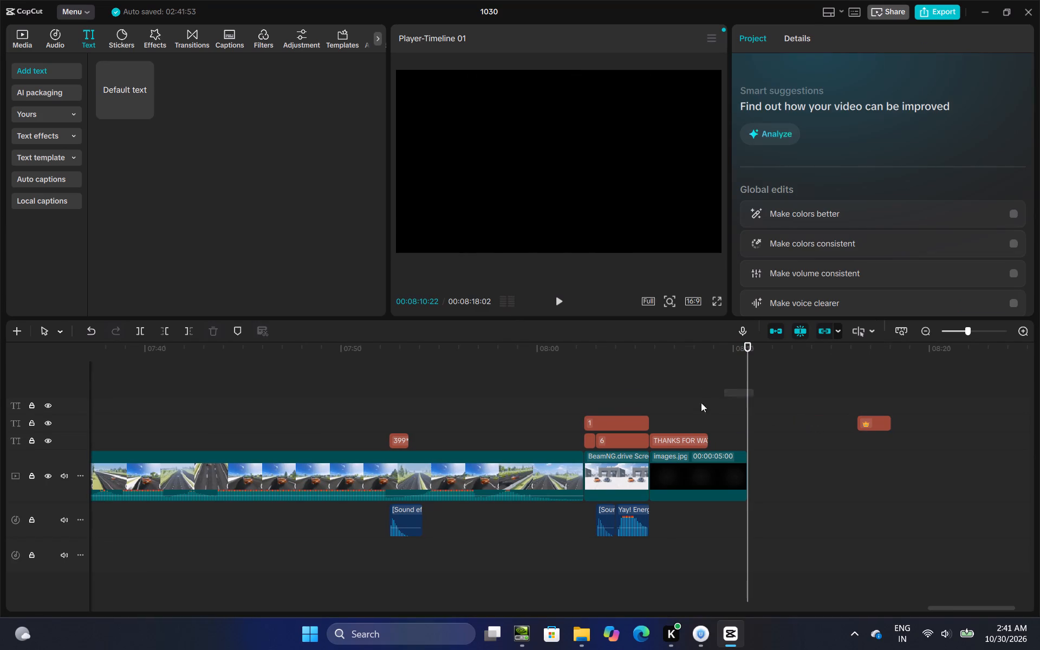
drag(701, 402, 0, 416)
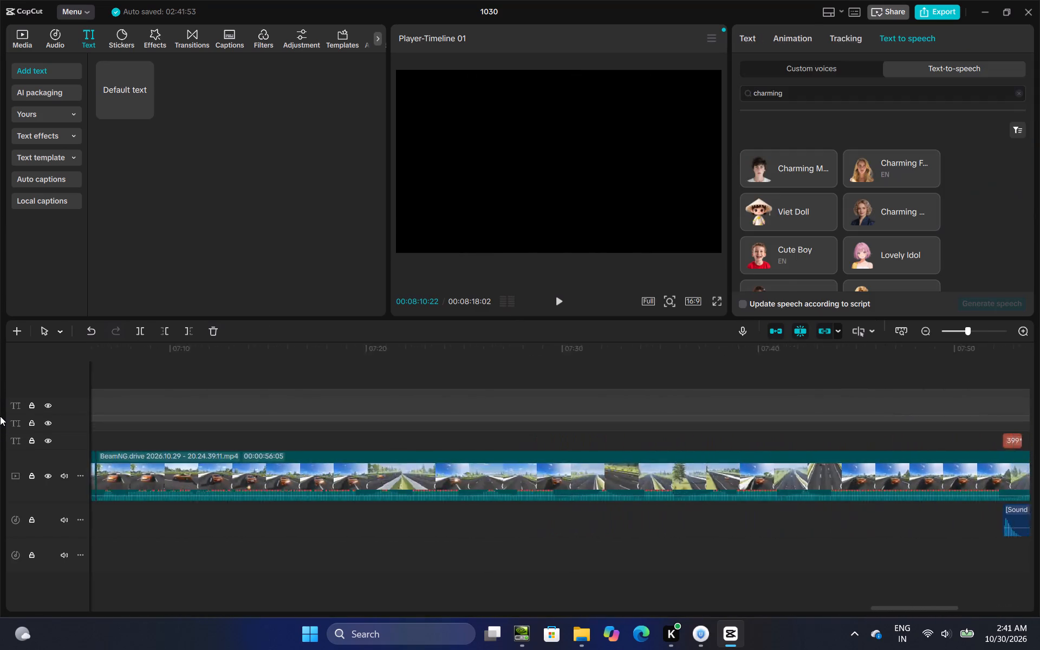
drag(0, 416, 0, 398)
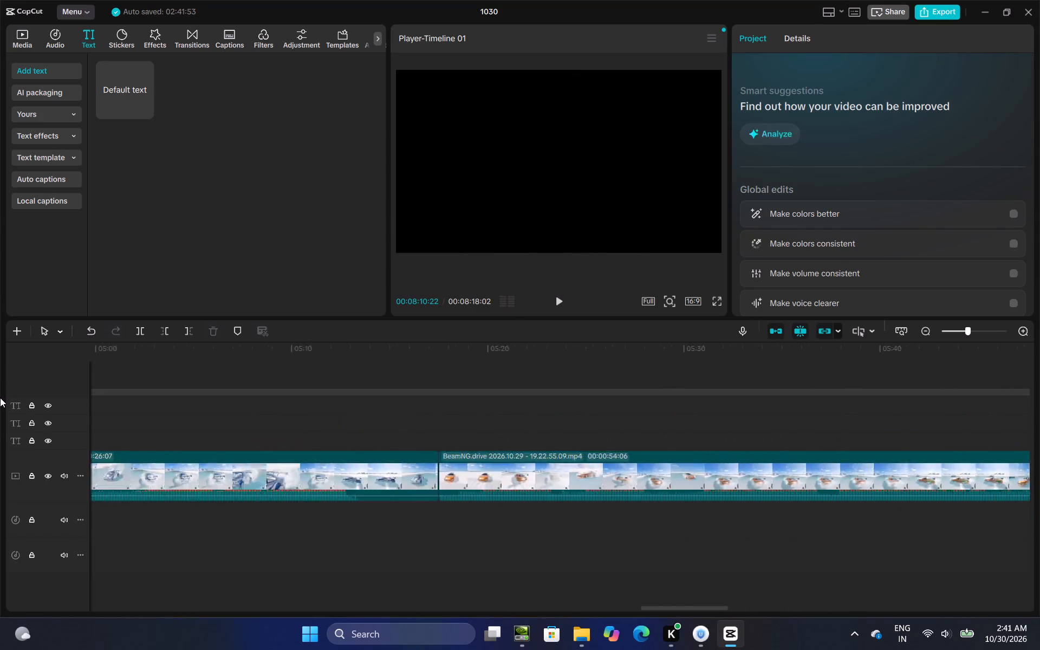
drag(0, 398, 0, 411)
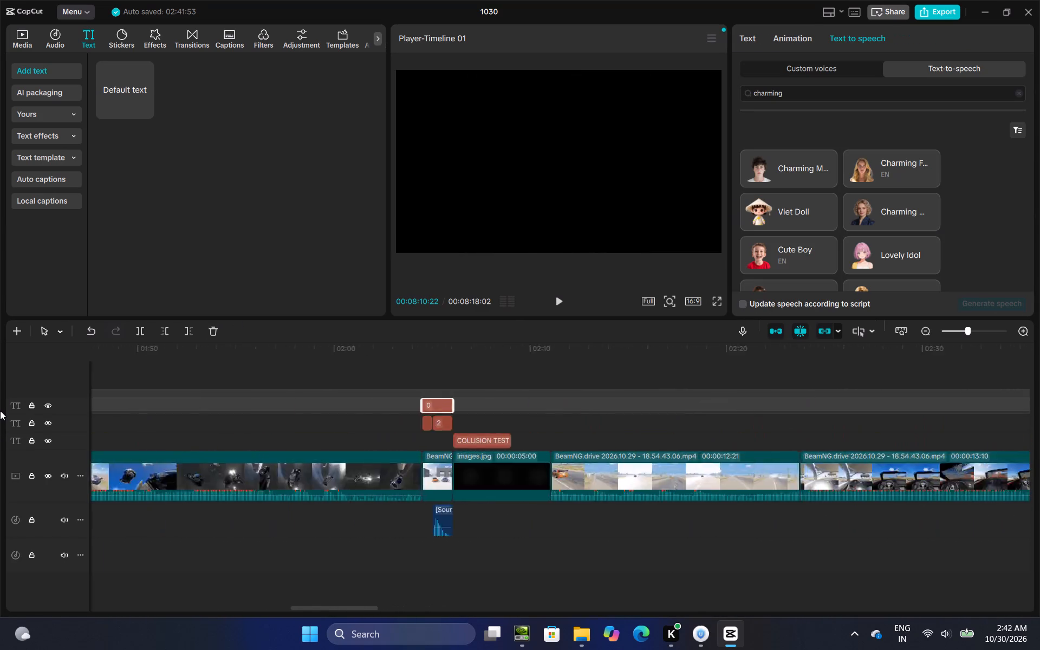
drag(0, 411, 5, 449)
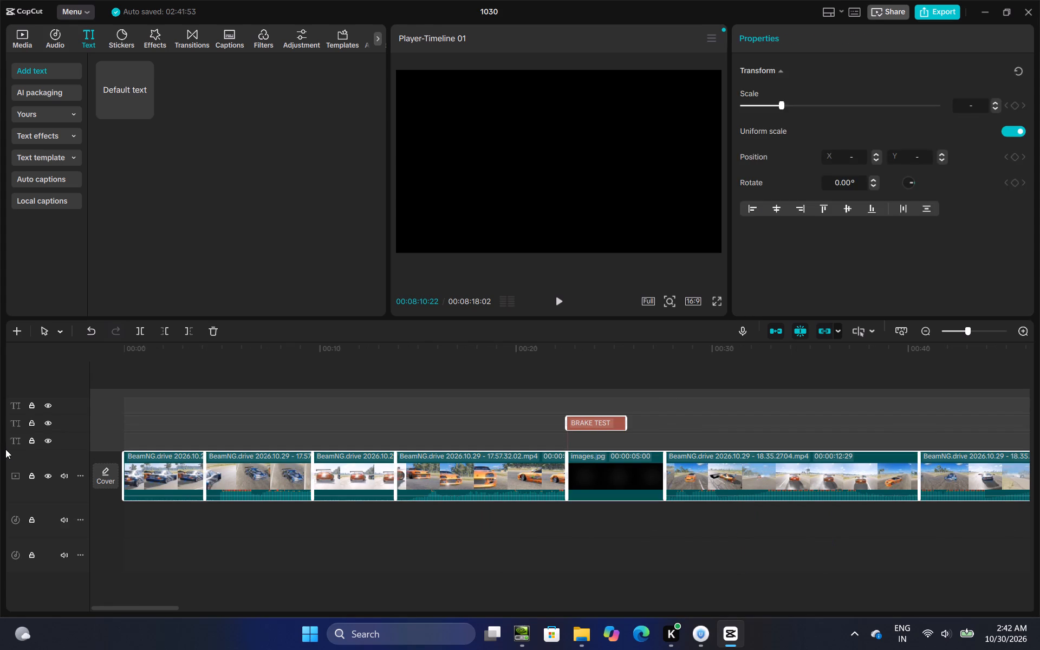
drag(5, 449, 5, 448)
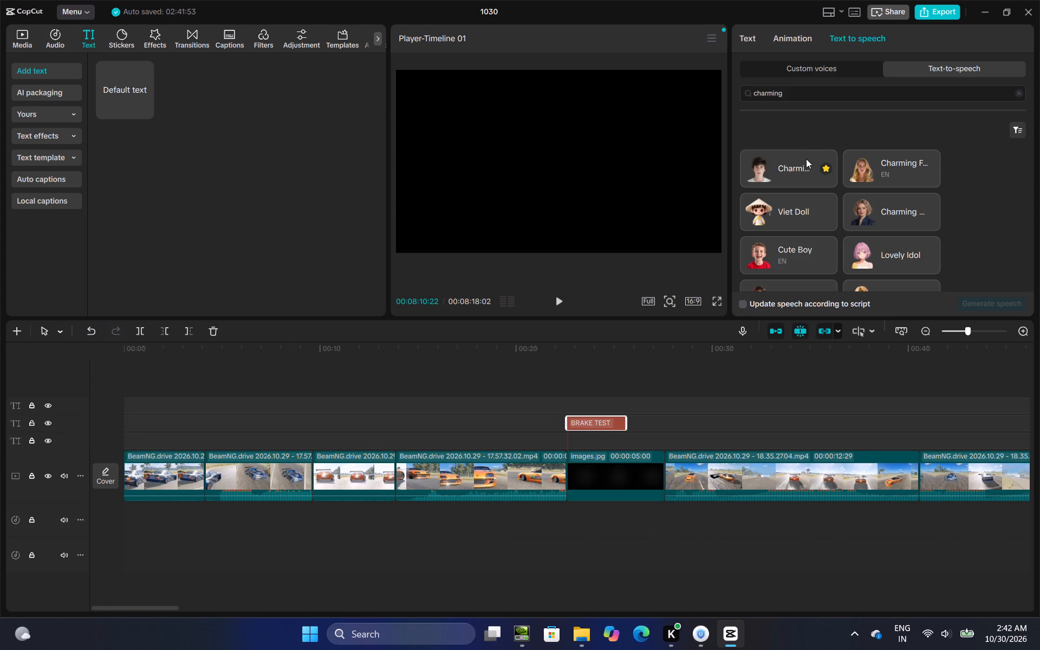
click(805, 160)
click(986, 305)
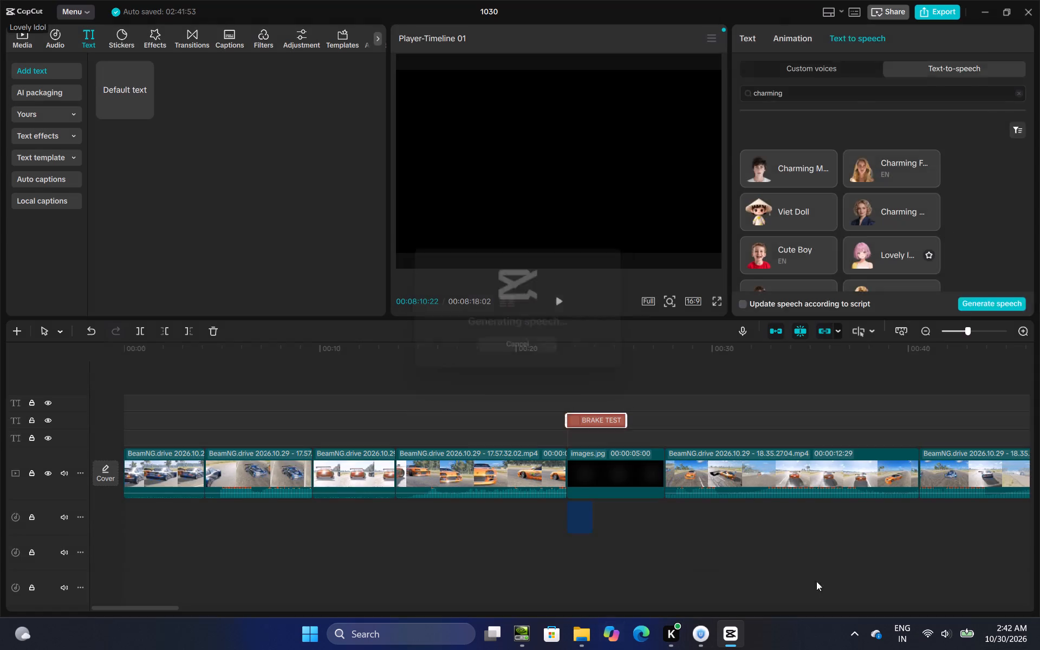
Shorten the black BRAKE TEST title card to about 1.6 seconds so it ends just after its narration, playing it to check.
click(628, 387)
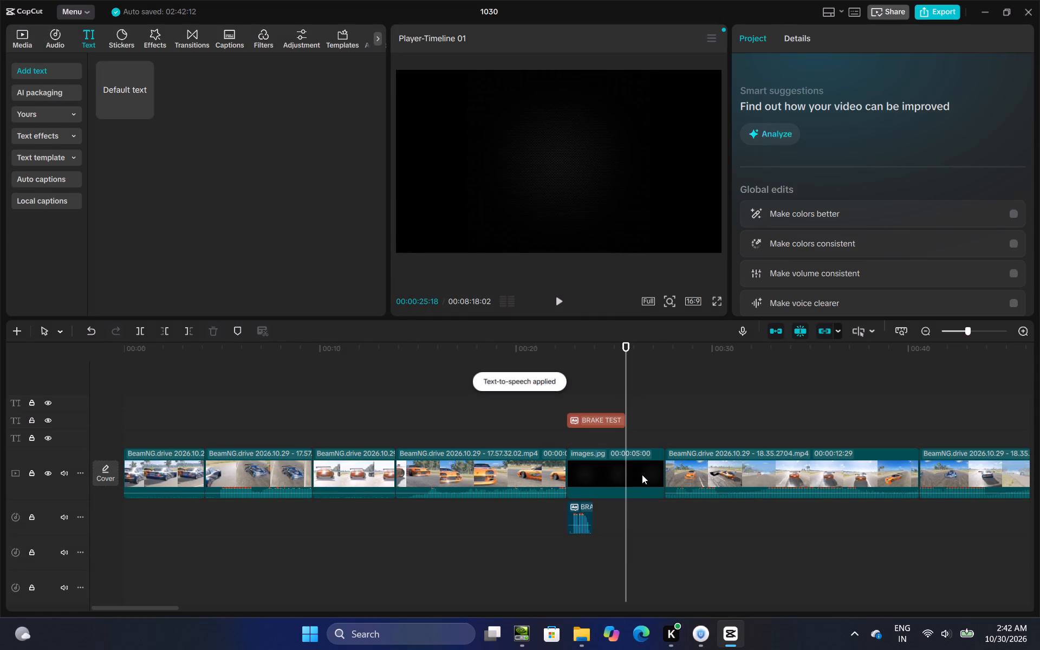
click(642, 474)
drag(666, 478, 629, 493)
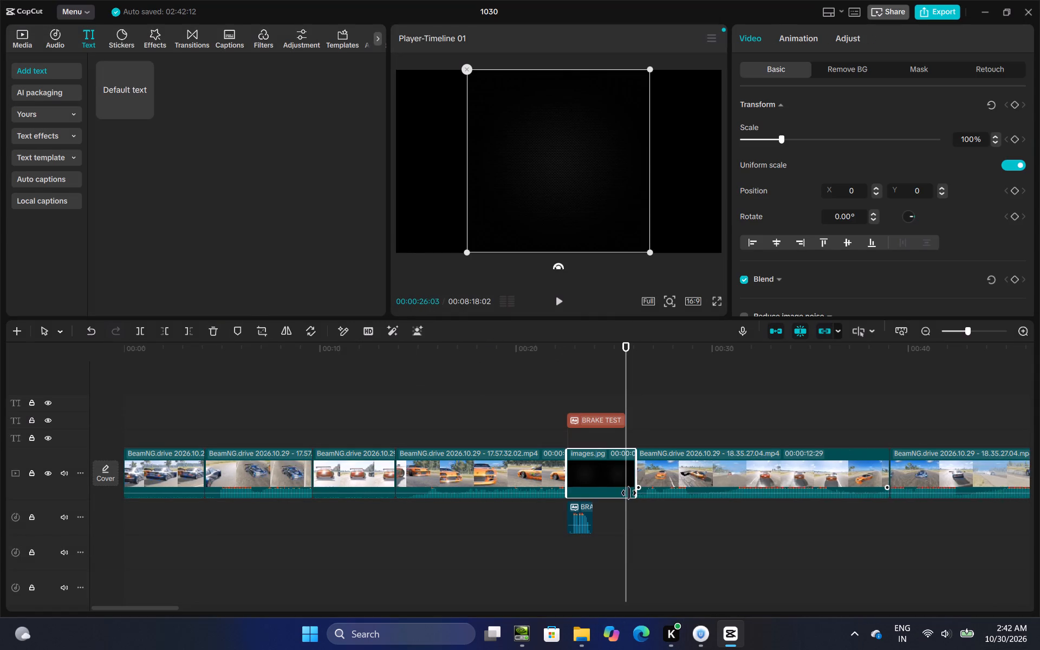
drag(629, 493, 601, 549)
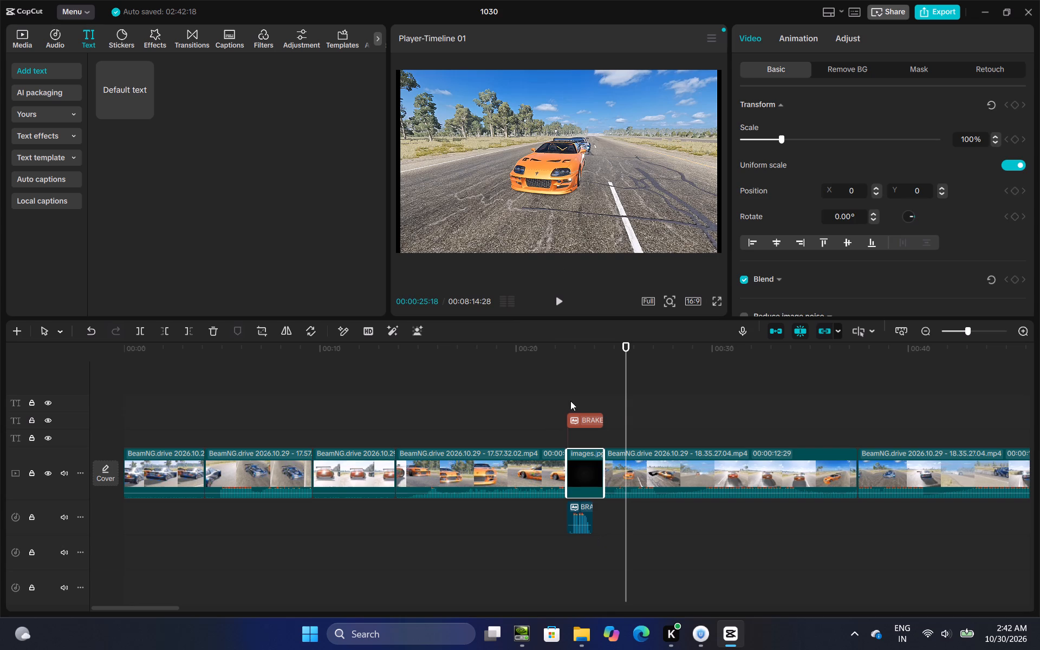
click(563, 398)
click(555, 300)
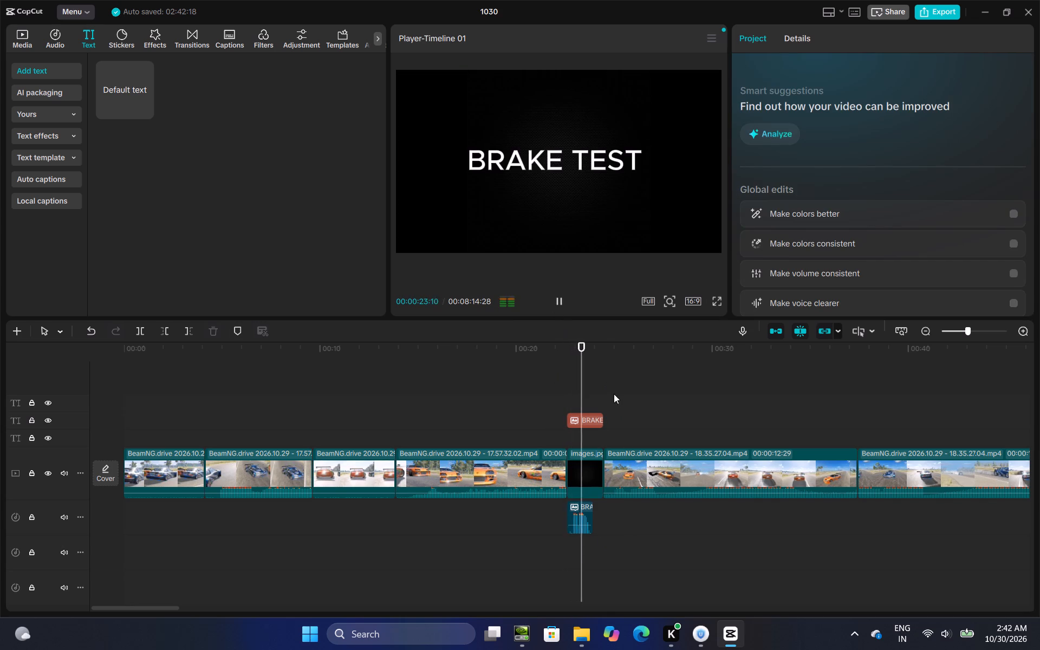
click(582, 476)
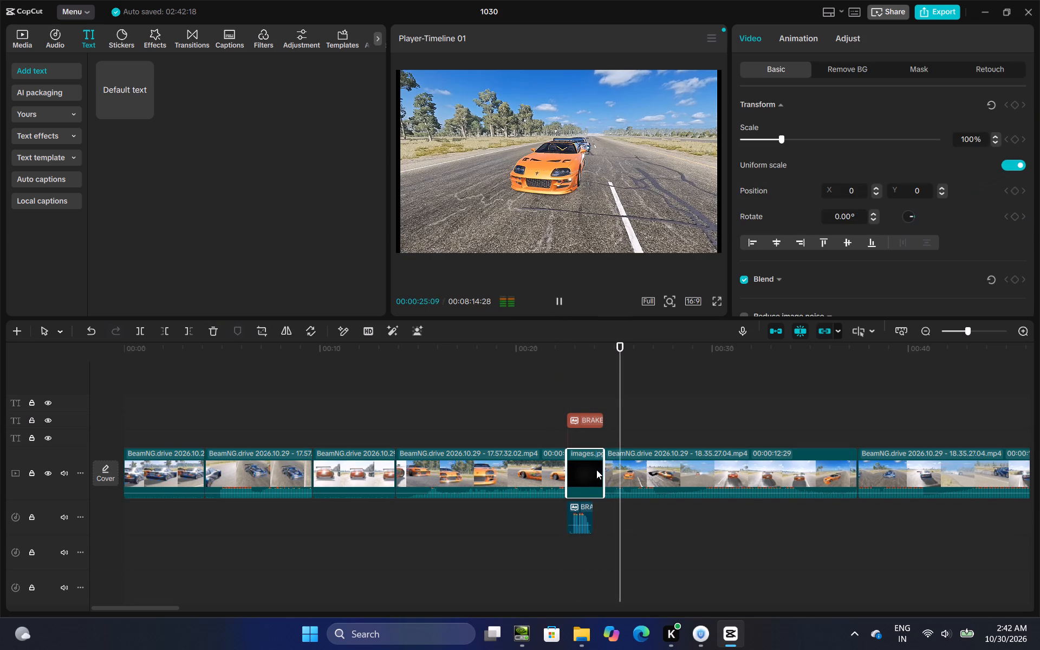
drag(601, 467, 596, 481)
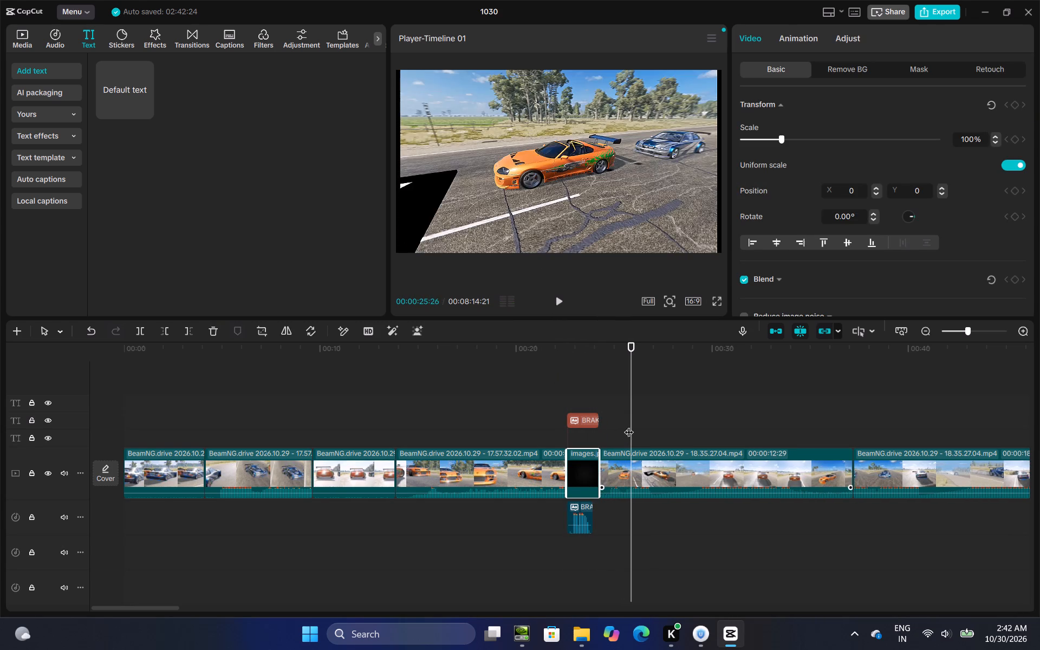
Shorten the black LONG JUMP TEST title card to about 1.9 seconds so it ends shortly after its narration.
click(615, 417)
drag(615, 417, 813, 499)
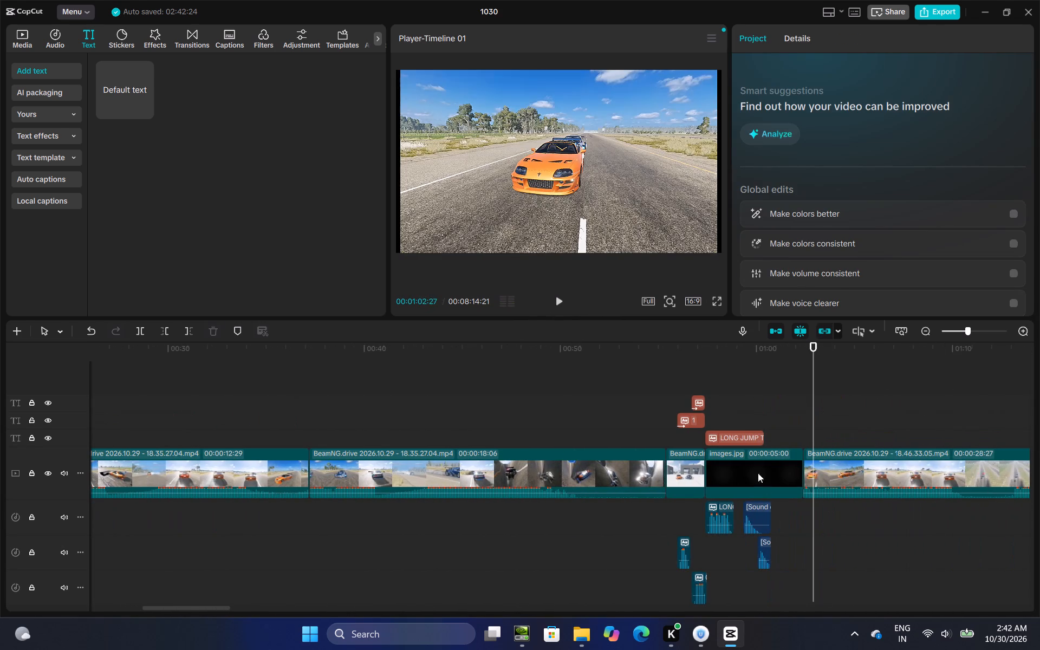
click(742, 458)
drag(805, 462, 741, 519)
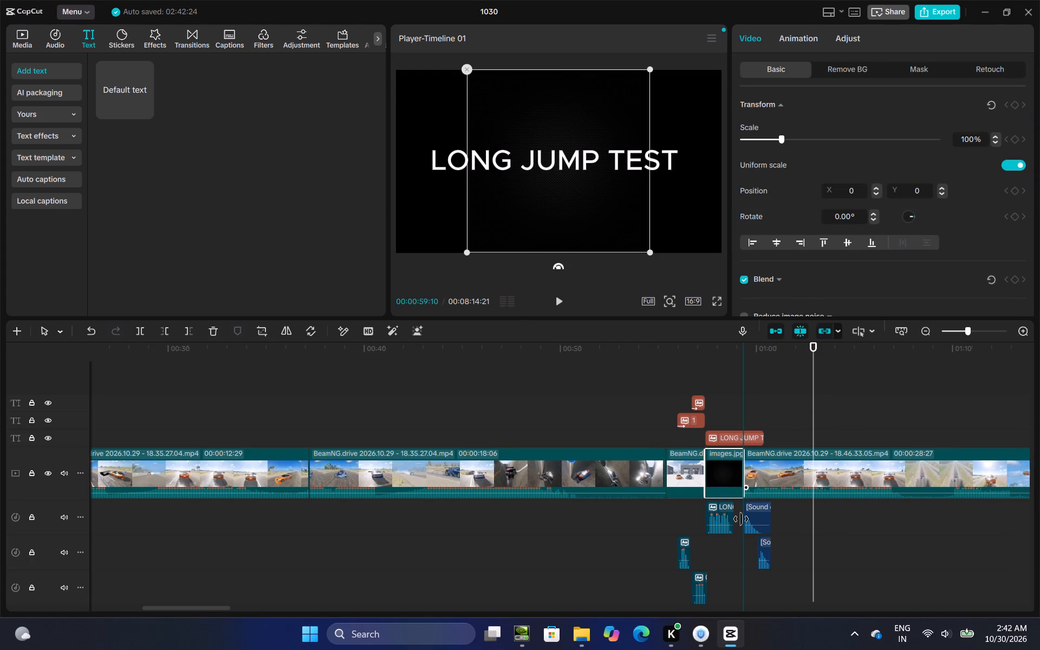
drag(741, 519, 740, 524)
drag(740, 524, 734, 529)
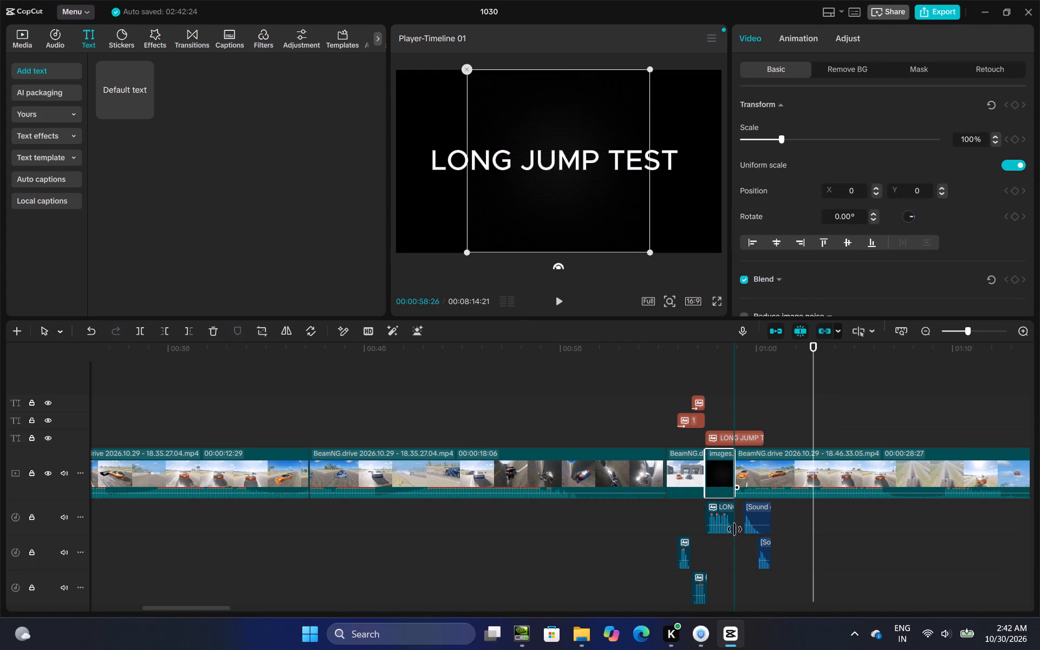
drag(734, 529, 738, 529)
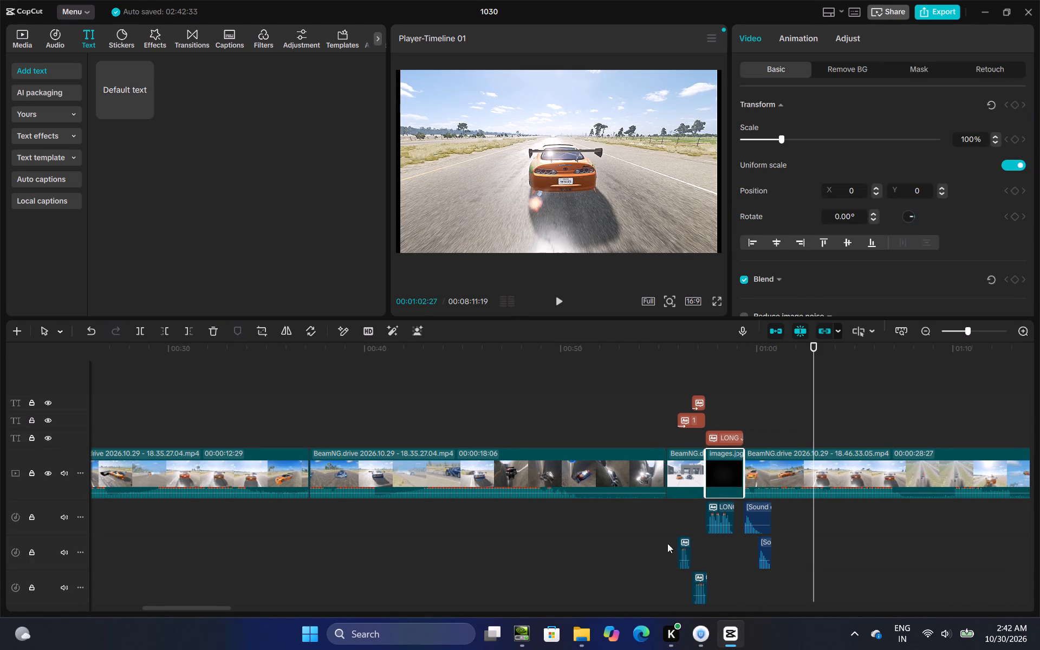
Delete the two generated speech clips for the 1 and 0 score captions before the LONG JUMP TEST card.
drag(660, 543, 710, 596)
right_click(685, 551)
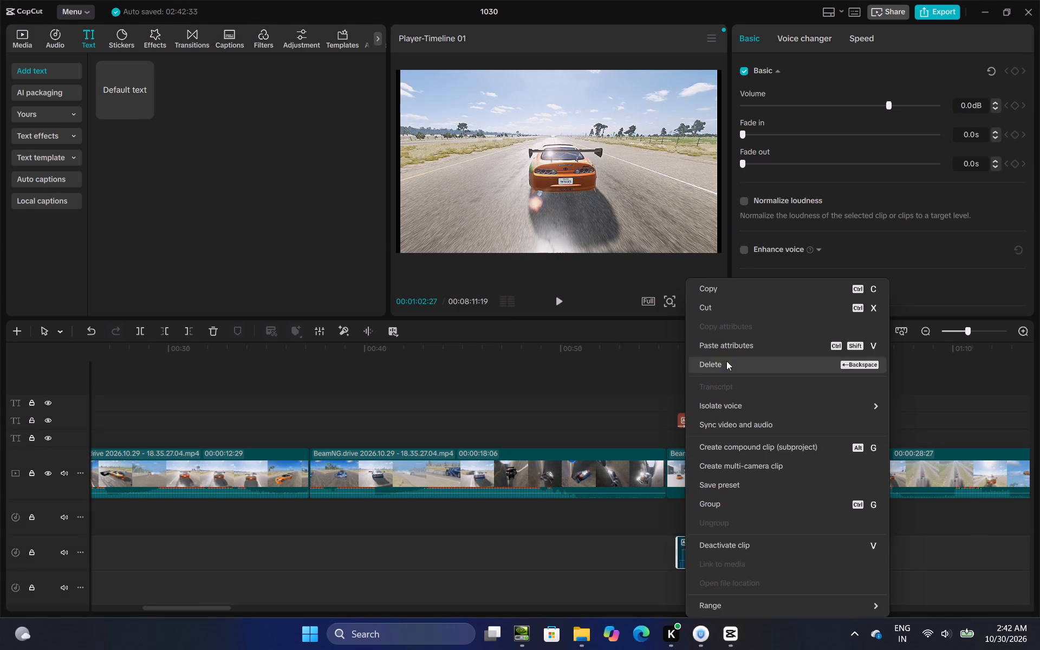
click(726, 366)
scroll(711, 457, down, 4)
scroll(815, 511, up, 4)
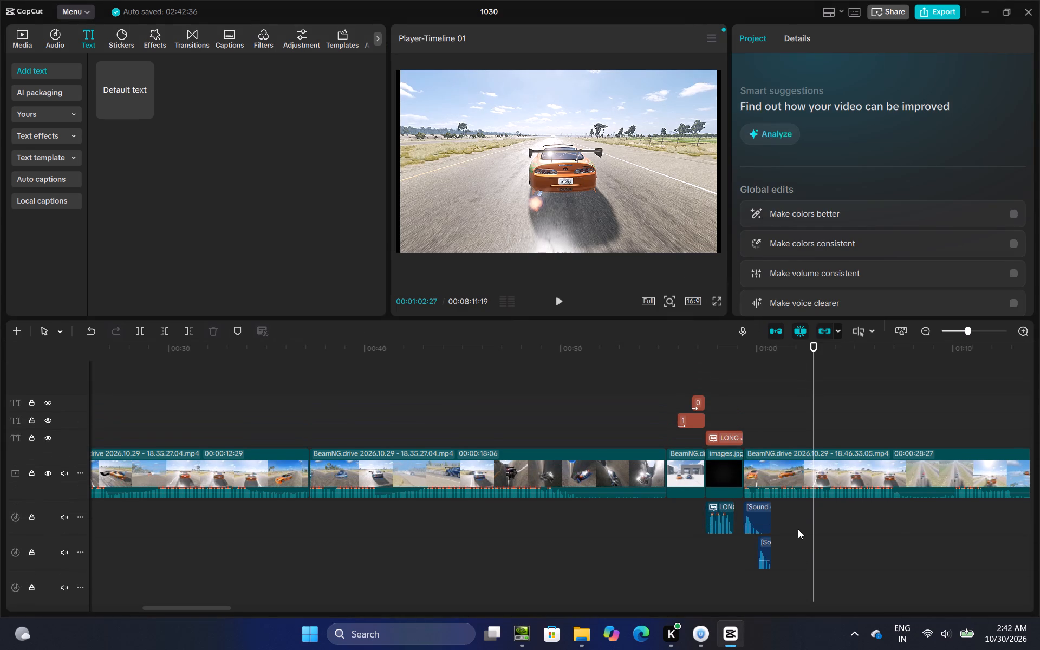
scroll(798, 529, up, 1)
Play the transition out of the LONG JUMP TEST card to check where the sound effects fall.
click(747, 426)
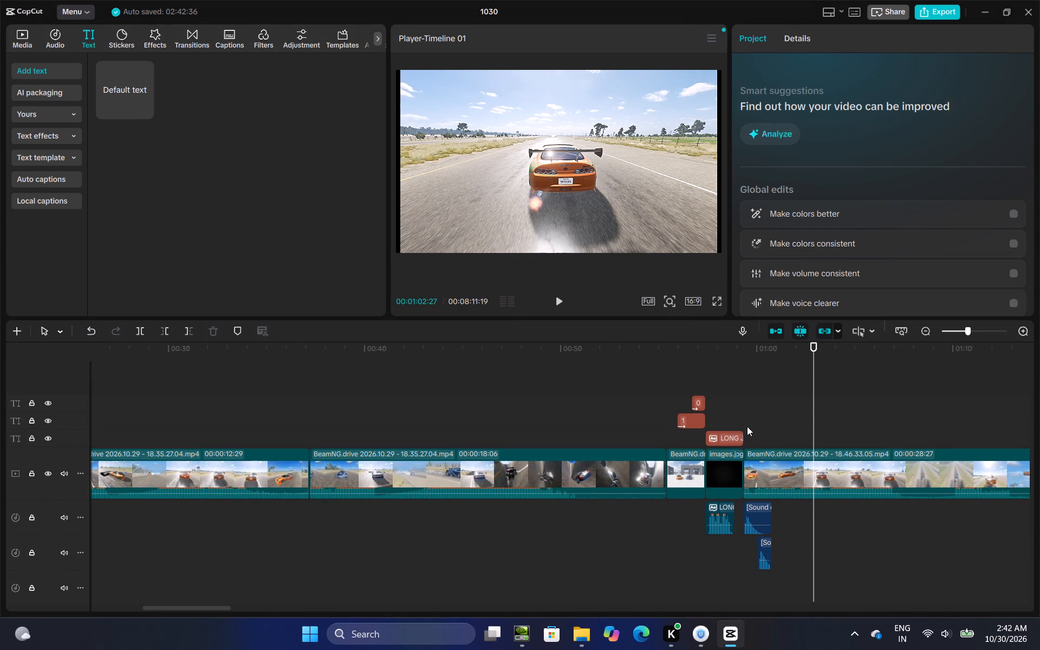
click(563, 303)
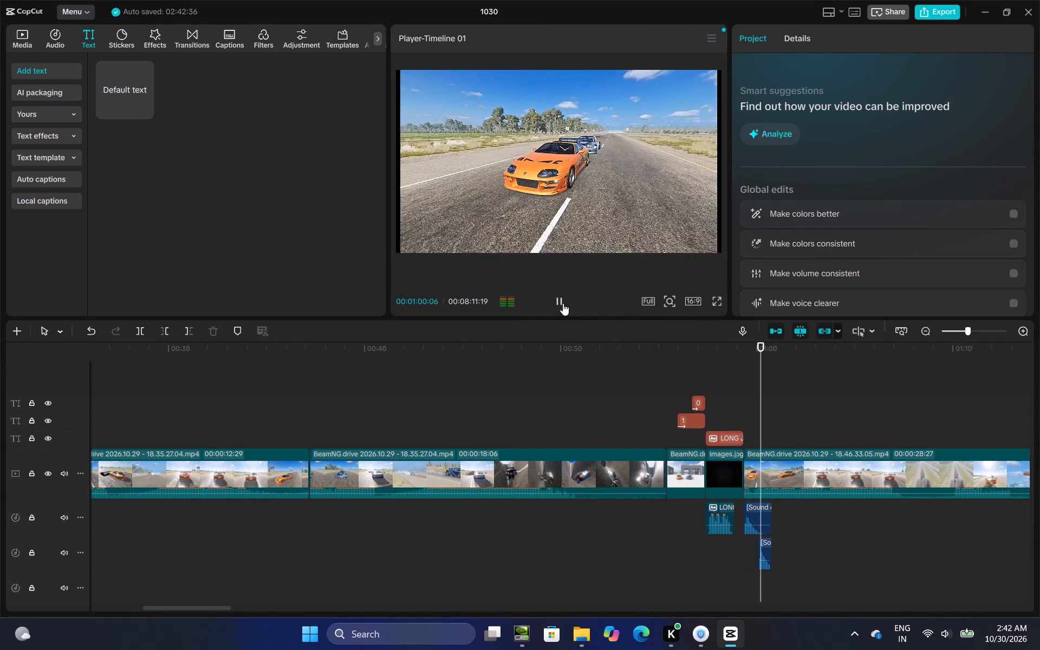
click(563, 303)
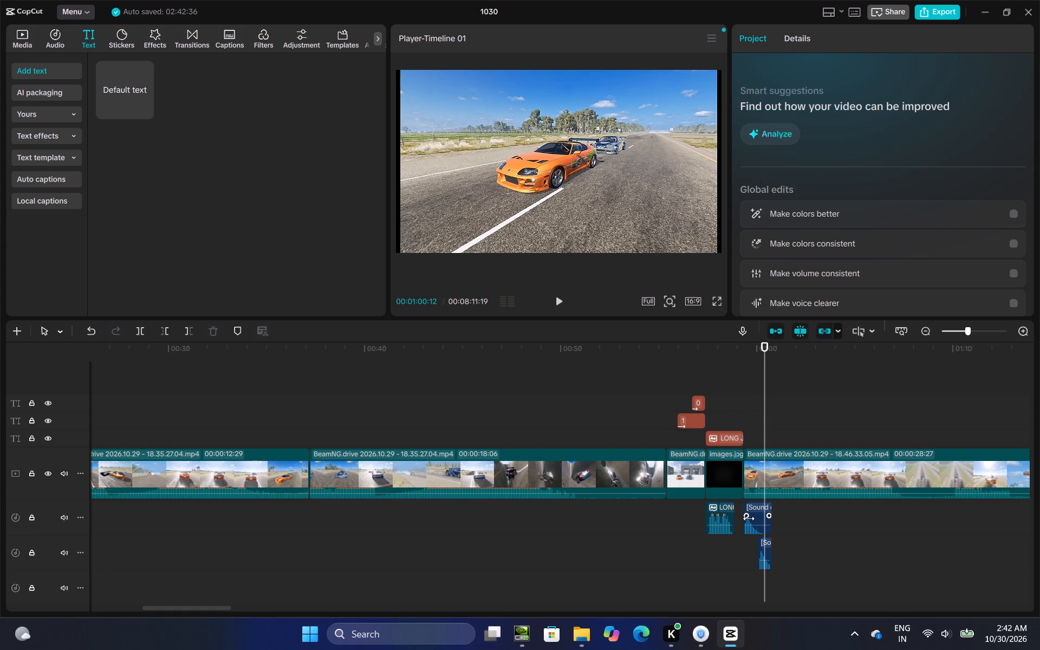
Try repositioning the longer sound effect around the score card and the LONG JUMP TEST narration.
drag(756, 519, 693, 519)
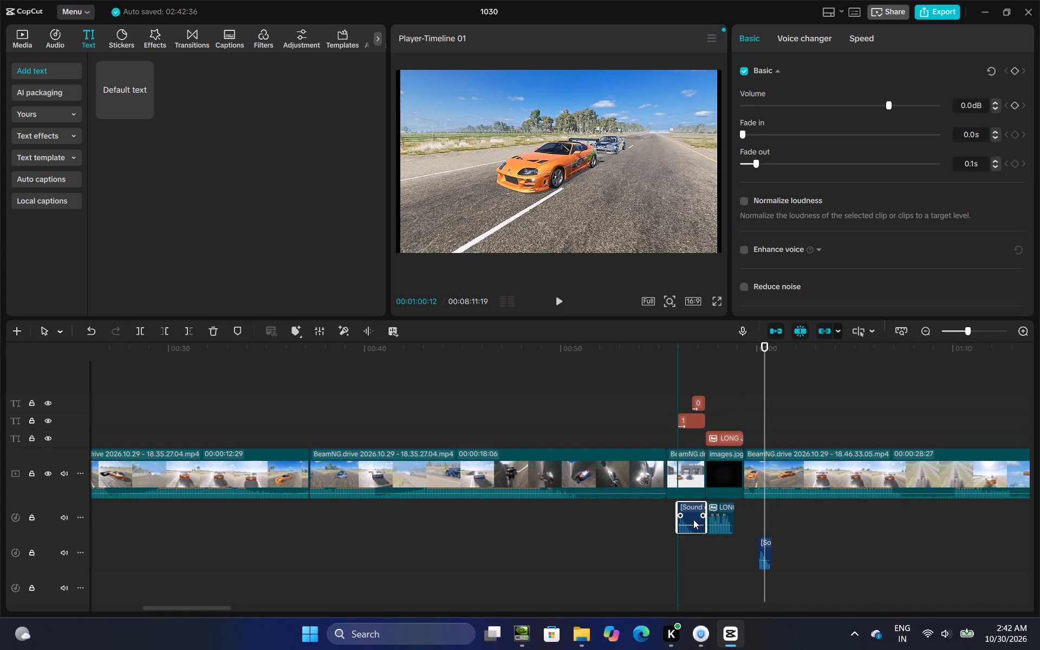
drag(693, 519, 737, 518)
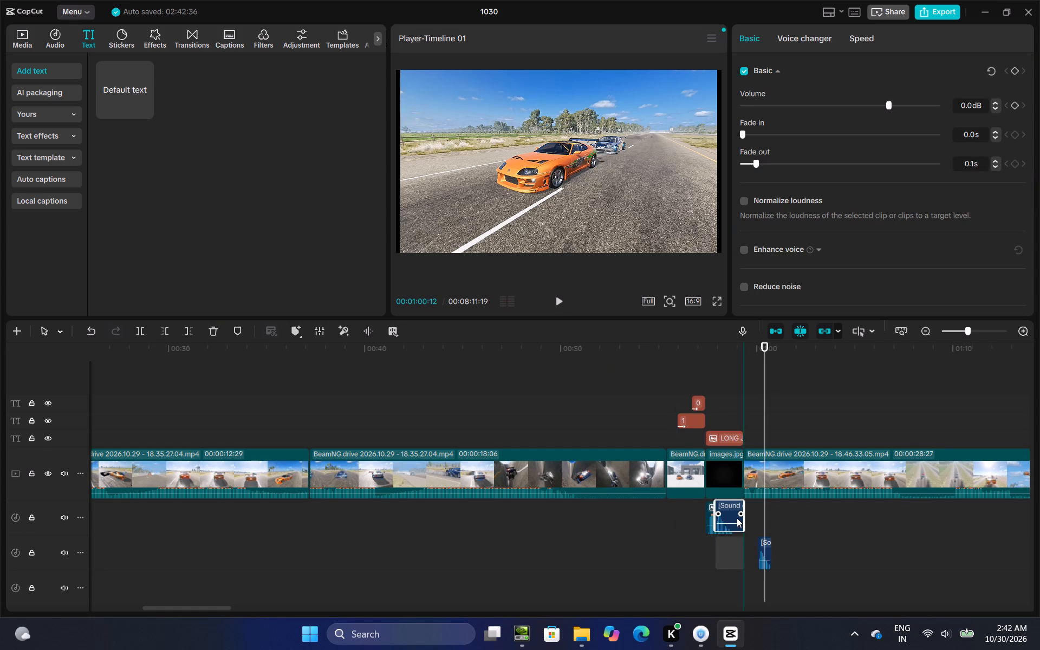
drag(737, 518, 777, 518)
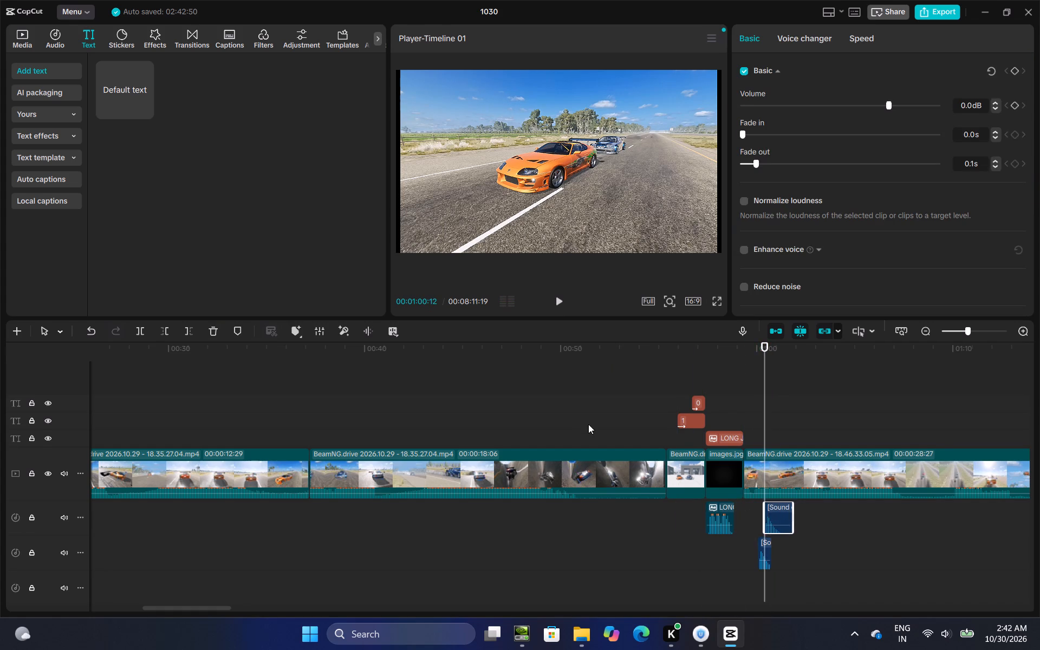
Move the short sound effect to the 1 score caption's start at 00:00:55:29 and place the longer one directly after it.
click(582, 420)
drag(582, 420, 538, 493)
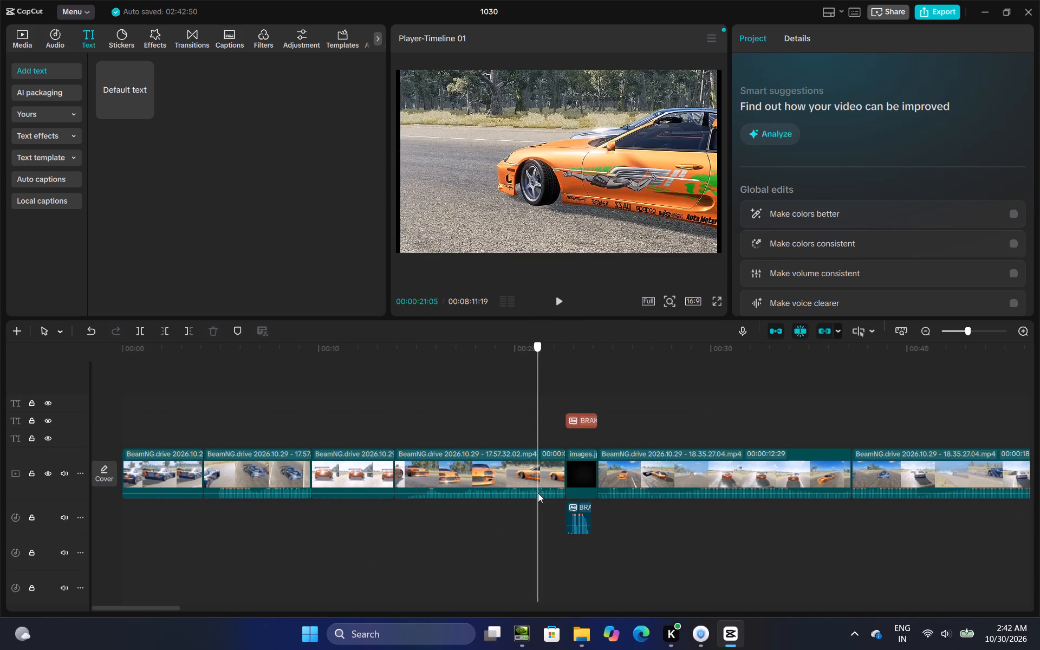
drag(538, 493, 1009, 499)
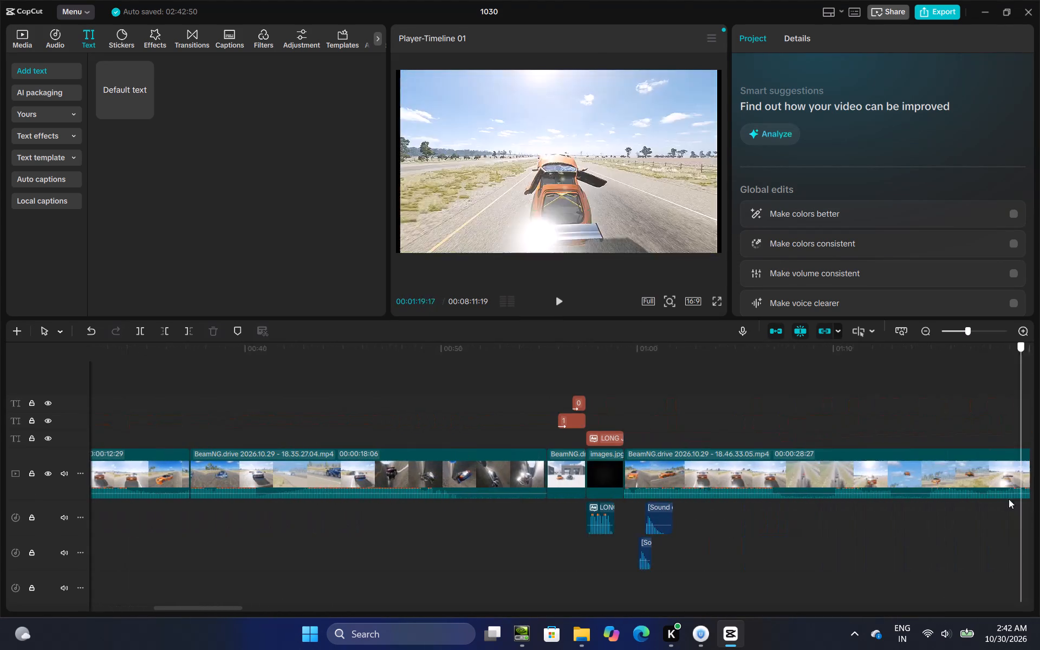
drag(1009, 499, 545, 525)
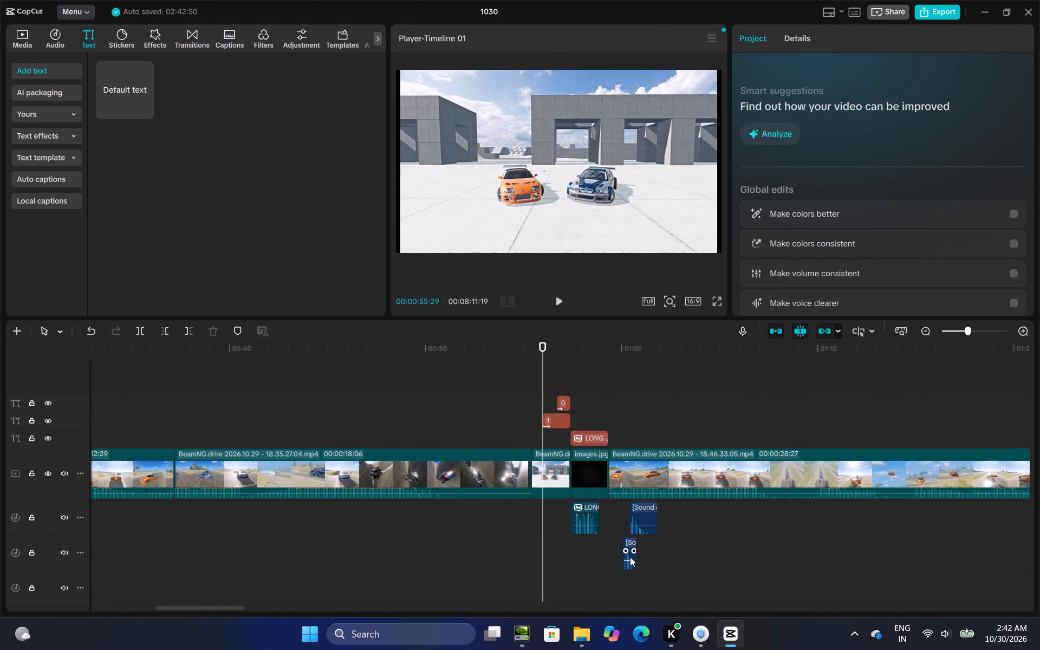
drag(630, 557, 554, 549)
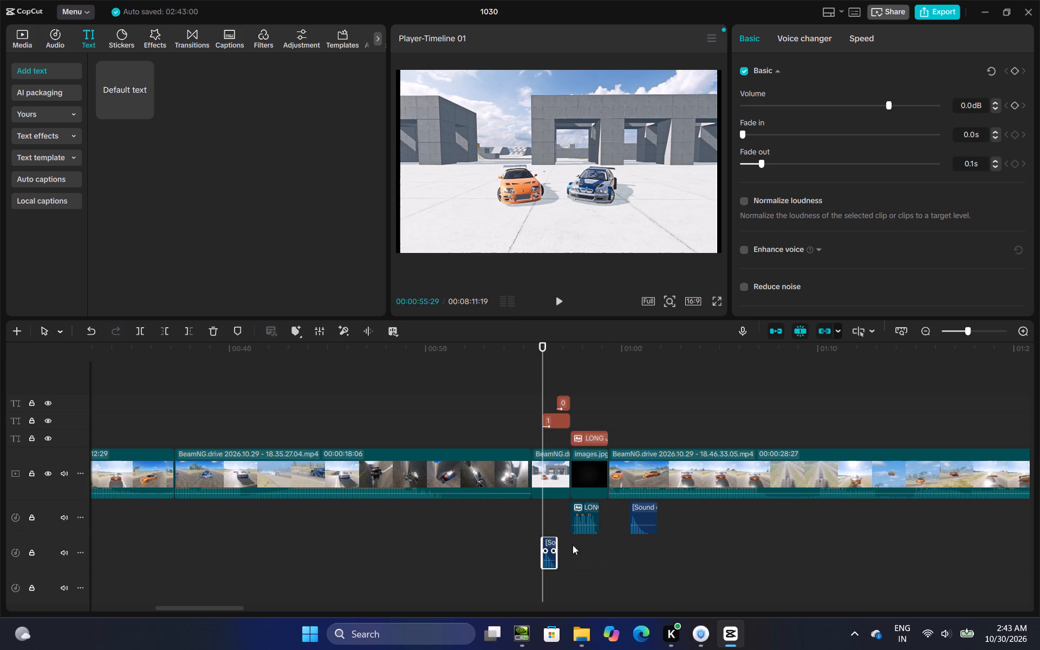
drag(644, 519, 560, 518)
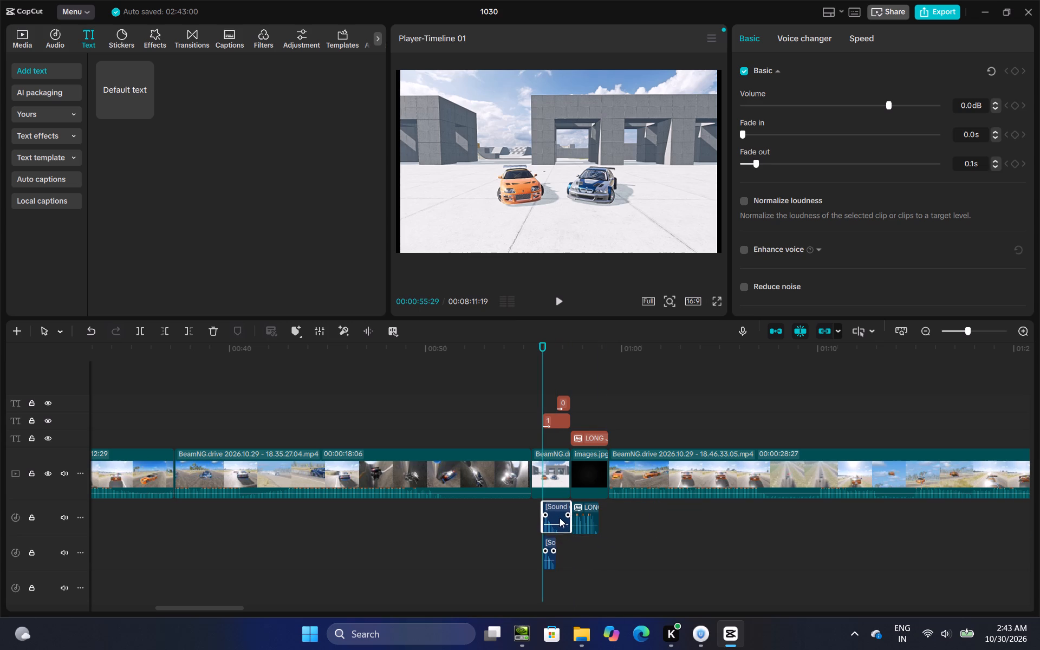
drag(560, 518, 568, 515)
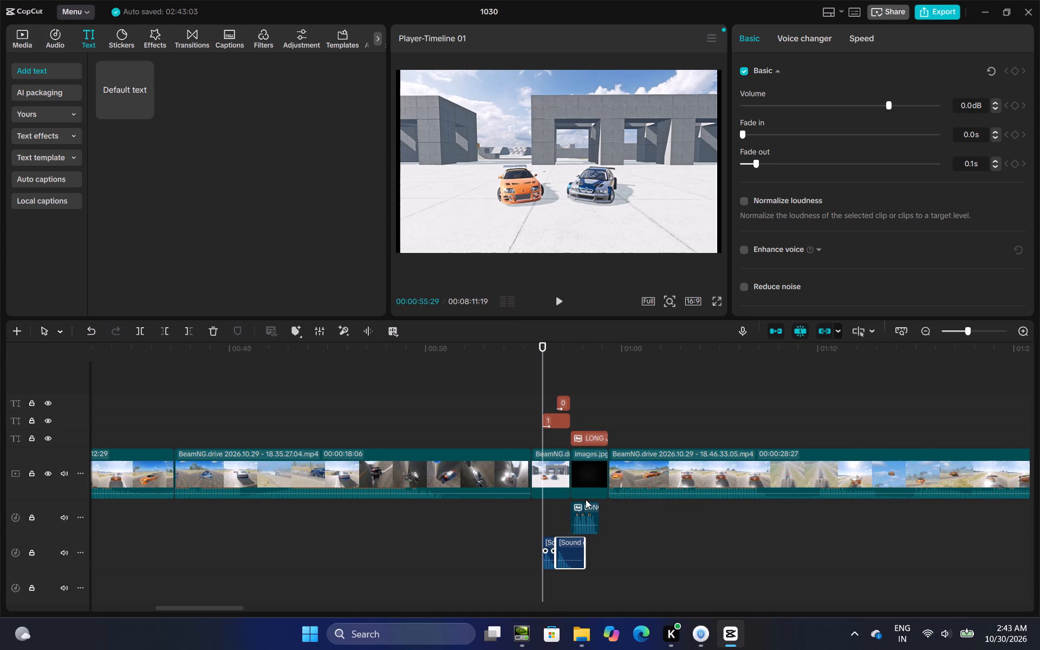
Play the 1 and 0 score card before LONG JUMP TEST to check the repositioned sound effects.
click(517, 406)
click(561, 302)
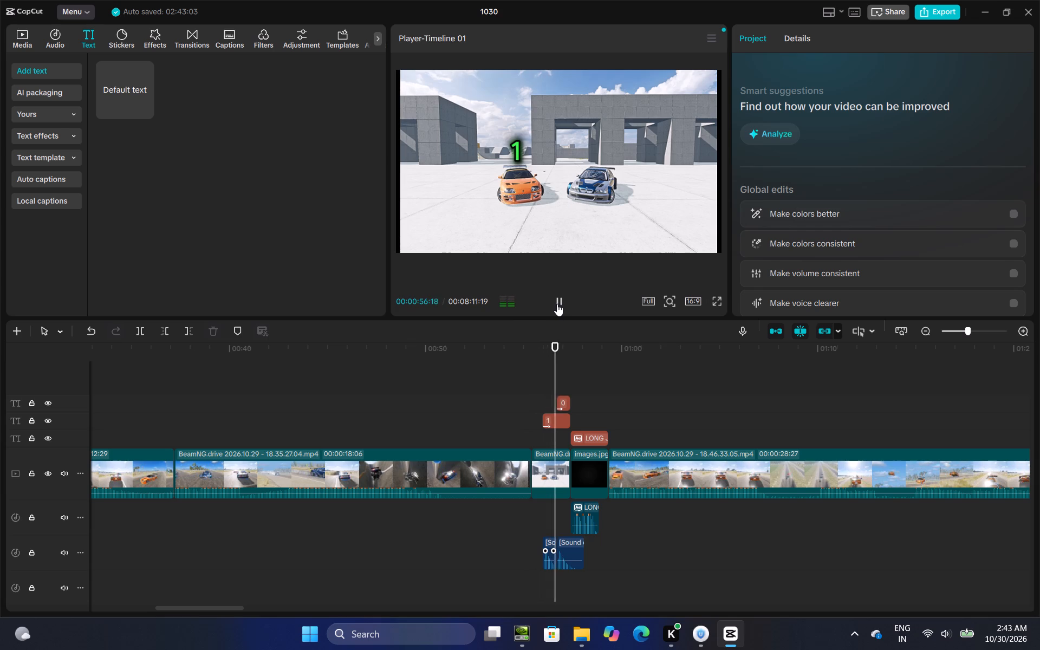
click(660, 430)
Delete the two generated speech clips on the middle and lower audio tracks under the score captions before the COLLISION TEST card.
drag(660, 430, 1039, 465)
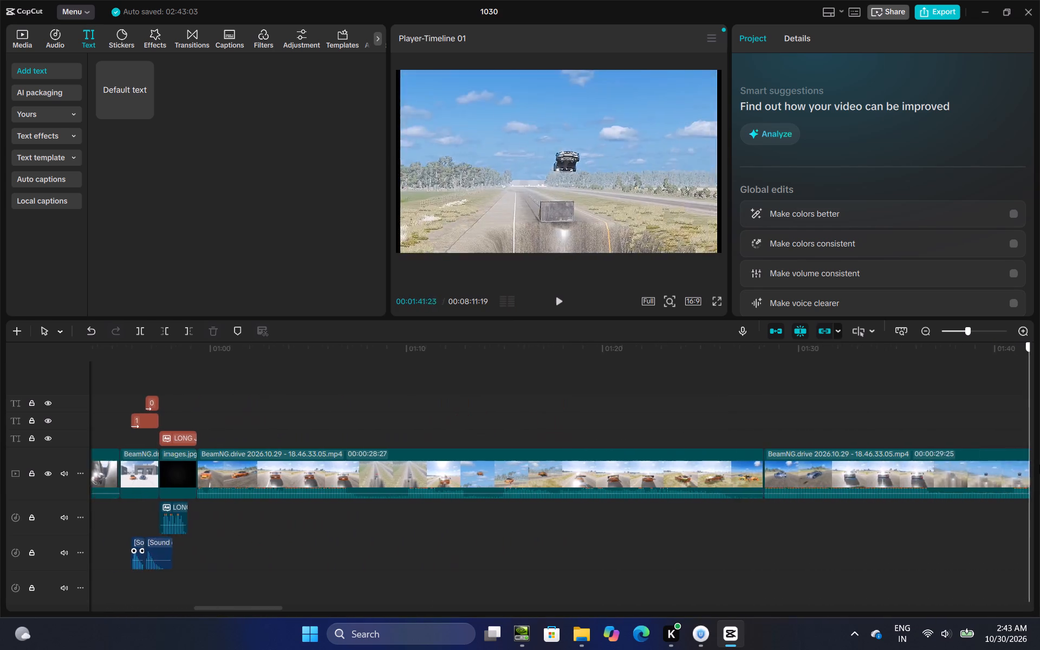
drag(1039, 465, 742, 504)
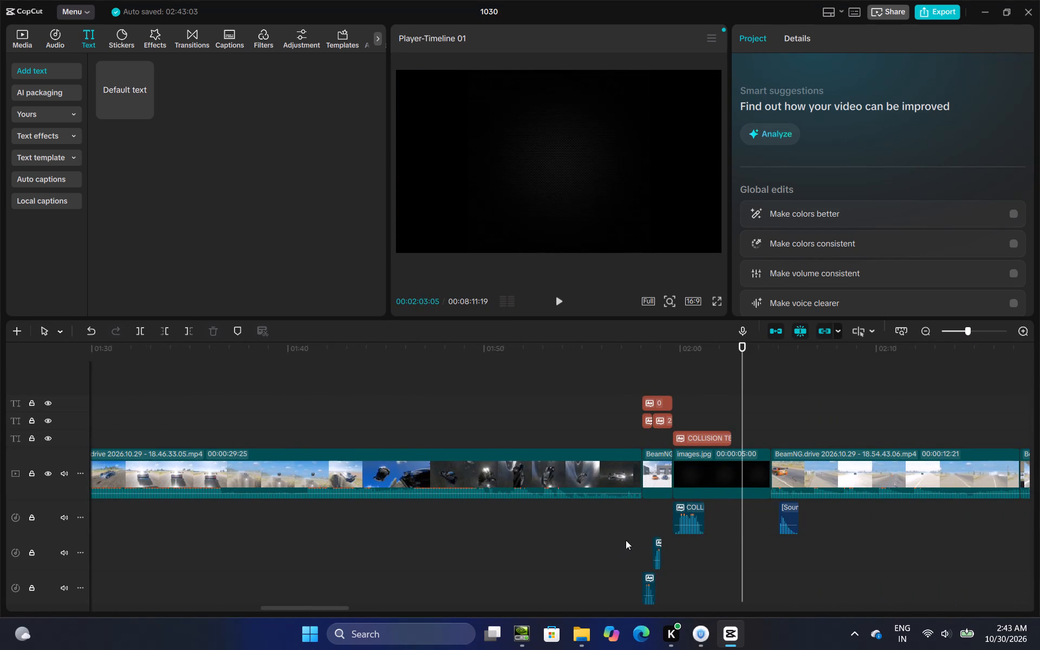
drag(626, 540, 682, 604)
right_click(656, 555)
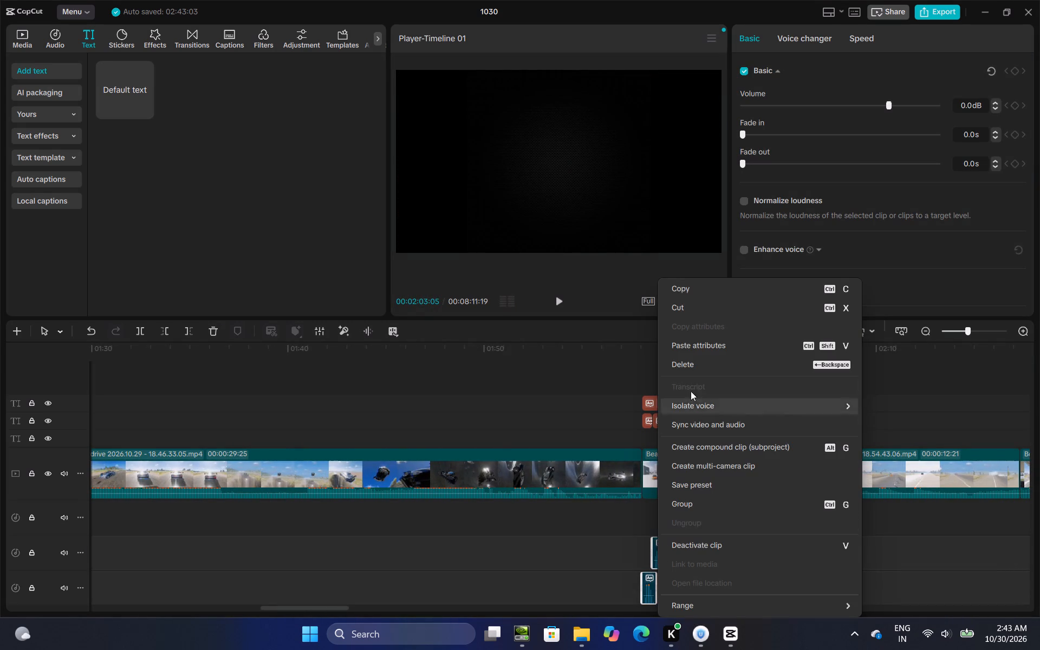
click(686, 370)
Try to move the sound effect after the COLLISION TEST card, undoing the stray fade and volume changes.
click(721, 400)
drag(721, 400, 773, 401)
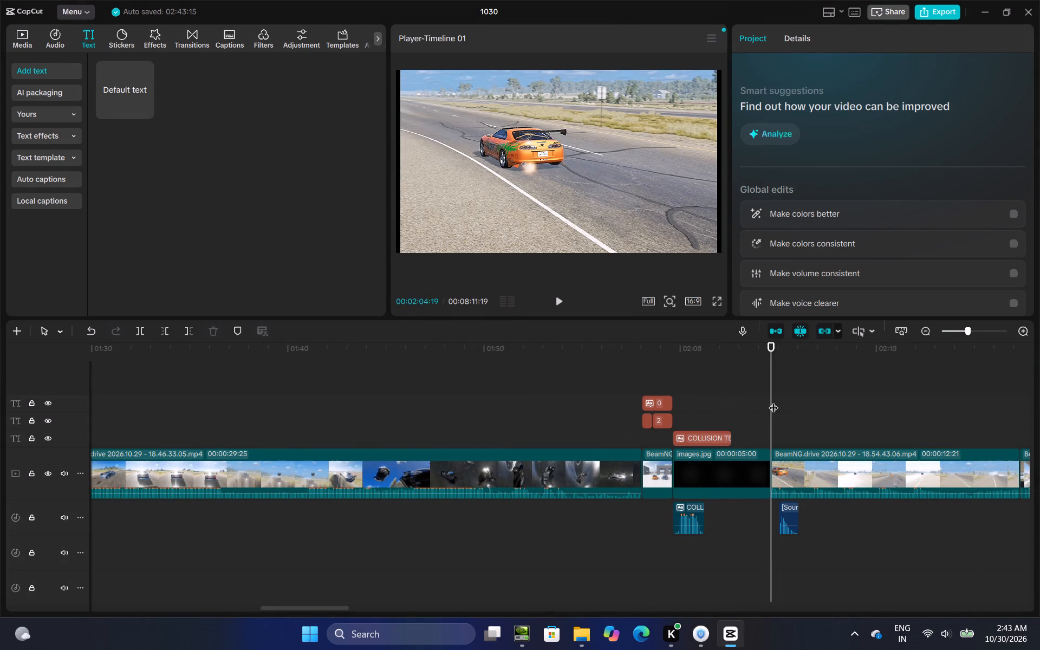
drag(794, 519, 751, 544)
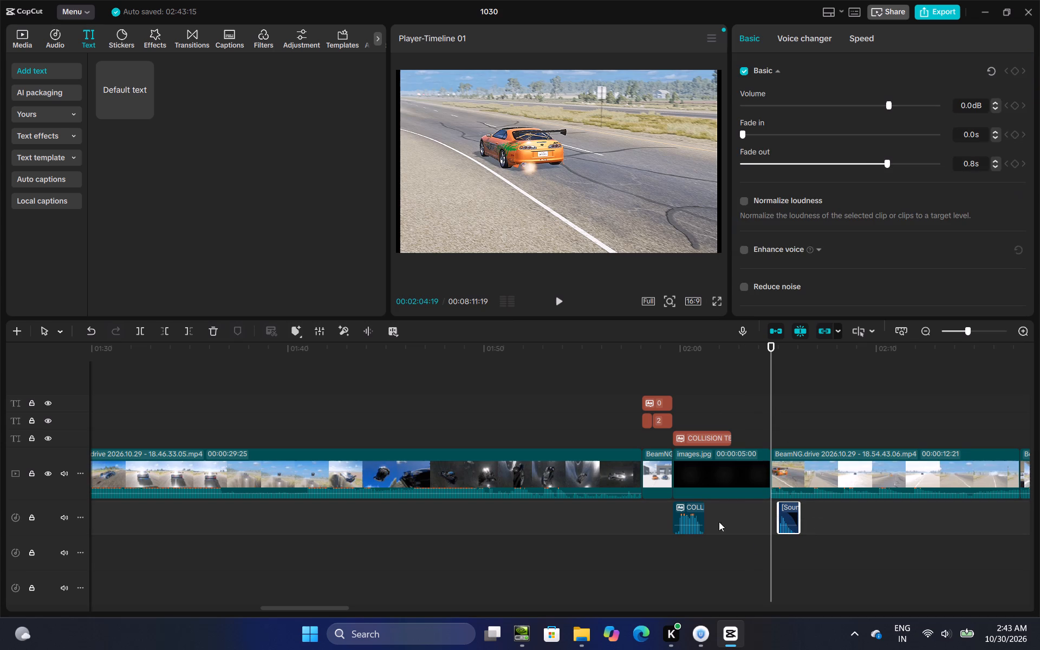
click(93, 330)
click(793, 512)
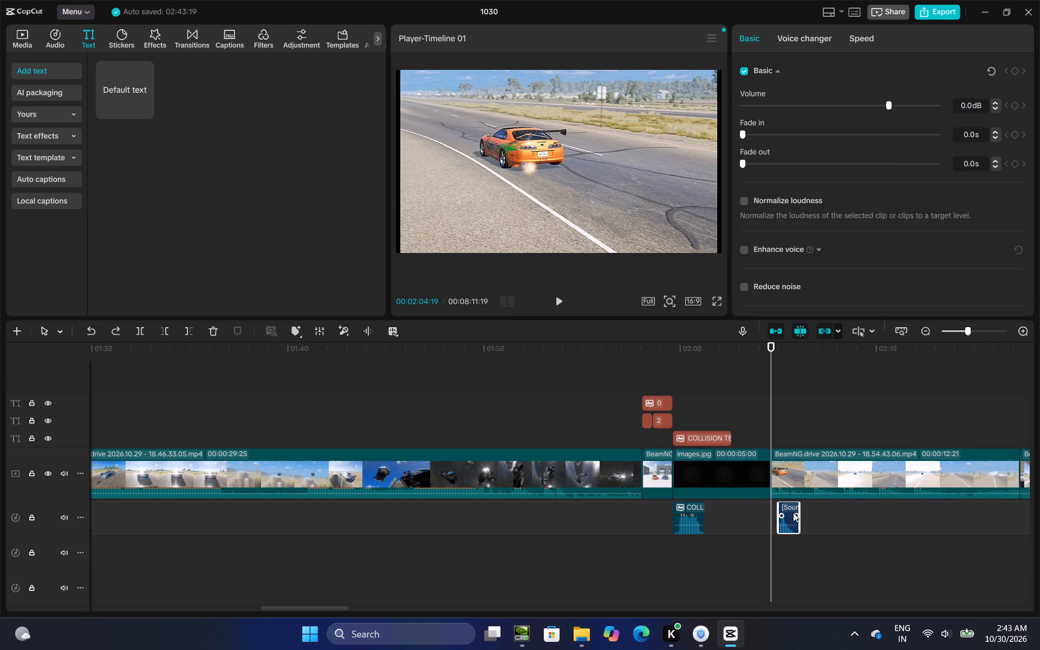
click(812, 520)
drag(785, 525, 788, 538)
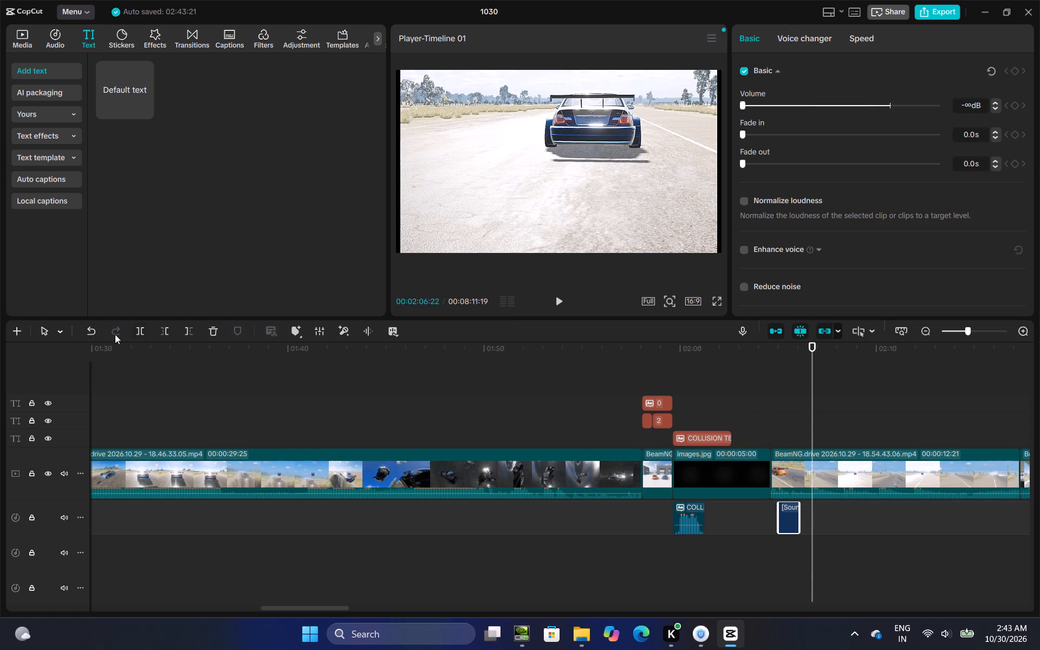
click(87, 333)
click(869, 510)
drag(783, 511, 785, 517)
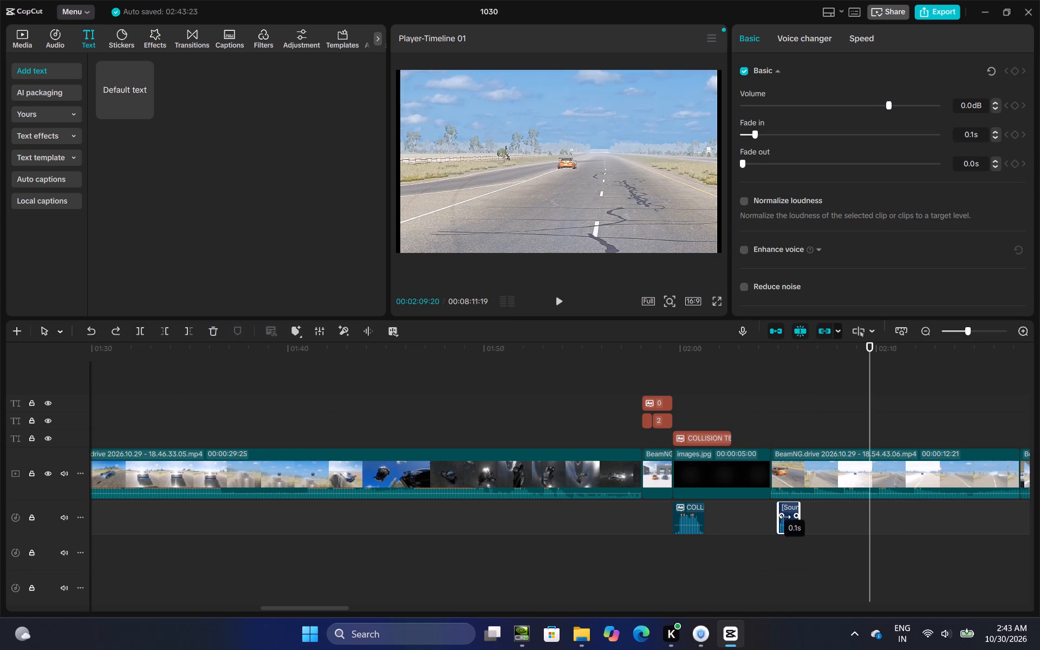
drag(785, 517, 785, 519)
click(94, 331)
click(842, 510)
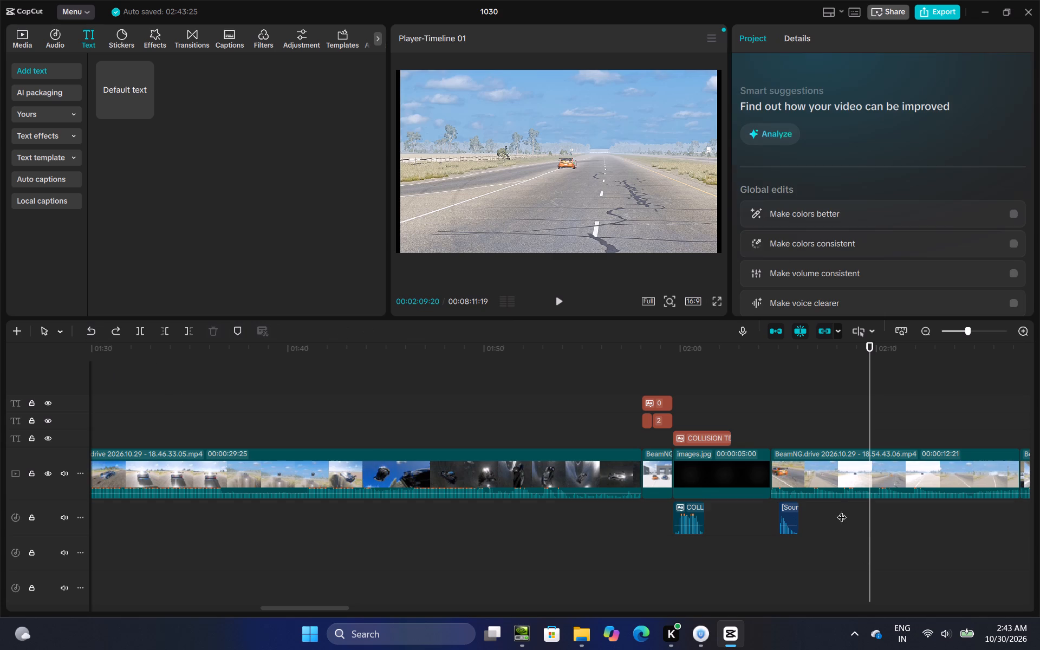
Move the sound effect after the COLLISION TEST card to the 2 score caption, ending where the card begins.
drag(791, 517, 784, 517)
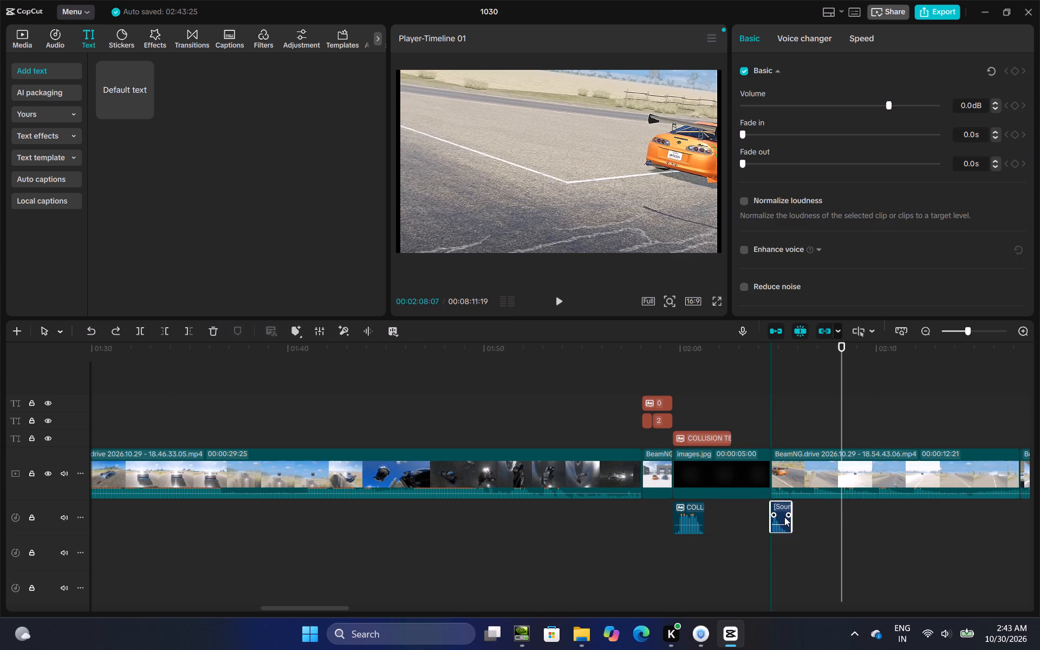
drag(784, 517, 671, 523)
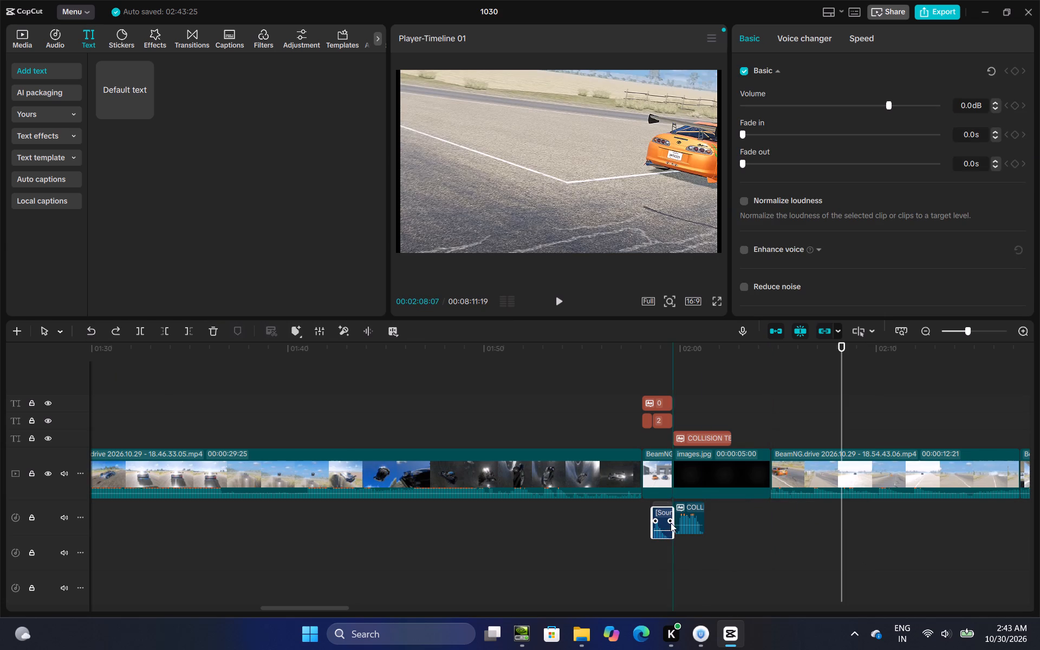
drag(671, 523, 664, 577)
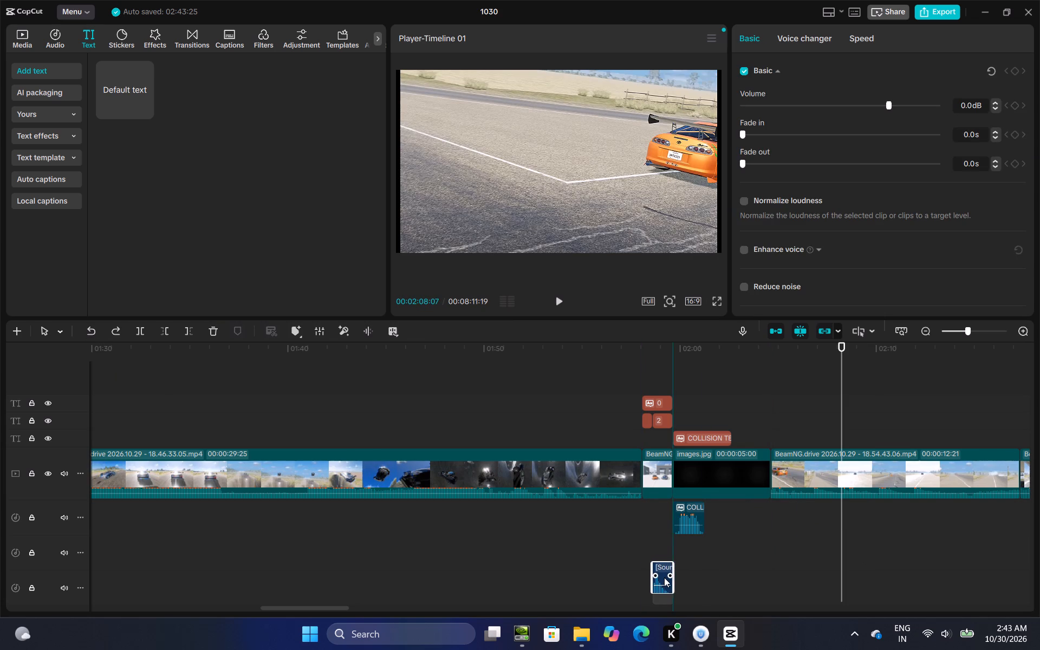
drag(664, 577, 664, 584)
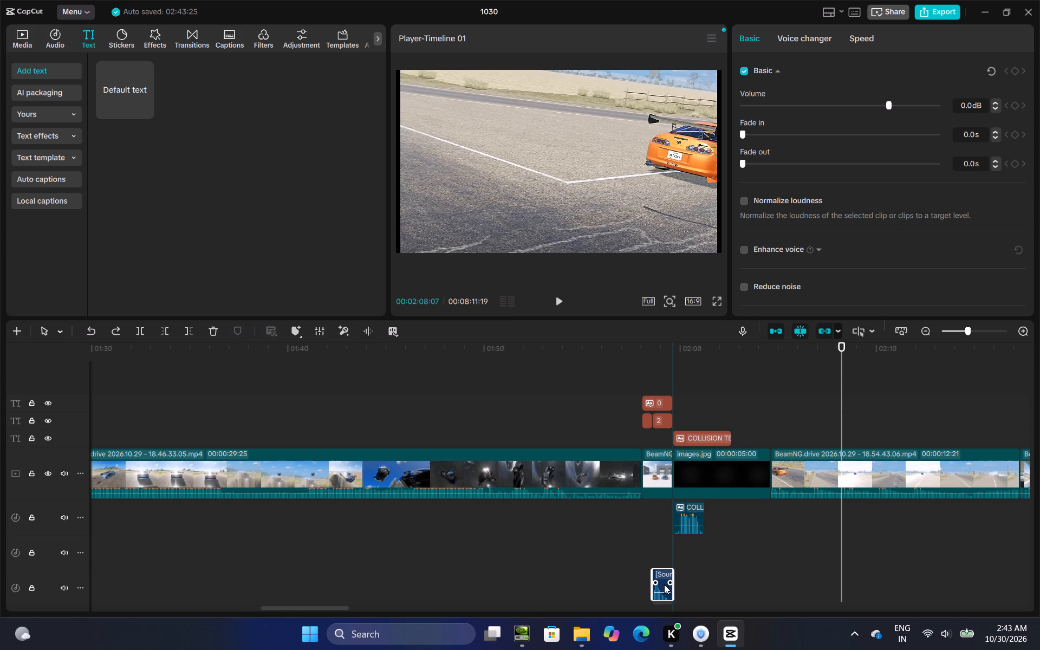
drag(664, 584, 674, 589)
drag(674, 589, 664, 593)
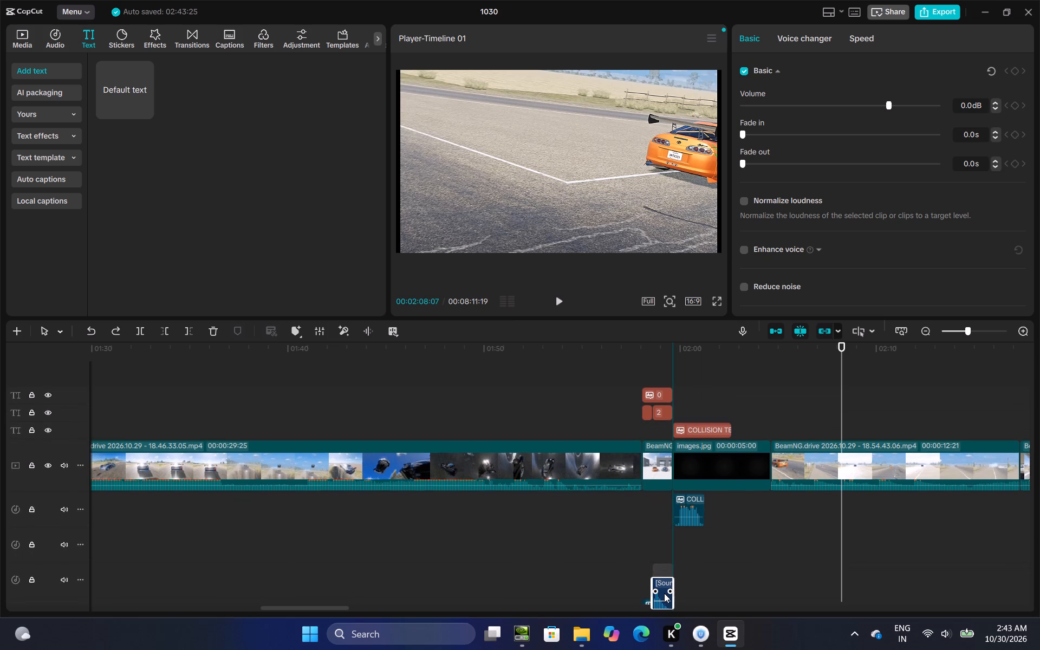
drag(664, 593, 663, 539)
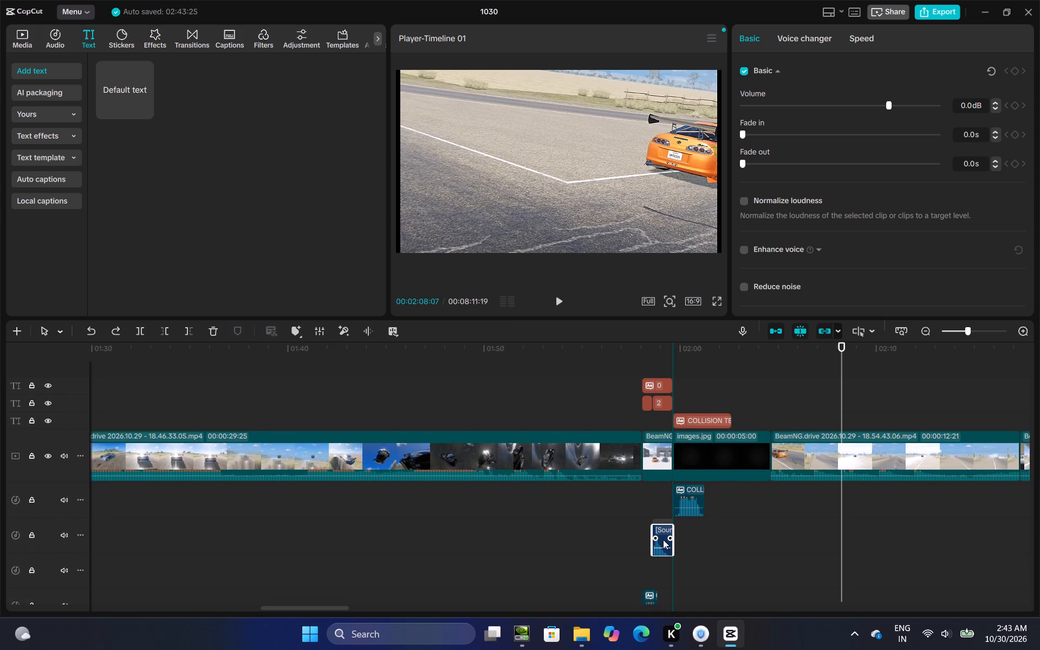
drag(663, 539, 680, 489)
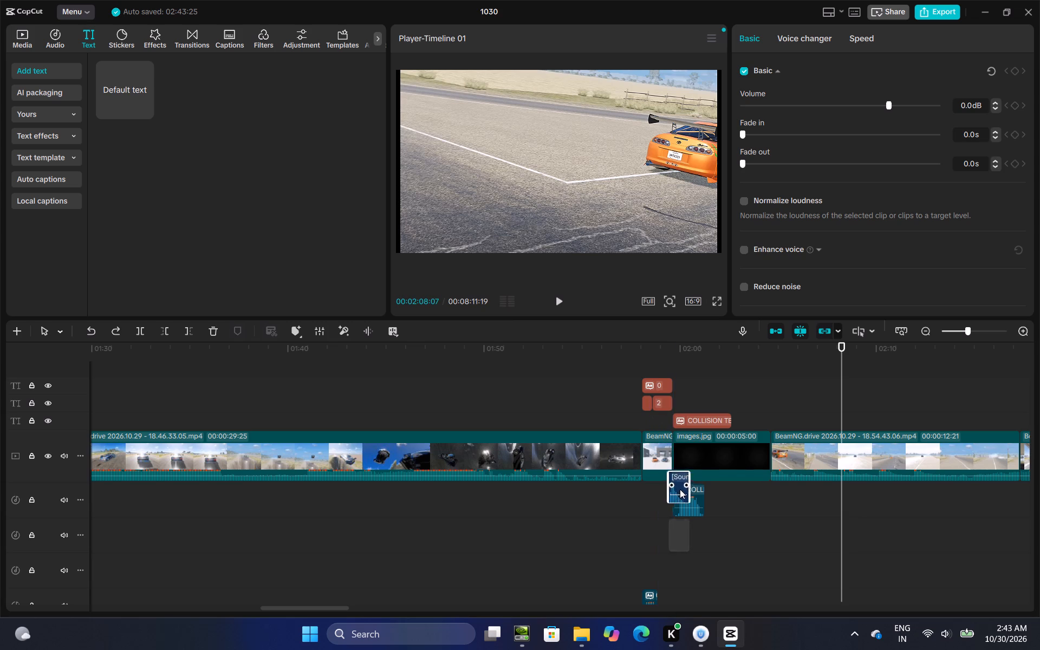
drag(680, 489, 673, 560)
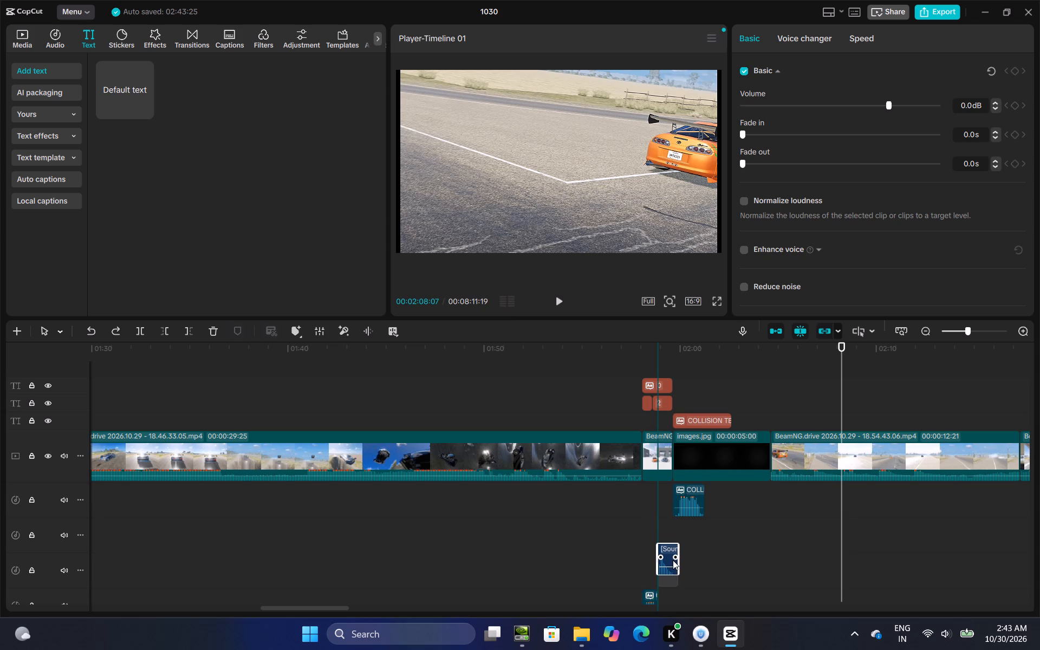
drag(673, 560, 668, 556)
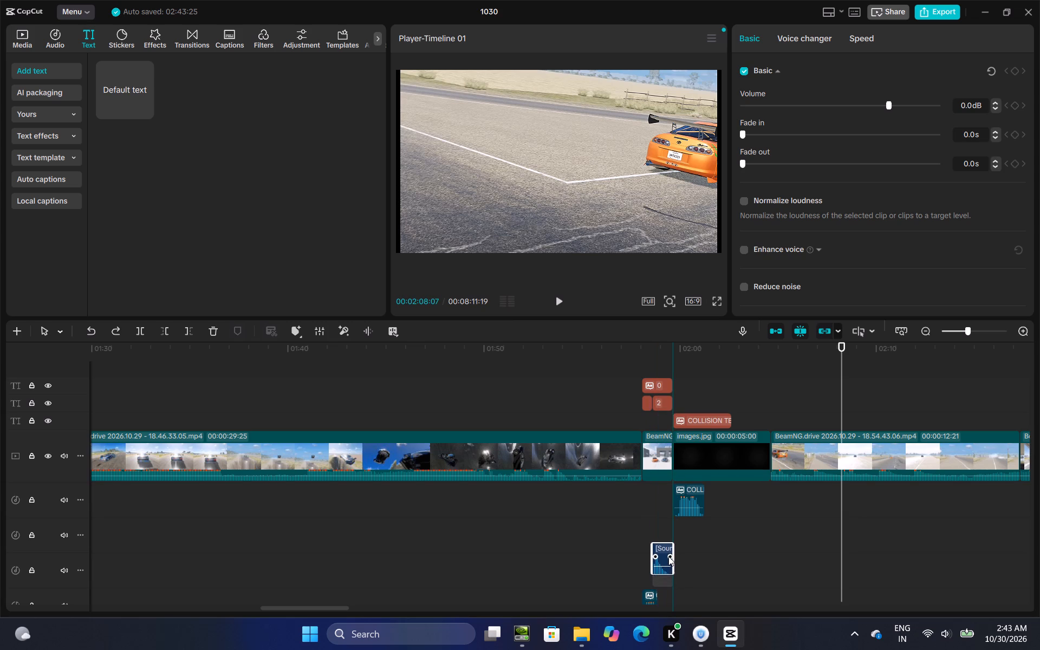
drag(668, 556, 668, 550)
Delete the remaining generated speech clip on the lower audio track under the score captions before the COLLISION TEST card.
scroll(655, 540, down, 8)
drag(694, 546, 642, 567)
right_click(654, 554)
click(688, 370)
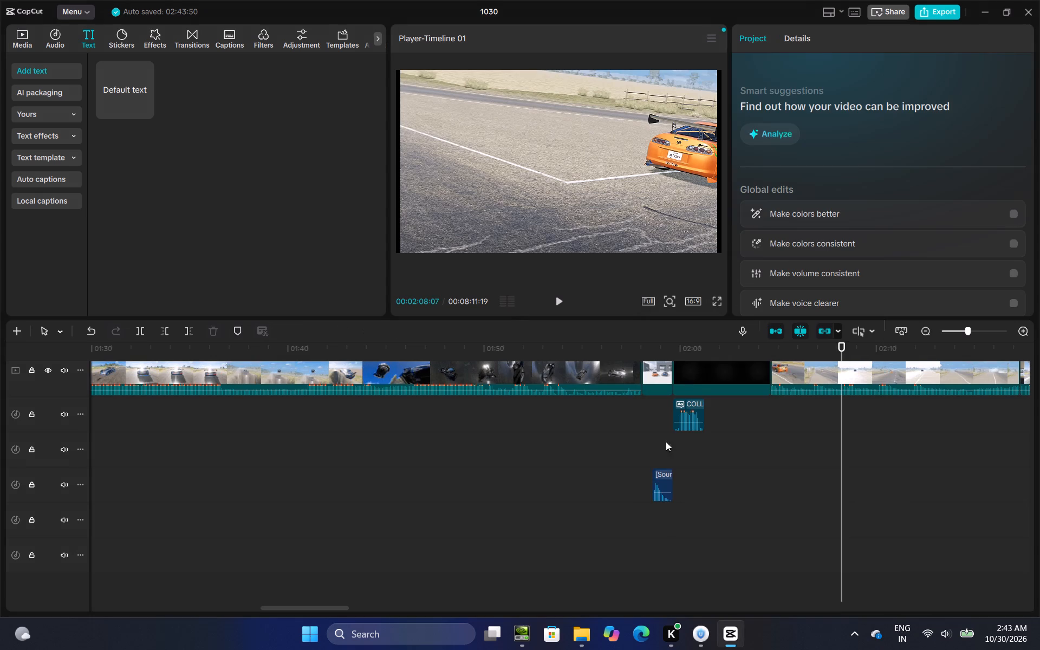
Play from the 2 and 0 score card into the COLLISION TEST card to check the sound effect's timing.
click(651, 460)
scroll(713, 507, up, 3)
drag(662, 534, 662, 530)
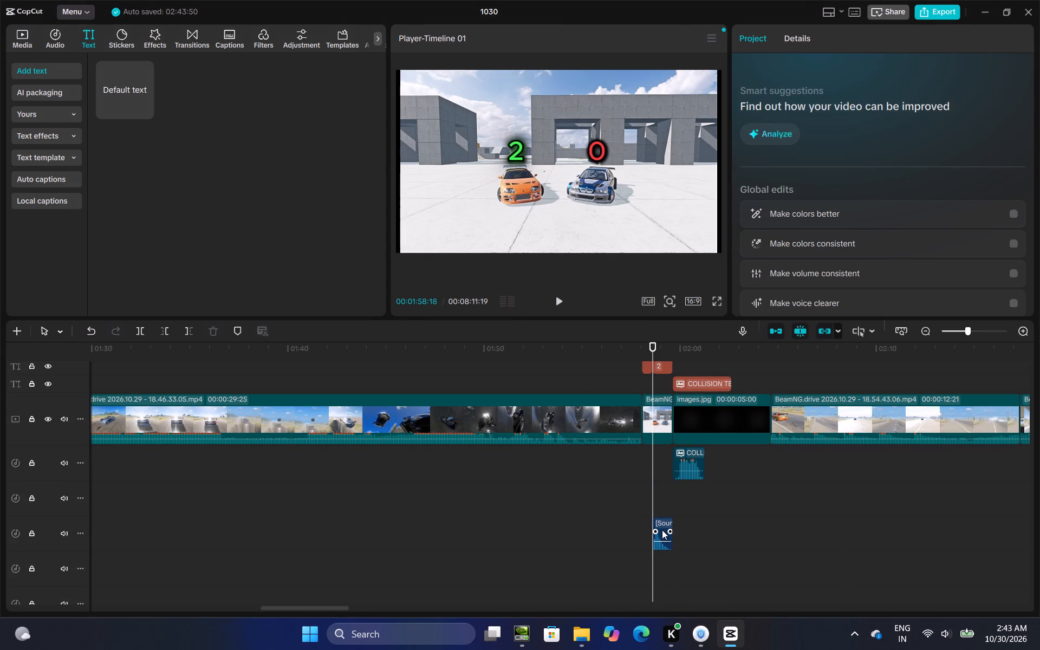
drag(662, 530, 662, 517)
scroll(659, 506, up, 3)
click(626, 415)
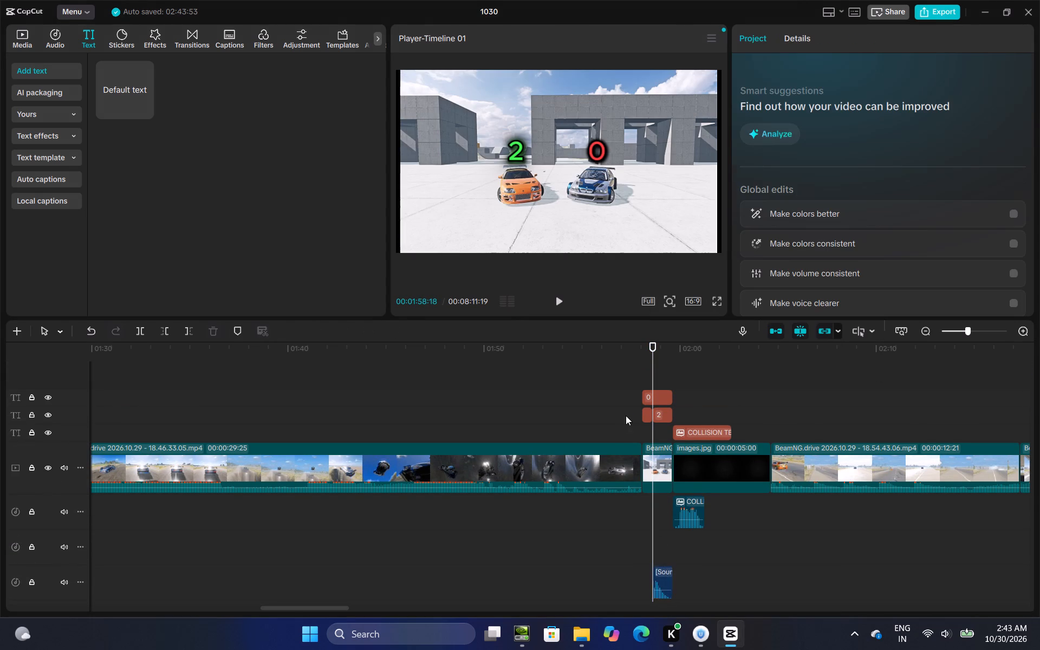
click(561, 301)
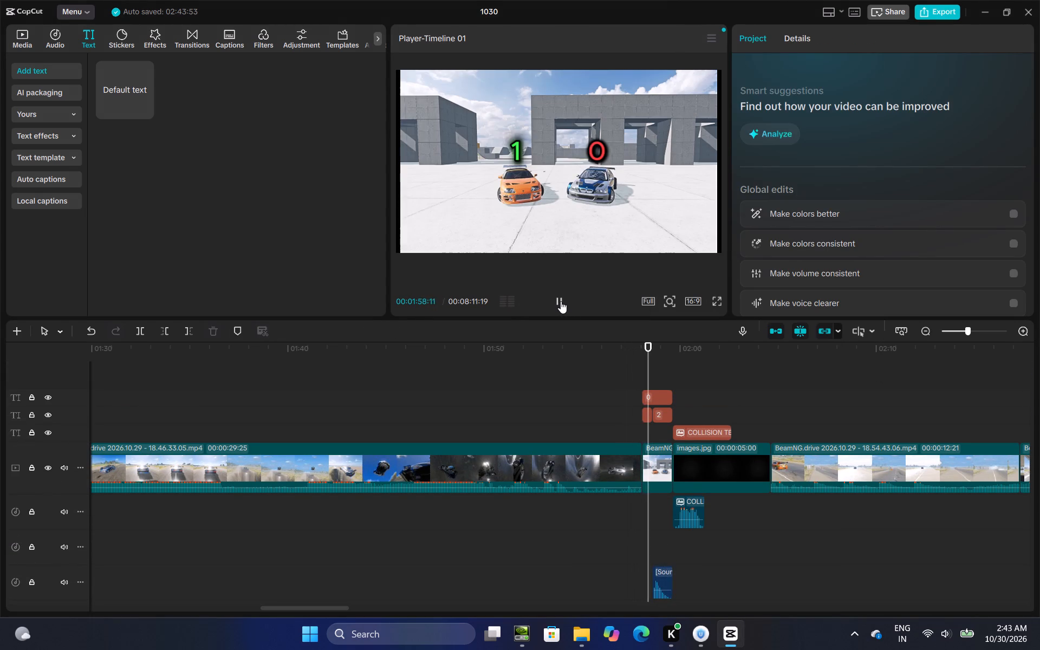
double_click(736, 388)
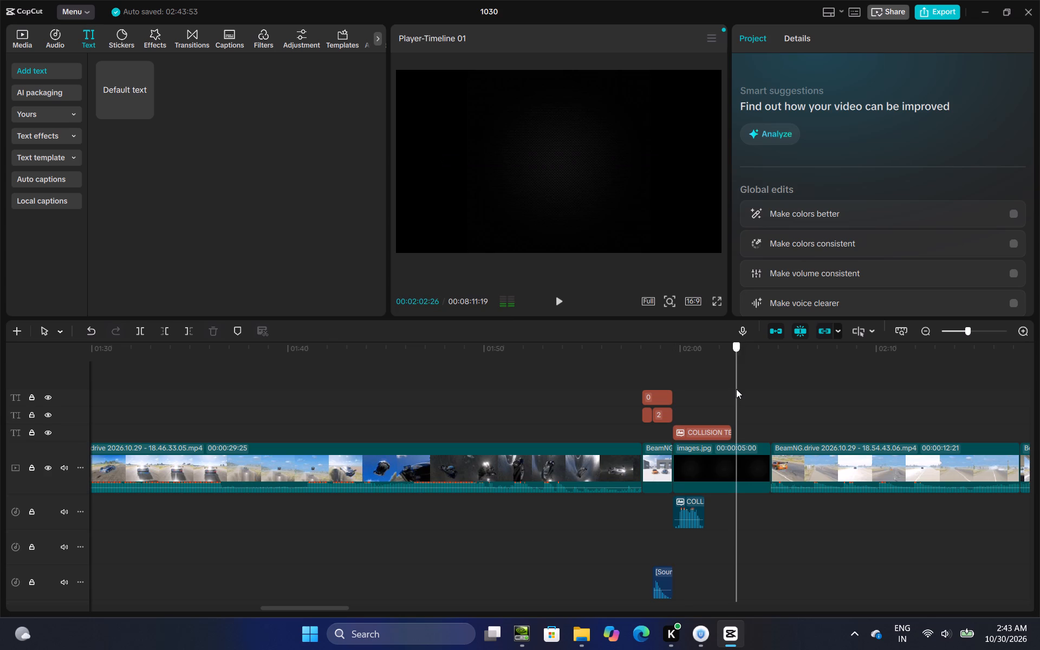
Trim the COLLISION TEST card's black background image to 2 seconds, ending just after its narration.
click(732, 484)
drag(773, 463, 708, 514)
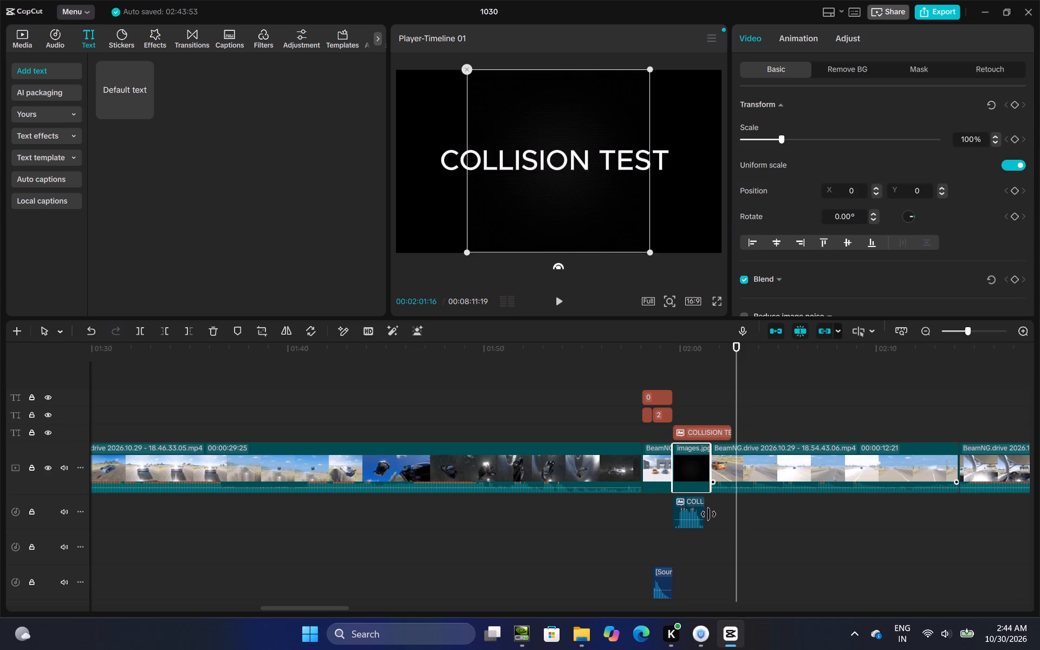
drag(708, 514, 711, 526)
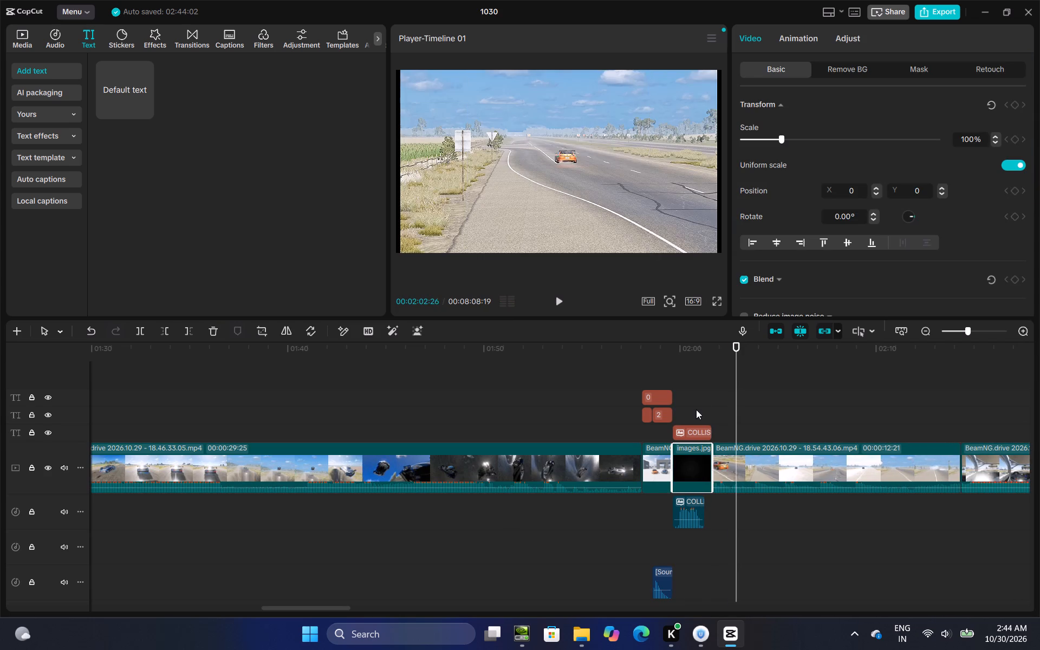
Delete the two generated speech clips for the 2 and 0 score captions before DRAG RACE, keeping the NO POINTS EITHER narration.
click(695, 404)
drag(695, 404, 860, 453)
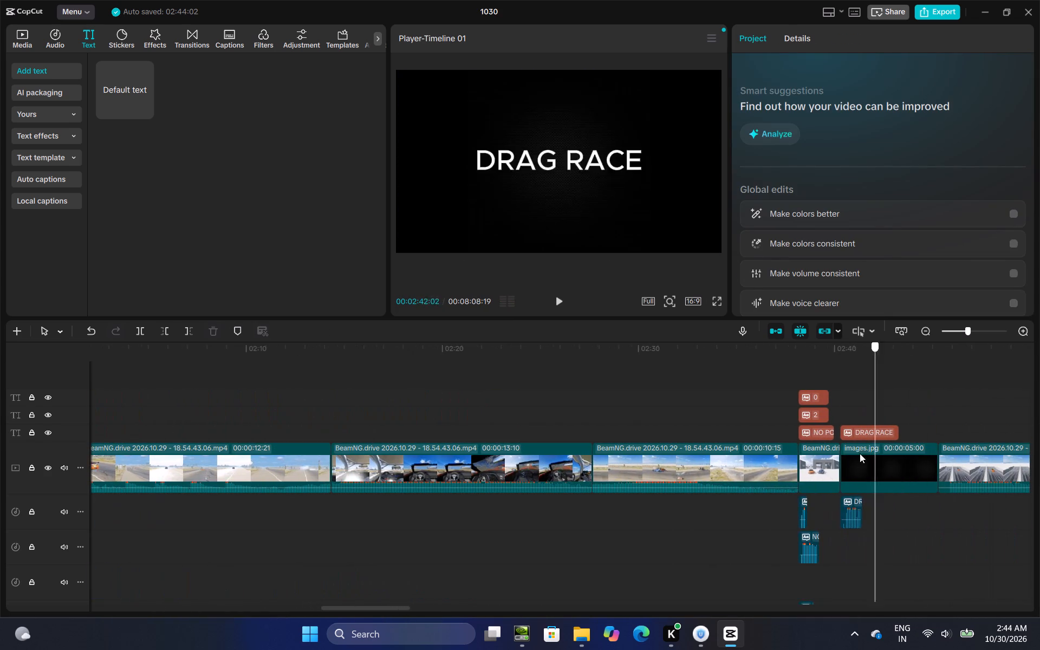
drag(860, 453, 784, 478)
scroll(788, 518, down, 4)
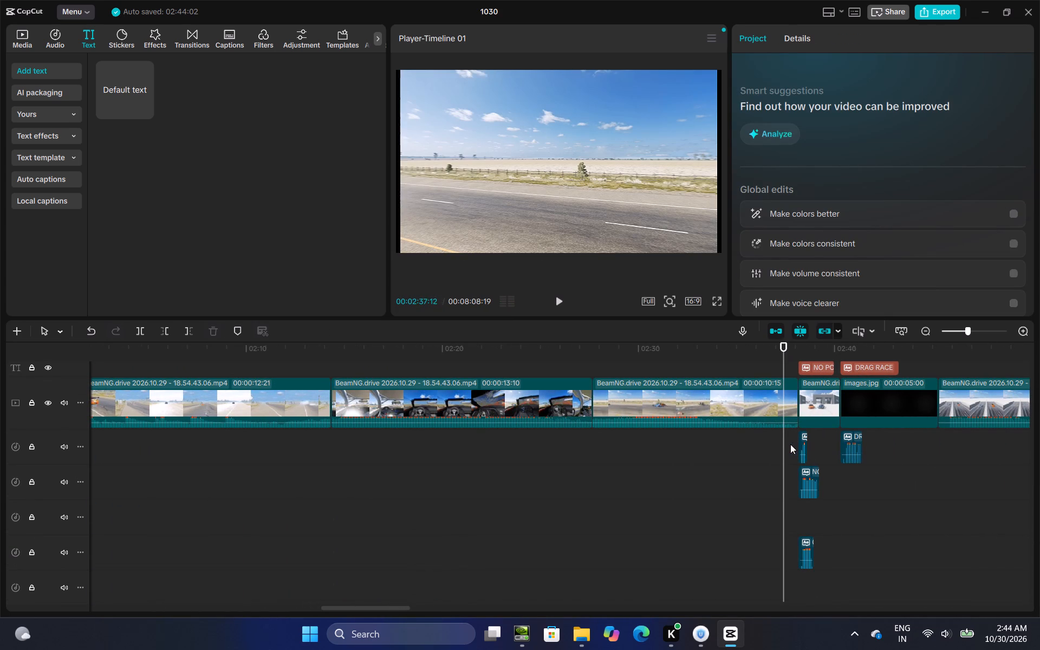
drag(790, 444, 811, 445)
drag(818, 440, 799, 448)
right_click(802, 447)
click(825, 359)
click(809, 555)
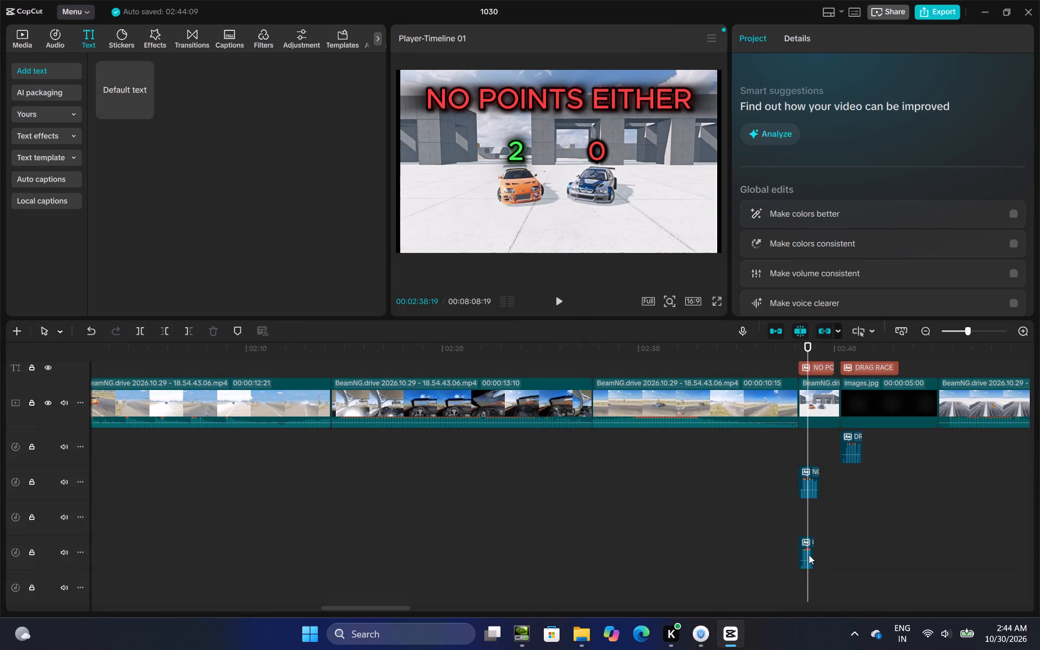
right_click(809, 555)
click(834, 365)
Trim the end of the NO POINTS EITHER score card's video clip to just after its narration.
click(823, 407)
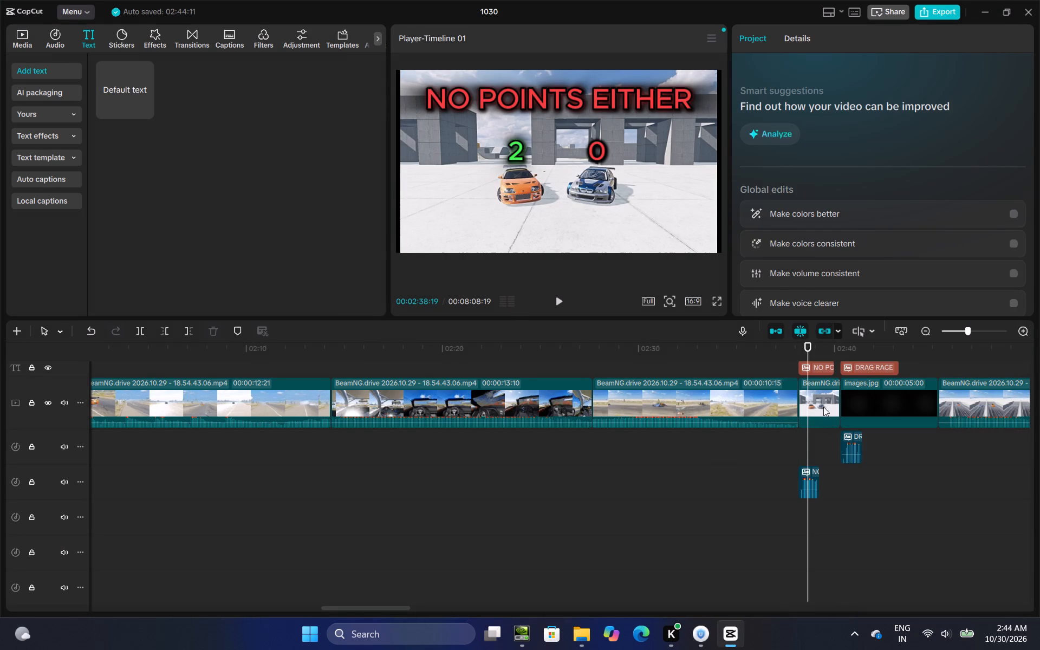
click(834, 402)
drag(839, 401, 825, 425)
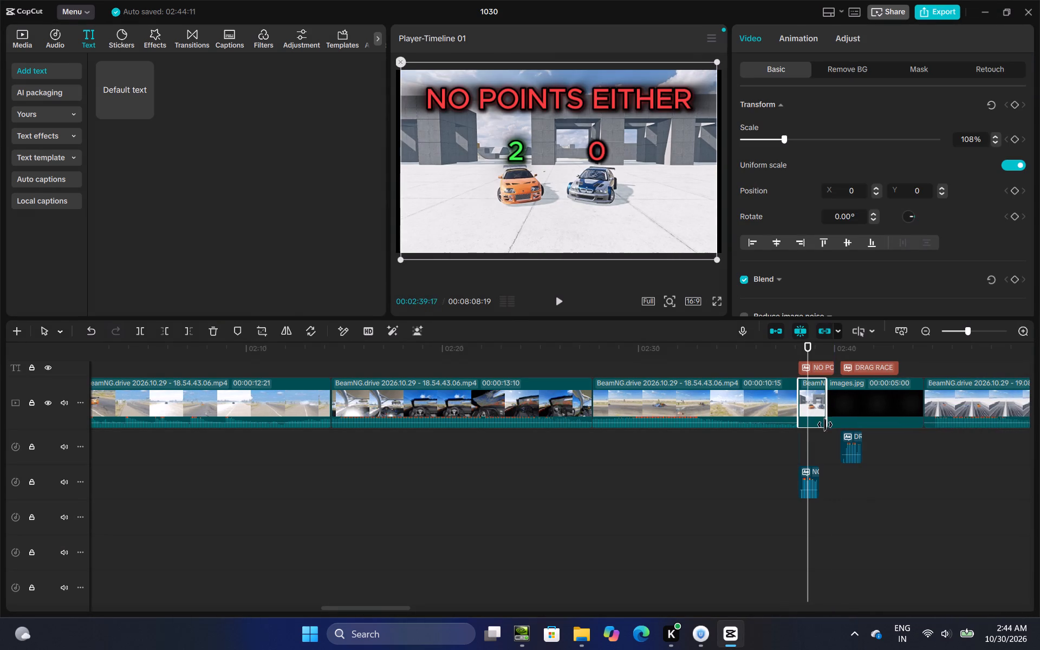
drag(825, 425, 822, 443)
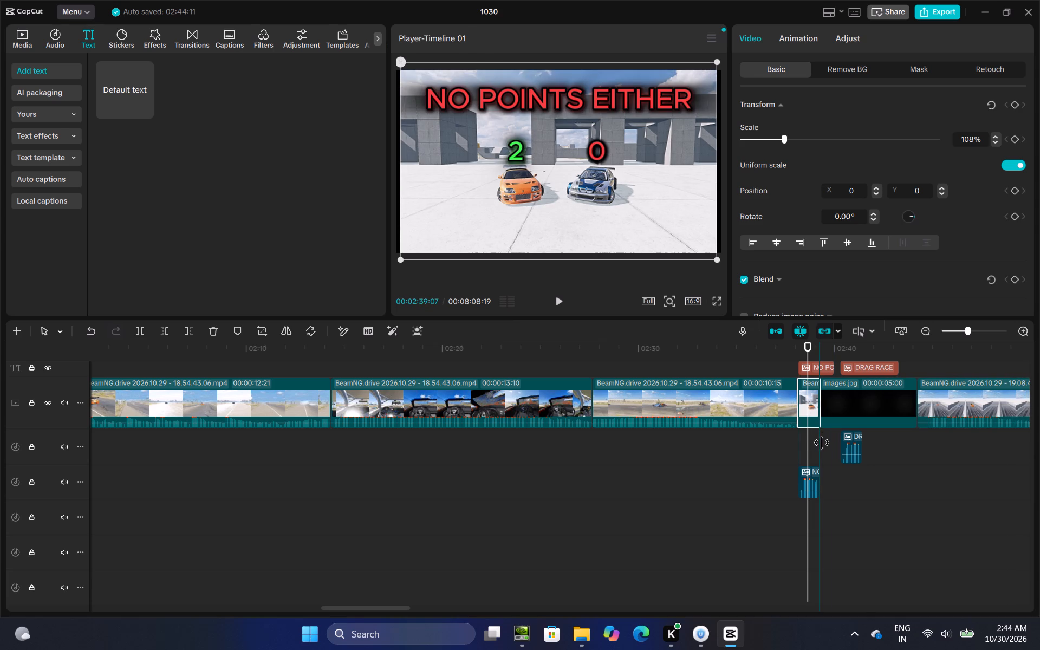
drag(822, 443, 823, 455)
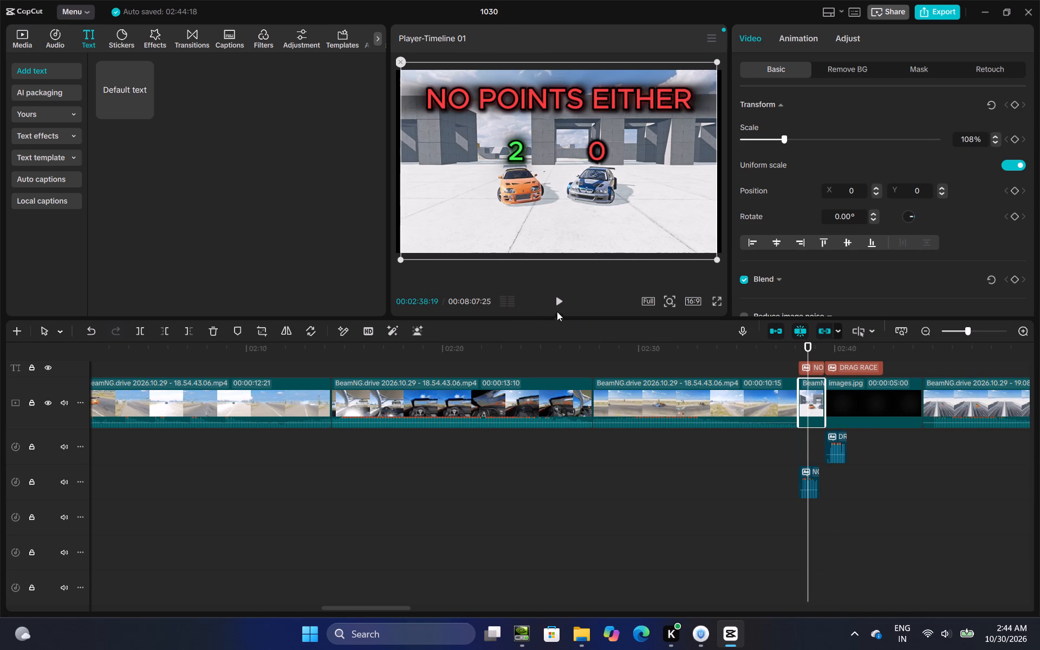
Trim the DRAG RACE card's black background image to end just after its narration, around 02:41, and play it back.
click(561, 305)
scroll(885, 518, up, 3)
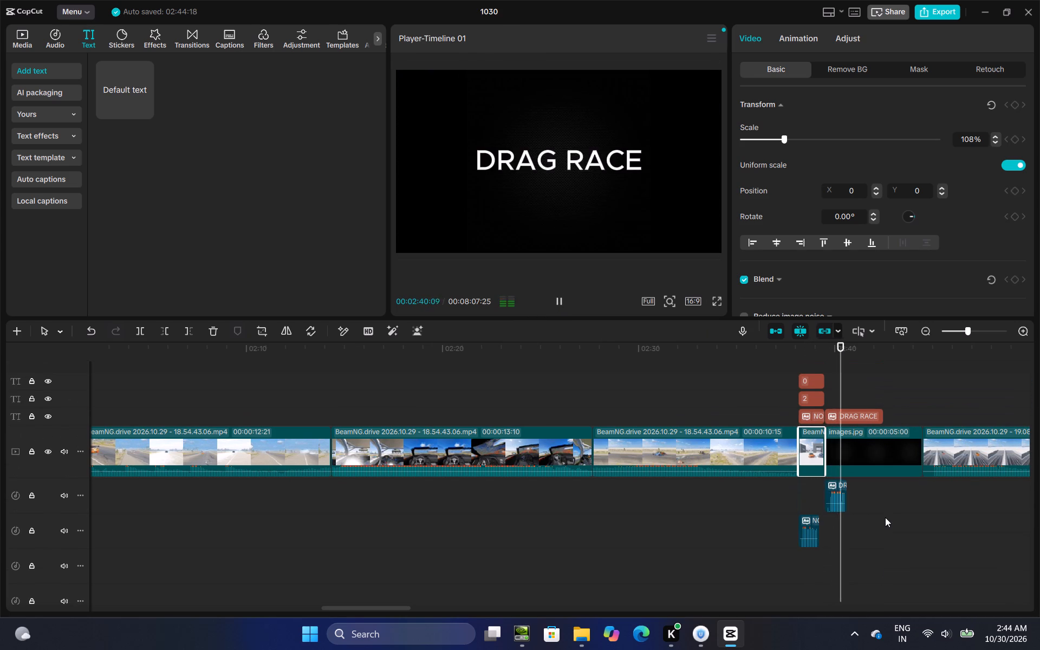
click(893, 460)
drag(921, 445, 853, 506)
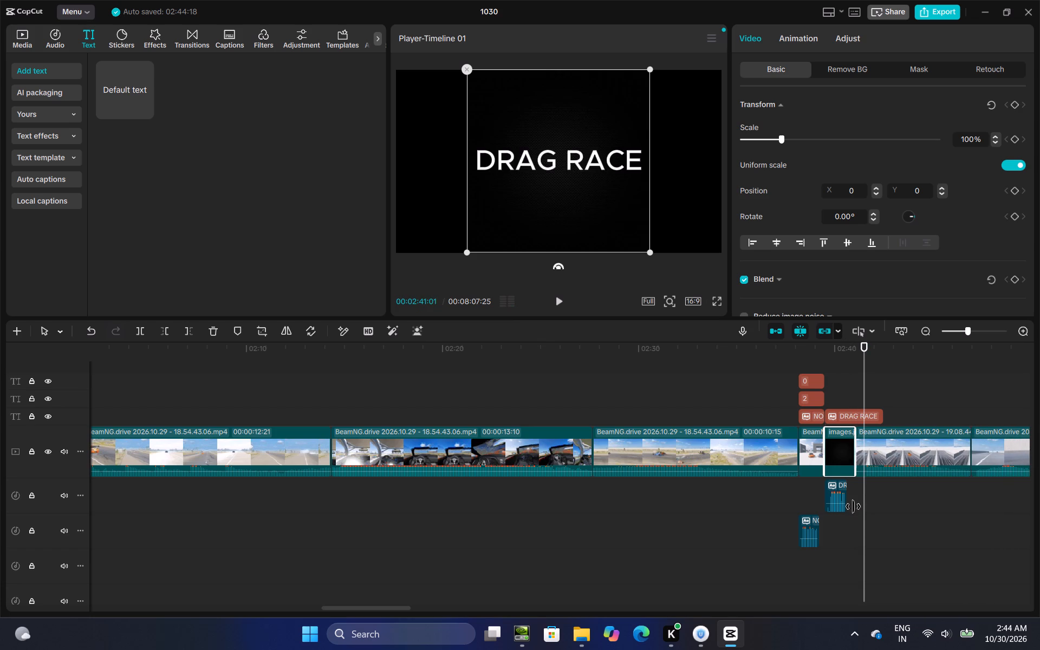
drag(853, 506, 856, 512)
click(842, 395)
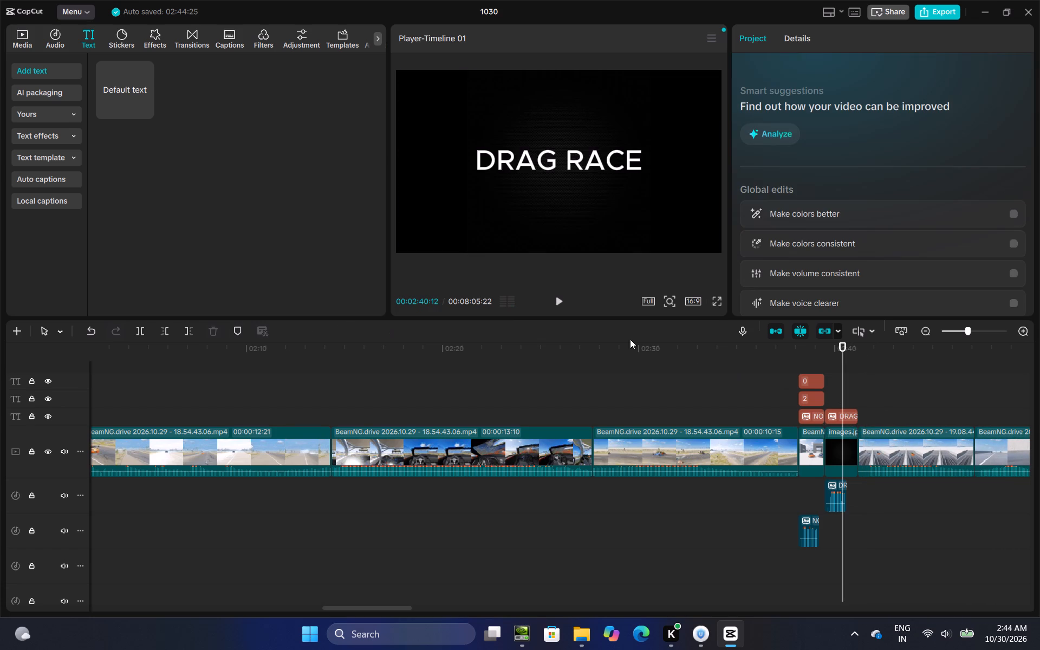
click(556, 305)
Delete the three generated speech clips for the score card before the WALL OF DEATH ESCAPE TEST title, keeping the title's narration.
click(909, 408)
drag(909, 408, 1039, 393)
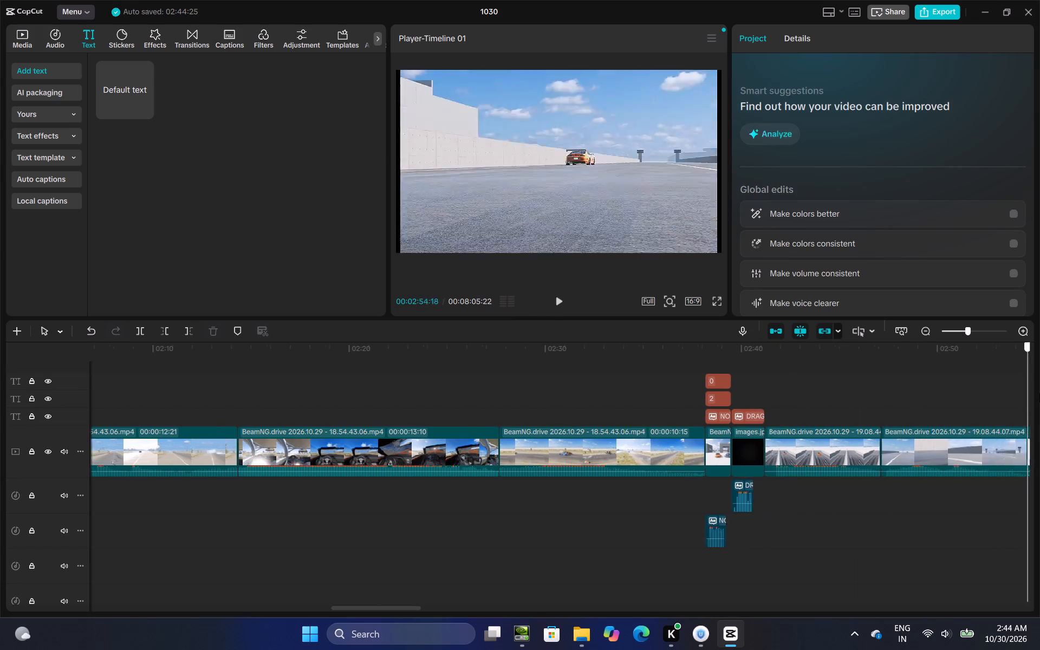
drag(1039, 393, 587, 497)
scroll(495, 488, down, 2)
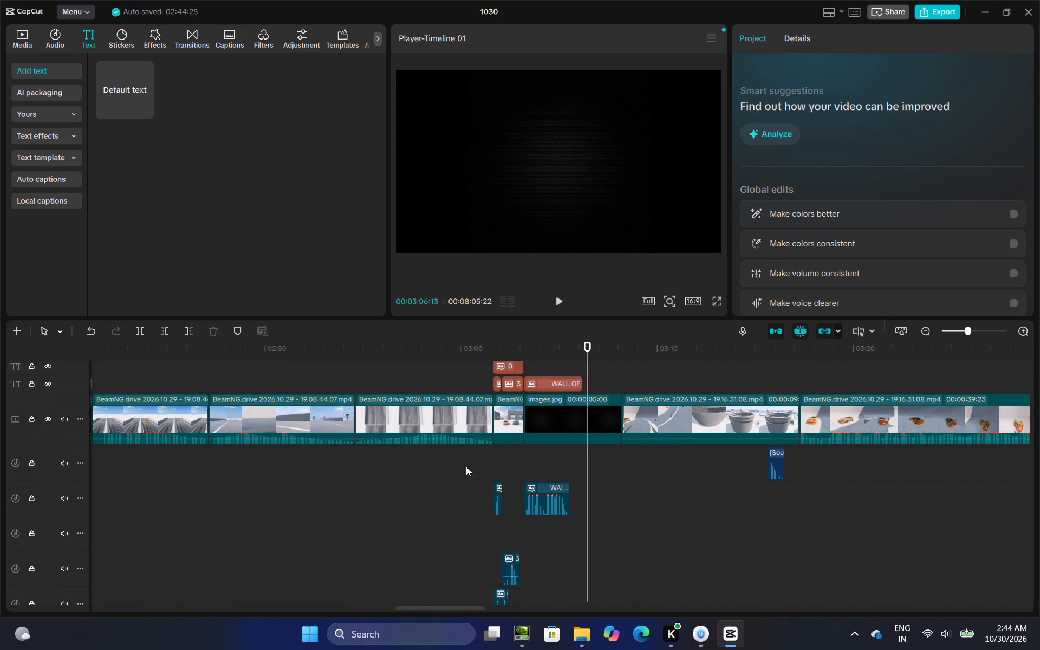
scroll(474, 495, down, 2)
drag(466, 448, 517, 578)
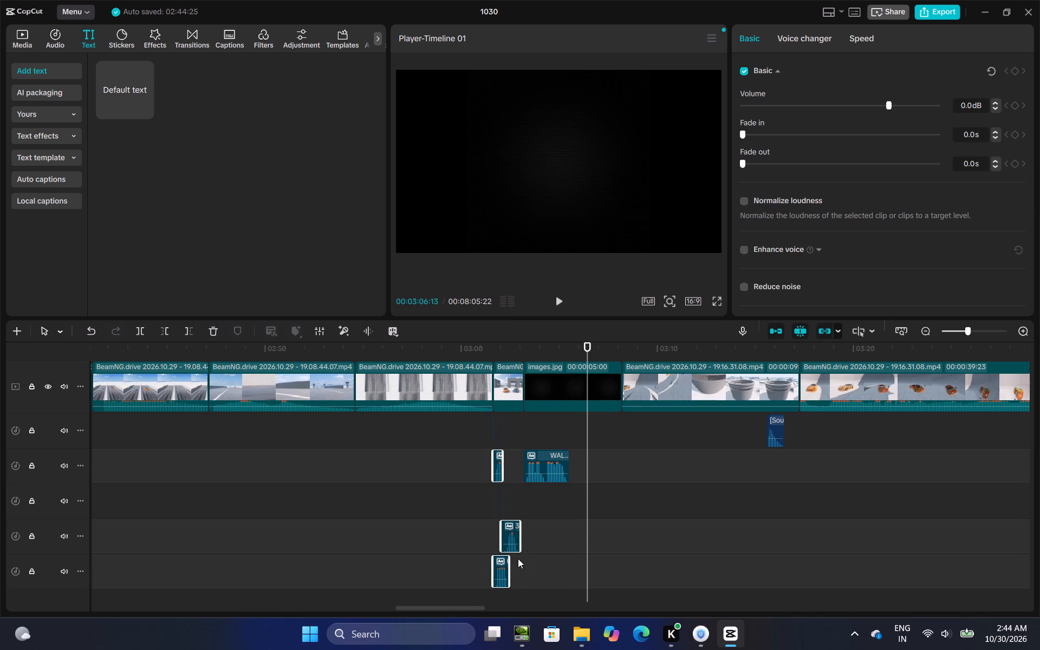
scroll(518, 558, down, 1)
right_click(511, 521)
click(542, 371)
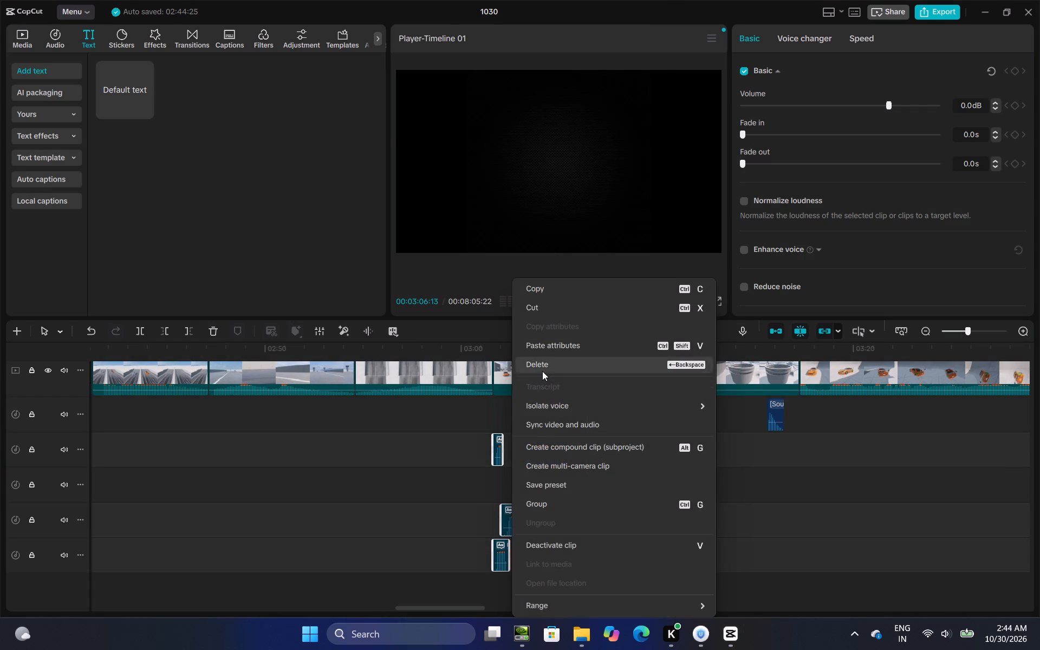
Move the nearby sound effect from the following gameplay footage to under the 3 caption before the WALL OF DEATH ESCAPE TEST card.
scroll(541, 483, up, 3)
drag(779, 461, 594, 478)
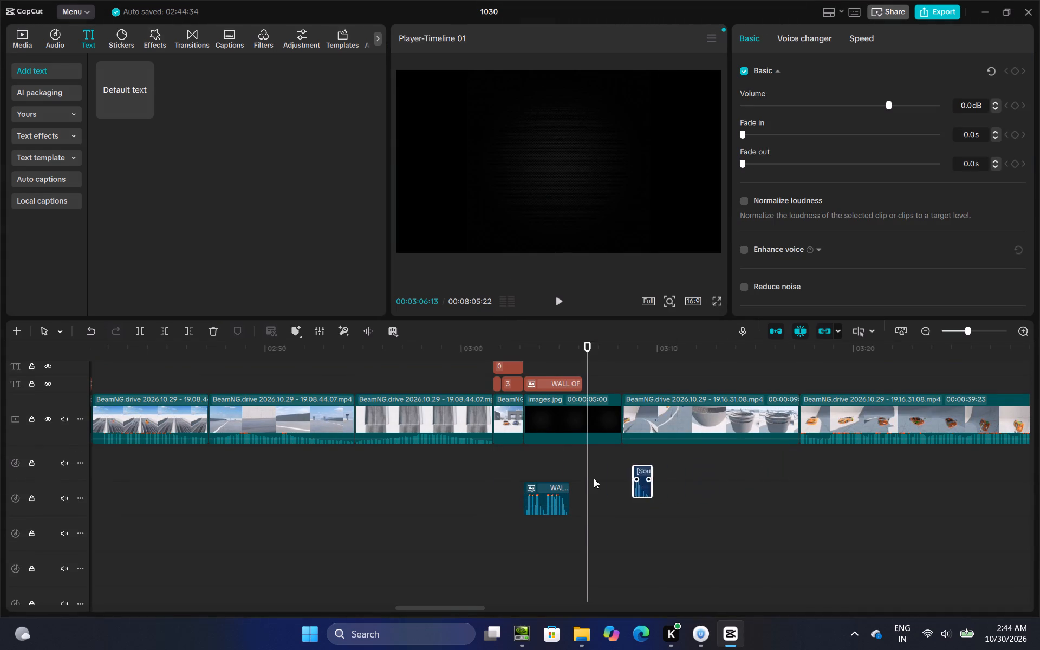
drag(594, 478, 511, 482)
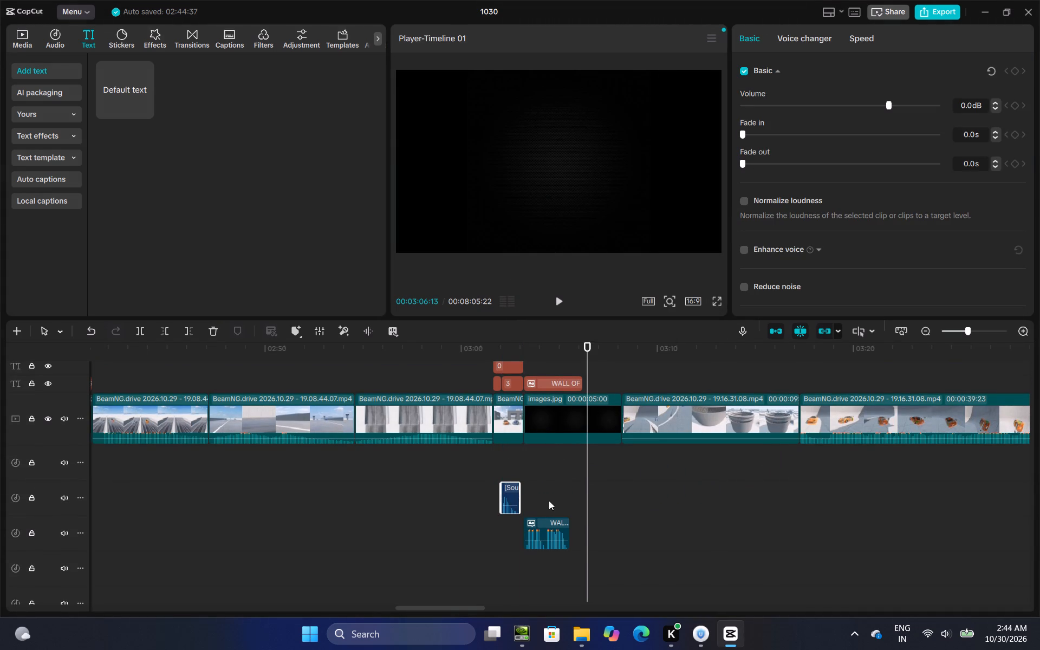
Trim the WALL OF DEATH ESCAPE TEST card's black background image to end just after its narration, around 03:05, and play it back.
click(570, 430)
drag(623, 415, 590, 459)
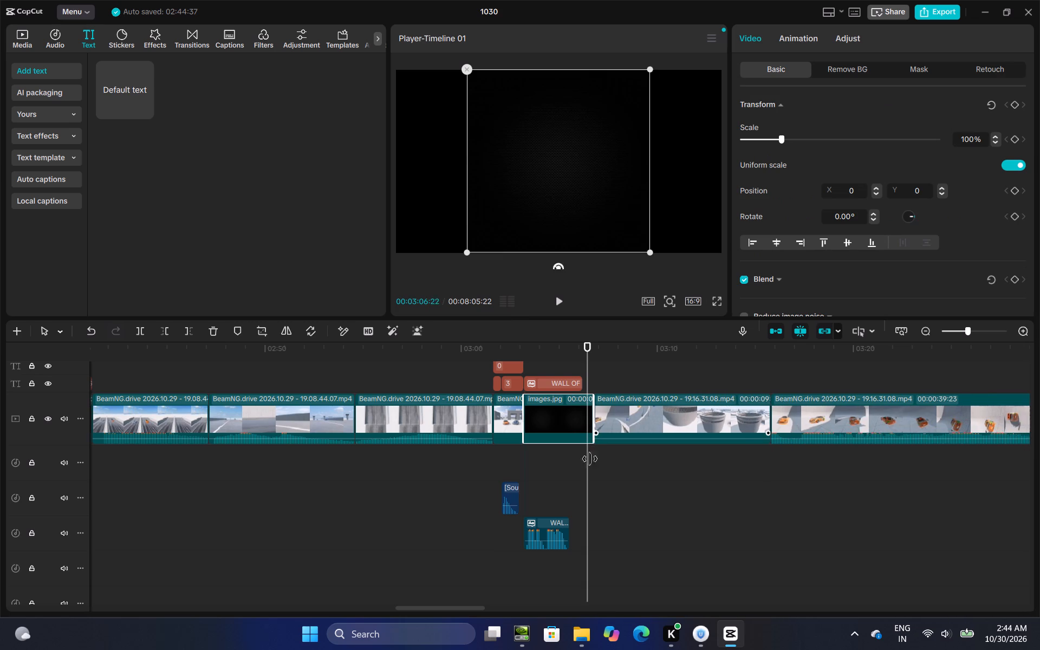
drag(590, 459, 577, 486)
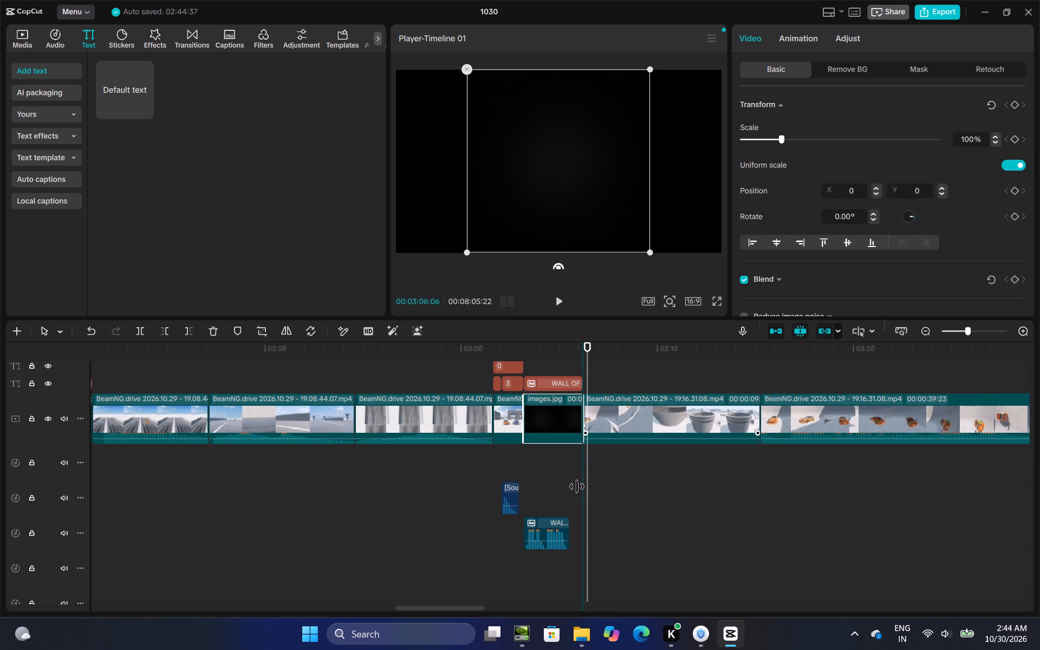
drag(577, 486, 576, 493)
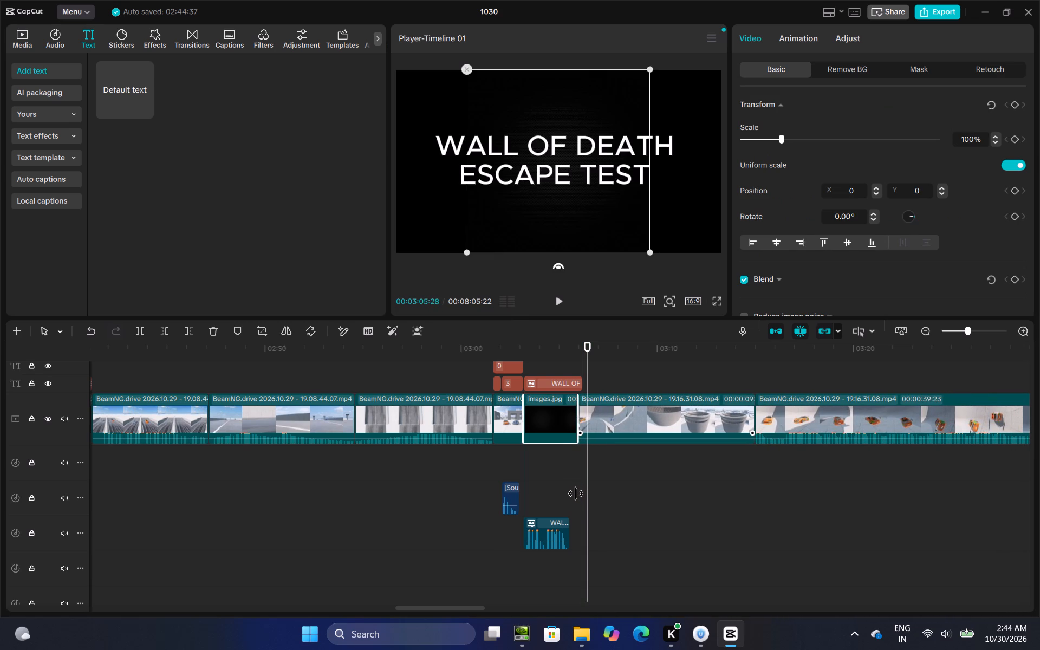
drag(576, 493, 576, 496)
click(539, 368)
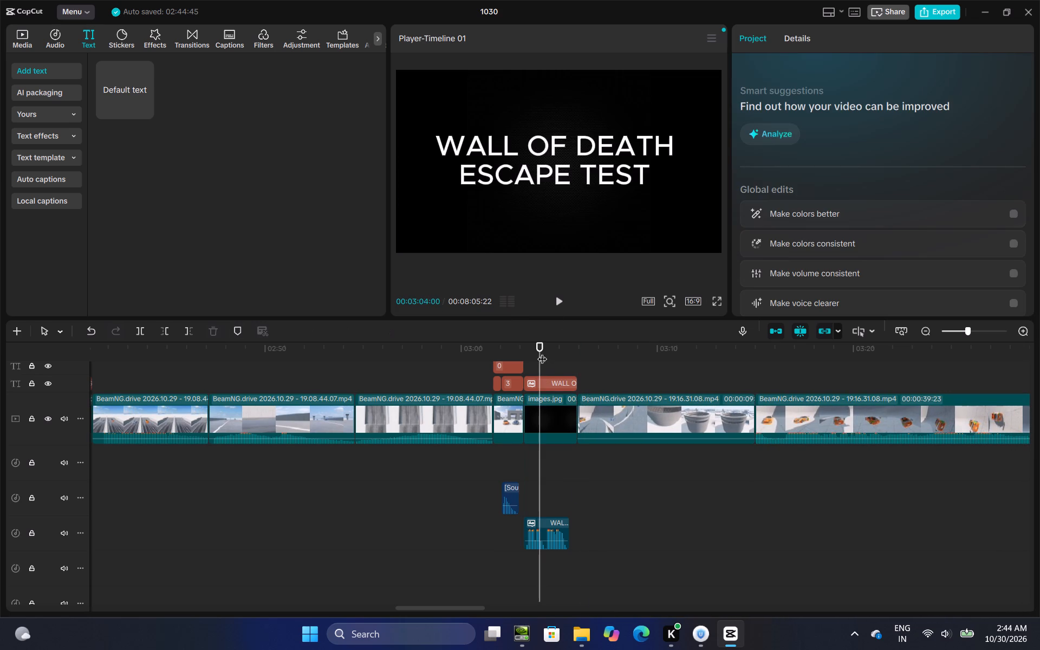
click(562, 305)
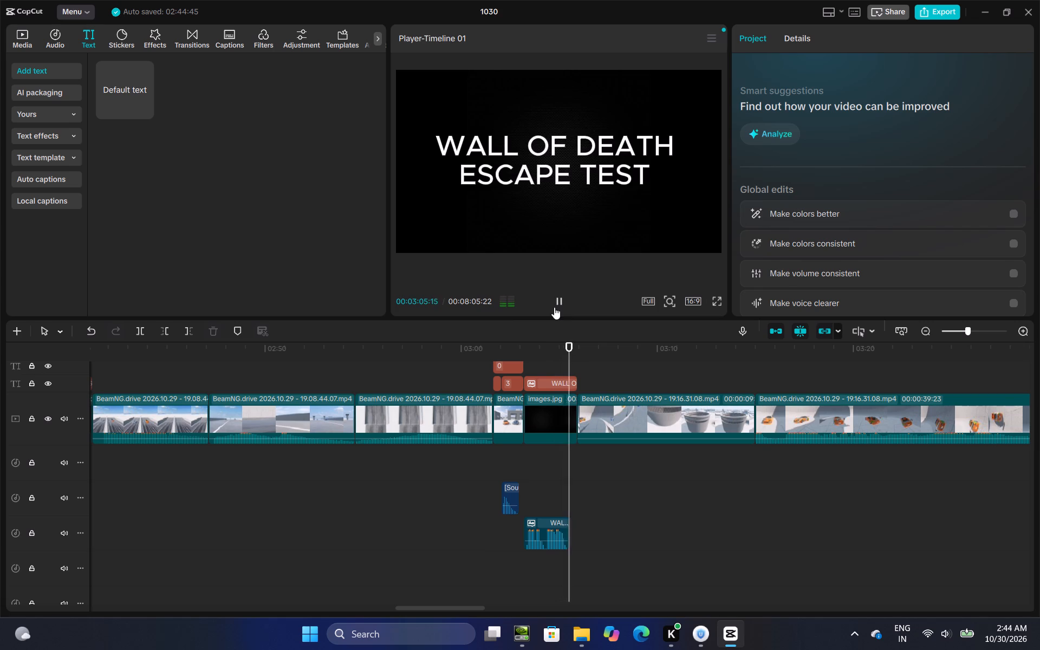
Delete the four generated speech clips for the score card before WATER SURVIVAL TEST, keeping the title's narration.
click(709, 378)
drag(709, 378, 1039, 395)
scroll(535, 508, up, 4)
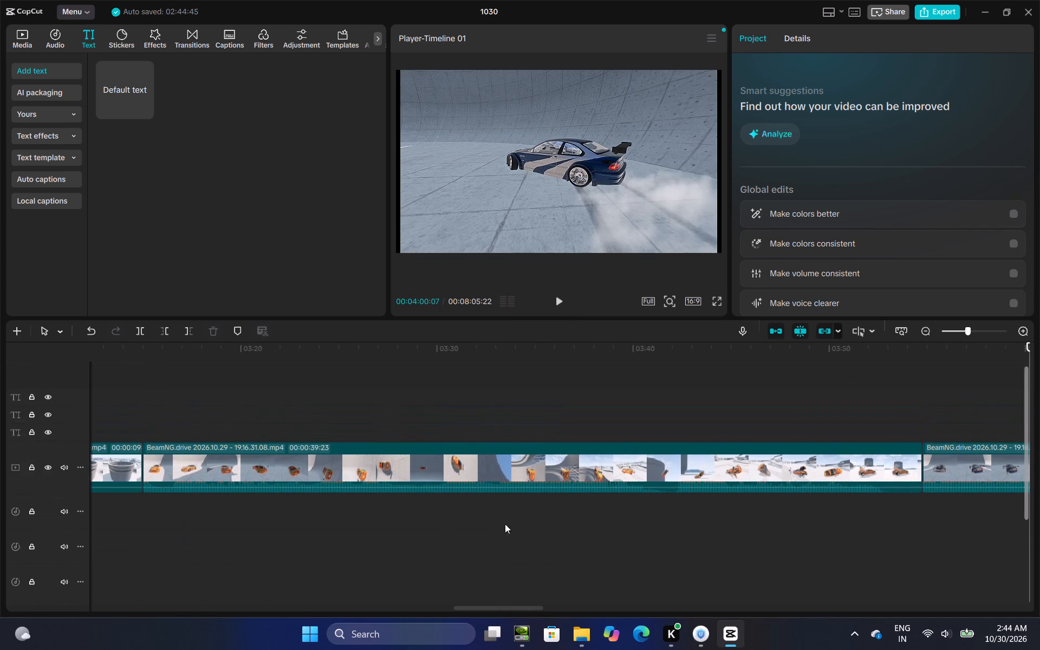
scroll(505, 524, up, 4)
click(505, 388)
drag(505, 388, 1030, 391)
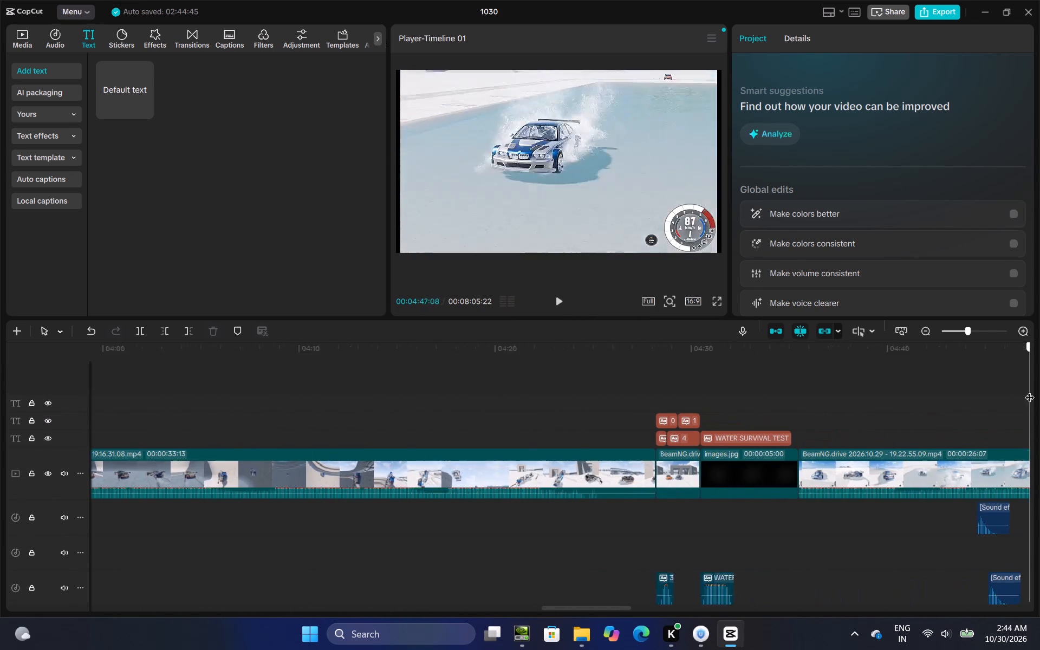
drag(1030, 391, 701, 465)
scroll(597, 461, down, 7)
drag(553, 470, 594, 480)
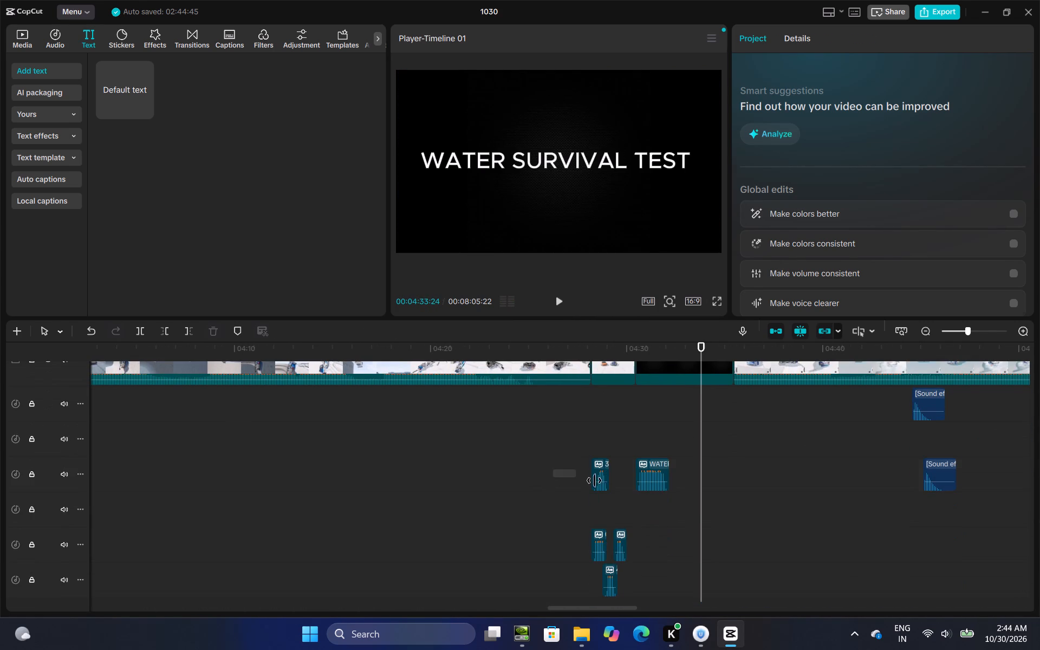
drag(594, 480, 627, 589)
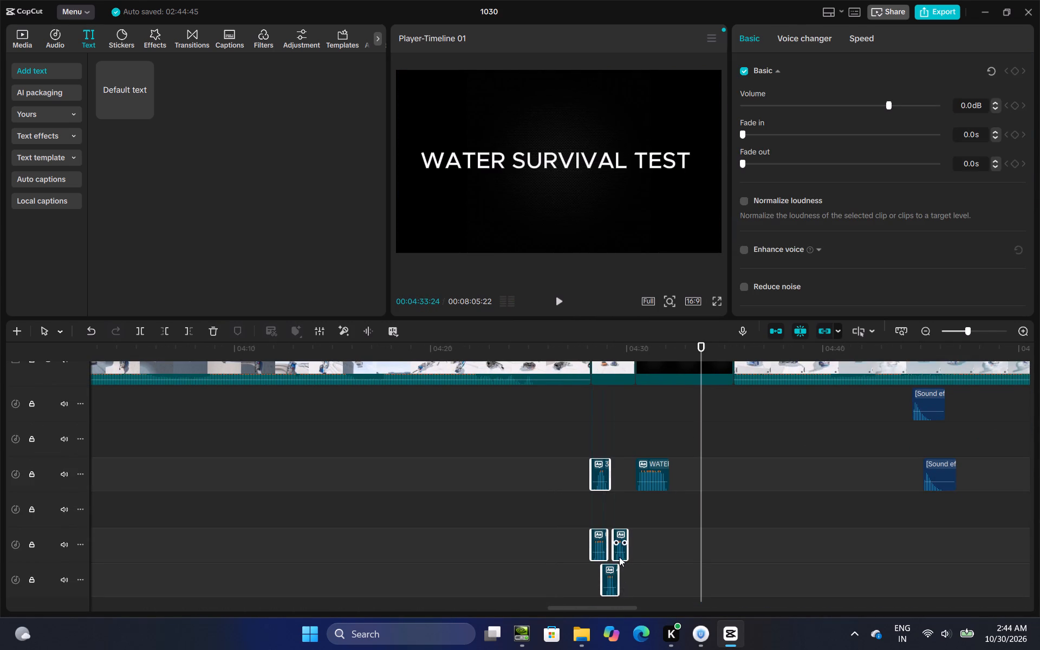
right_click(619, 557)
click(642, 369)
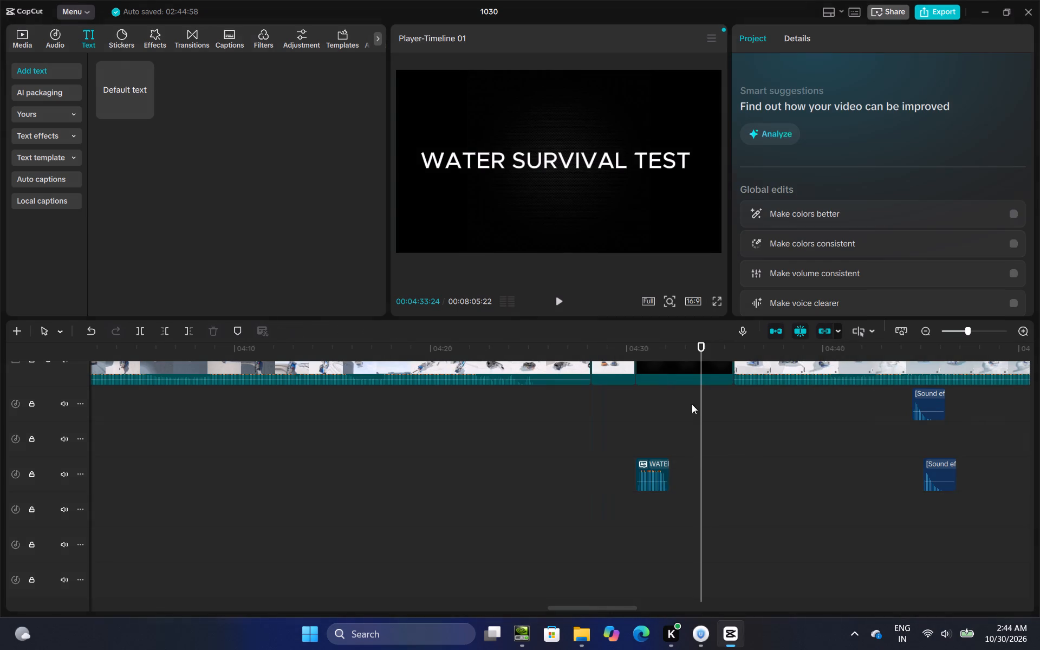
Move two sound effects under the score card before WATER SURVIVAL TEST, starting one with the 4 caption and one with the 1 caption.
scroll(796, 458, up, 3)
scroll(932, 444, up, 1)
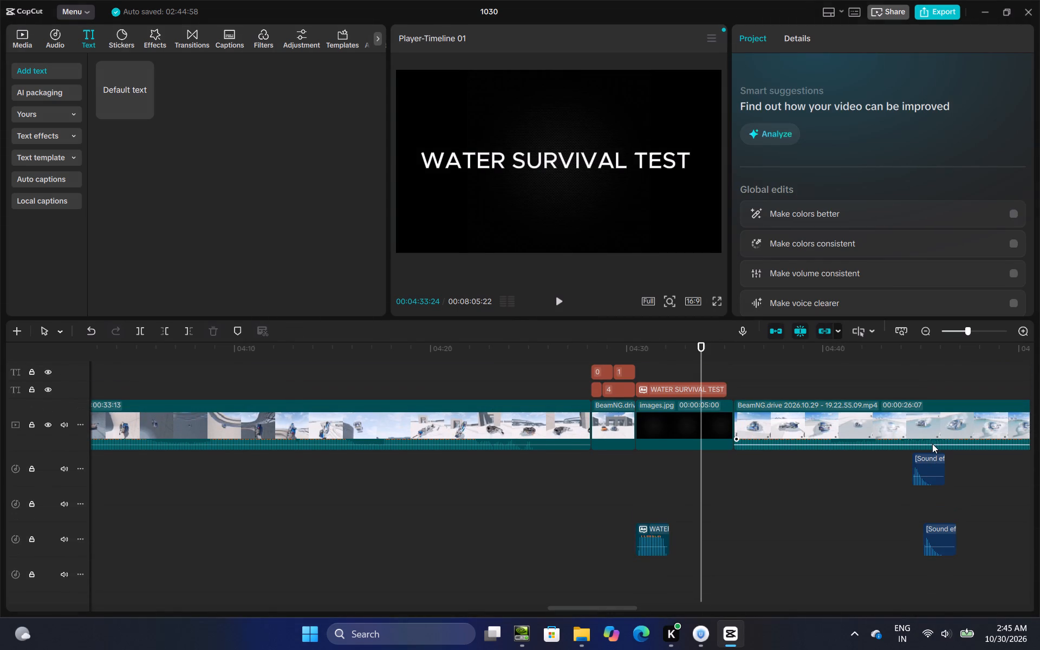
drag(933, 466, 661, 485)
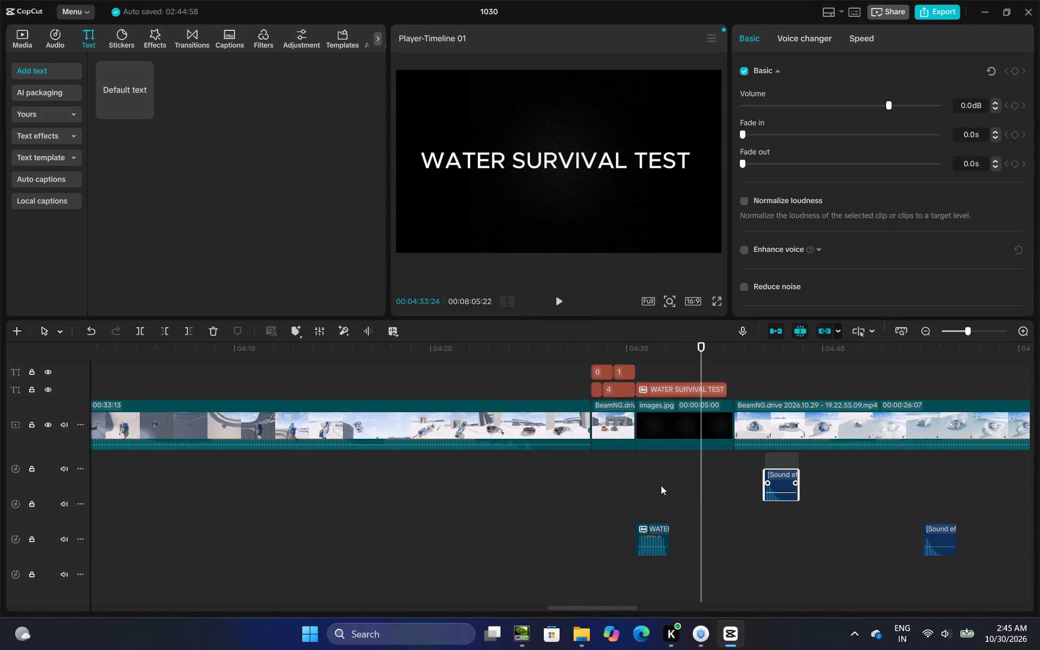
drag(661, 485, 617, 479)
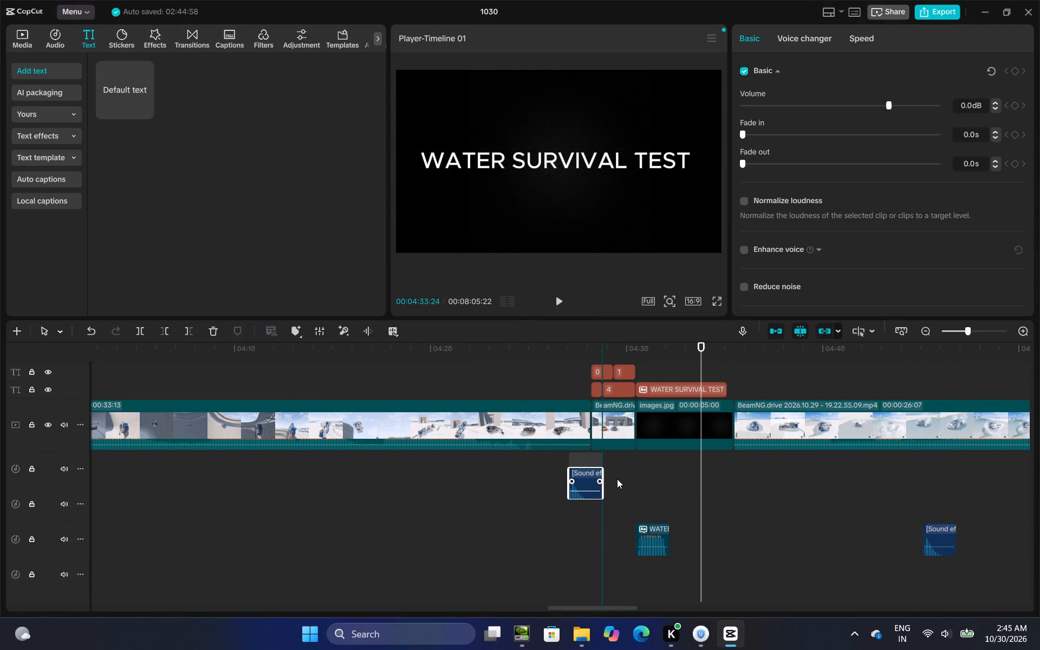
drag(617, 479, 627, 482)
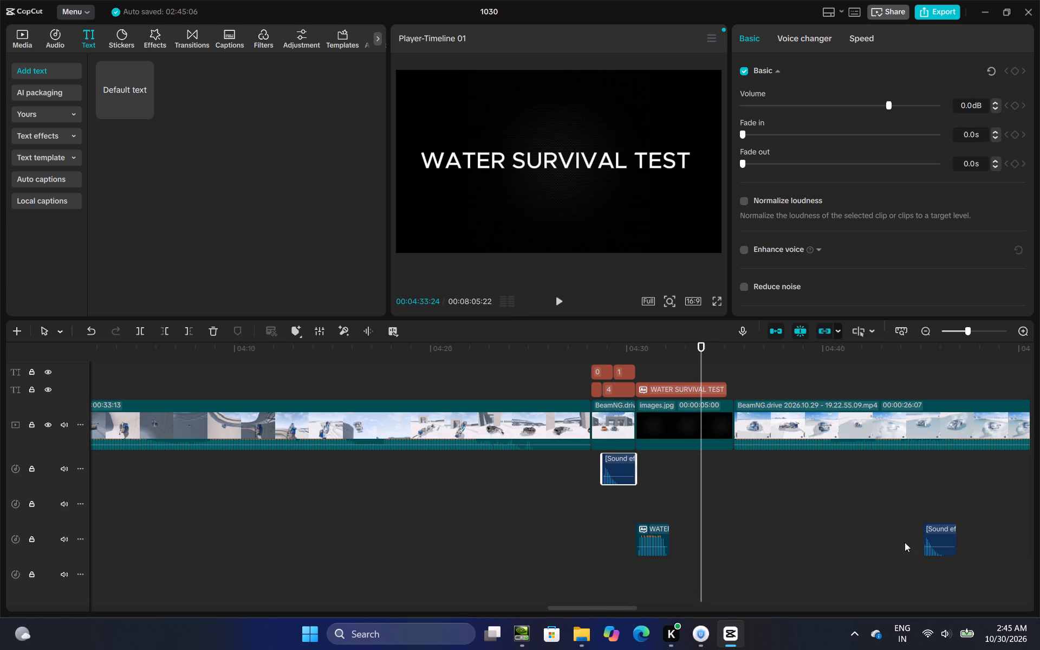
drag(934, 535, 626, 511)
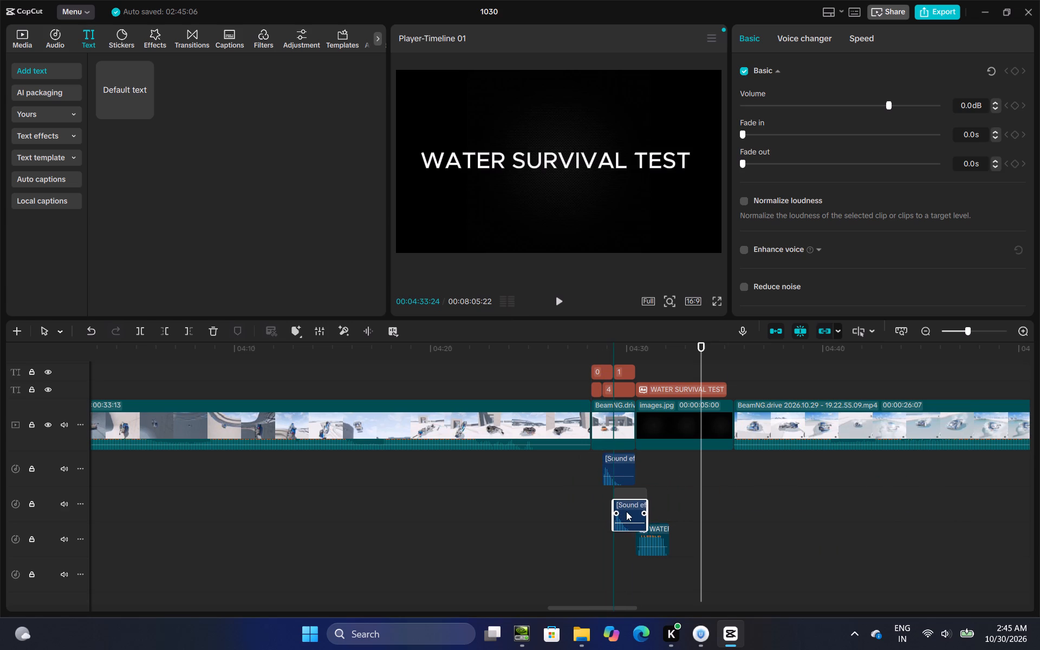
drag(626, 511, 626, 511)
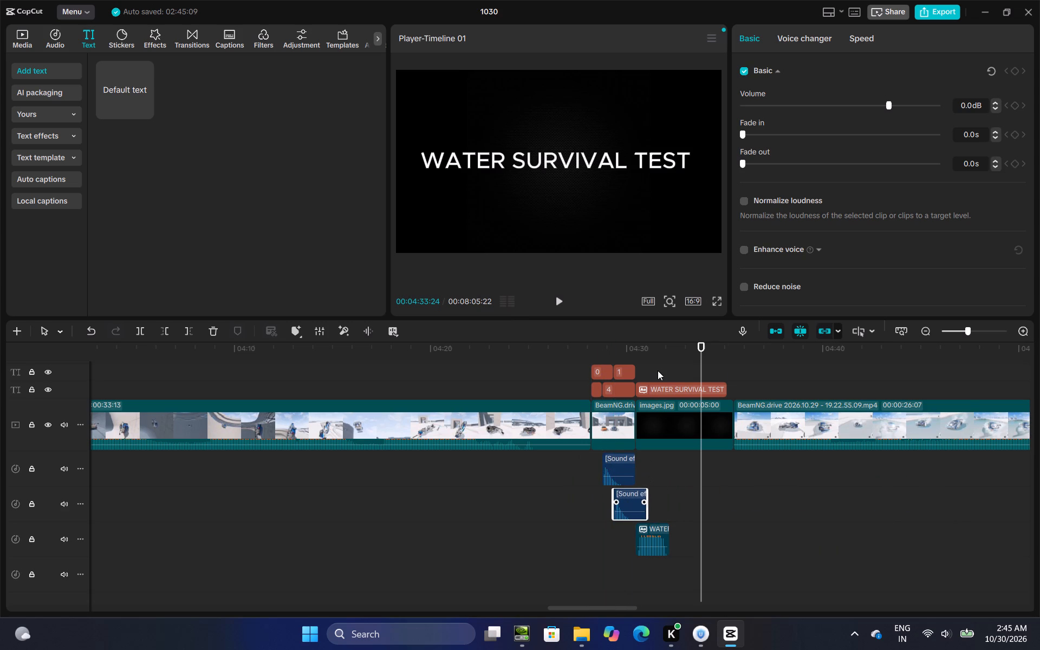
Trim the WATER SURVIVAL TEST card's black background image to end just after its narration, around 04:32, and play it back.
click(658, 369)
click(684, 431)
drag(732, 419, 692, 441)
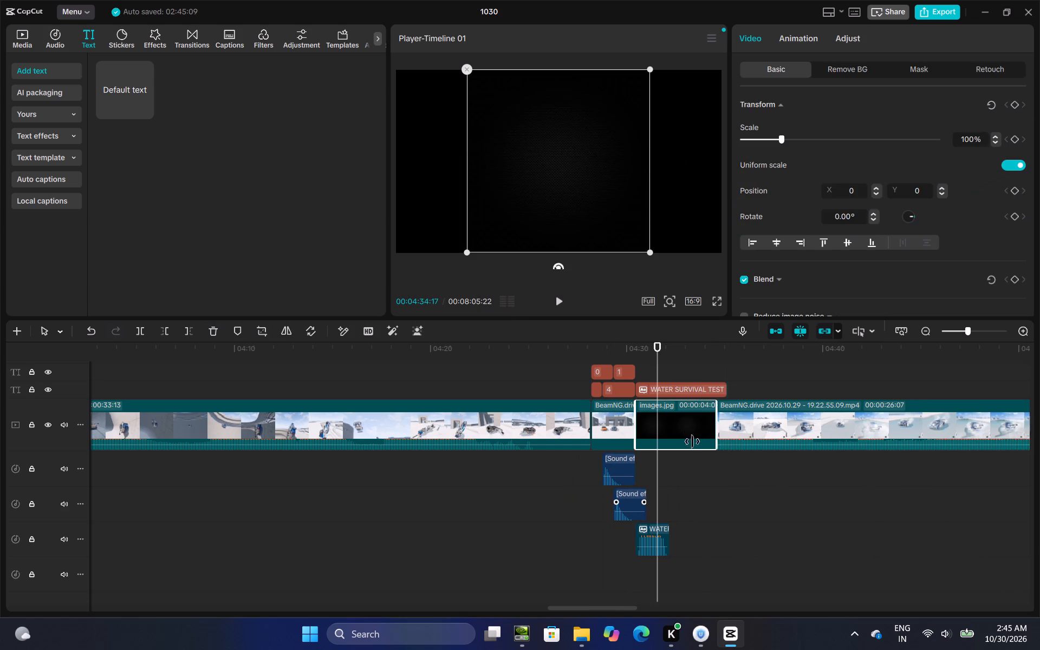
drag(692, 441, 677, 475)
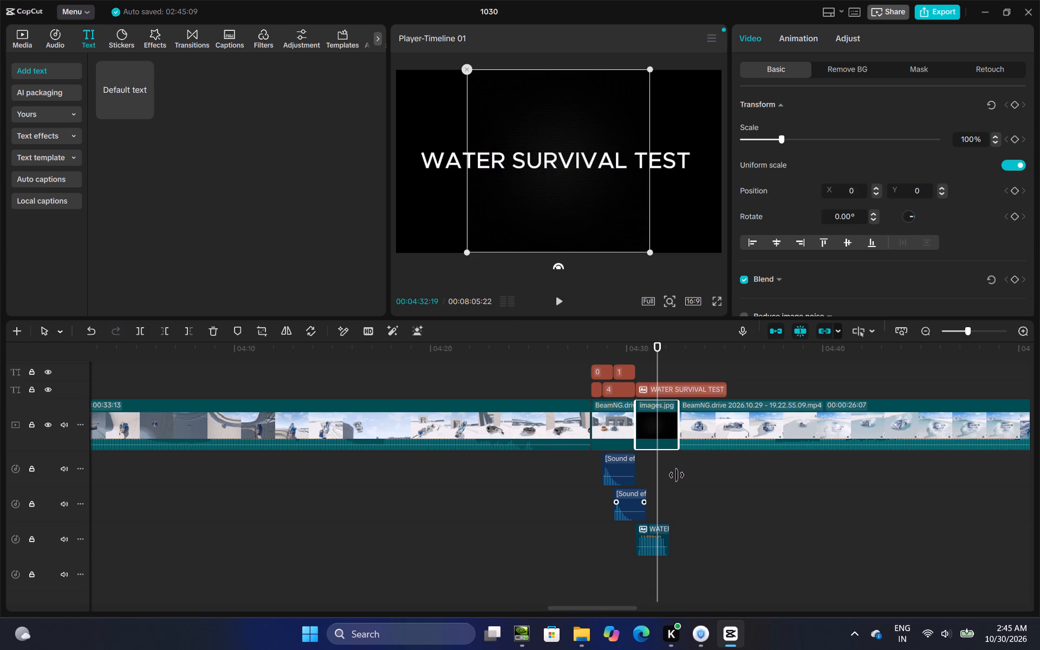
drag(677, 475, 679, 480)
click(660, 369)
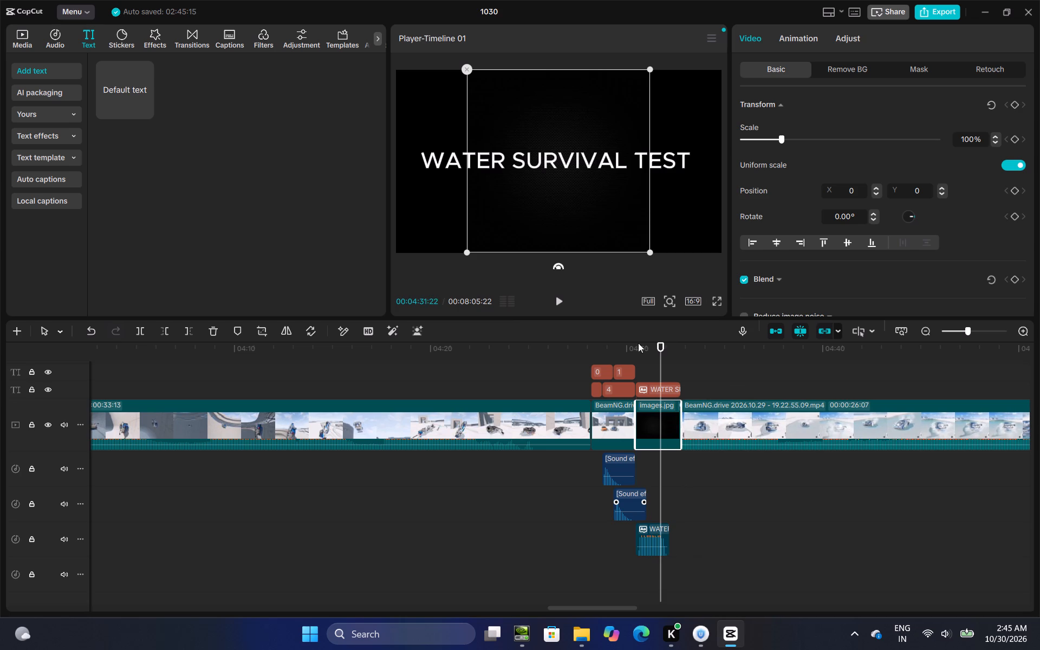
click(555, 300)
Delete the three generated speech clips for the 5 and 1 score card before the TOP SPEED title, keeping the title's narration.
click(744, 370)
drag(744, 370, 1015, 388)
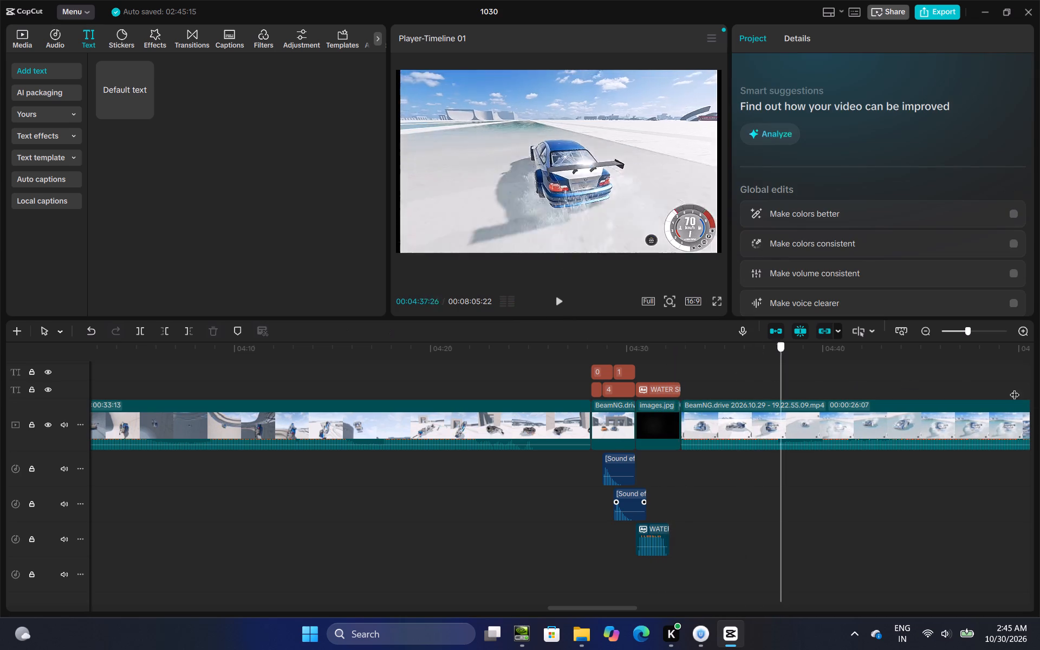
drag(1015, 388, 1031, 387)
scroll(755, 435, up, 4)
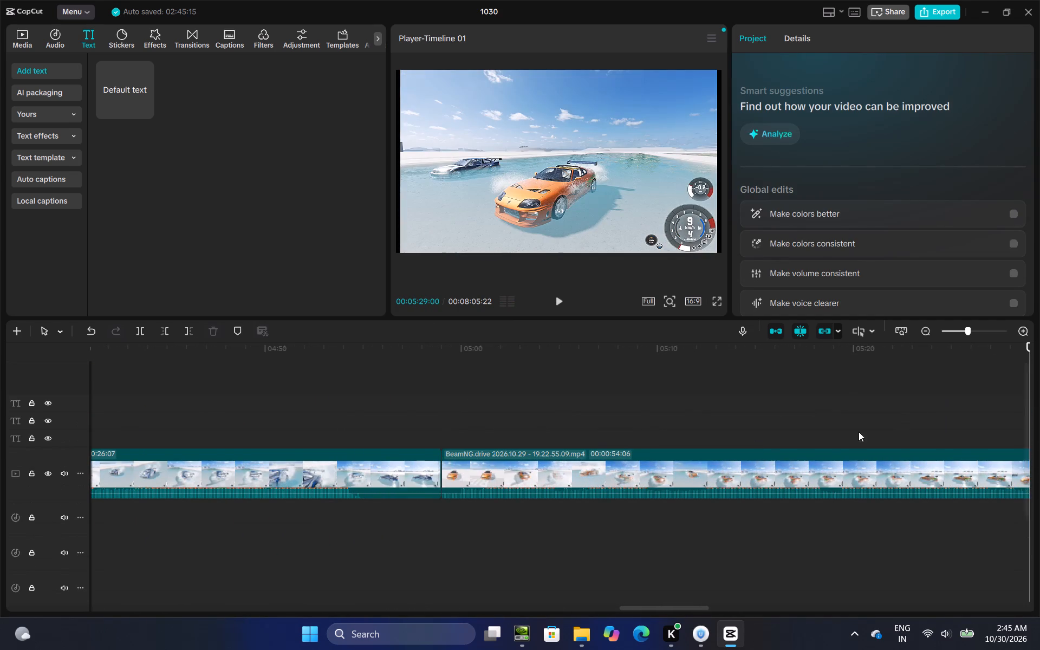
click(889, 406)
drag(889, 406, 1021, 379)
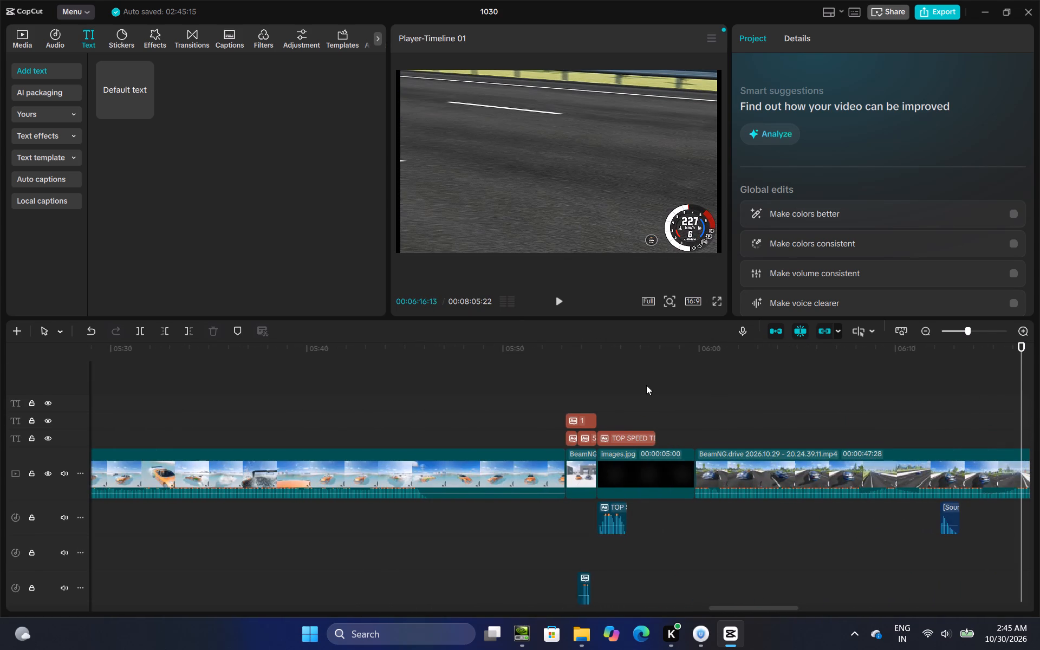
scroll(646, 385, down, 8)
drag(536, 450, 588, 565)
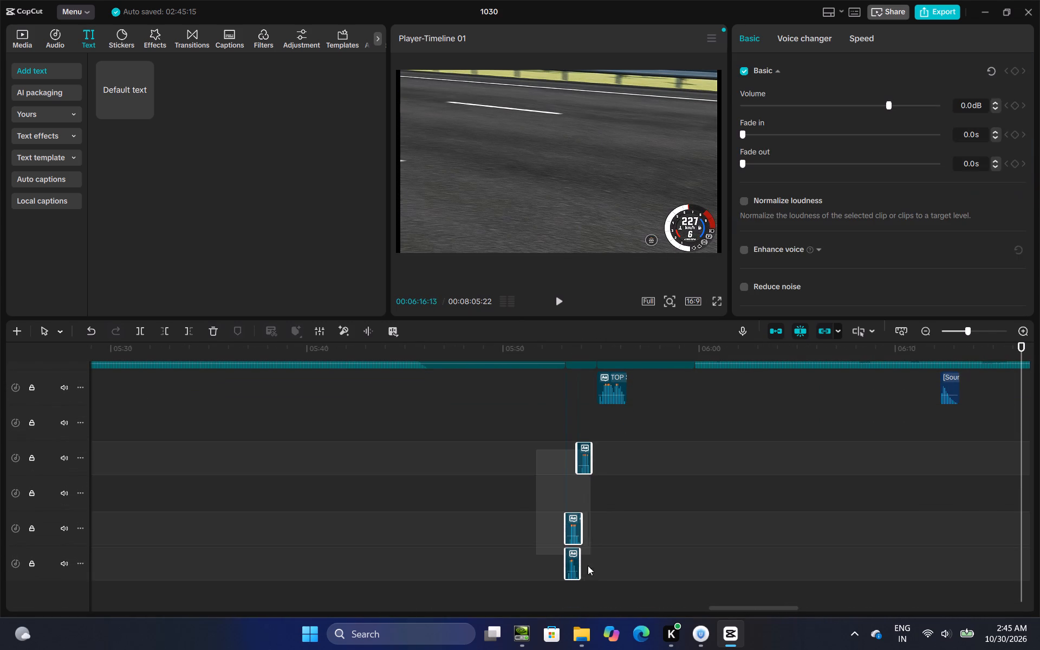
drag(588, 565, 586, 587)
scroll(590, 517, up, 6)
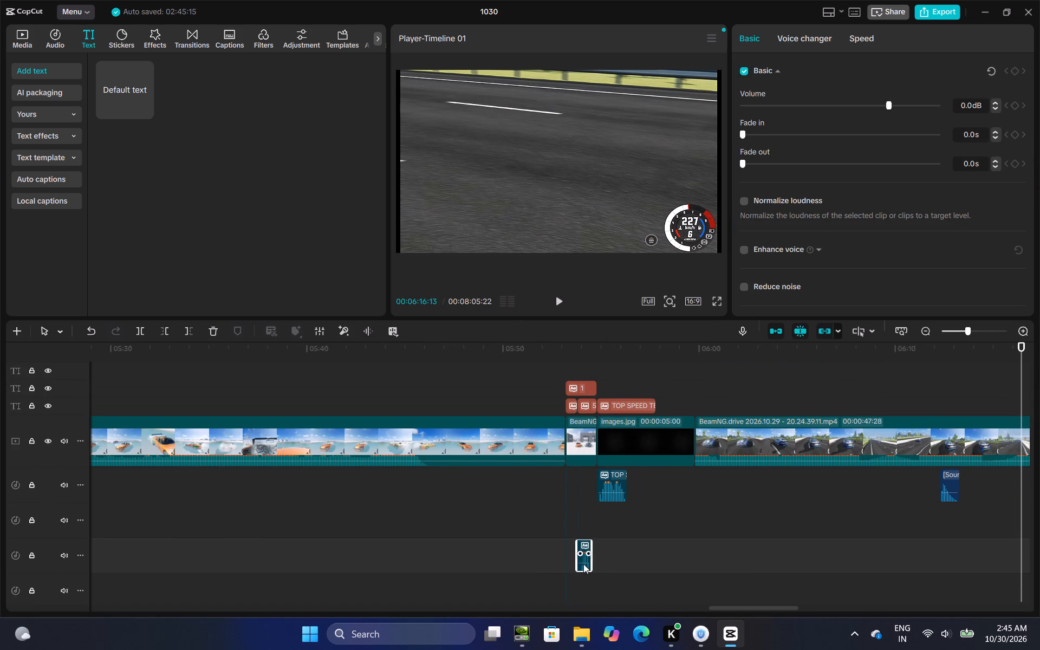
right_click(583, 564)
click(612, 363)
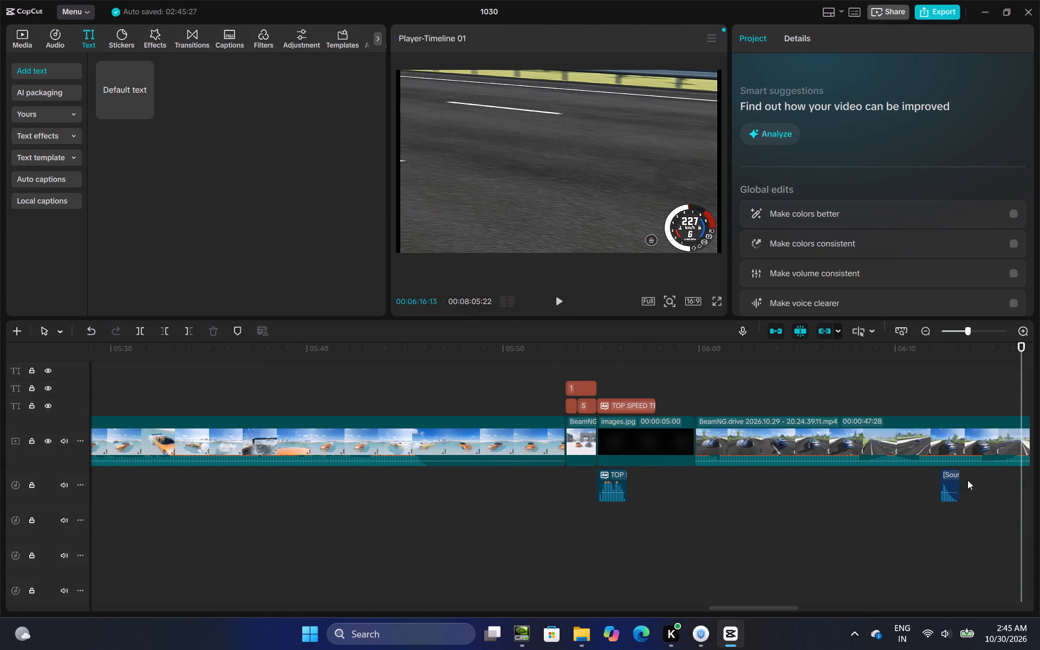
Move the sound effect under the score card before TOP SPEED TEST, fitting it beneath the 5 caption, and play the card back.
drag(947, 476, 582, 511)
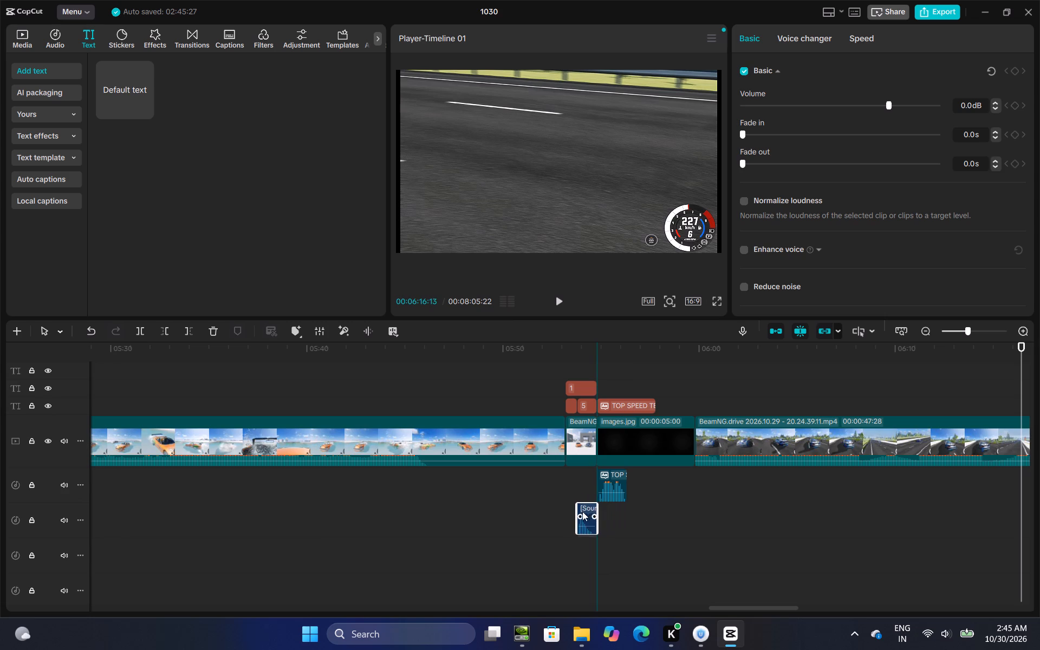
drag(582, 511, 582, 558)
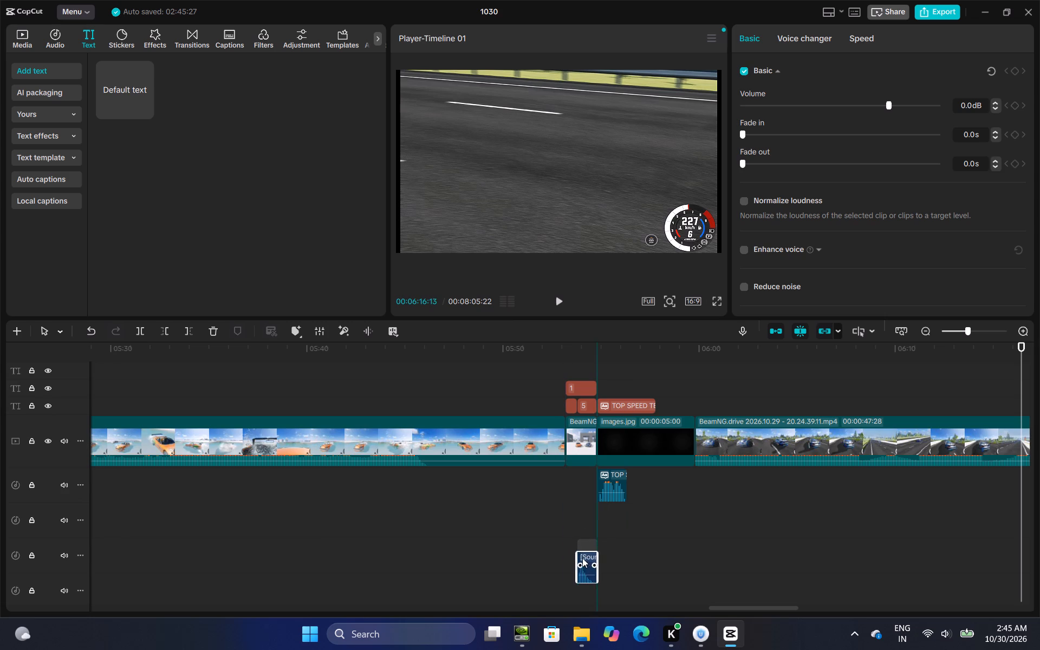
drag(582, 558, 584, 502)
scroll(584, 497, down, 9)
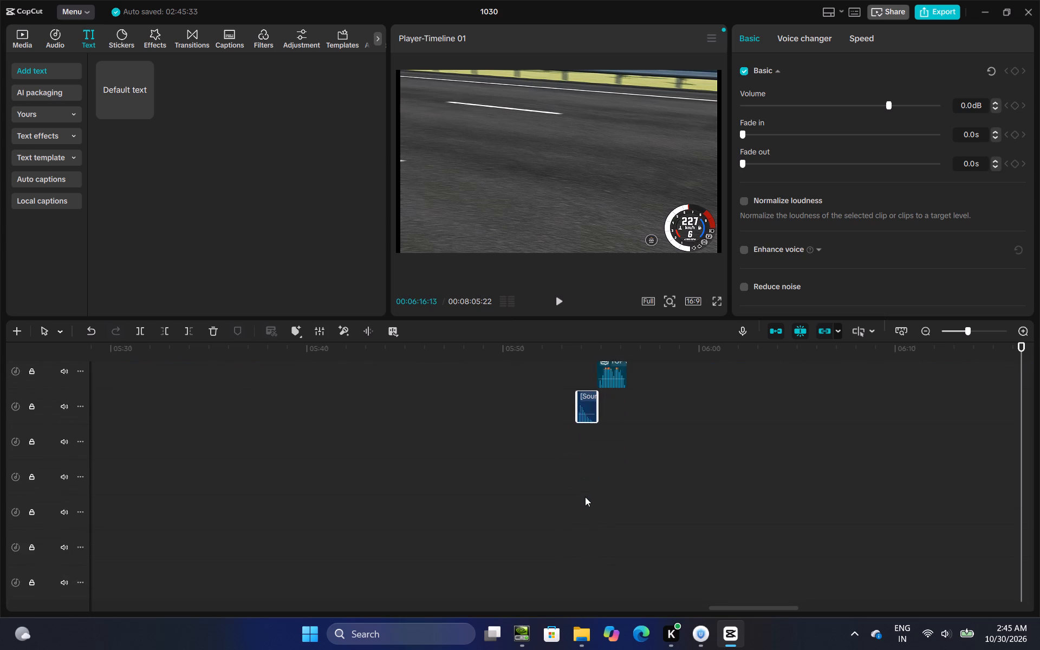
scroll(585, 497, up, 8)
drag(583, 501, 588, 501)
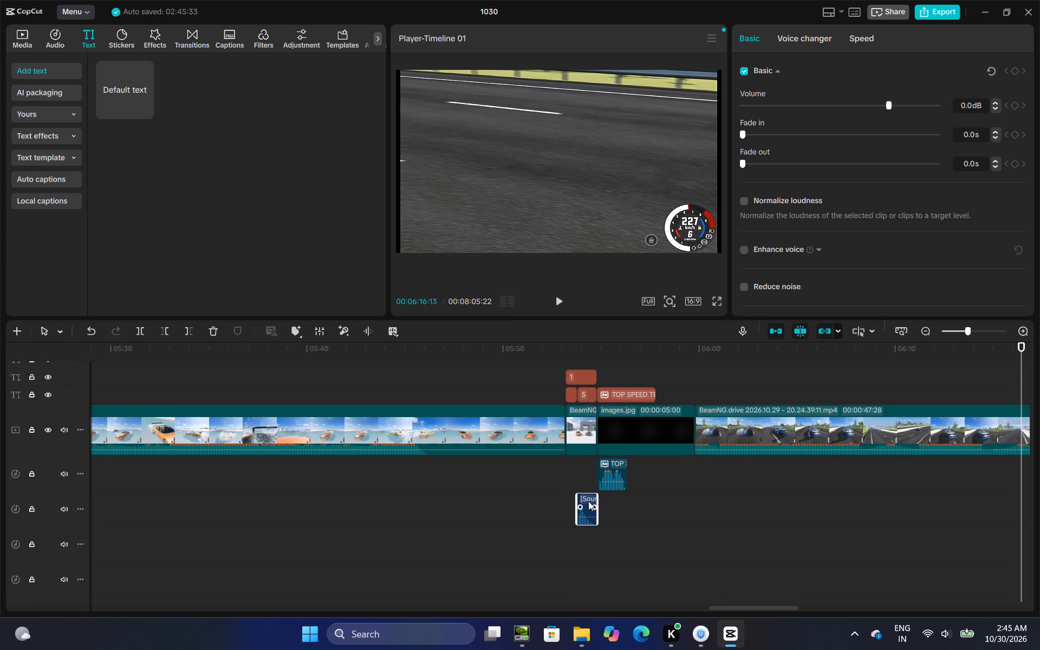
drag(588, 501, 589, 504)
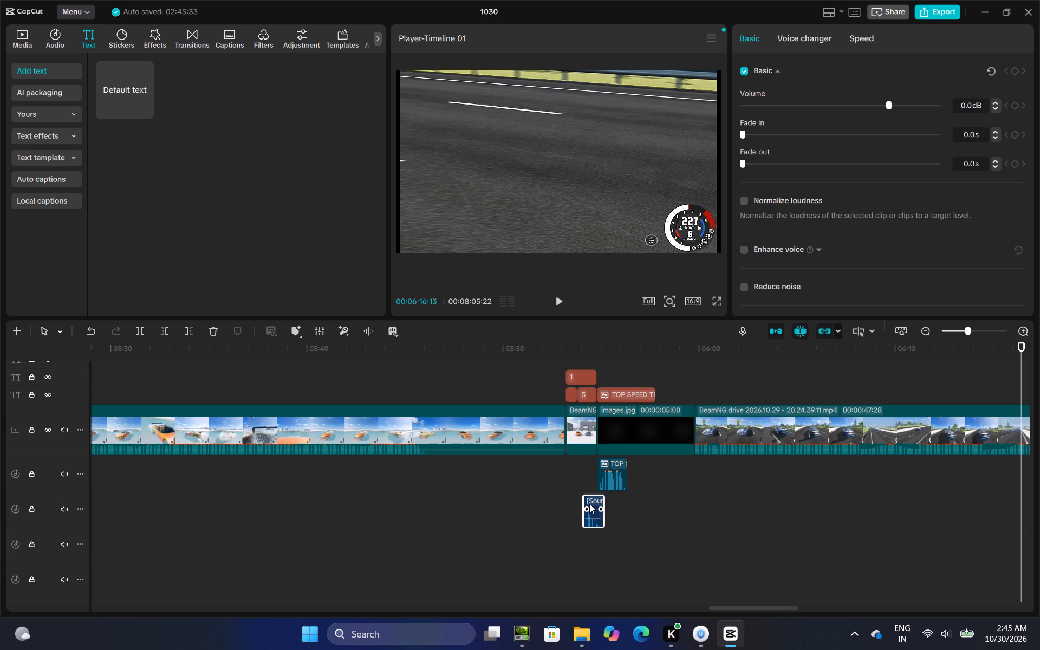
drag(589, 504, 586, 509)
click(544, 380)
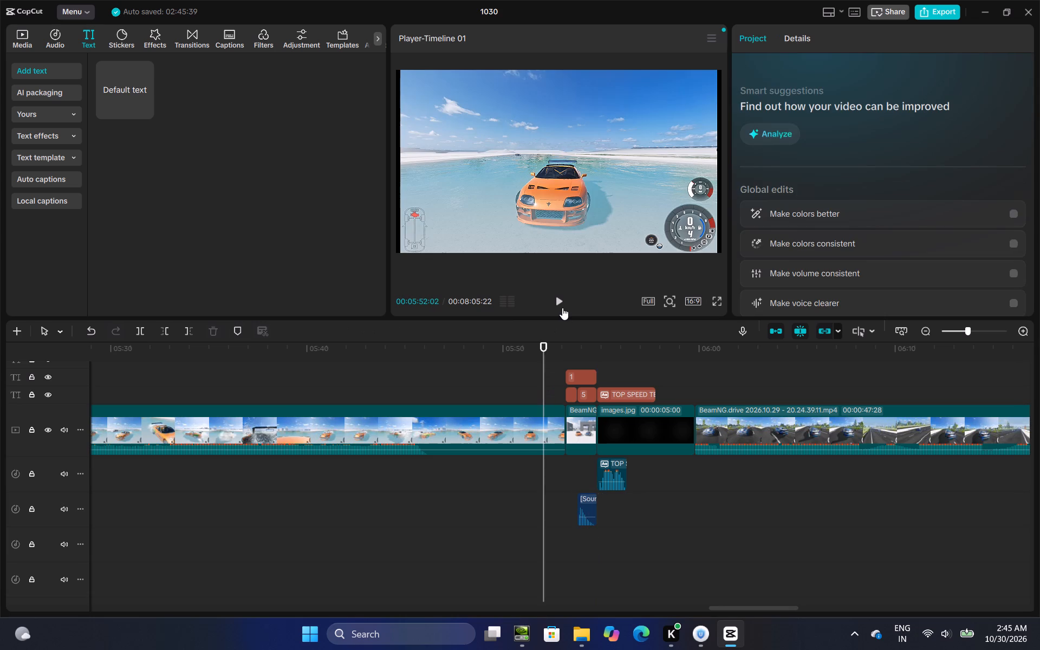
click(559, 307)
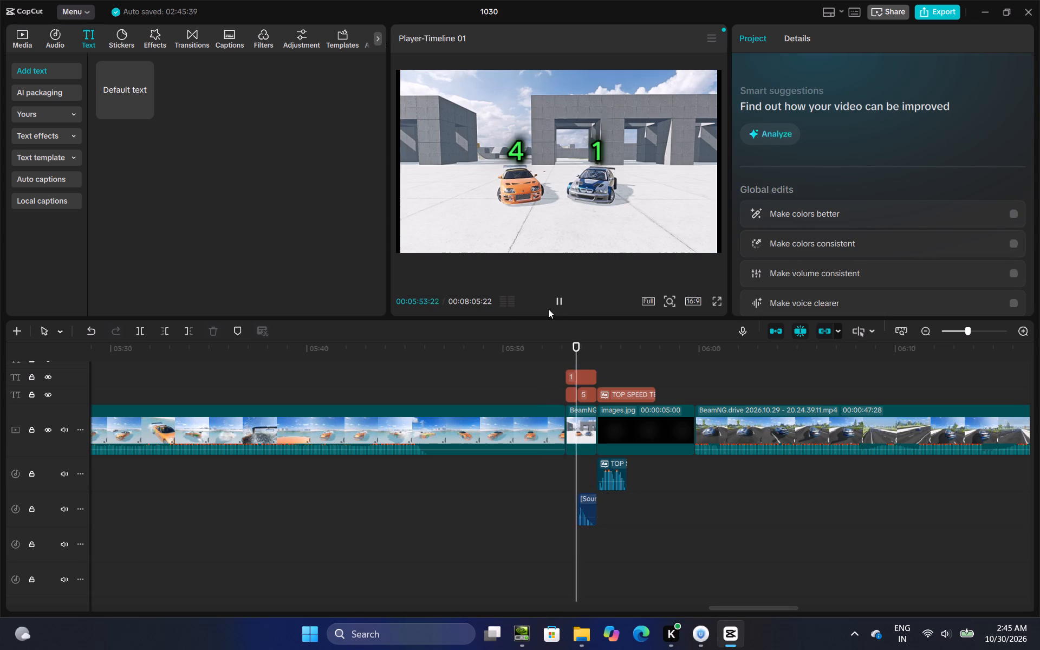
Trim the TOP SPEED TEST card's black background image to end just after its narration, around 05:56.
click(669, 362)
drag(669, 362, 679, 393)
click(655, 439)
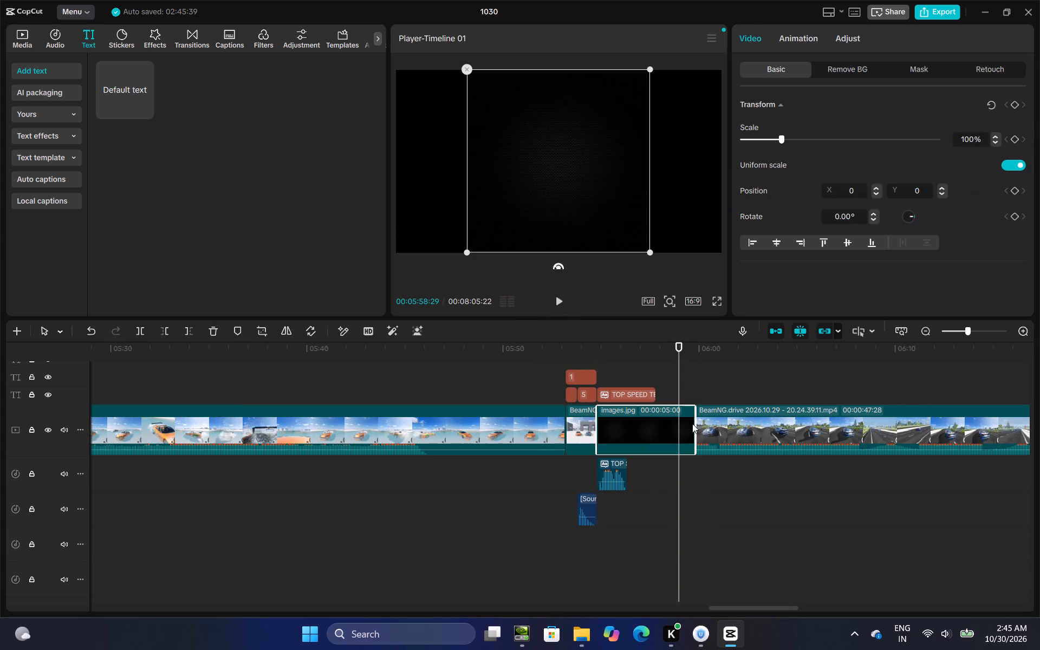
drag(693, 422, 634, 487)
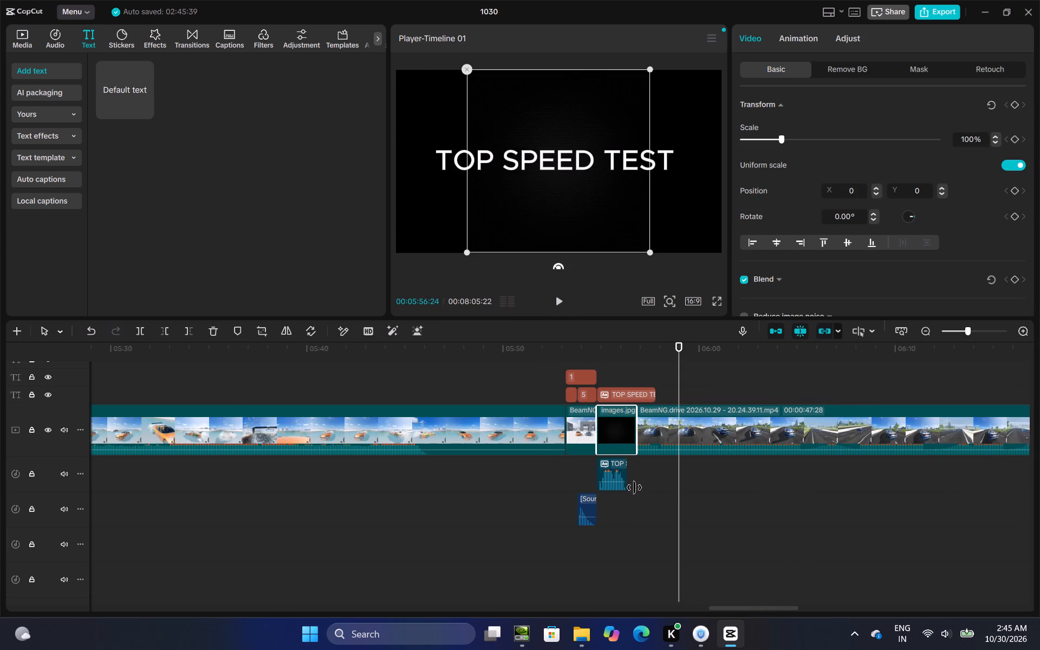
drag(634, 487, 634, 488)
Delete the generated speech clip for the 276 caption in the first top speed clip.
click(639, 378)
drag(639, 378, 1039, 372)
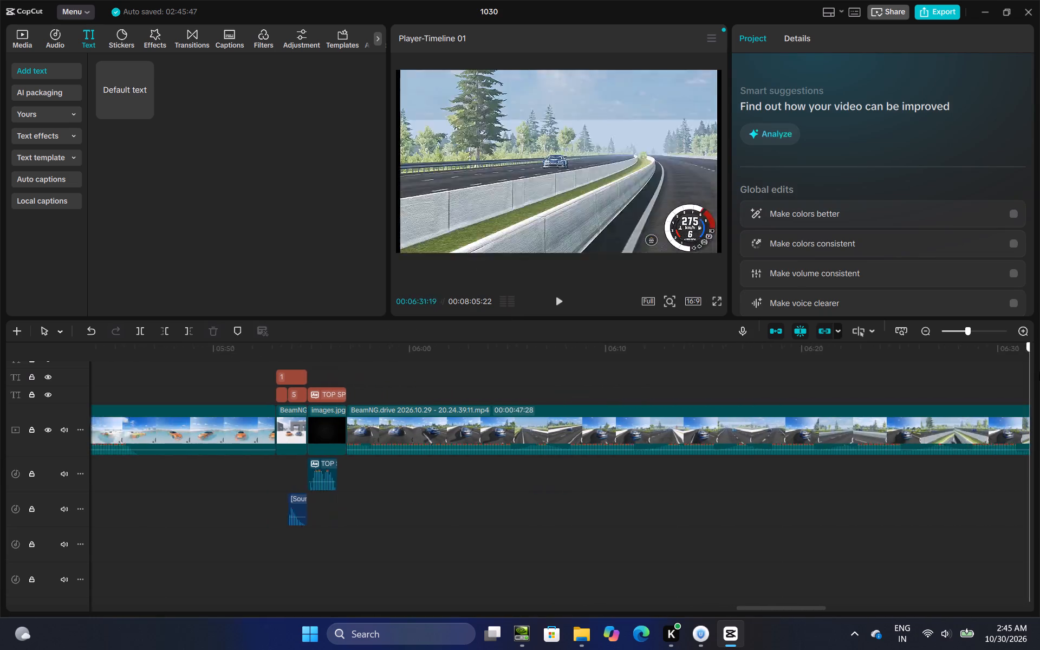
drag(1039, 372, 897, 391)
click(460, 576)
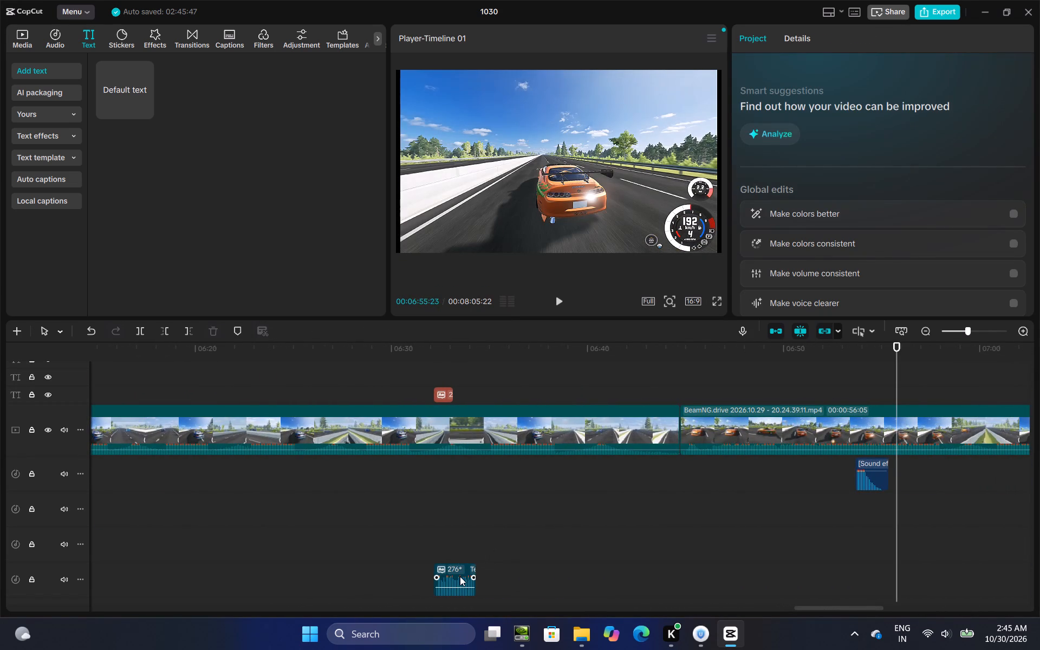
scroll(834, 529, up, 3)
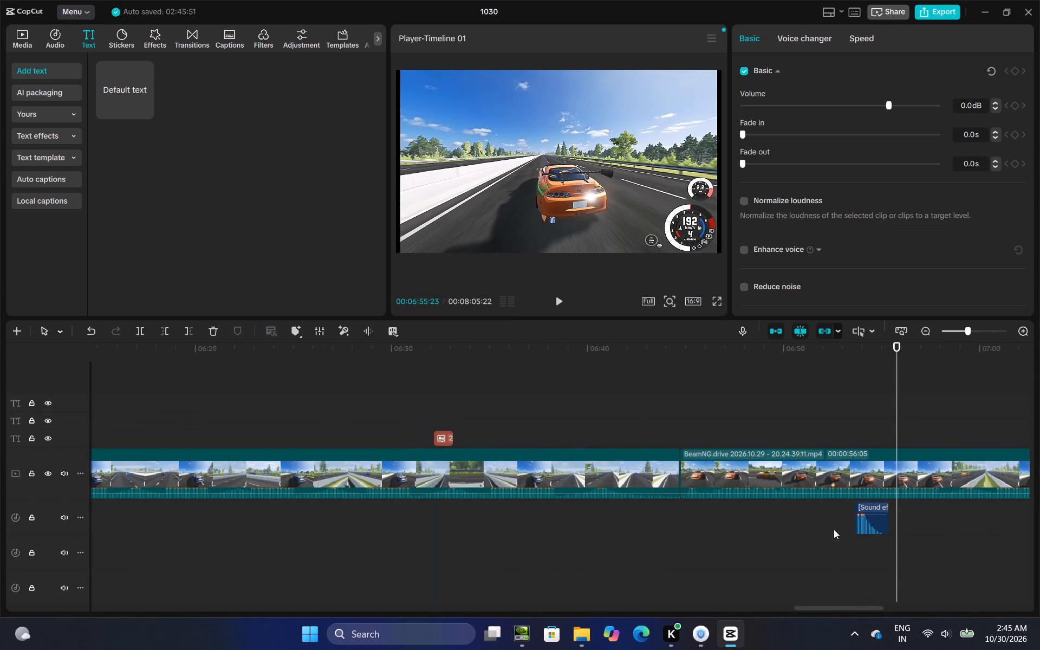
scroll(880, 541, up, 3)
scroll(600, 560, down, 4)
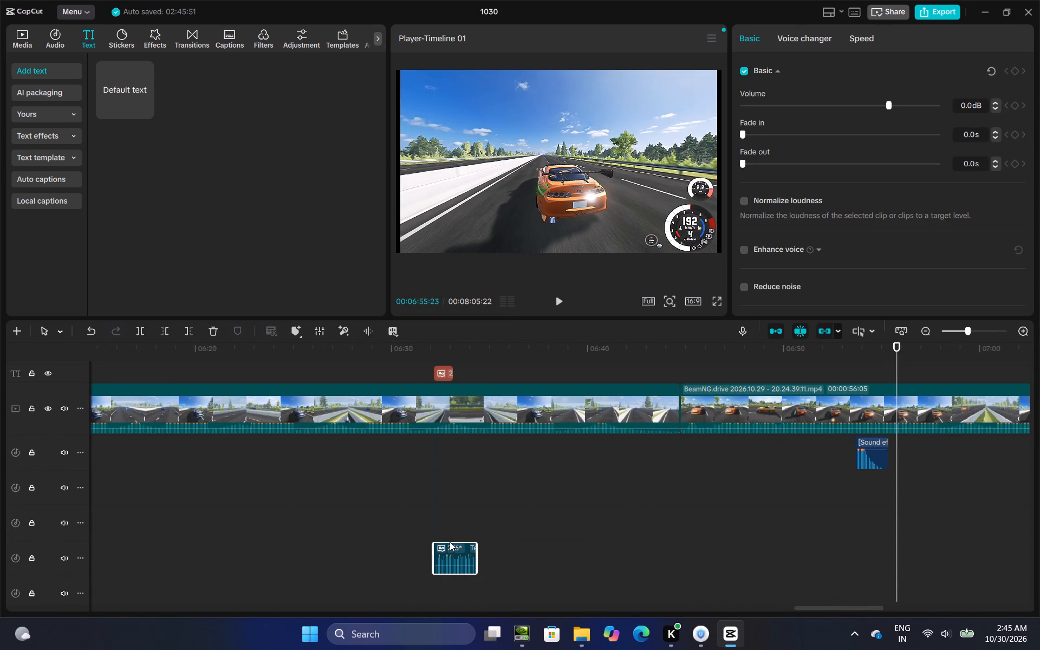
click(454, 552)
right_click(454, 552)
click(506, 362)
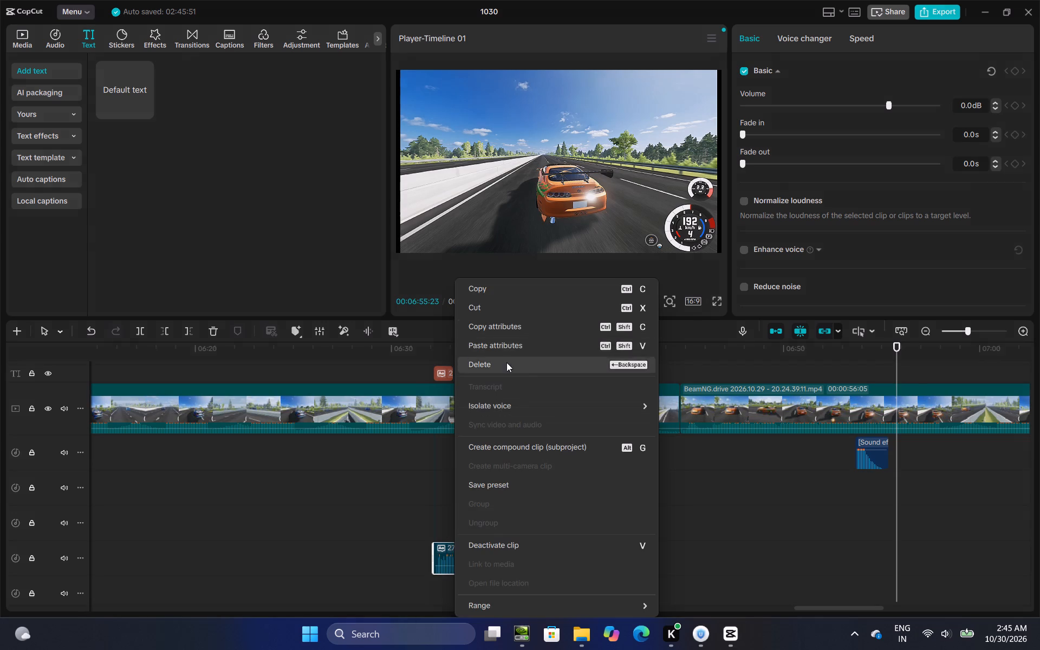
Move the nearest following sound effect back so it starts with the 276 caption.
drag(883, 443, 473, 485)
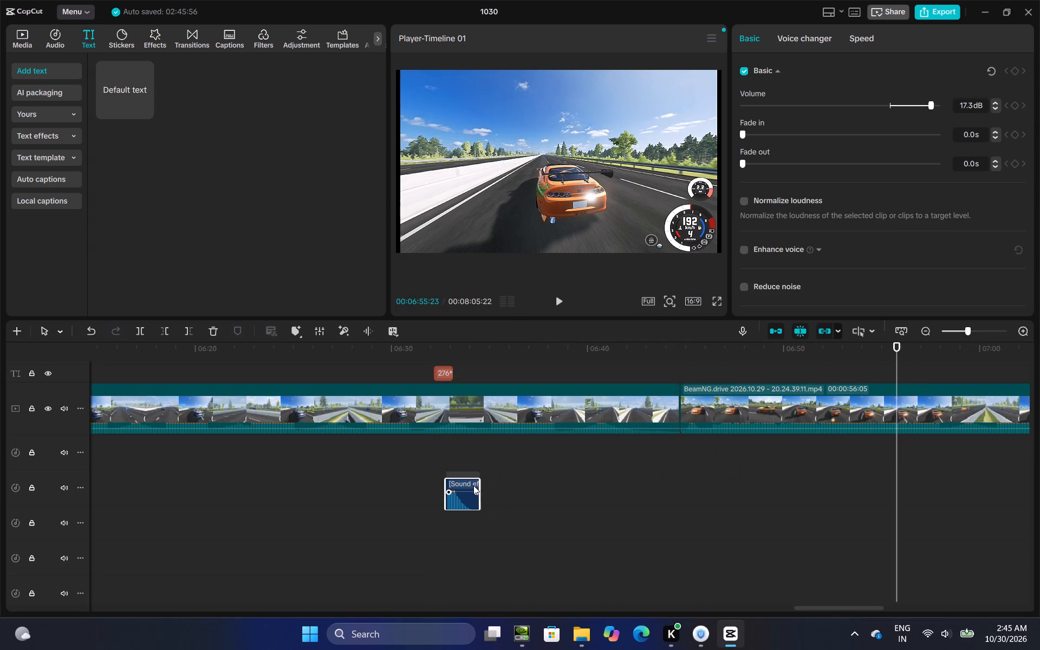
drag(473, 485, 460, 495)
Move the sound effect lying beyond the outro back to start with the 399 speed caption, around 07:31.
click(724, 466)
drag(724, 466, 1039, 488)
scroll(929, 476, up, 4)
click(678, 405)
drag(678, 405, 1034, 396)
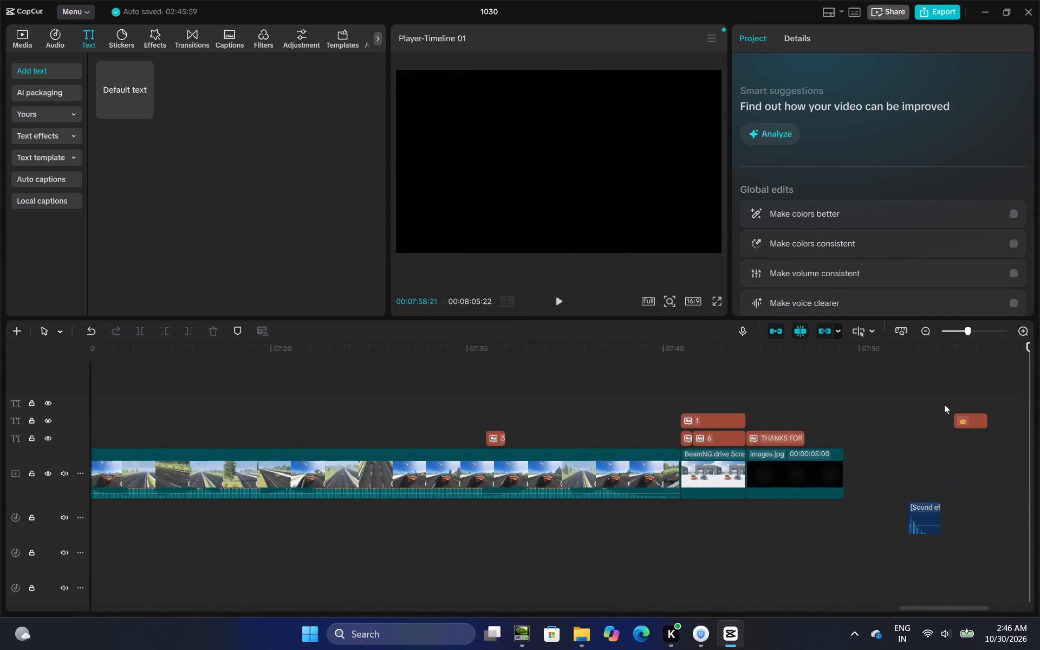
drag(922, 510, 526, 526)
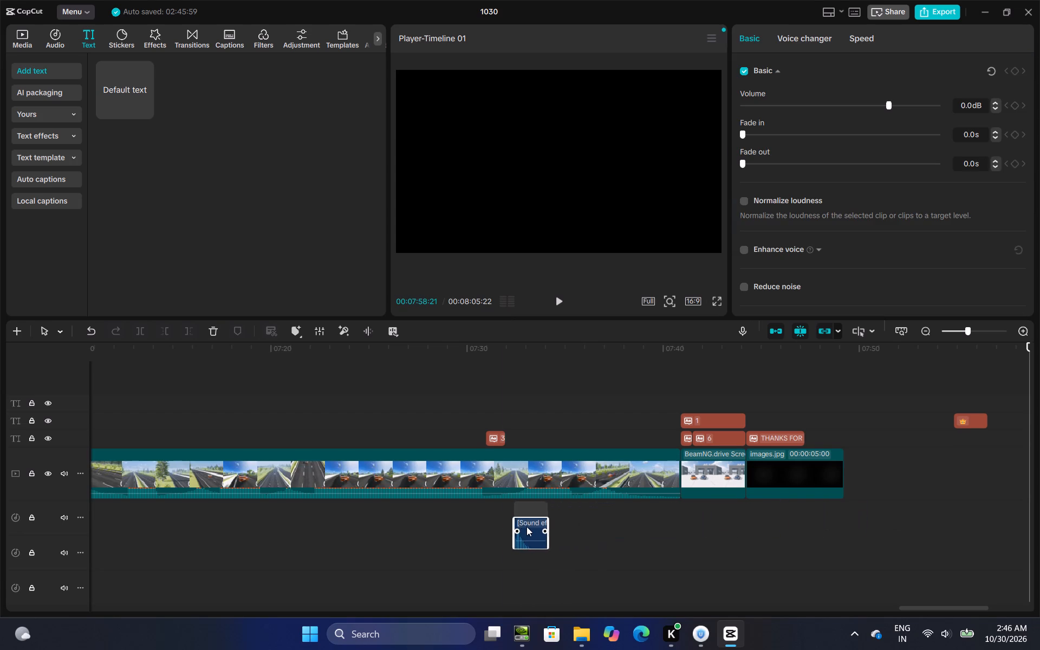
drag(526, 526, 500, 526)
Move the crown caption onto the final score card, above the 1 caption and starting with the 6 caption.
drag(970, 417, 687, 425)
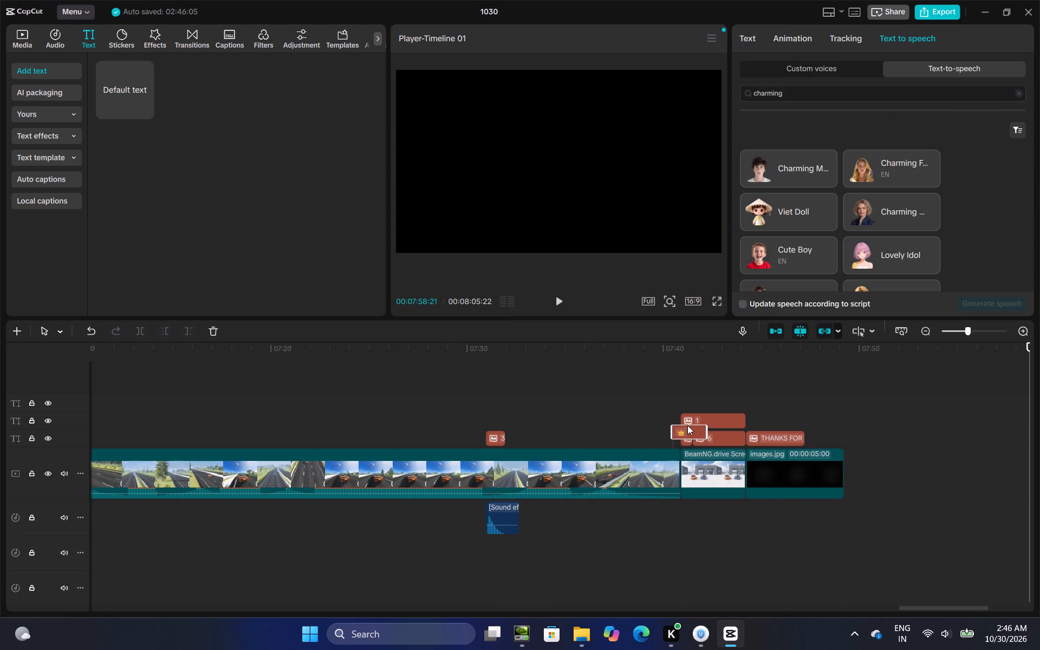
drag(687, 425, 707, 402)
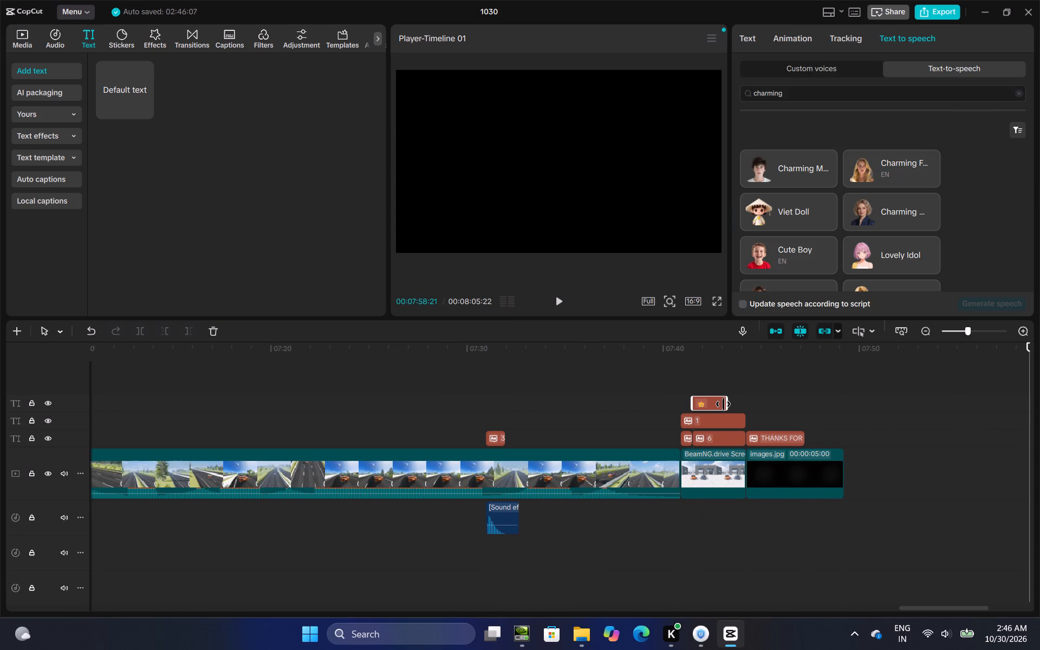
Move the Yay! clip and the remaining short sound effect under the final score card, both starting with the crown and 6 captions.
scroll(722, 404, down, 3)
scroll(756, 531, down, 6)
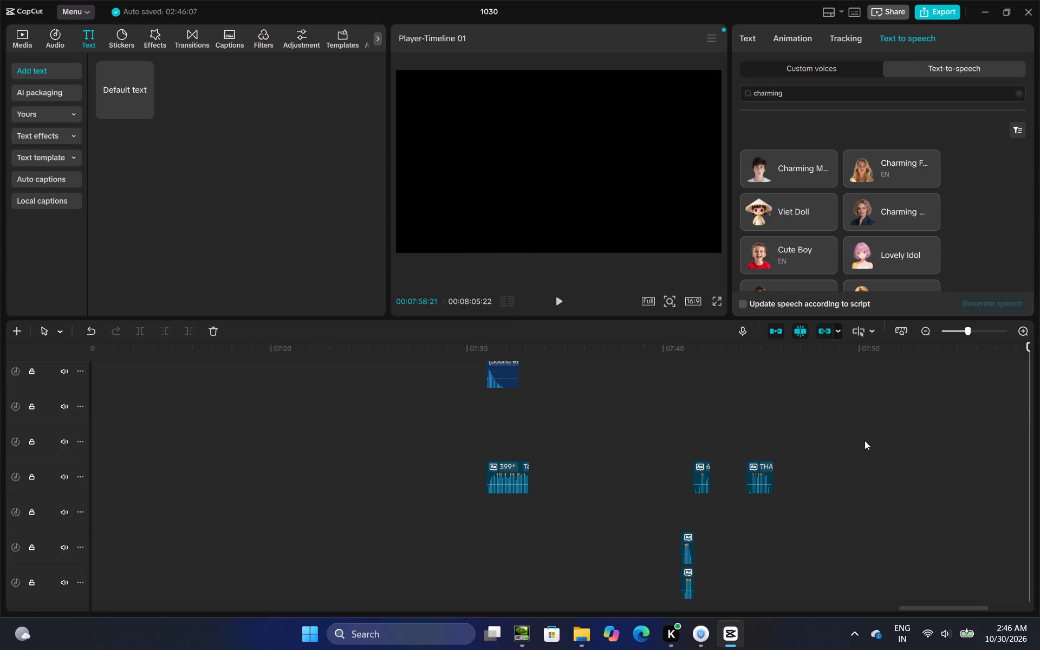
click(875, 430)
drag(876, 430, 1036, 469)
scroll(759, 446, up, 2)
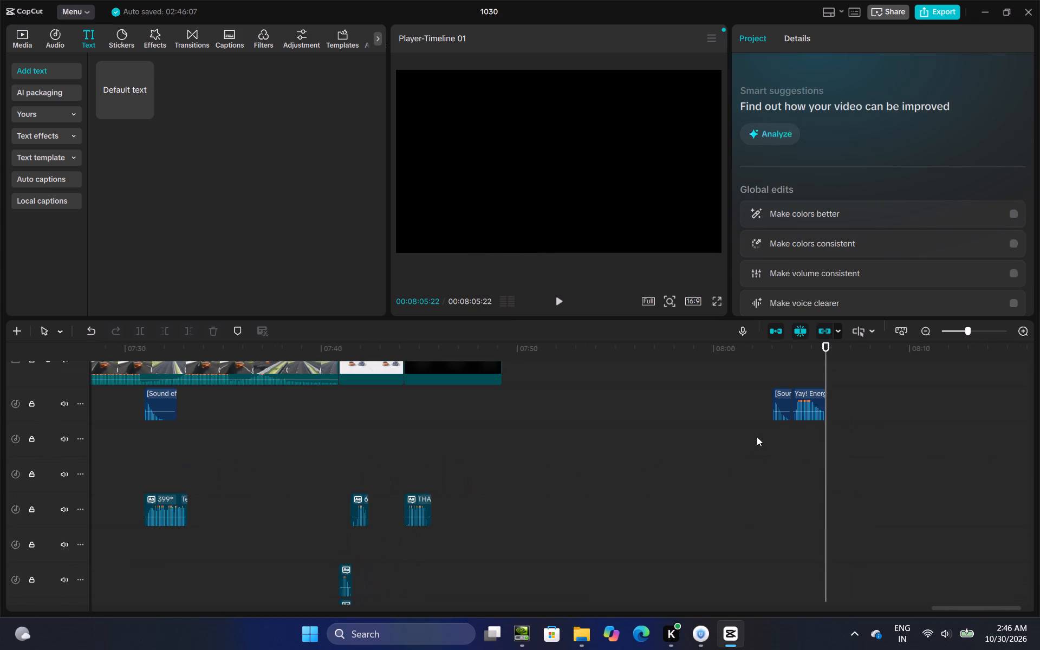
scroll(747, 484, up, 4)
drag(801, 466, 785, 462)
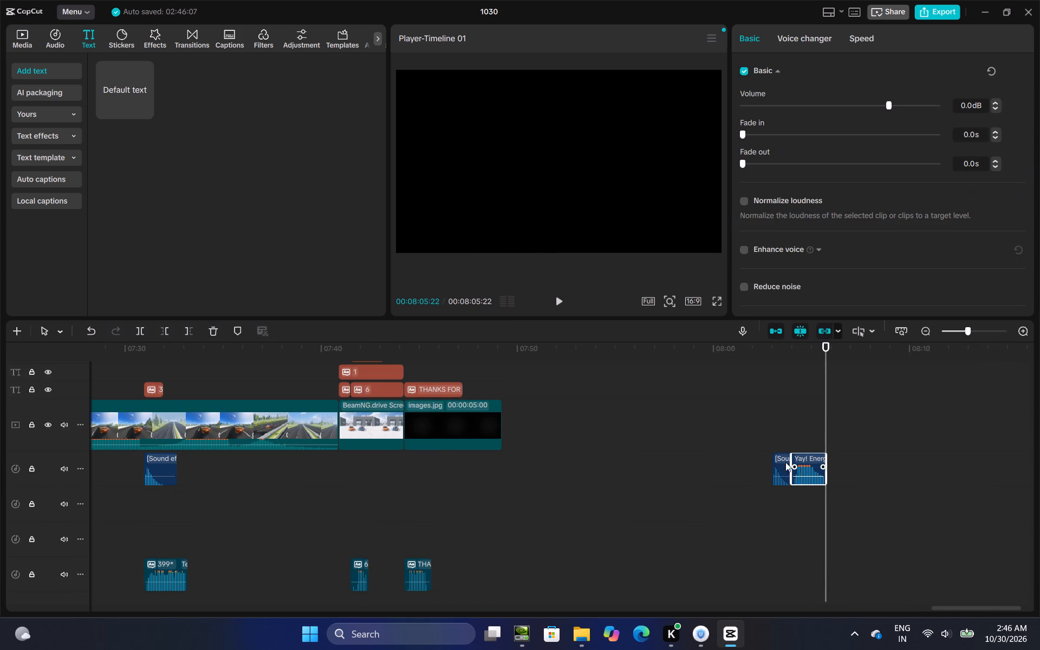
drag(785, 462, 374, 468)
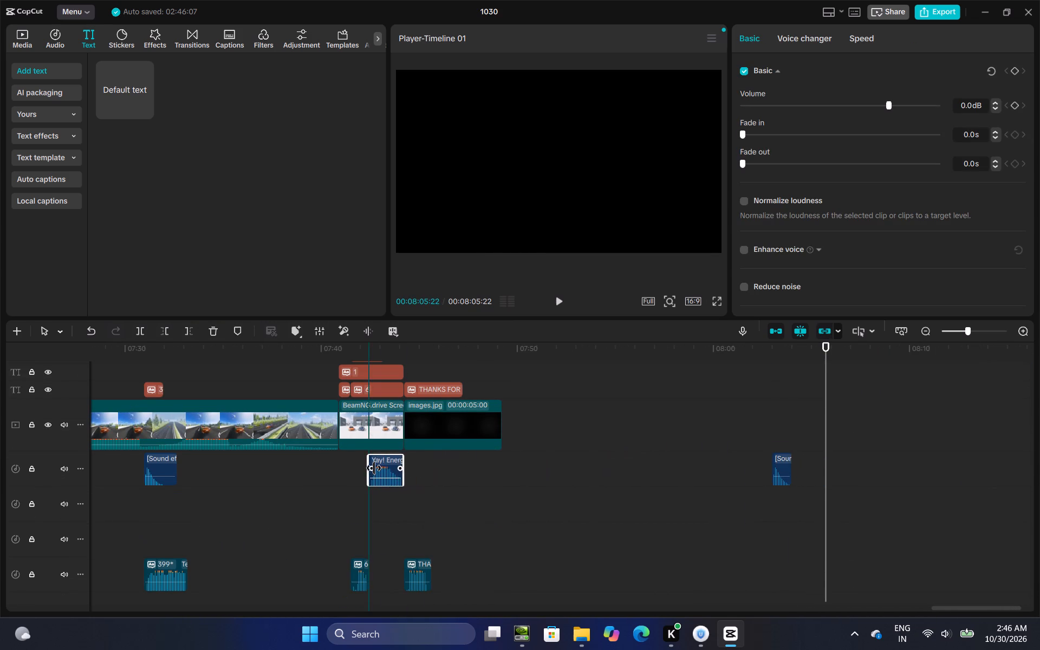
drag(374, 468, 363, 471)
scroll(363, 471, up, 1)
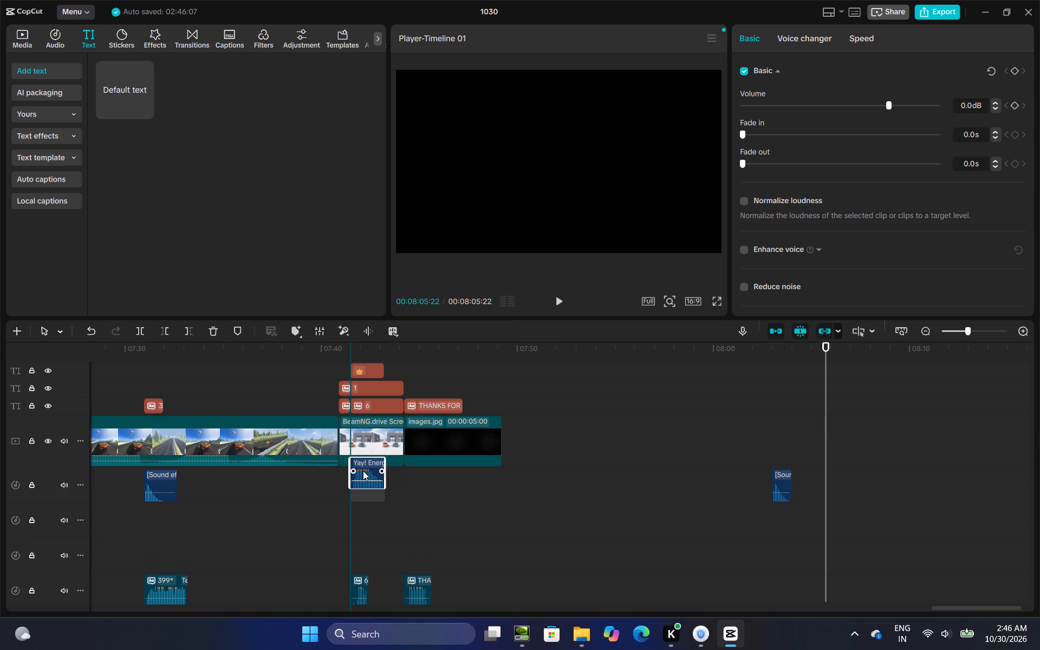
drag(363, 471, 377, 483)
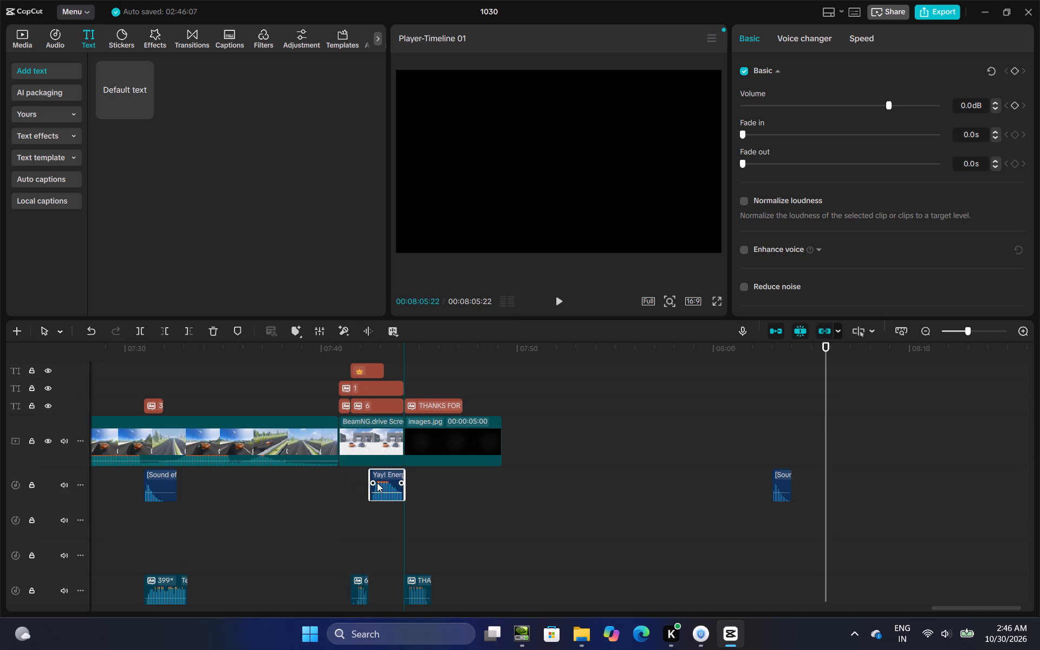
drag(377, 483, 544, 500)
drag(789, 484, 740, 448)
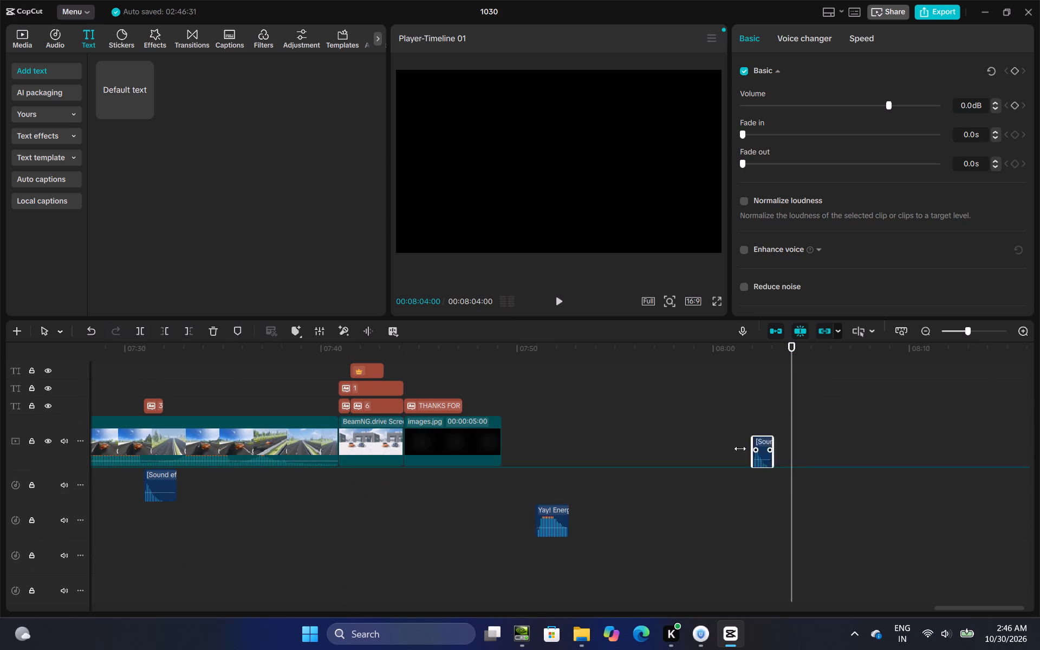
drag(740, 448, 366, 511)
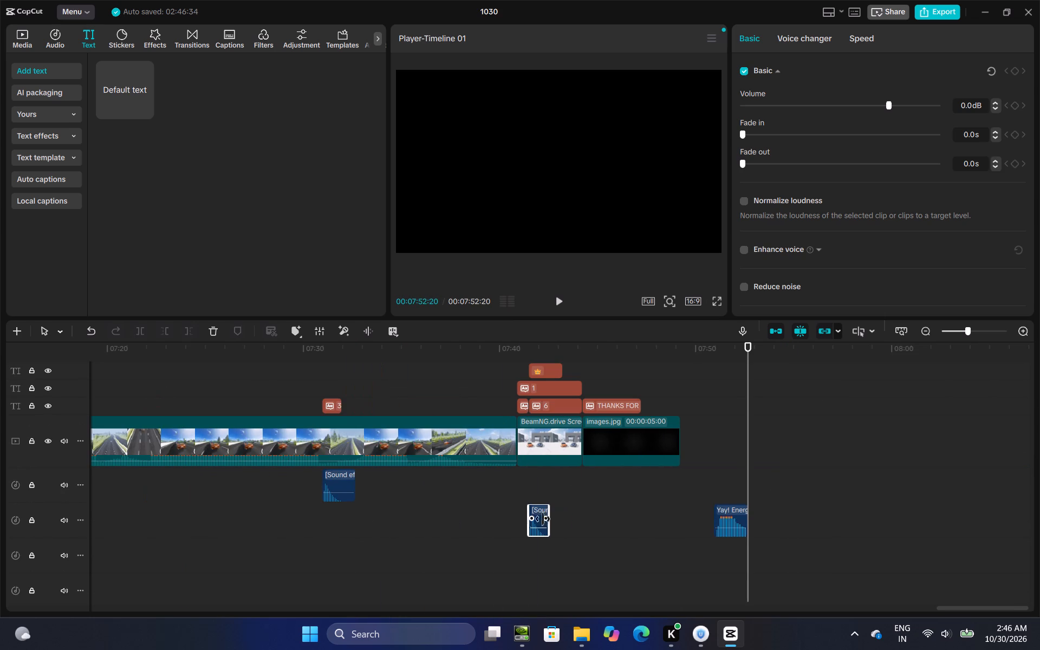
drag(727, 516, 545, 472)
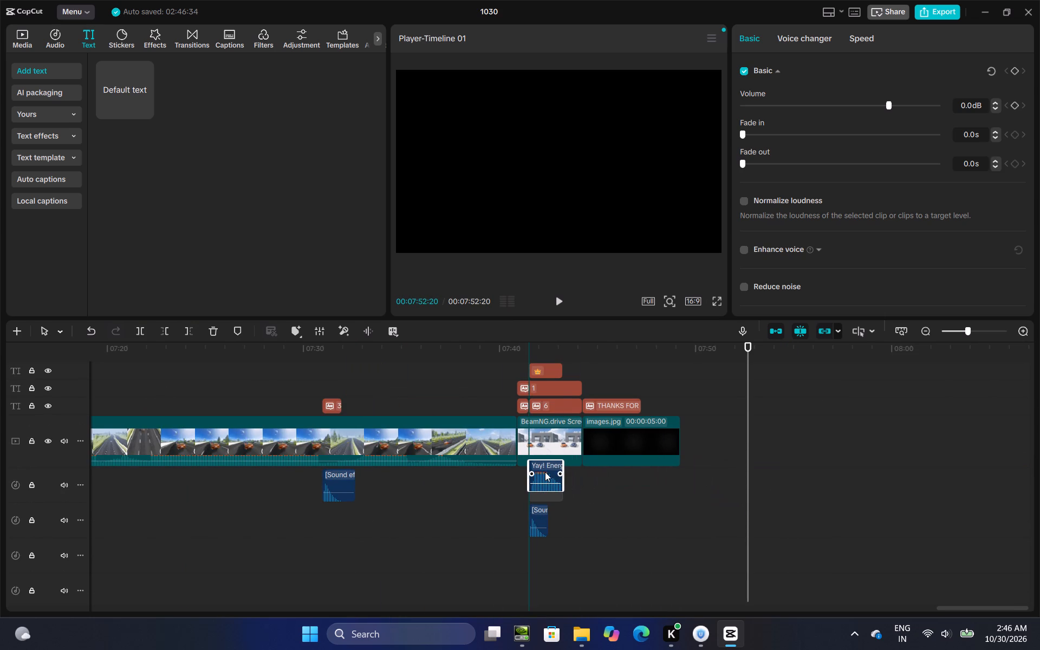
drag(545, 472, 541, 472)
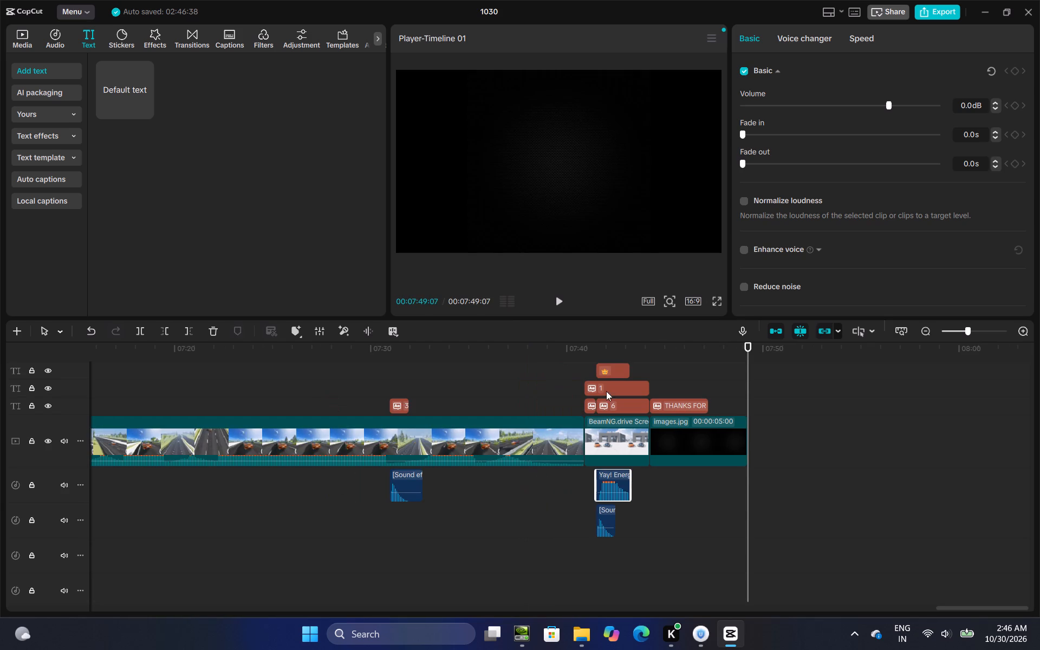
Extend the crown caption to the end of the final score card.
click(612, 370)
drag(631, 369, 635, 369)
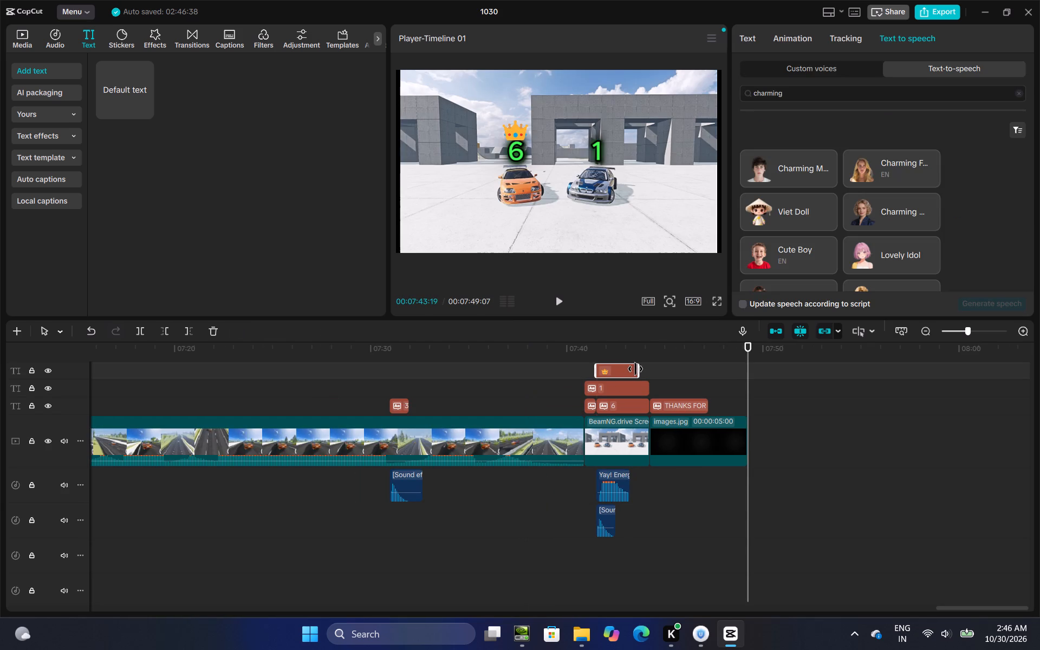
drag(635, 369, 647, 373)
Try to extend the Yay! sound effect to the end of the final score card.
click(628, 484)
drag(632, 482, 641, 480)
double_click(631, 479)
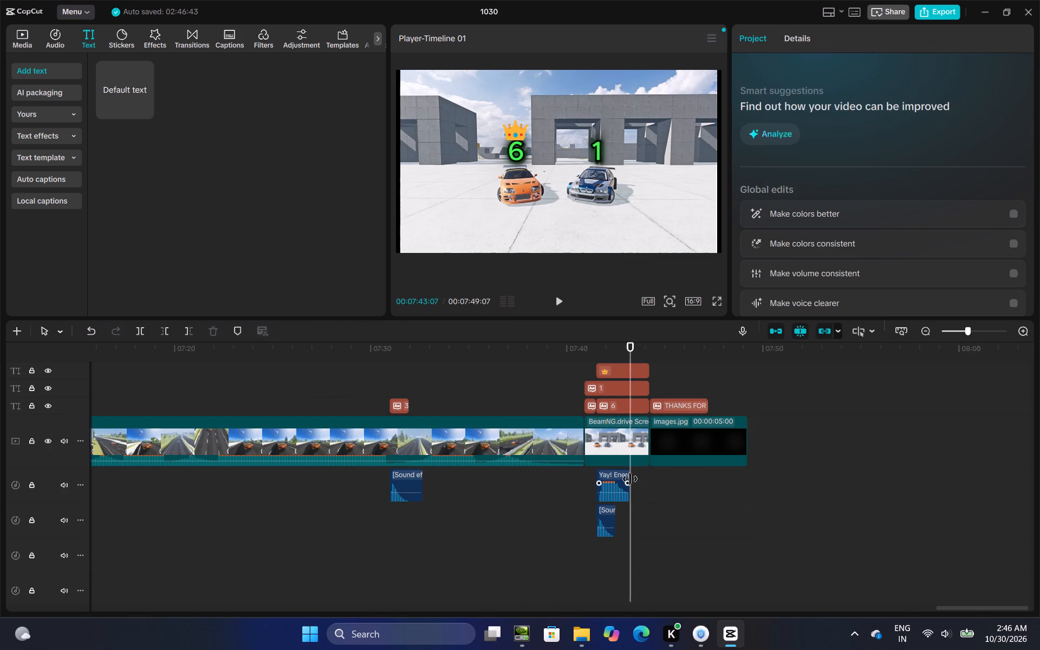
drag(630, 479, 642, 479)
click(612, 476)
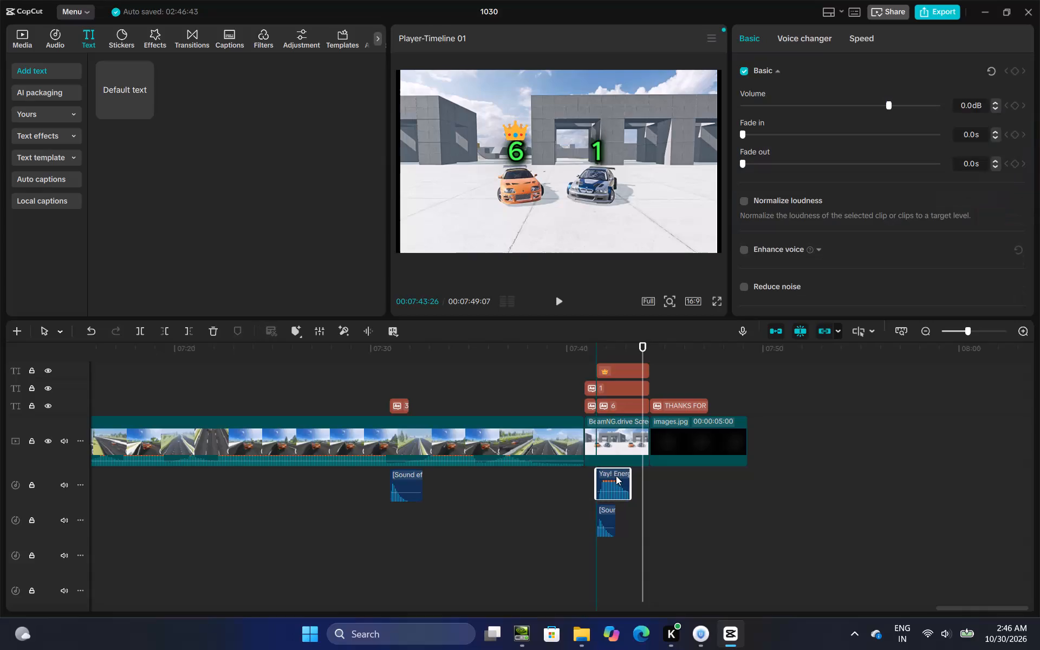
Trim the final score card's image to end with the Yay! sound effect, and play the card back.
click(628, 440)
drag(649, 439, 629, 451)
click(588, 375)
click(560, 297)
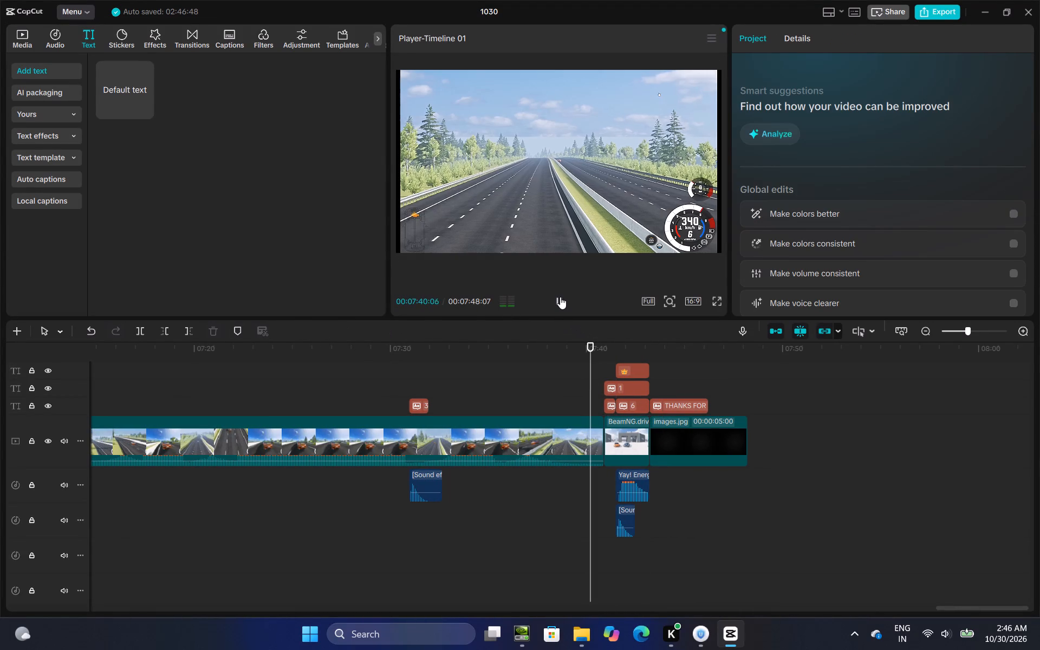
double_click(558, 372)
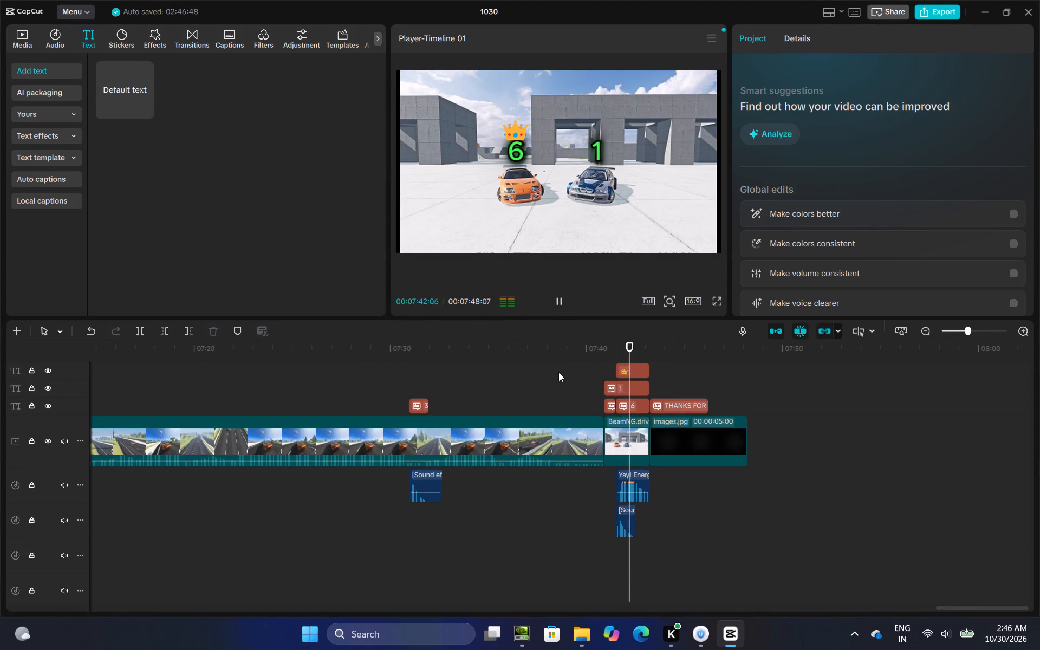
Delete the three spoken narration clips under the final score card.
scroll(581, 409, down, 9)
drag(599, 485, 622, 563)
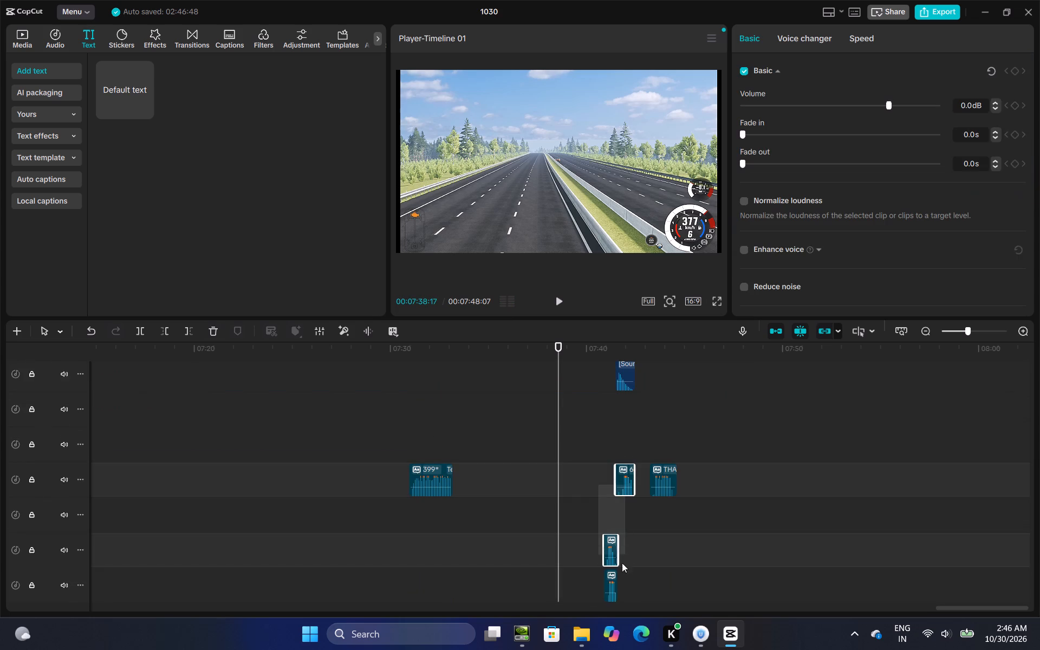
drag(622, 563, 621, 593)
right_click(624, 487)
click(653, 359)
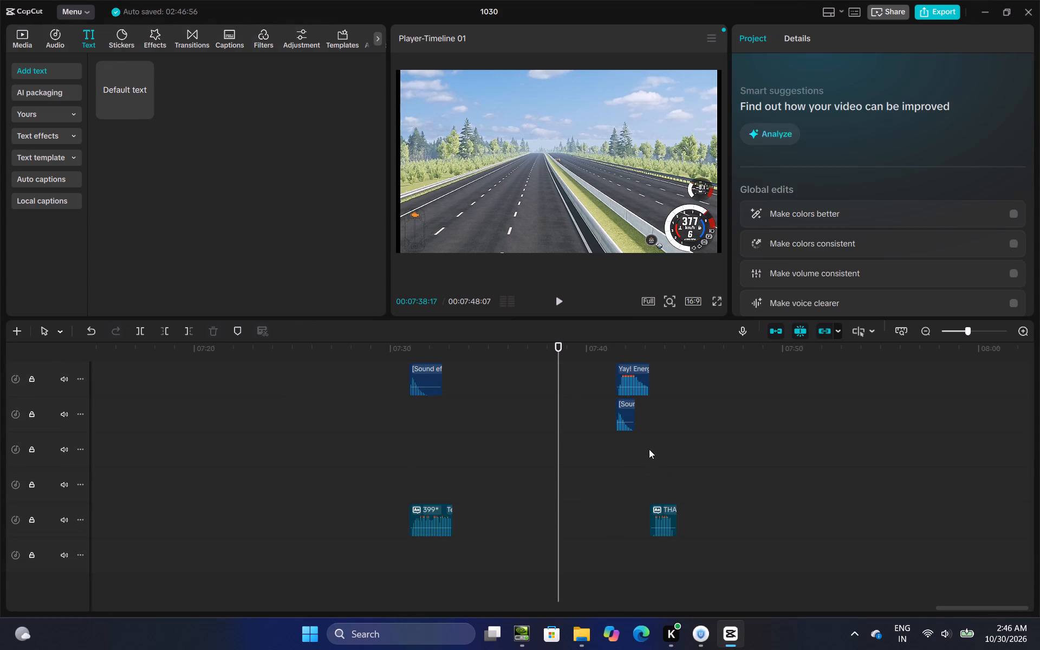
Trim the black image behind THANKS FOR WATCHING to end at about 00:07:45:13, and play back the ending.
scroll(648, 485, up, 7)
scroll(648, 534, down, 5)
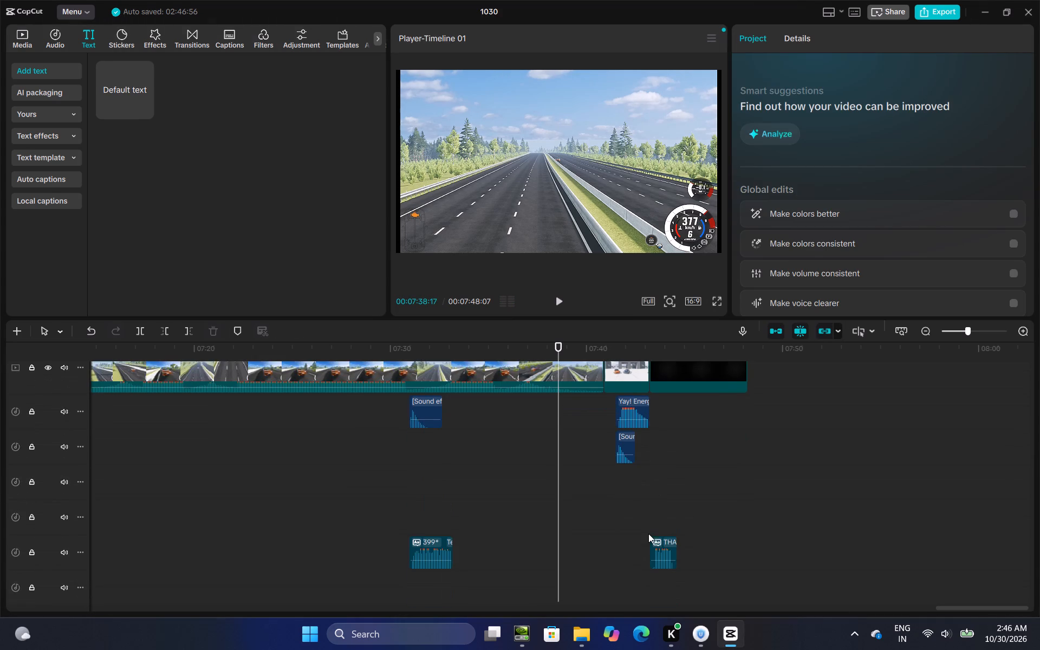
scroll(648, 526, up, 3)
click(724, 421)
drag(747, 415, 708, 434)
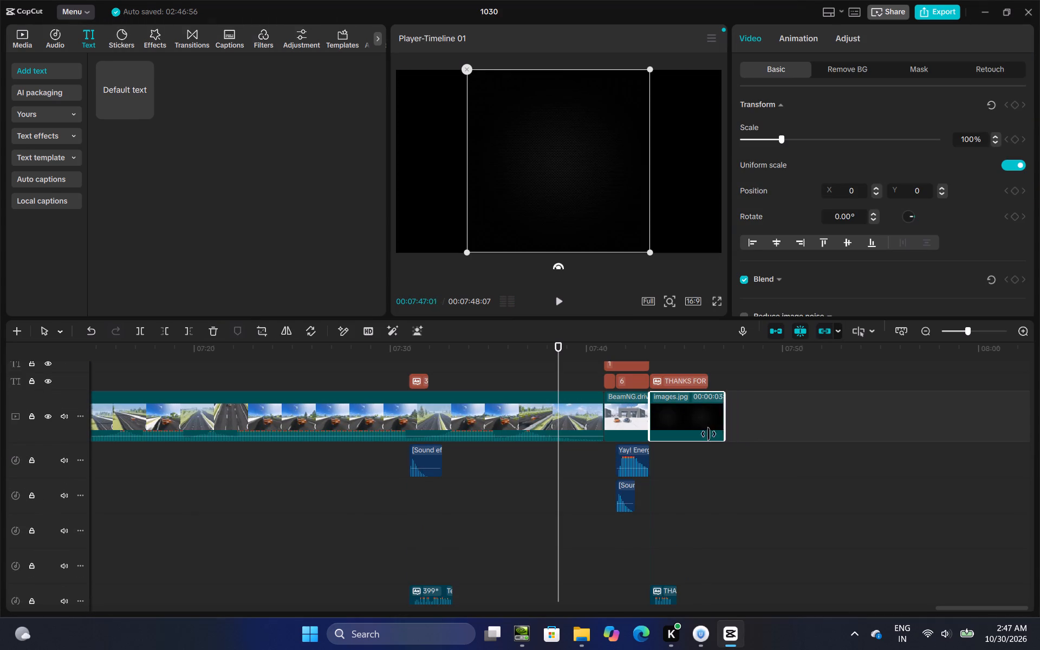
drag(708, 434, 687, 521)
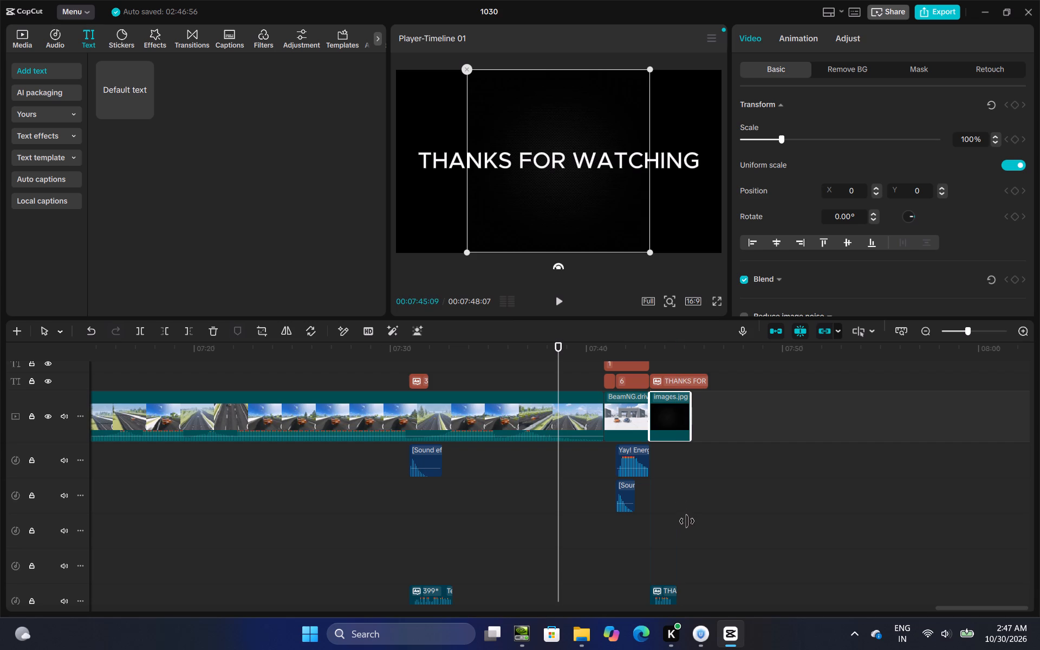
drag(687, 521, 689, 527)
scroll(636, 395, up, 2)
click(553, 300)
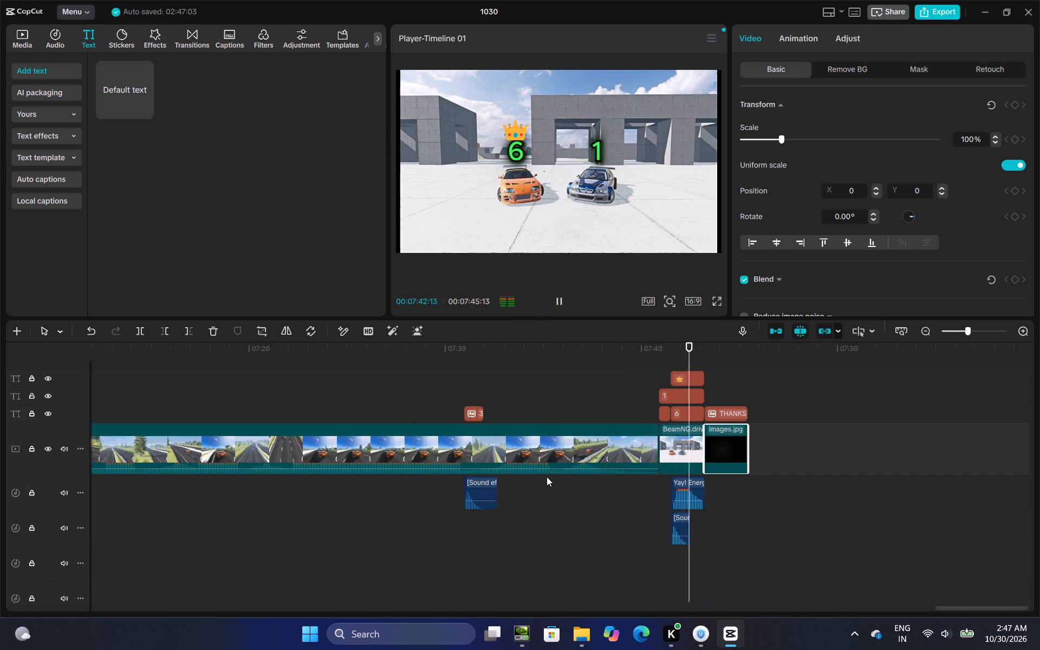
Delete the spoken 399 narration clip at about 07:31, near the end of the last test footage.
scroll(547, 477, down, 14)
click(483, 520)
right_click(484, 520)
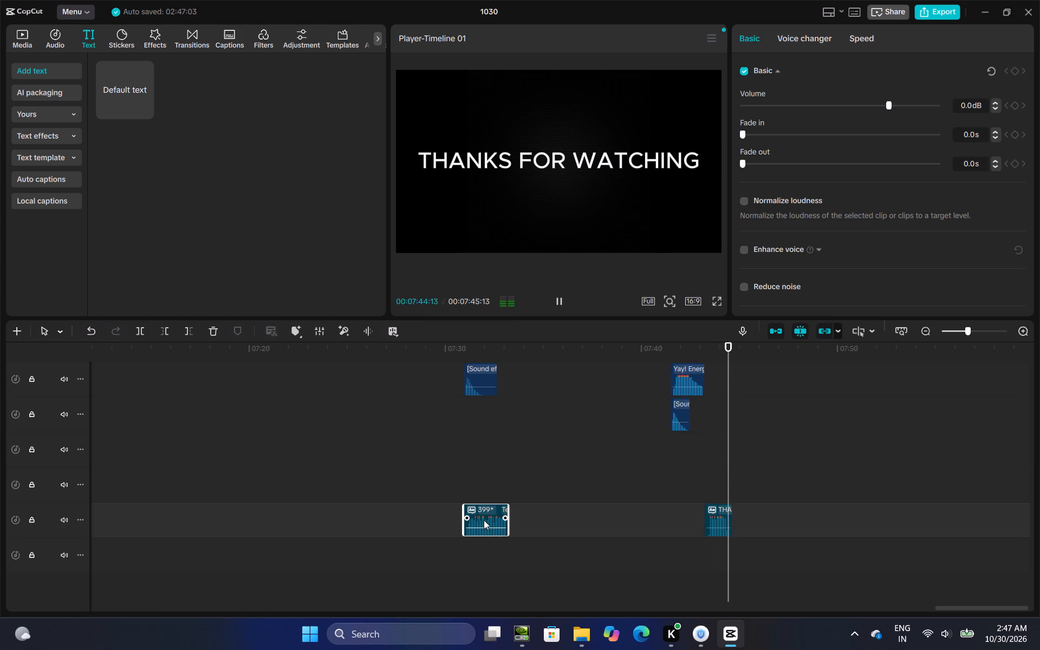
click(515, 367)
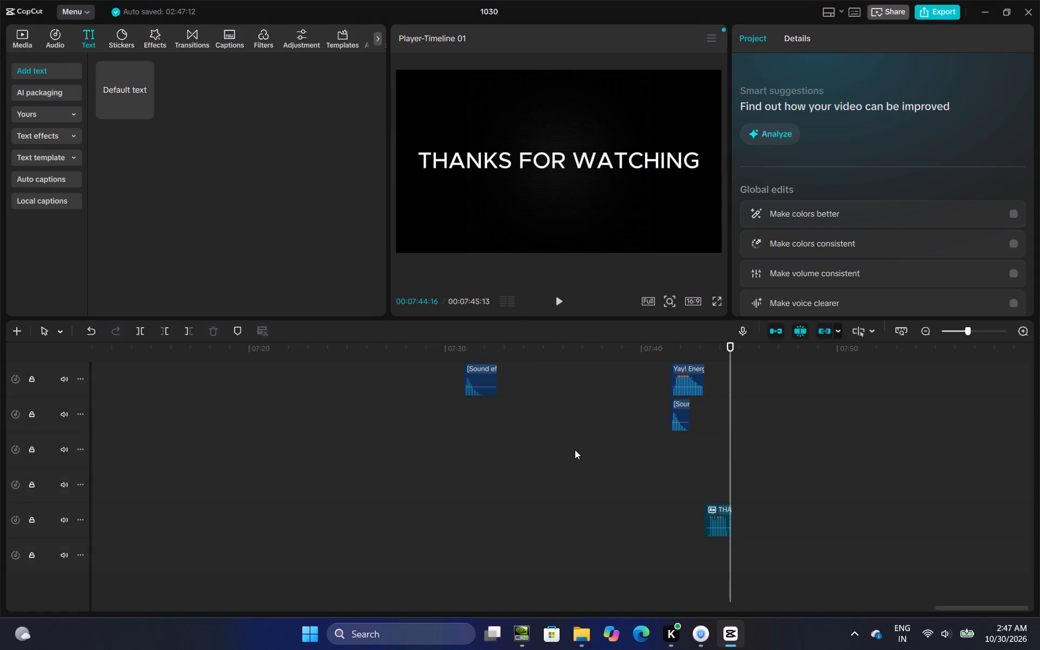
Return to the start of the video and add a Black Fade transition between the second and third intro clips, at 00:00:09:19.
click(575, 450)
drag(575, 450, 1039, 550)
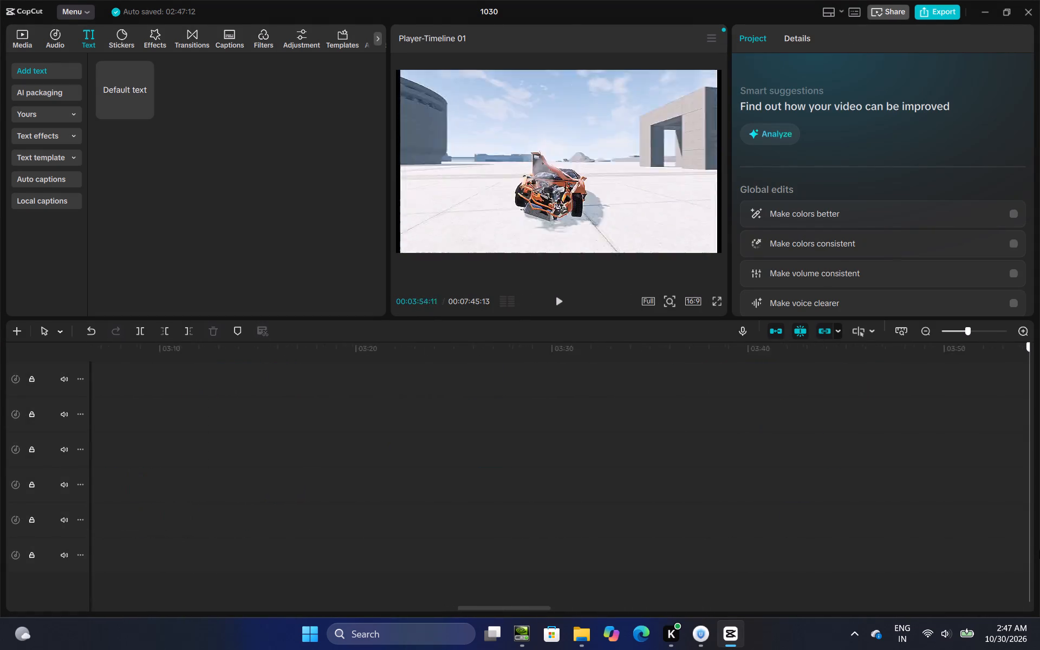
drag(1039, 550, 698, 577)
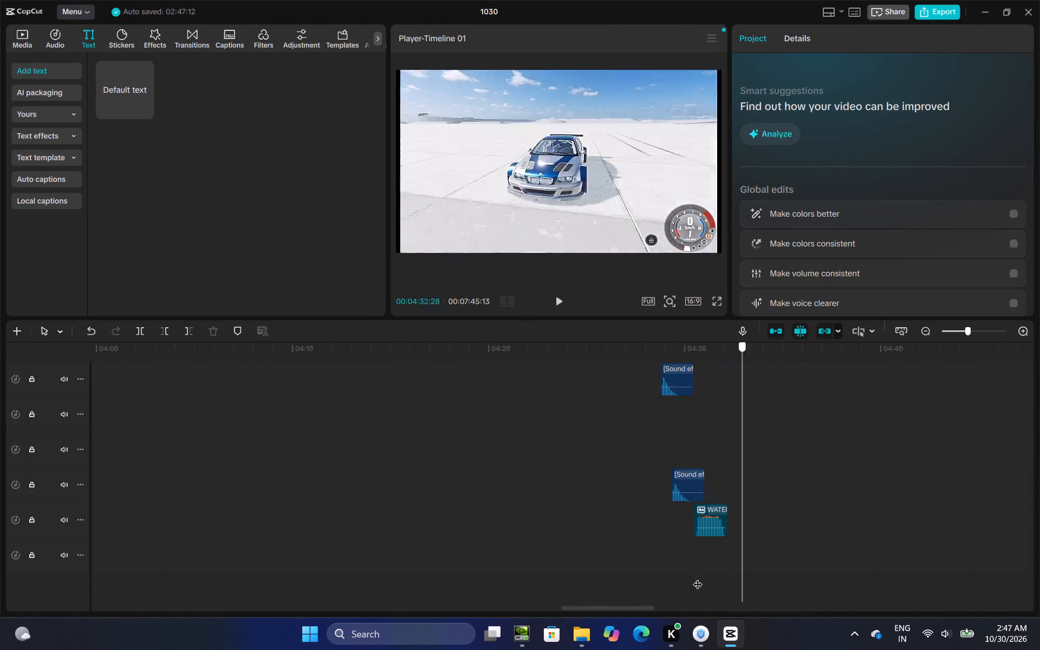
drag(698, 577, 580, 628)
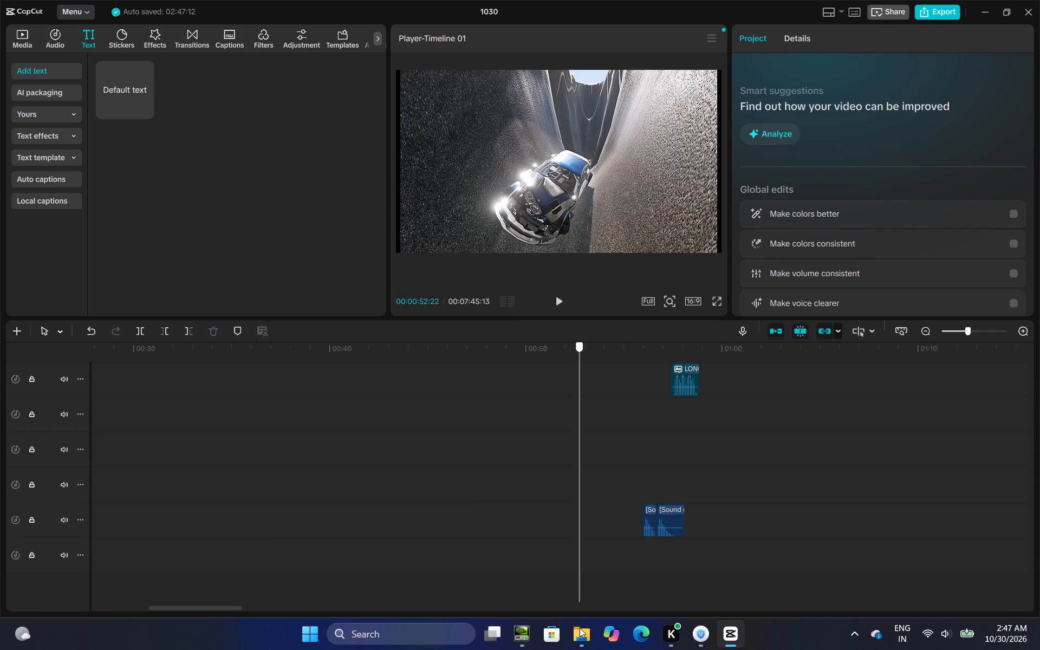
drag(580, 628, 56, 648)
scroll(276, 605, up, 1)
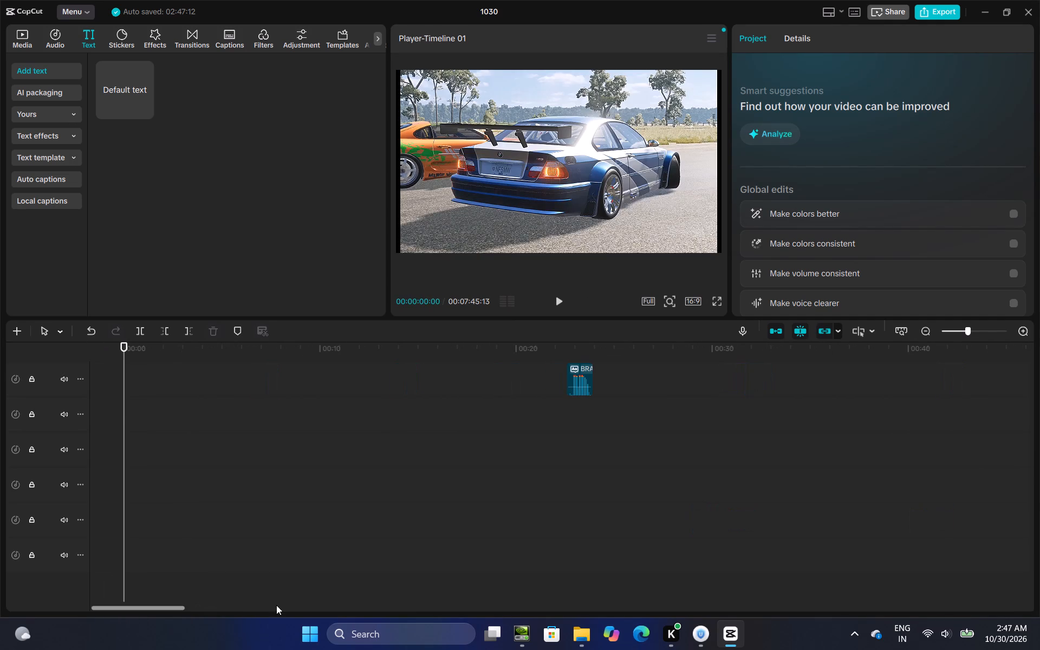
scroll(276, 605, up, 16)
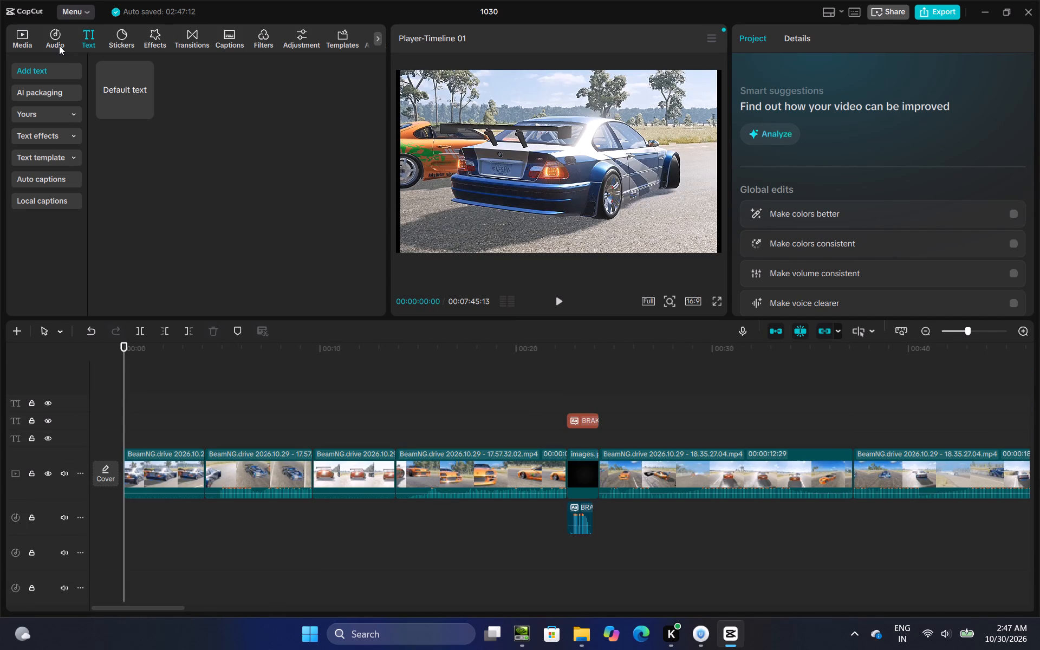
click(184, 35)
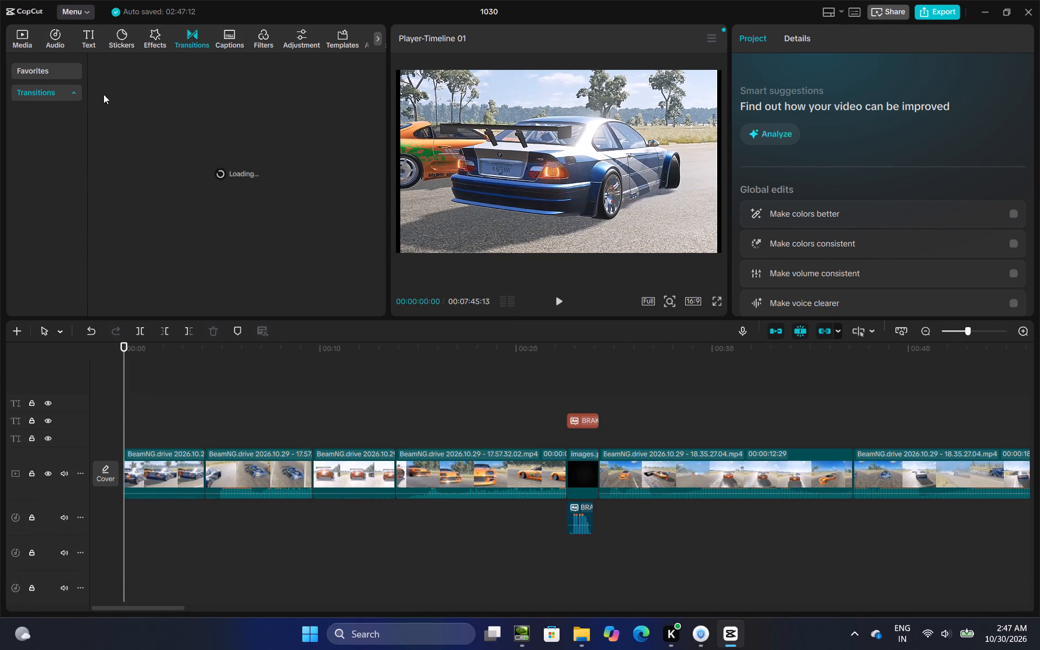
click(40, 204)
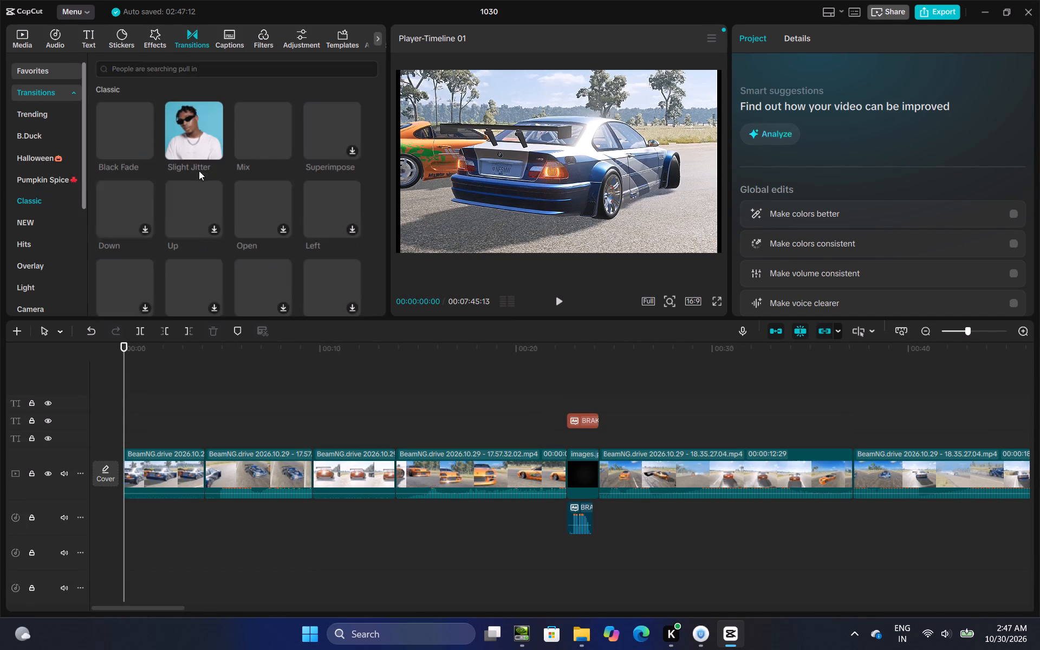
click(239, 394)
drag(239, 394, 284, 411)
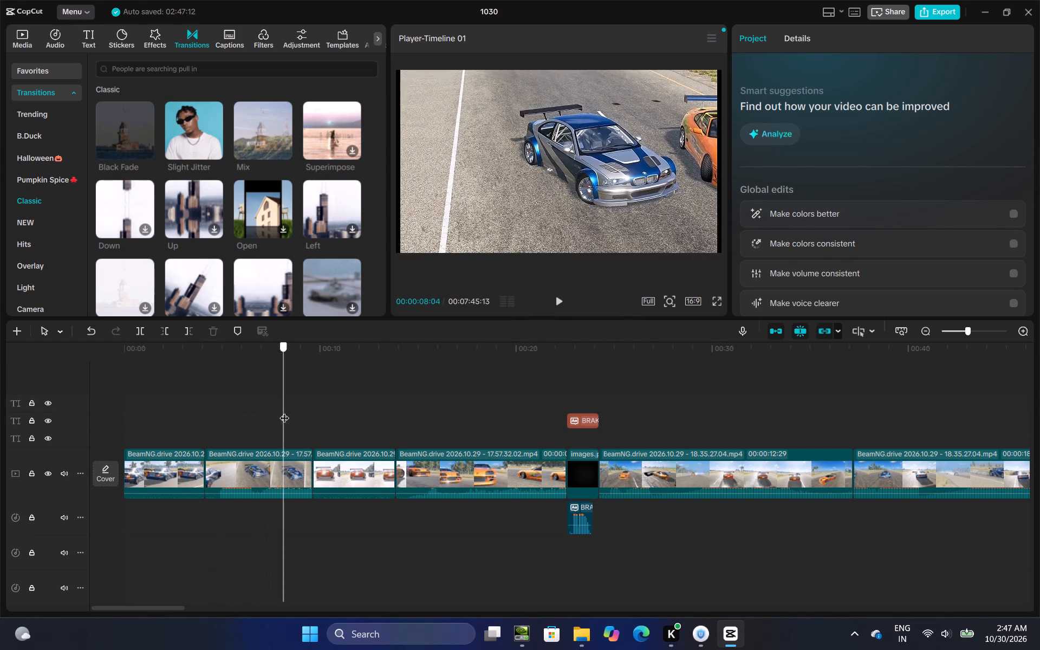
drag(284, 411, 315, 413)
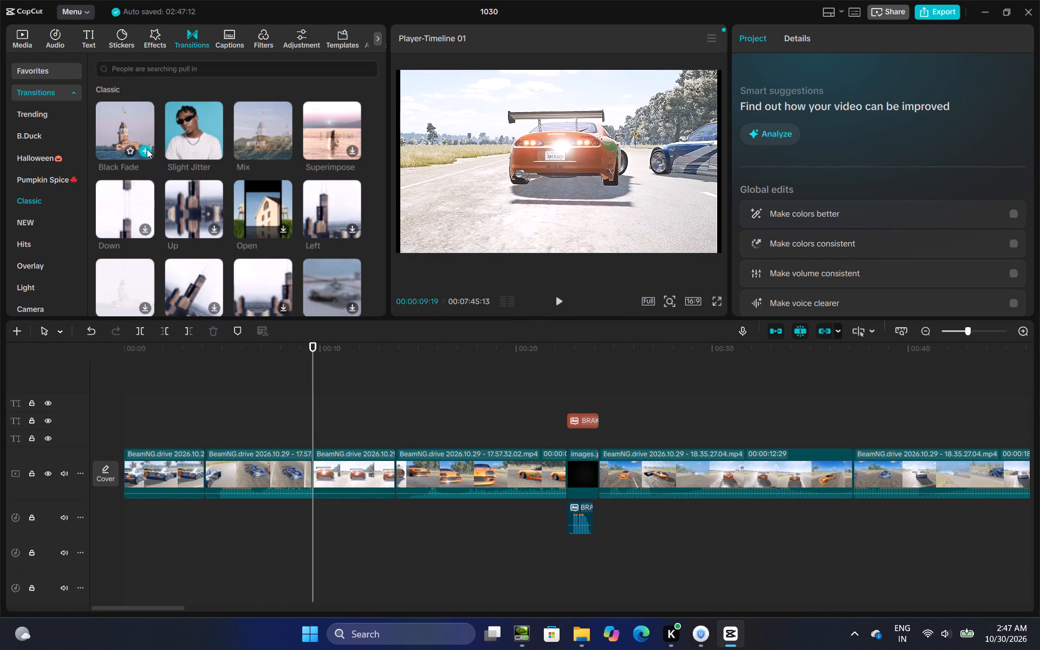
click(147, 149)
Add Black Fade transitions at both ends of the BRAKE TEST title card and between the two brake test clips.
click(524, 379)
drag(524, 379, 571, 378)
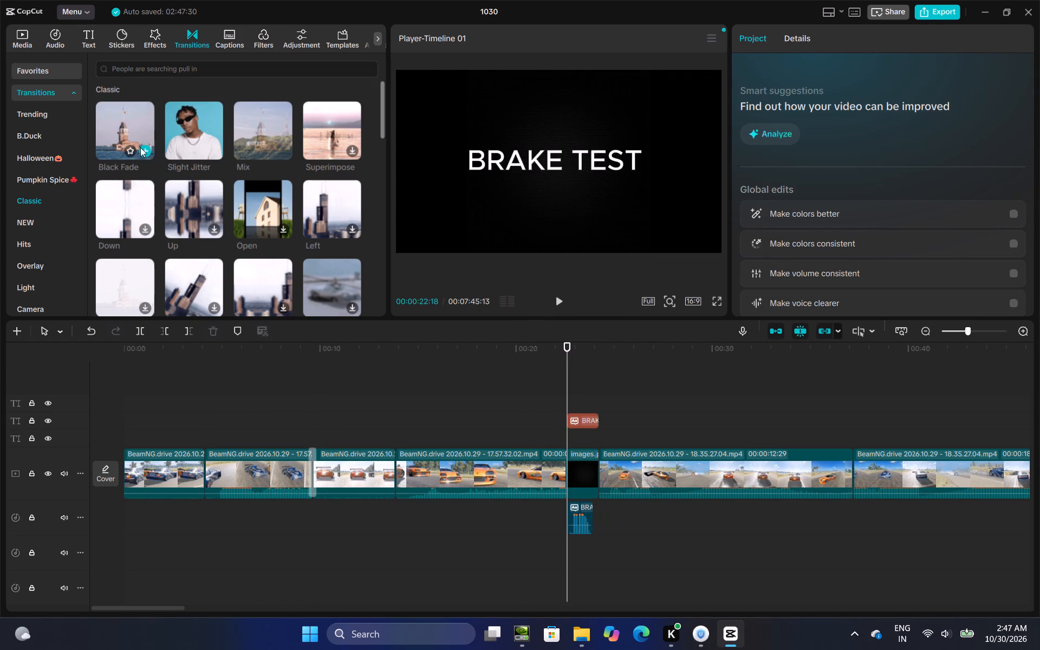
click(146, 147)
double_click(603, 398)
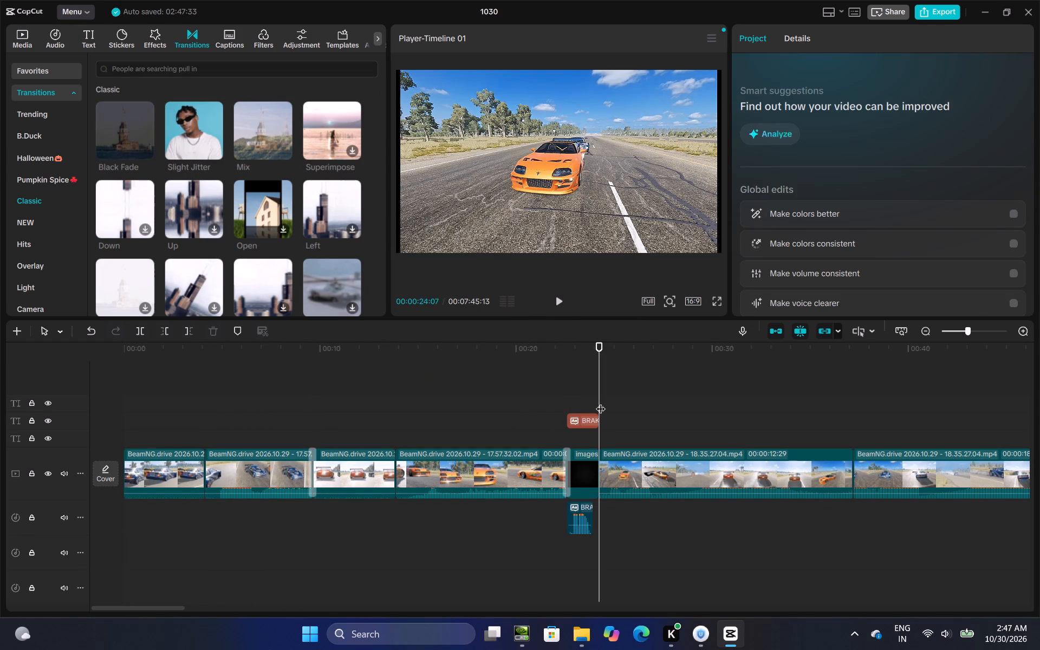
click(144, 147)
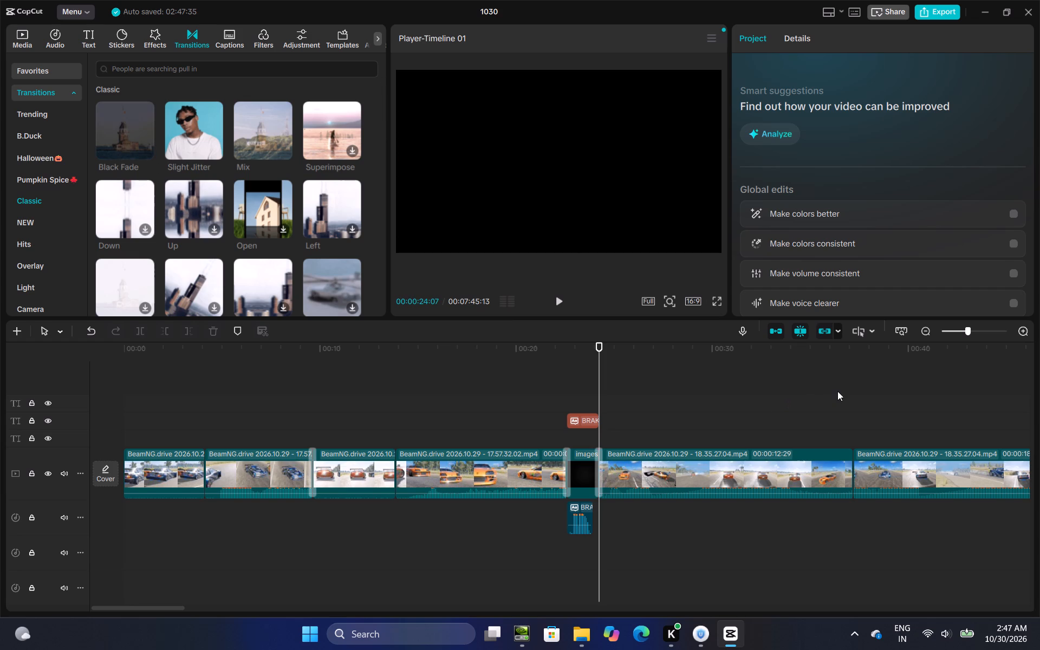
click(837, 391)
drag(837, 391, 861, 391)
drag(861, 391, 852, 396)
click(145, 150)
Add Black Fade transitions at the start of the first score card and at both ends of the LONG JUMP TEST title card.
click(818, 449)
drag(818, 448, 849, 448)
click(827, 422)
drag(827, 422, 812, 470)
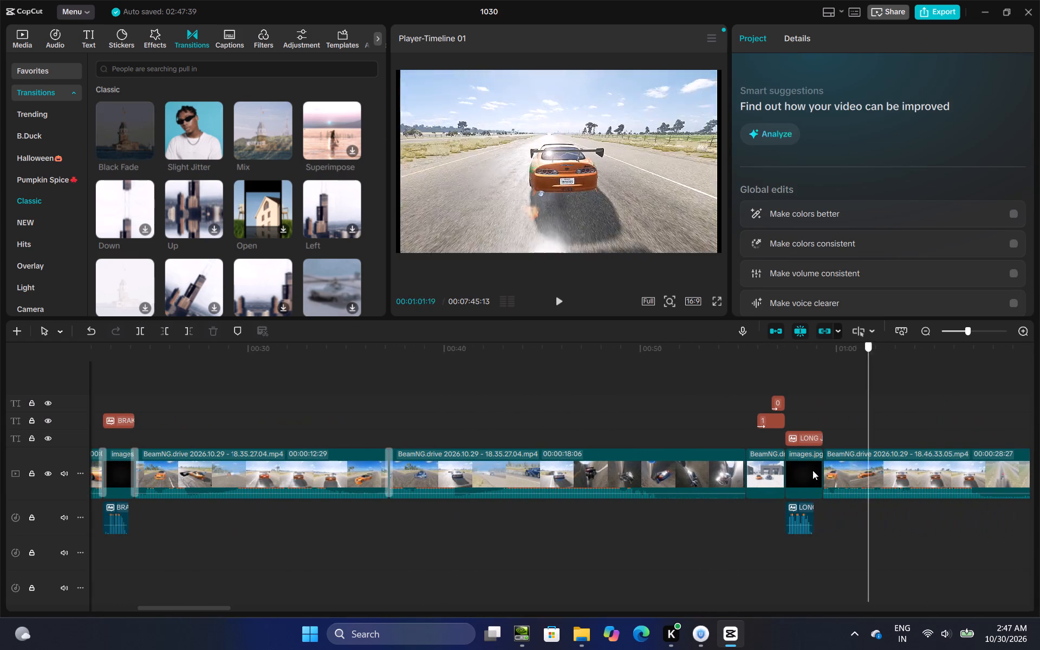
drag(812, 470, 747, 477)
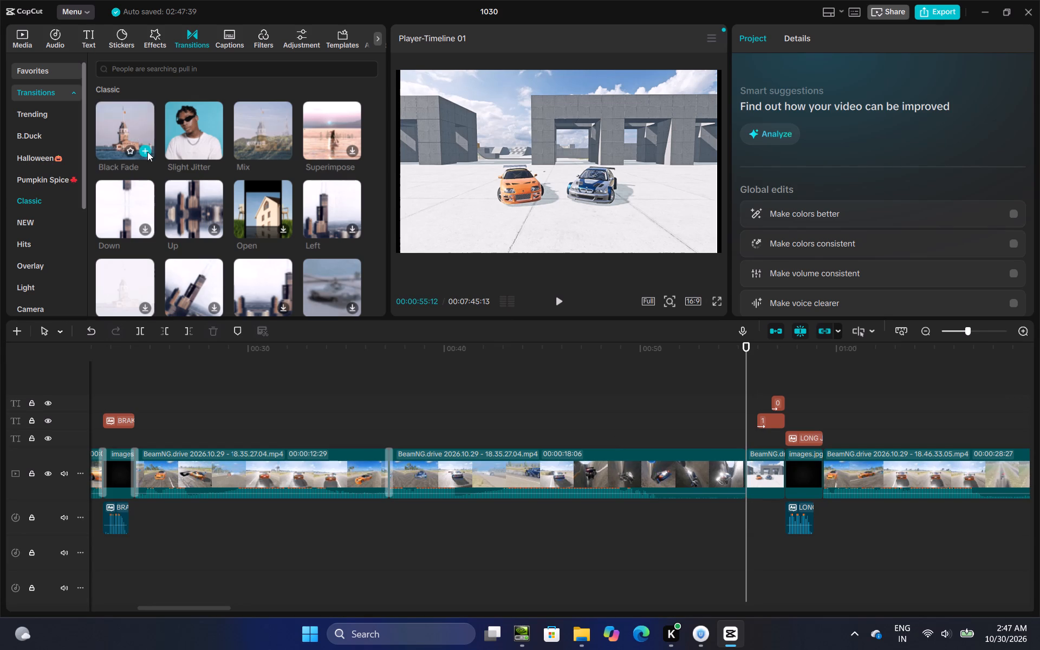
click(147, 152)
click(788, 373)
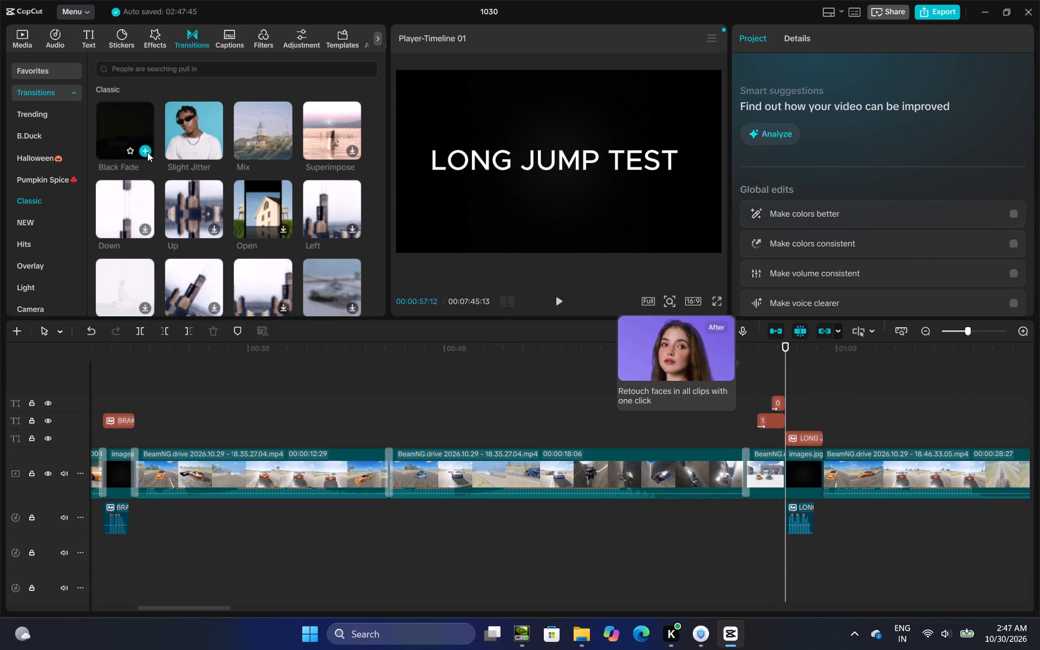
click(145, 149)
click(825, 409)
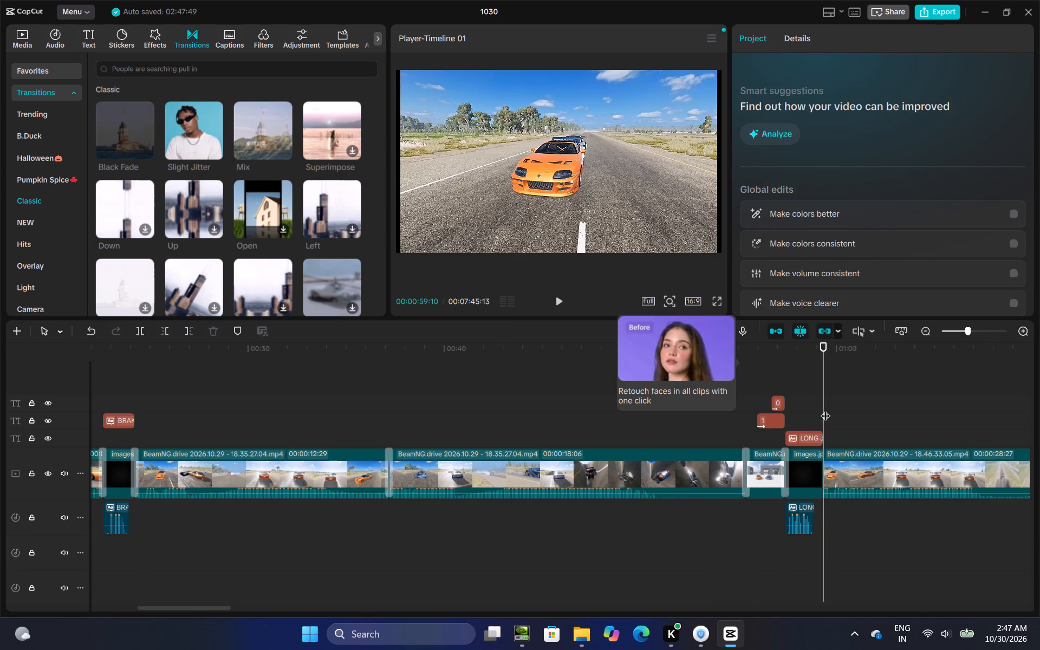
click(146, 148)
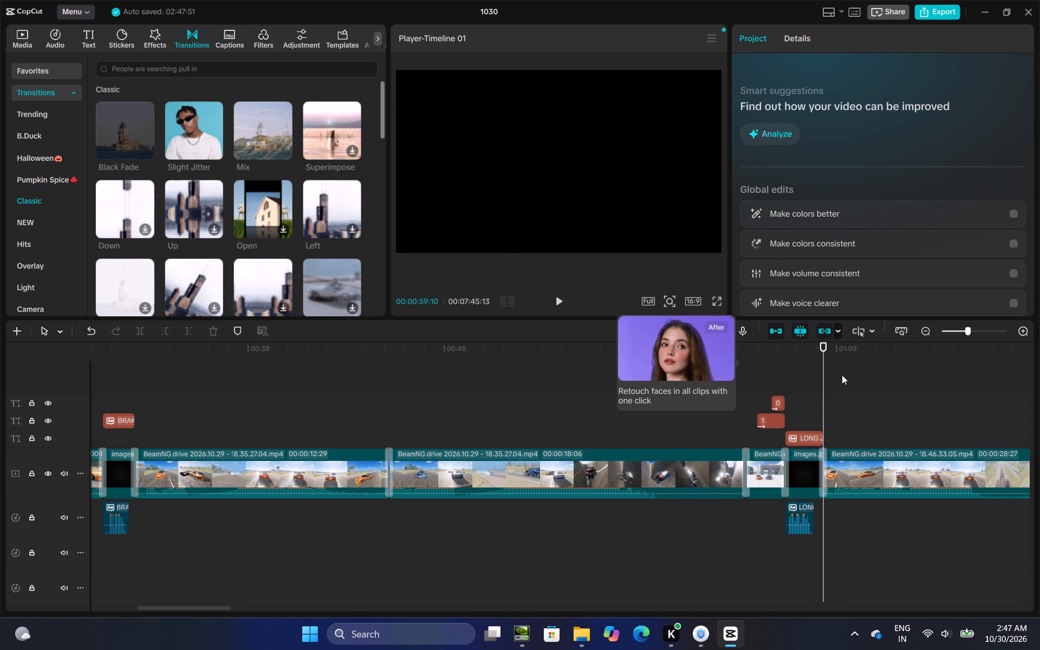
Add a Black Fade transition between the two long jump test clips, at 00:01:28:07.
click(844, 379)
drag(844, 379, 668, 446)
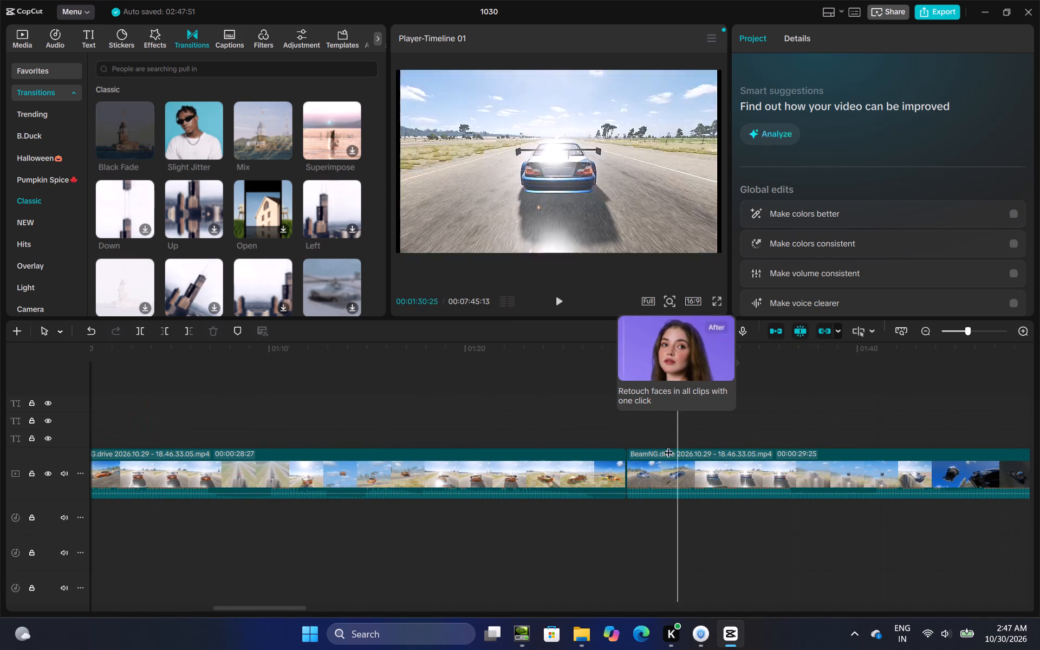
drag(668, 446, 630, 461)
click(144, 148)
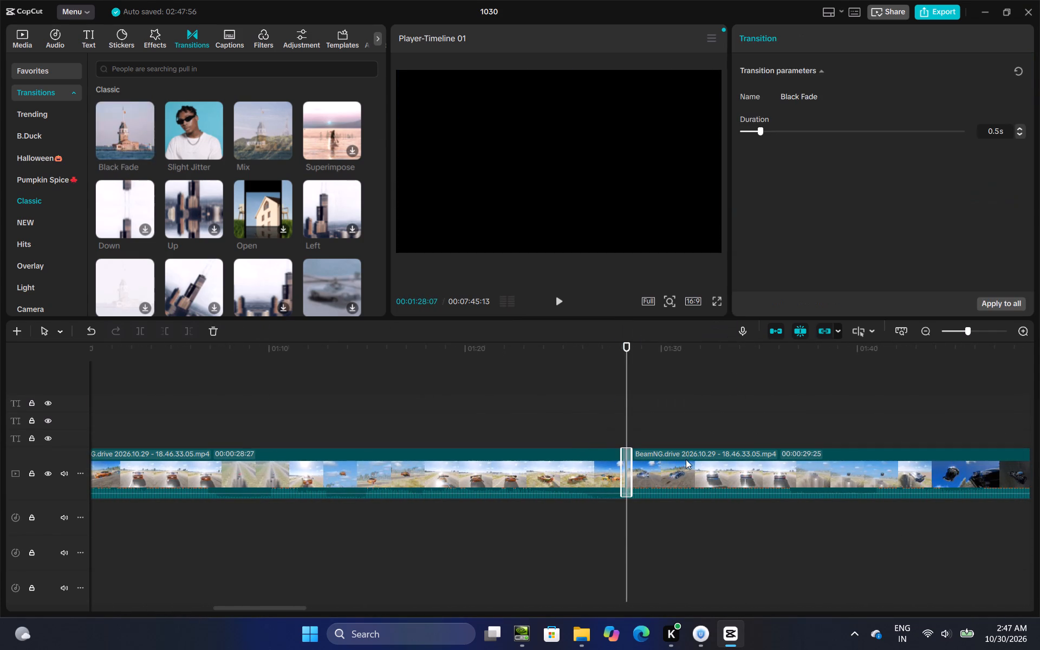
Add a Black Fade transition between the second score card and the COLLISION TEST title card, at 00:01:59:19.
click(746, 411)
drag(746, 411, 567, 537)
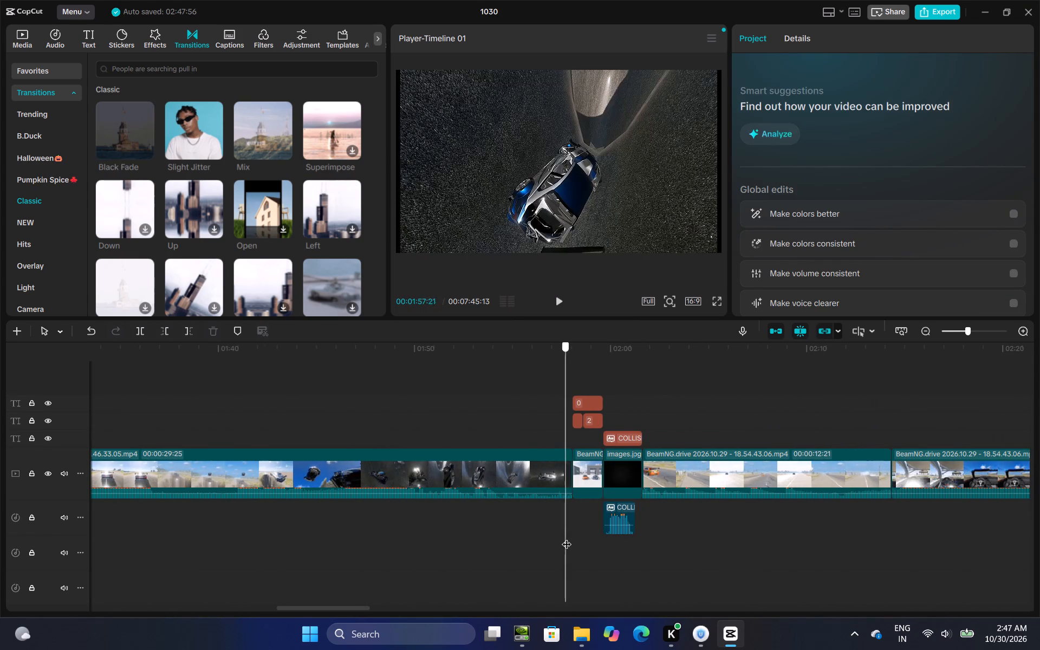
drag(567, 537, 603, 543)
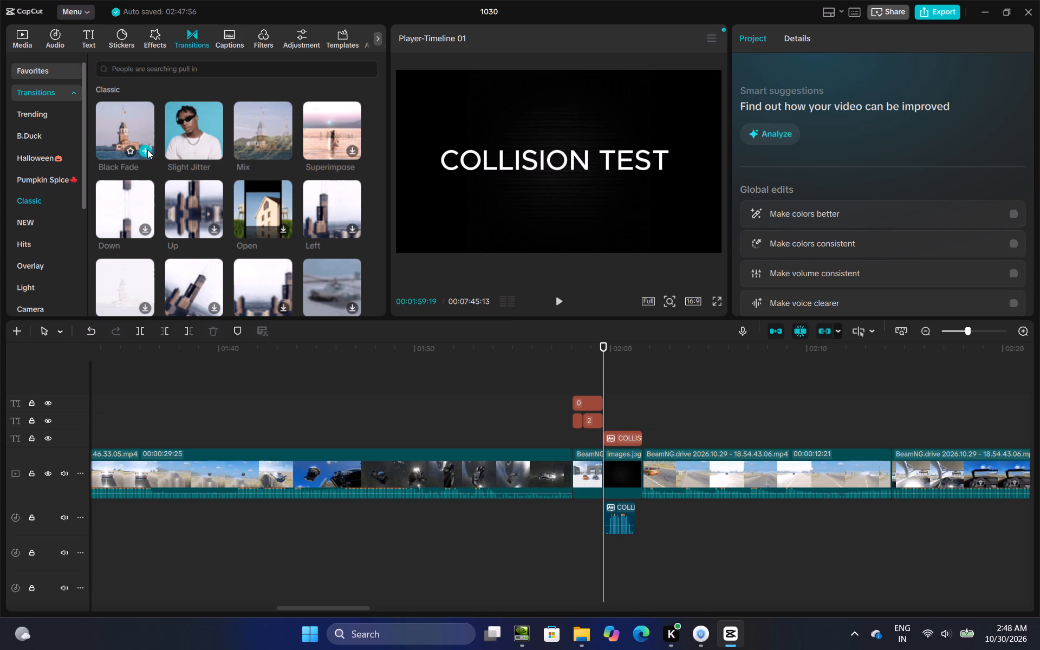
click(147, 149)
Add Black Fade transitions at the two cuts between the three collision test clips, at 00:02:14:10 and 00:02:27:20.
click(624, 399)
drag(625, 399, 1027, 409)
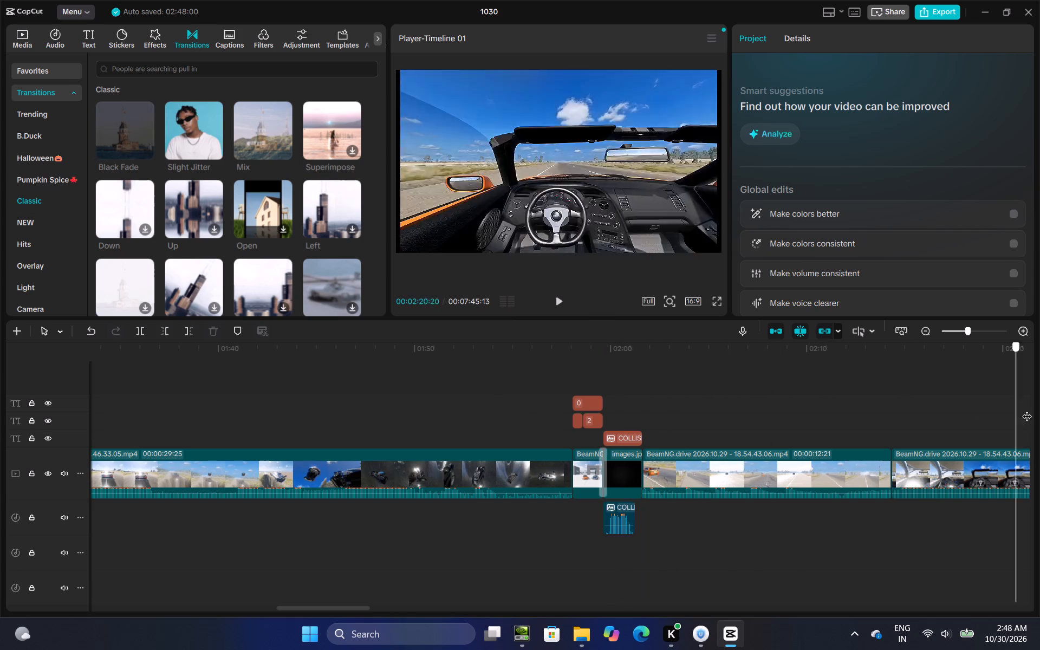
drag(1027, 409, 556, 487)
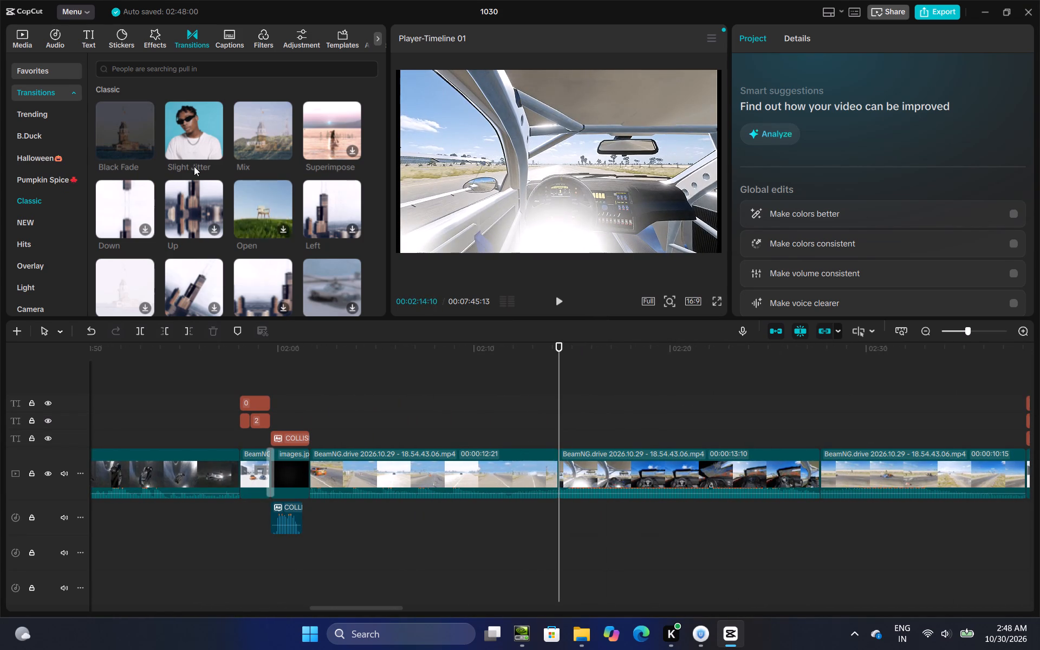
click(144, 149)
click(643, 369)
drag(643, 369, 797, 387)
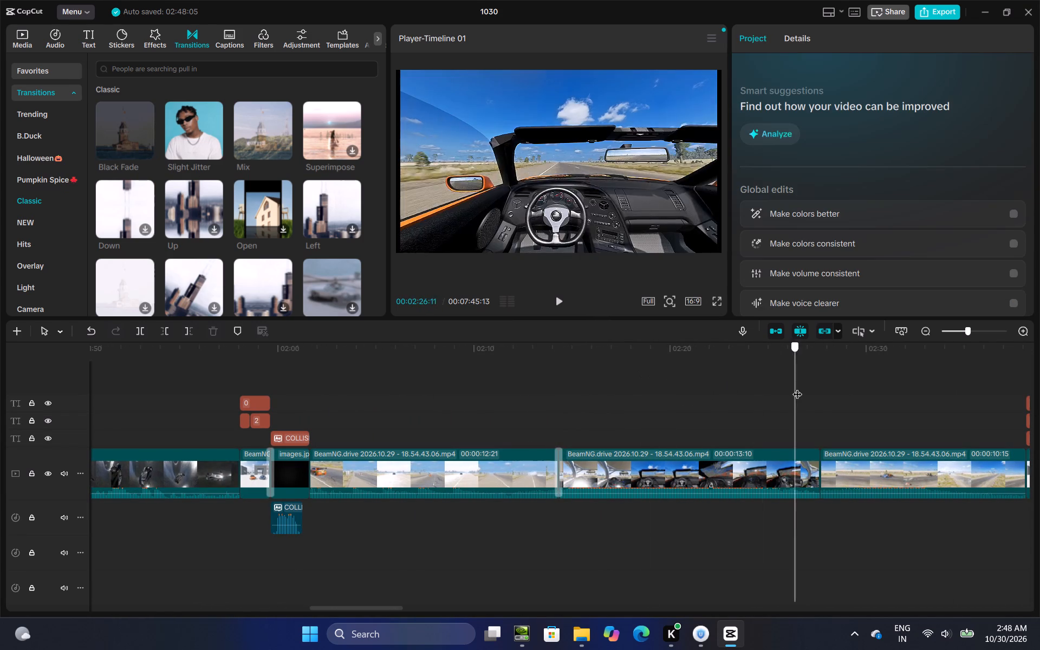
drag(797, 387, 822, 398)
click(146, 152)
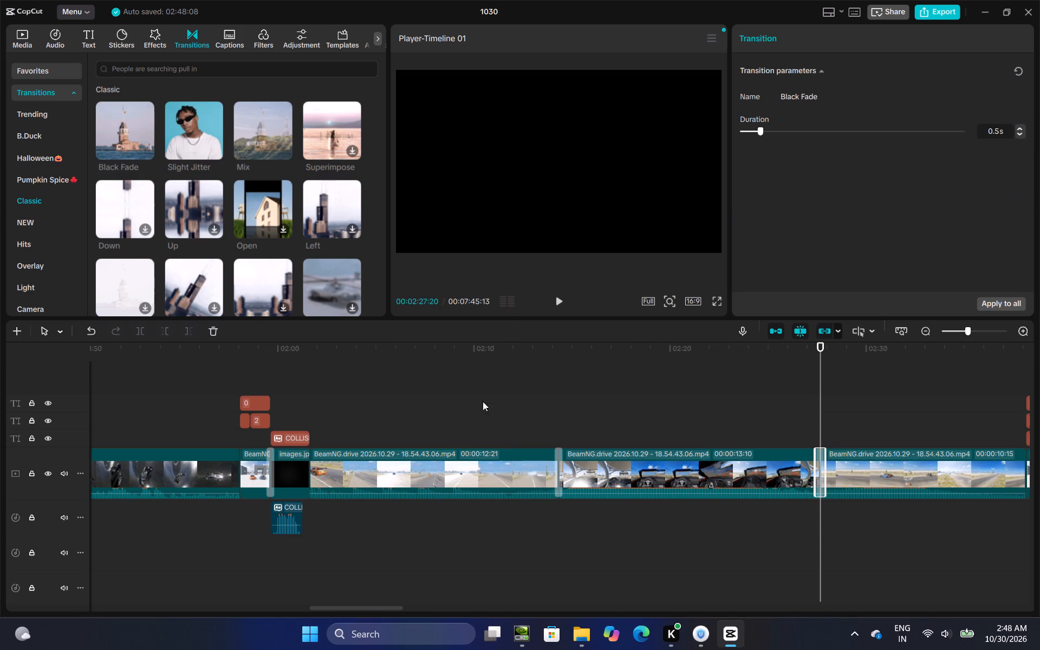
Add a Black Fade transition between the score card and the DRAG RACE title card, at 00:02:39:15.
click(697, 420)
drag(697, 420, 667, 475)
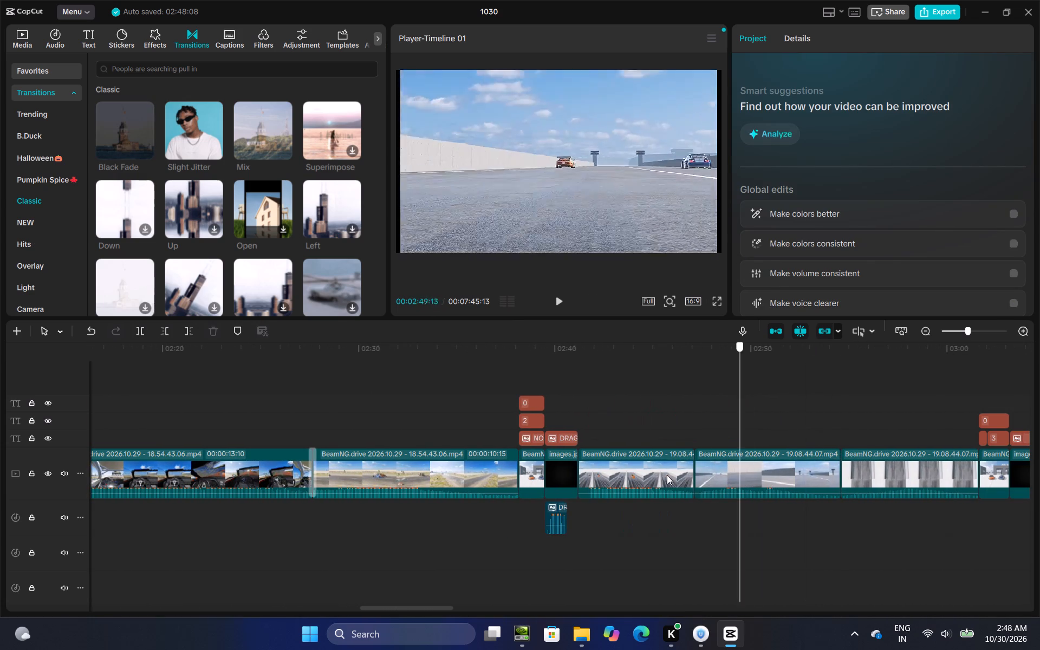
drag(667, 475, 544, 526)
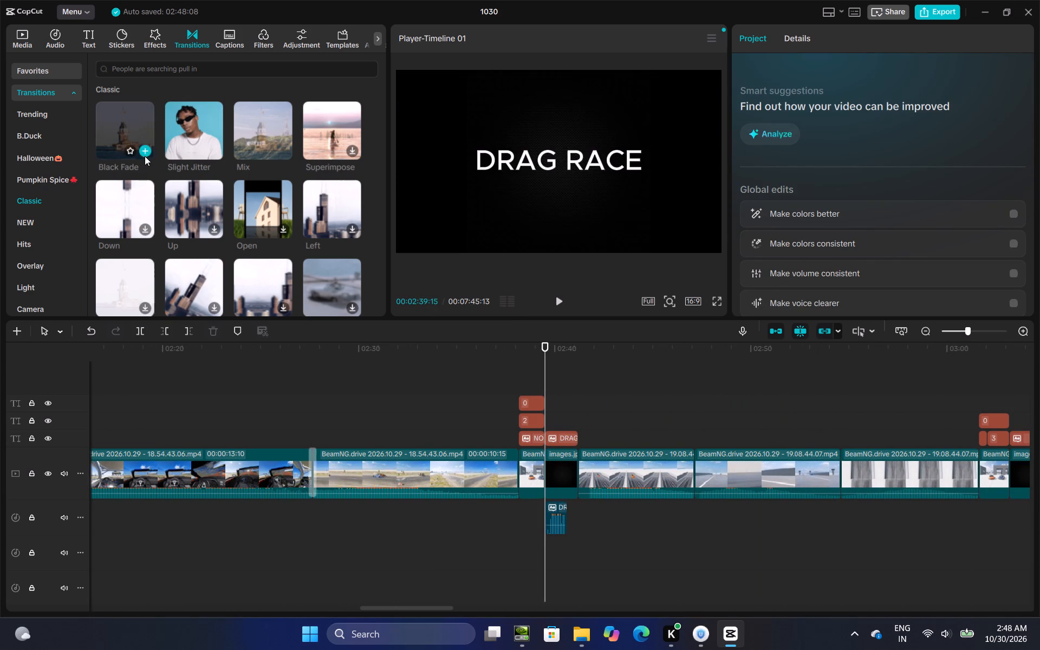
click(145, 154)
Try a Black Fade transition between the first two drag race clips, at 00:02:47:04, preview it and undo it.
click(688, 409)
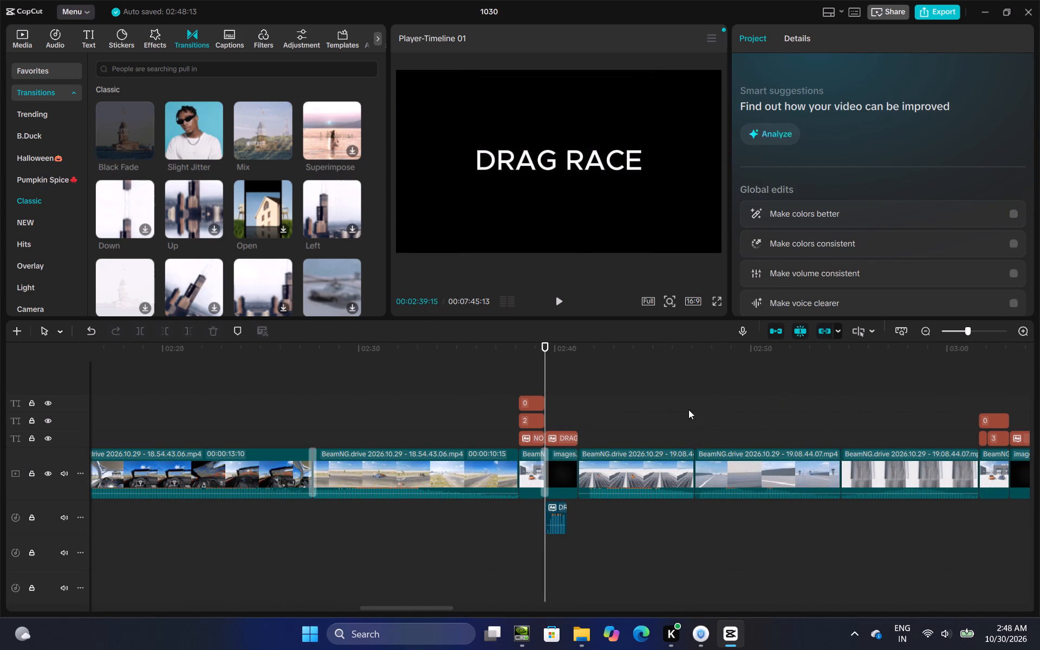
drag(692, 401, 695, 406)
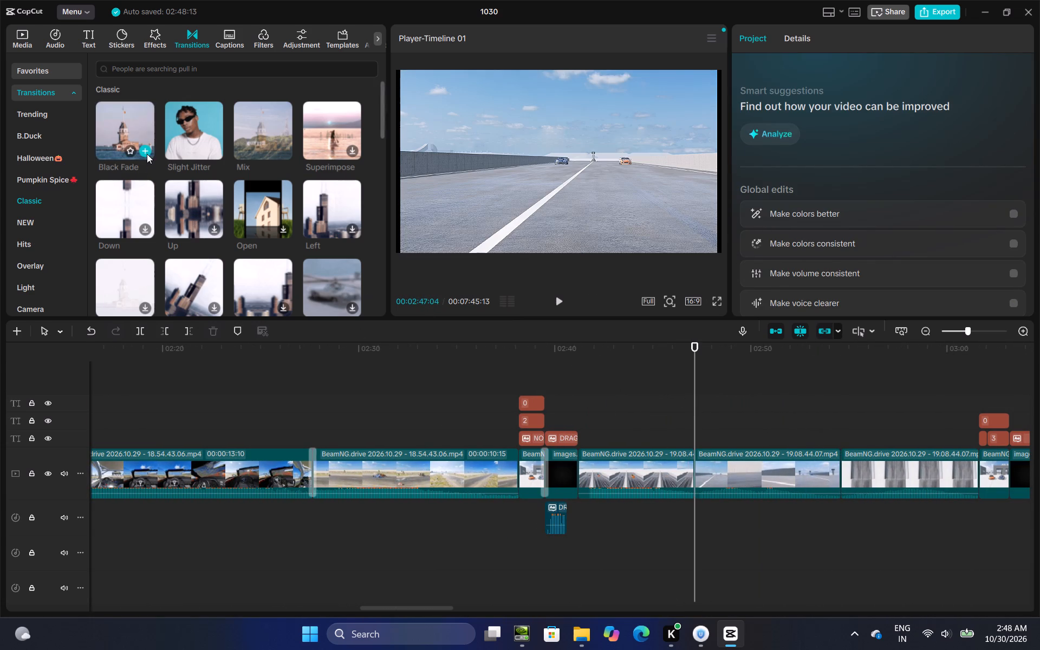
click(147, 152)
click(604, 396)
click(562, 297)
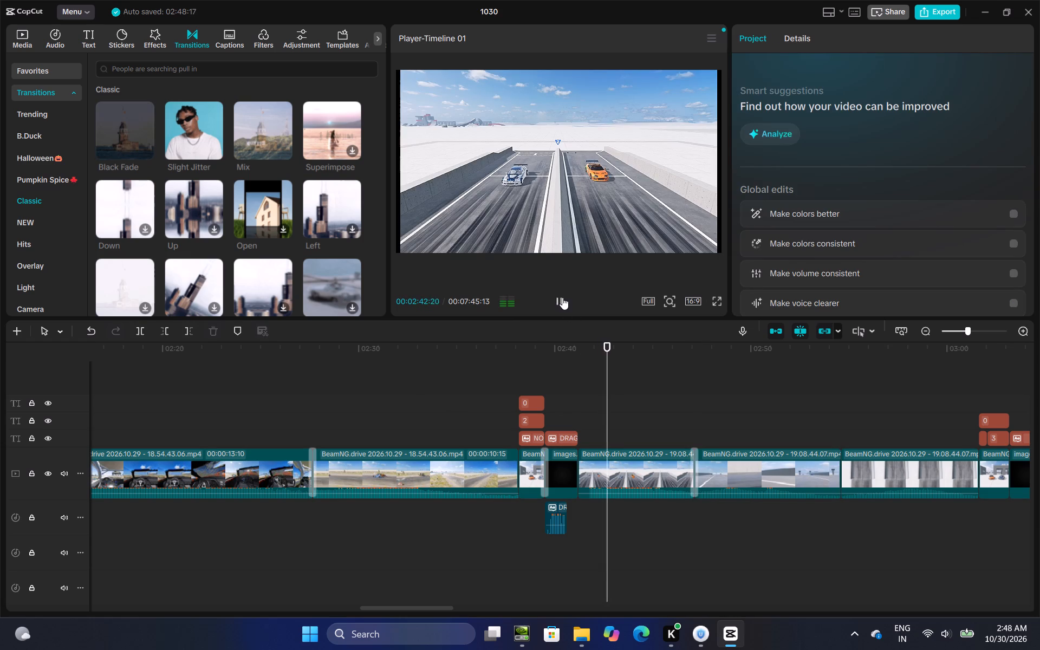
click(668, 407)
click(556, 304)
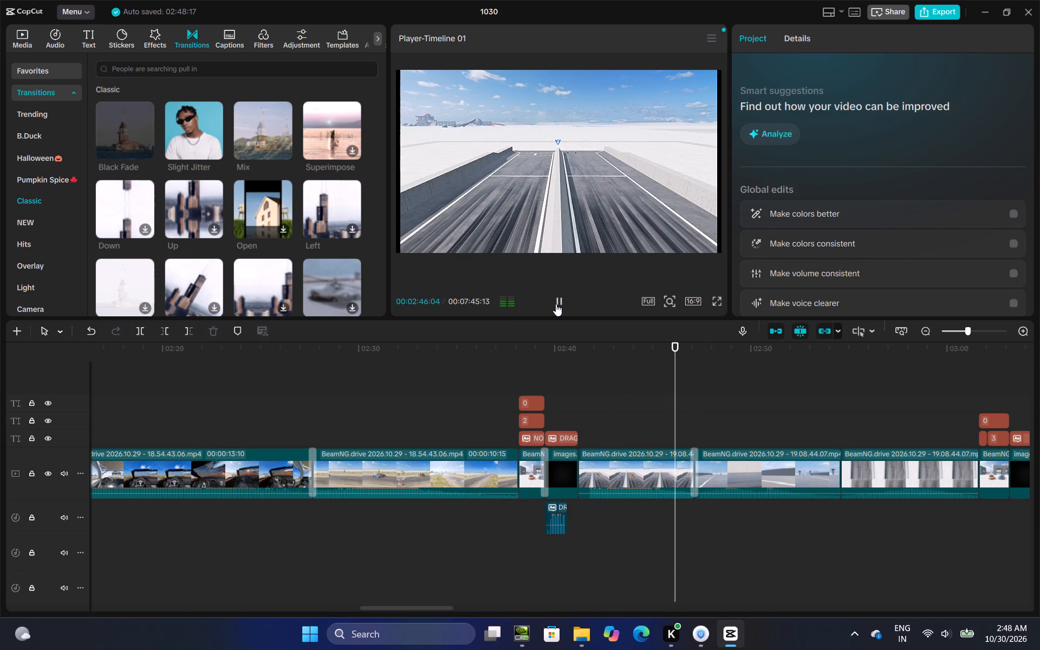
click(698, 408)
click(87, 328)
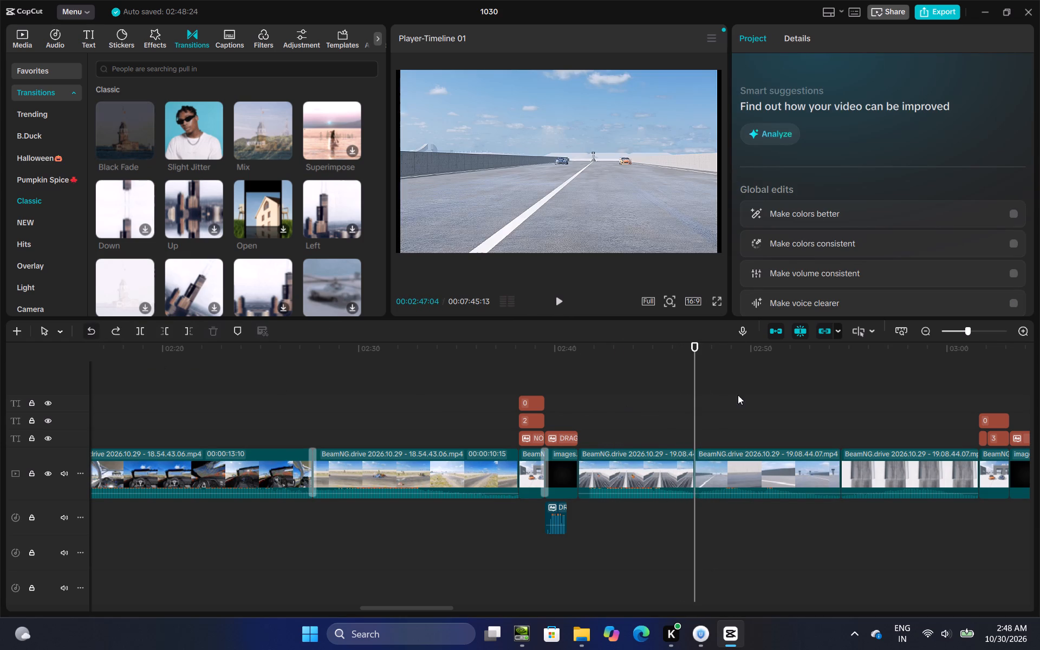
Add Black Fade transitions at both ends of the WALL OF DEATH ESCAPE TEST title card, at 00:03:03:06 and 00:03:05:28.
click(738, 395)
drag(738, 395, 684, 488)
click(142, 149)
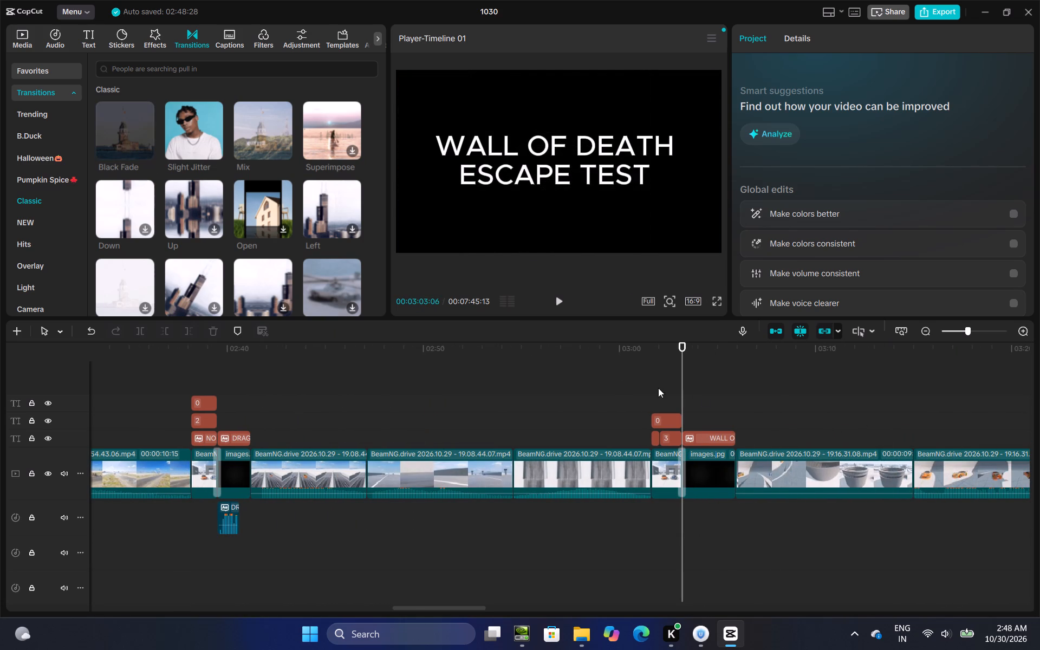
click(703, 396)
drag(703, 396, 734, 426)
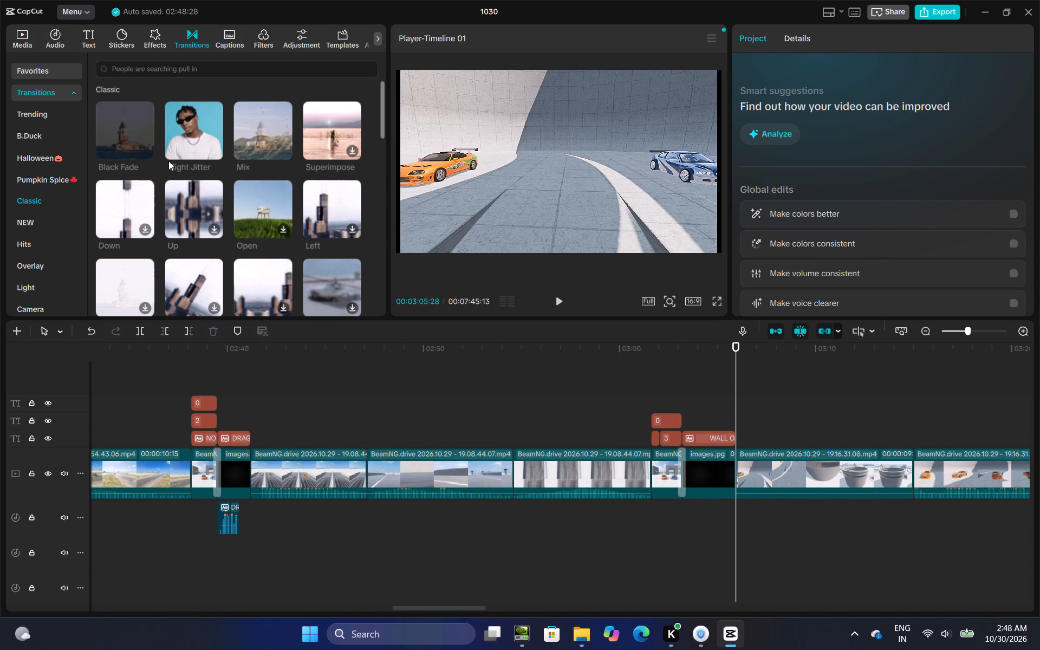
click(150, 151)
Add Black Fade transitions at the two cuts between the three wall of death clips, at 00:03:15:00 and 00:03:54:23.
click(782, 393)
drag(782, 393, 851, 401)
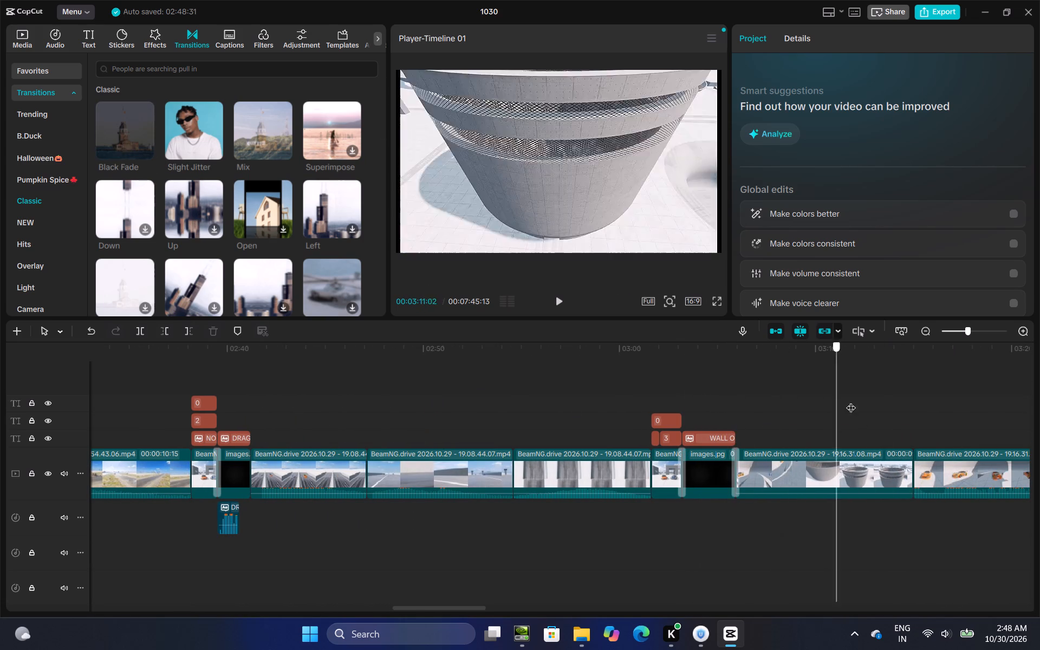
drag(851, 401, 912, 425)
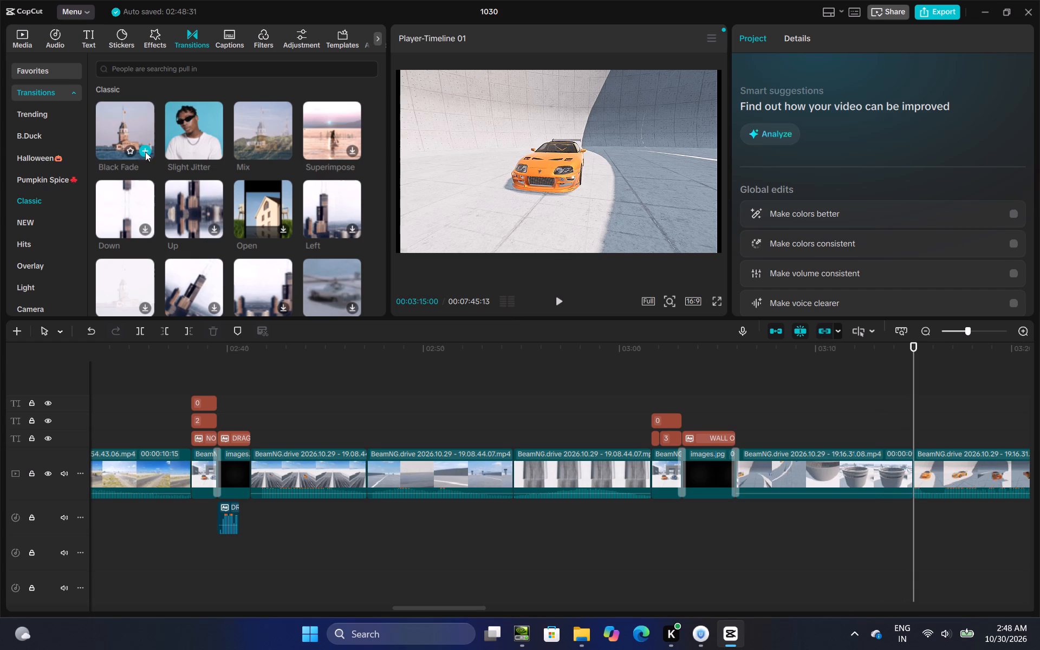
click(145, 152)
click(876, 411)
drag(876, 411, 925, 433)
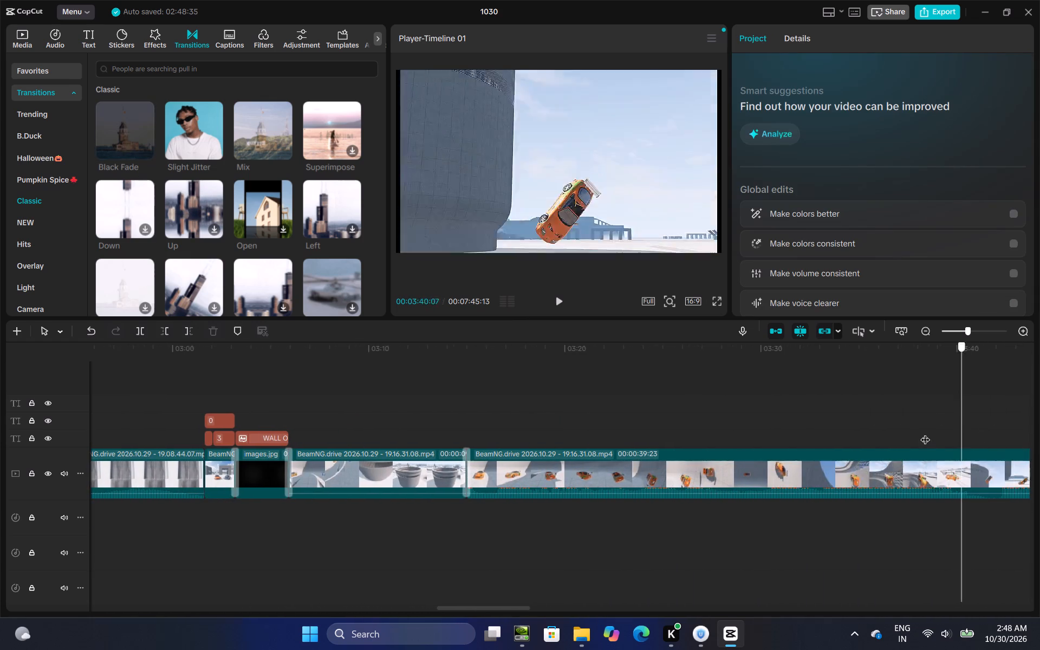
drag(925, 433, 757, 424)
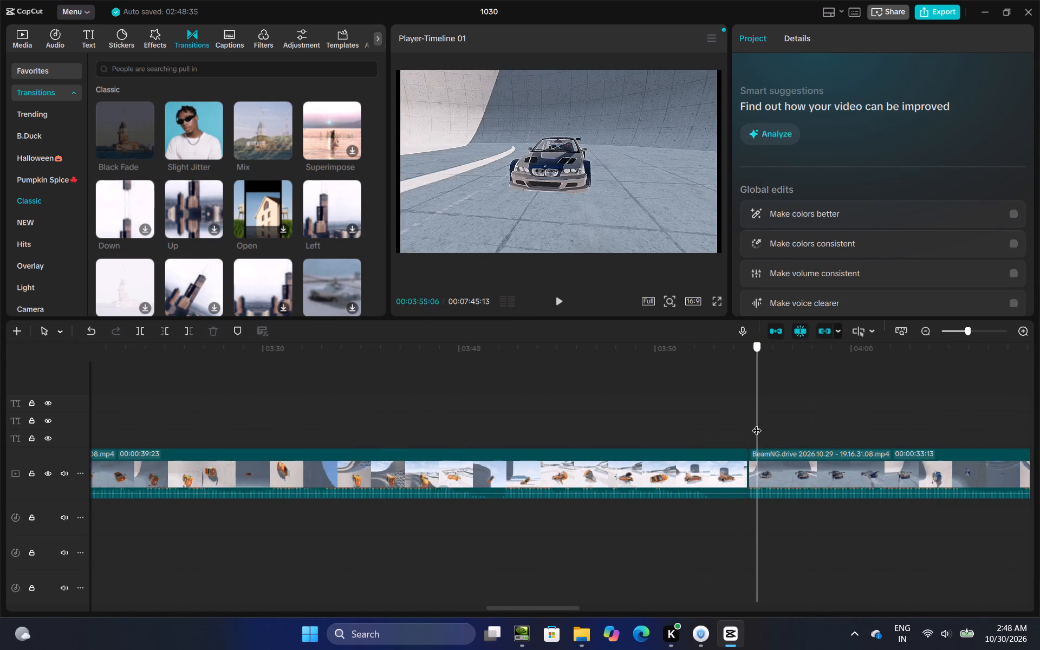
drag(757, 424, 754, 423)
click(750, 397)
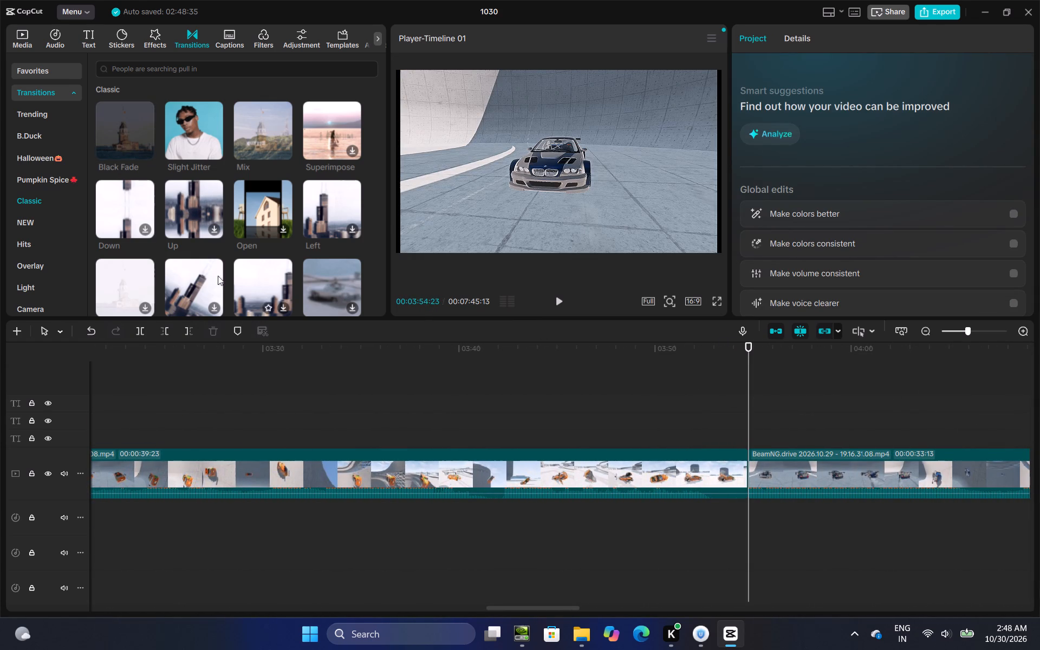
click(146, 149)
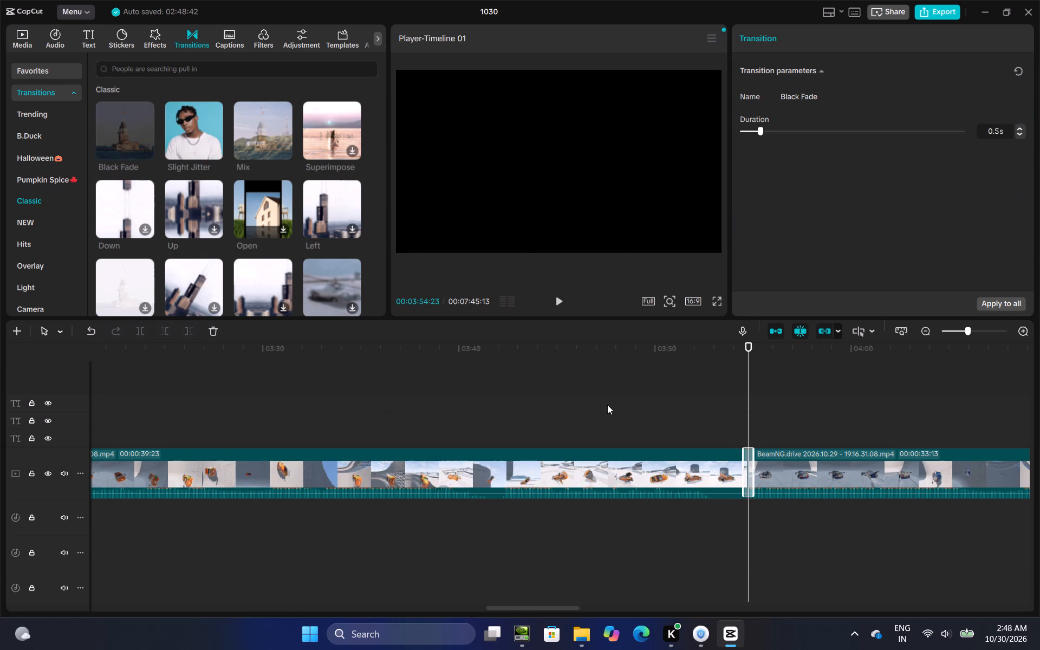
Add Black Fade transitions at both ends of the WATER SURVIVAL TEST title card, at 00:04:30:14 and 00:04:32:23.
click(755, 397)
drag(755, 397, 790, 424)
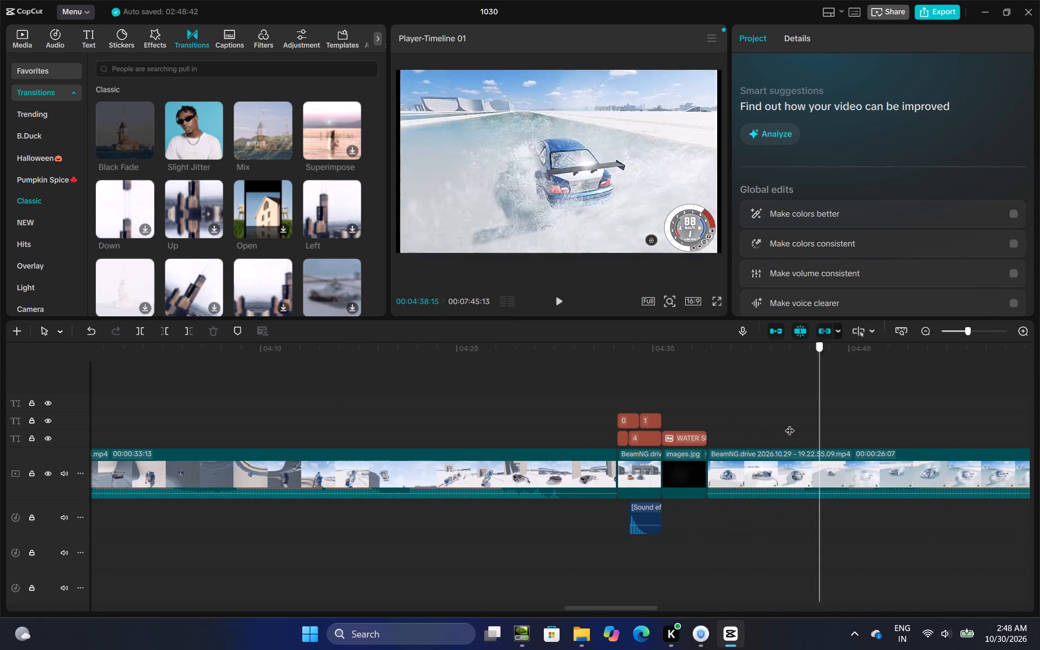
drag(790, 424, 661, 476)
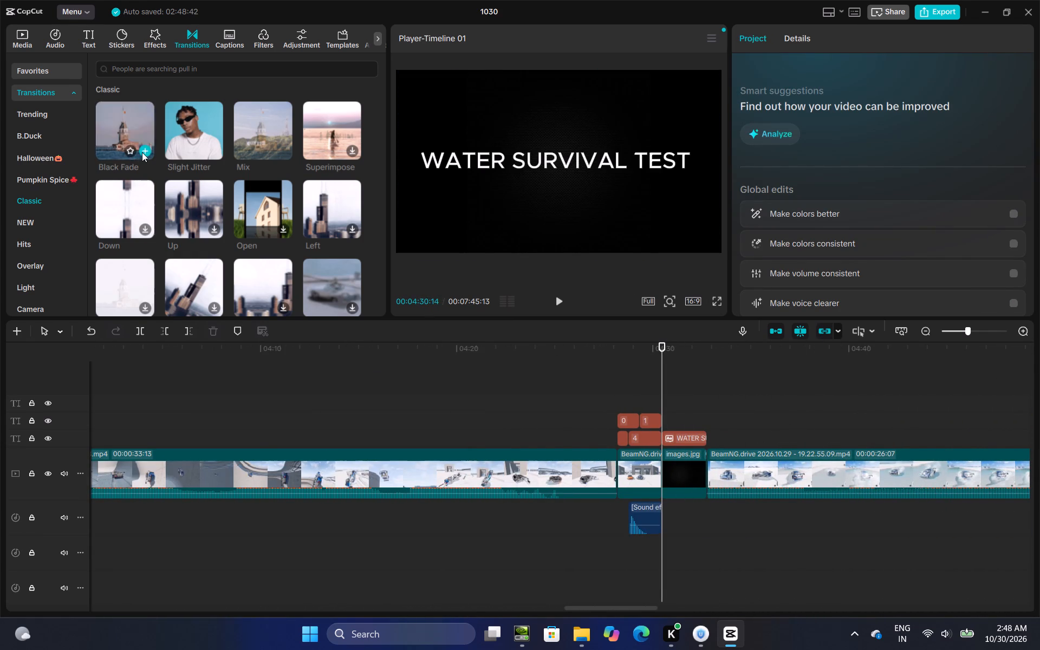
click(142, 152)
click(700, 376)
drag(700, 377, 701, 381)
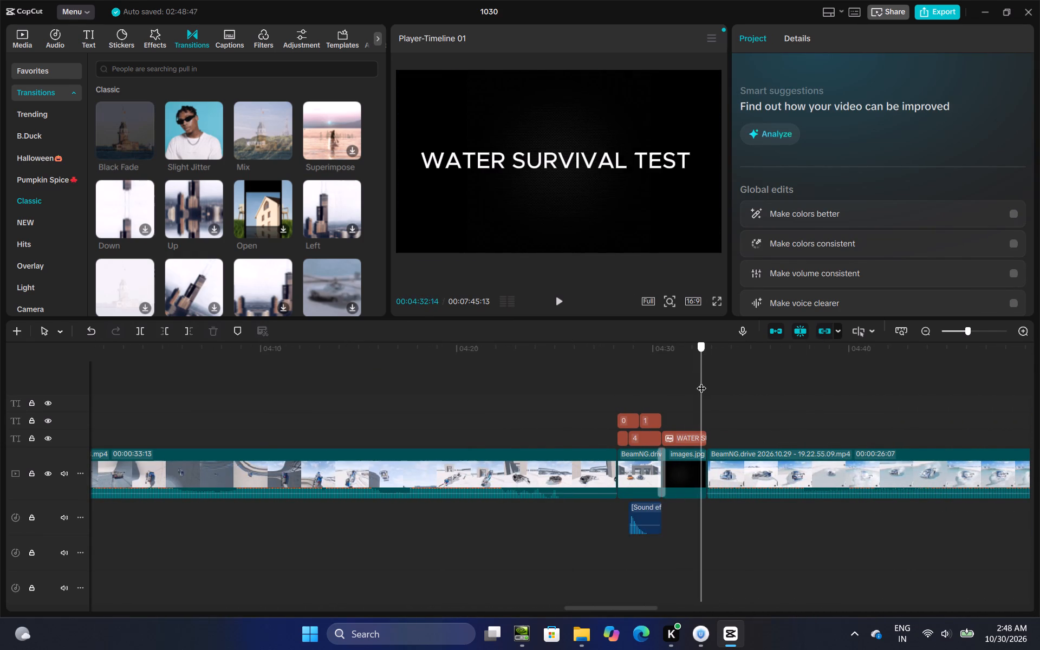
drag(701, 381, 704, 391)
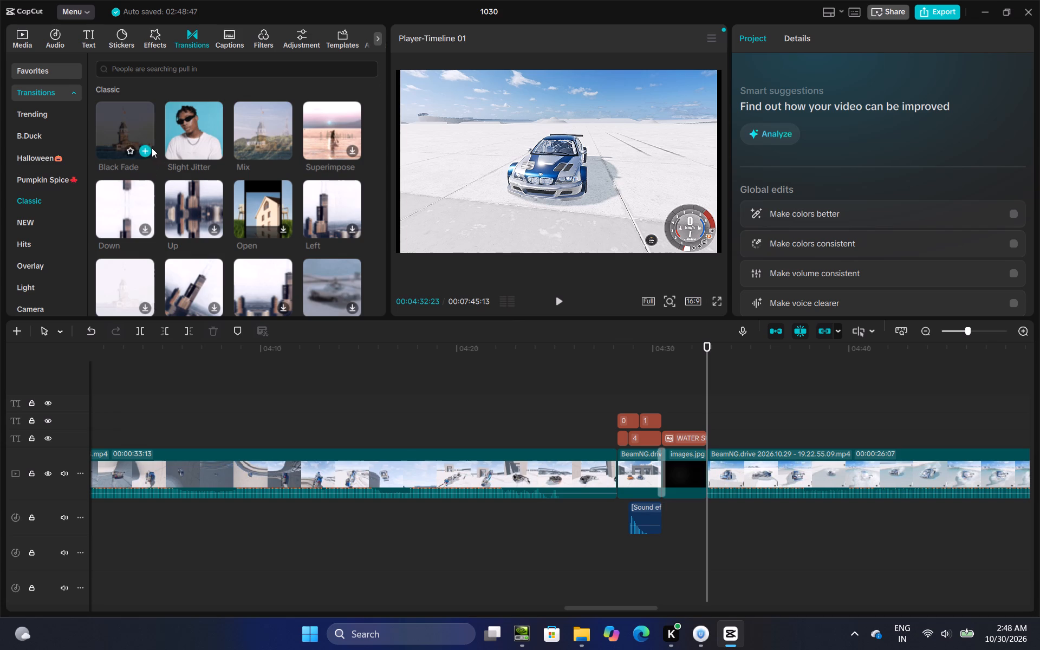
click(148, 149)
Add a Black Fade transition between the two water survival clips, at 00:04:59:00.
click(762, 399)
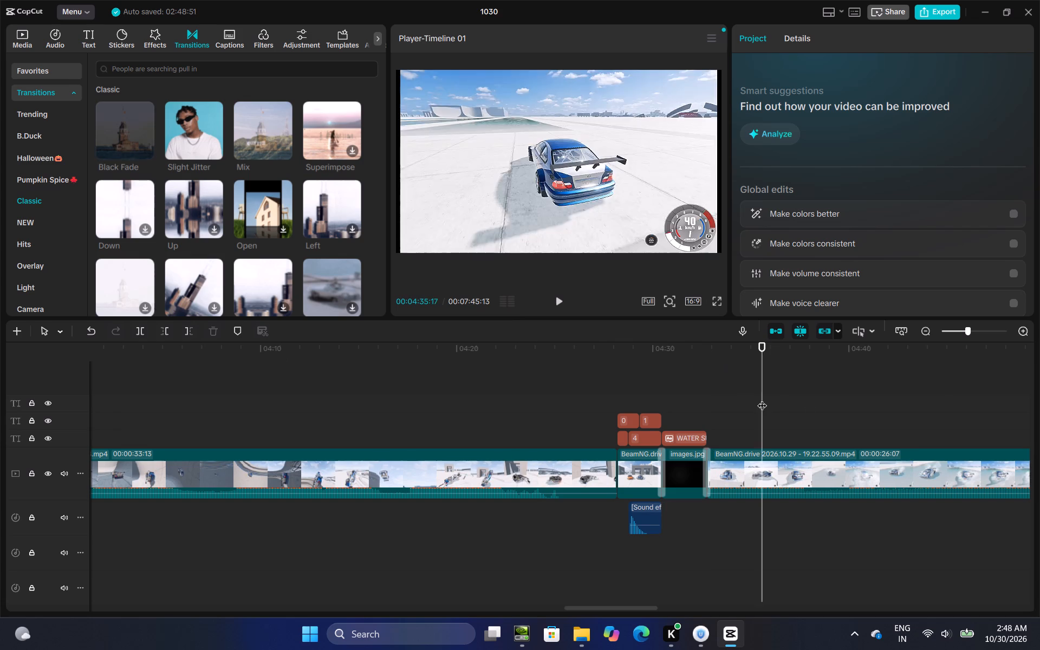
drag(762, 399, 408, 502)
click(145, 147)
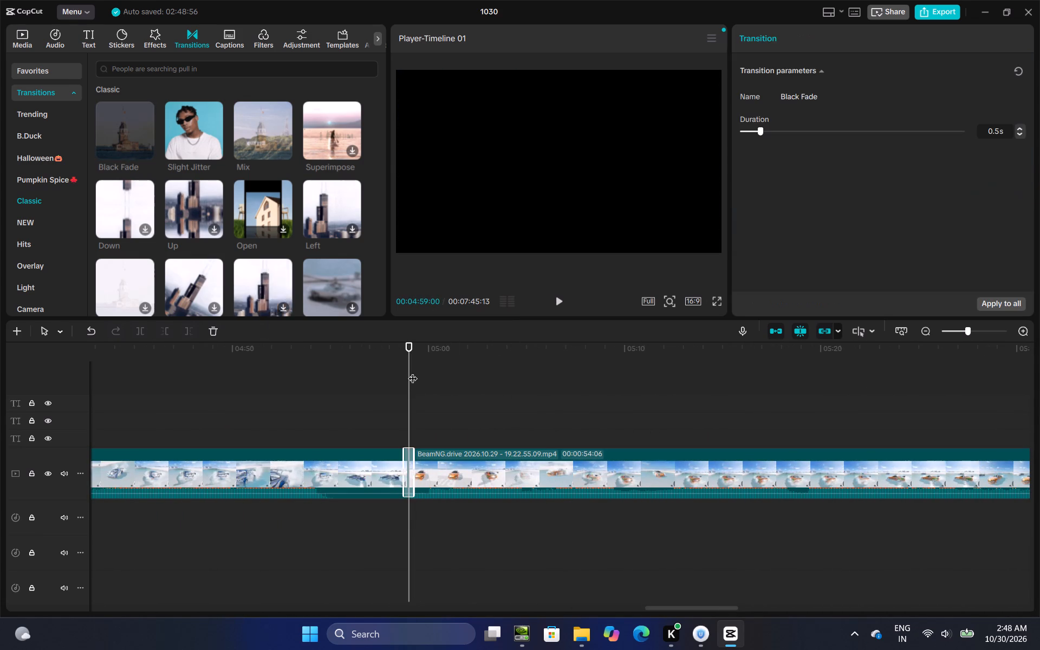
Add Black Fade transitions at both ends of the TOP SPEED TEST title card, at 00:05:54:24 and 00:05:56:24.
click(545, 417)
drag(541, 413, 772, 355)
click(642, 422)
drag(643, 421, 951, 415)
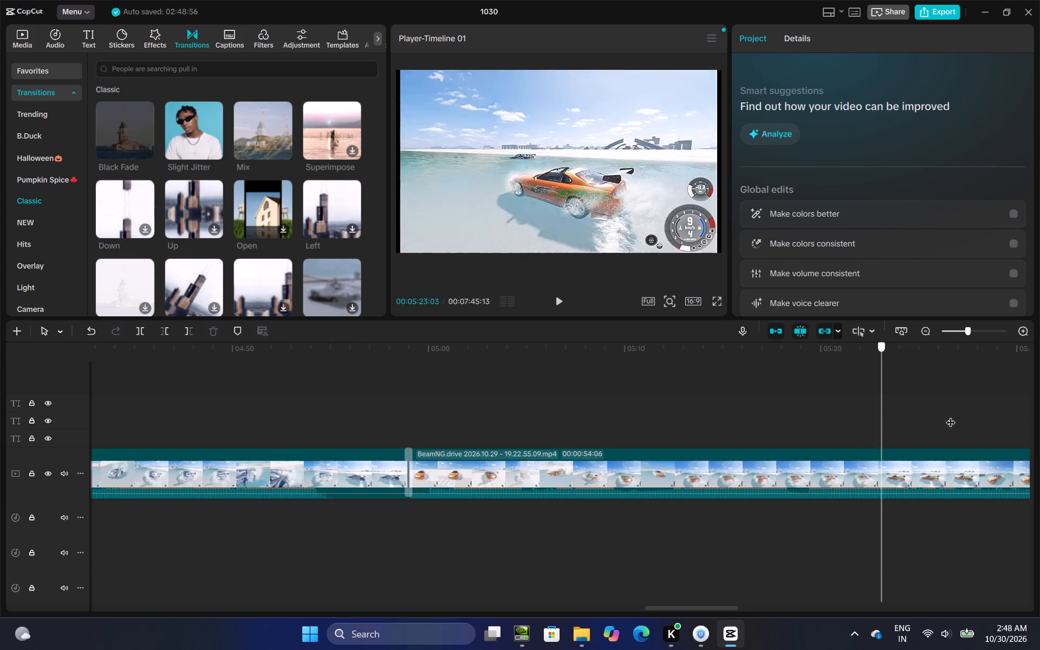
drag(951, 415, 639, 413)
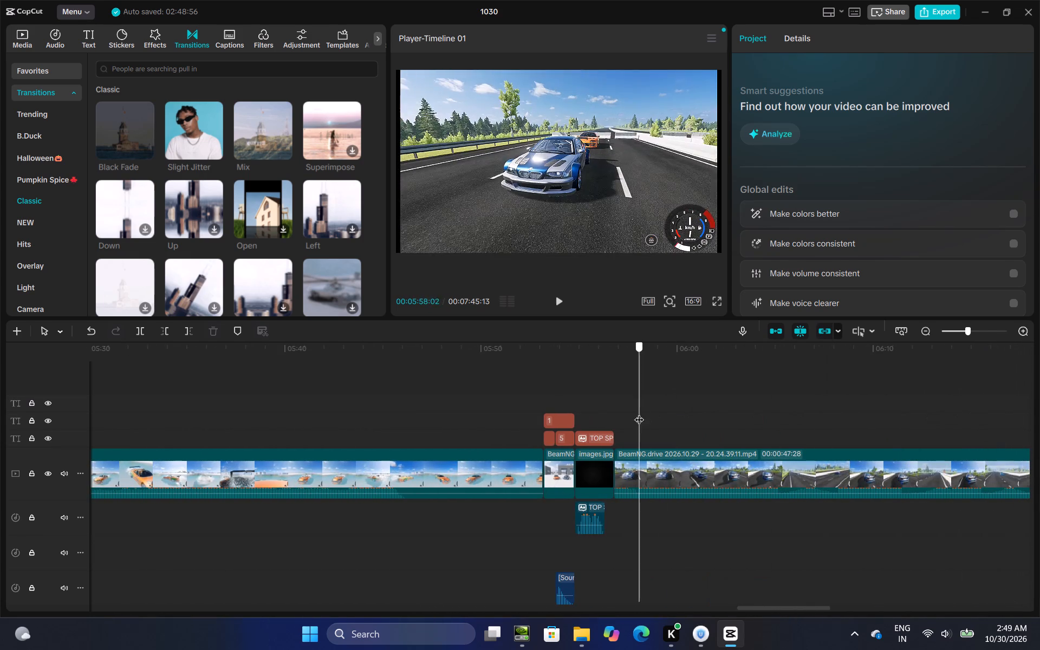
drag(639, 413, 572, 408)
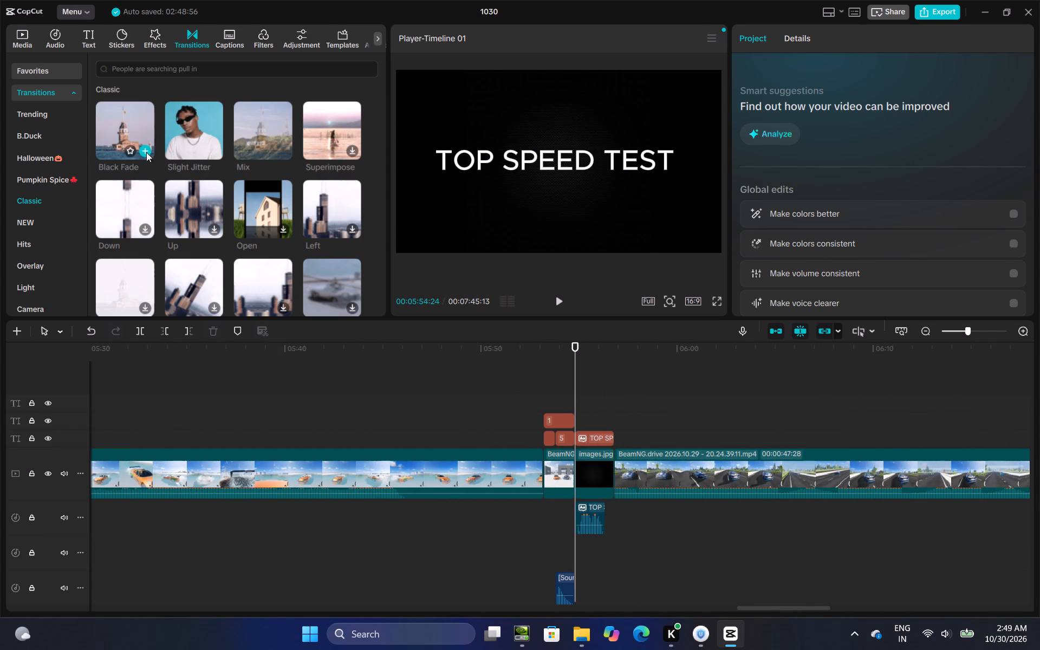
click(146, 152)
click(623, 375)
drag(622, 378, 616, 387)
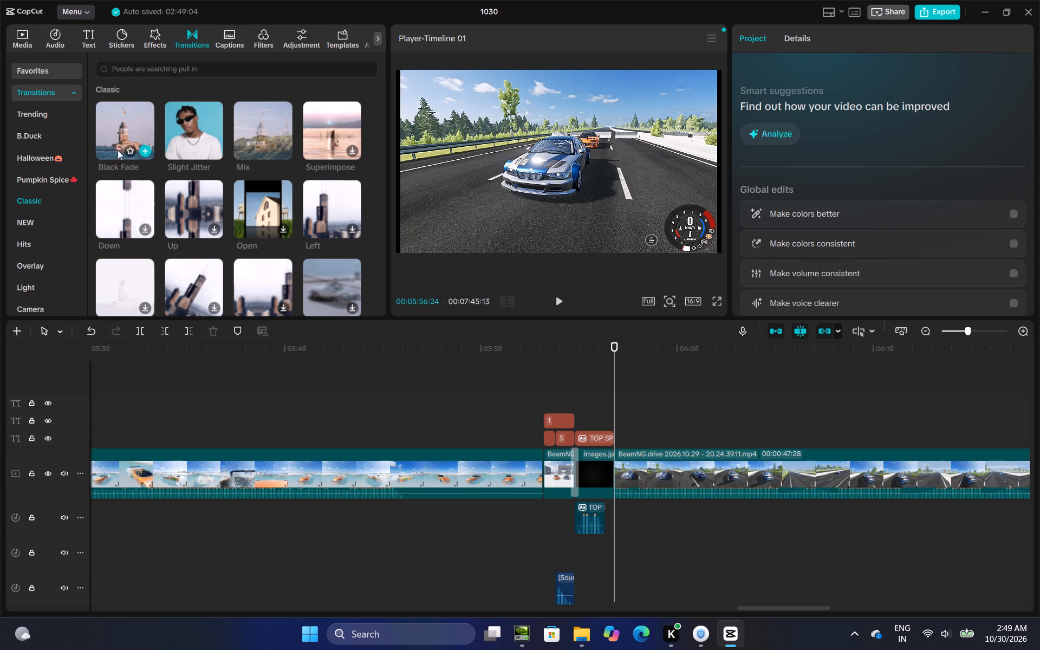
click(147, 152)
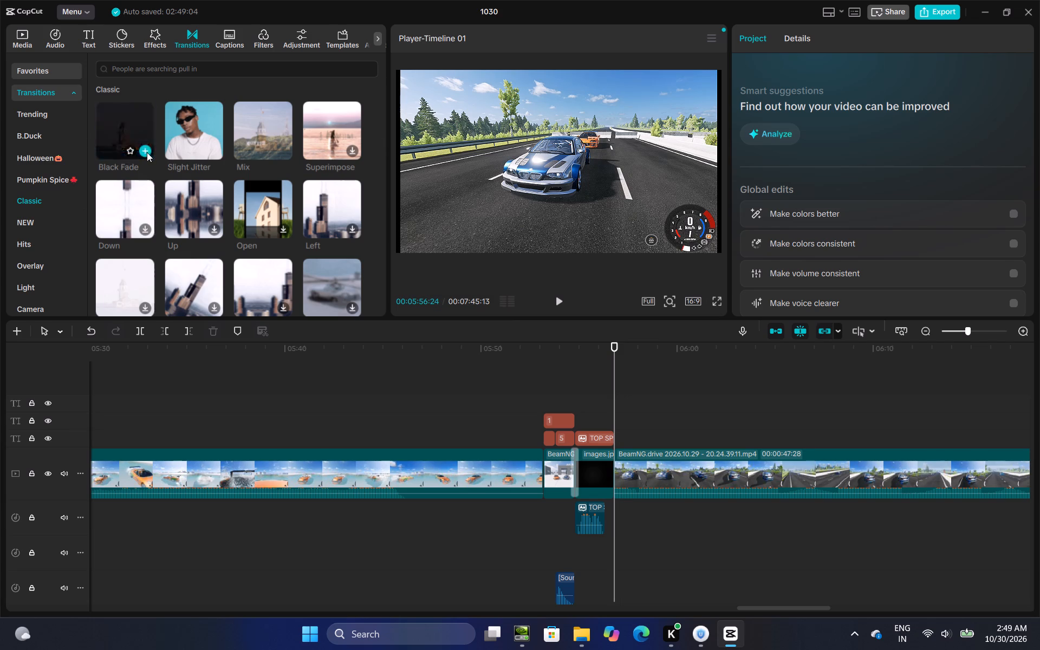
Add a Black Fade transition between the two top speed test clips, at 00:06:44:22.
click(712, 369)
drag(712, 368, 1039, 367)
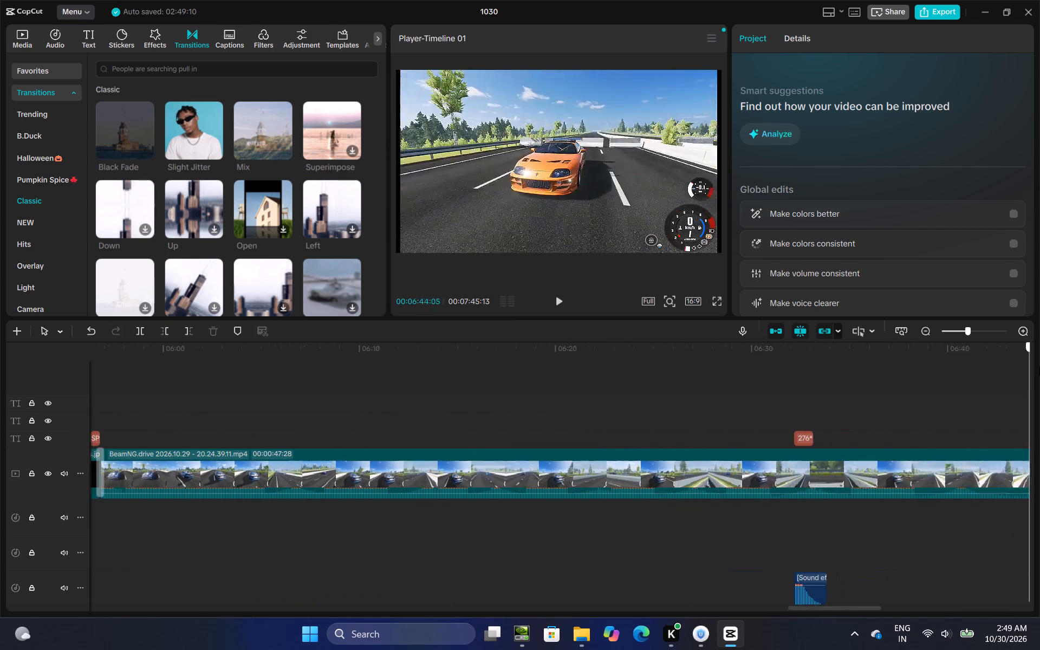
drag(1039, 367, 341, 478)
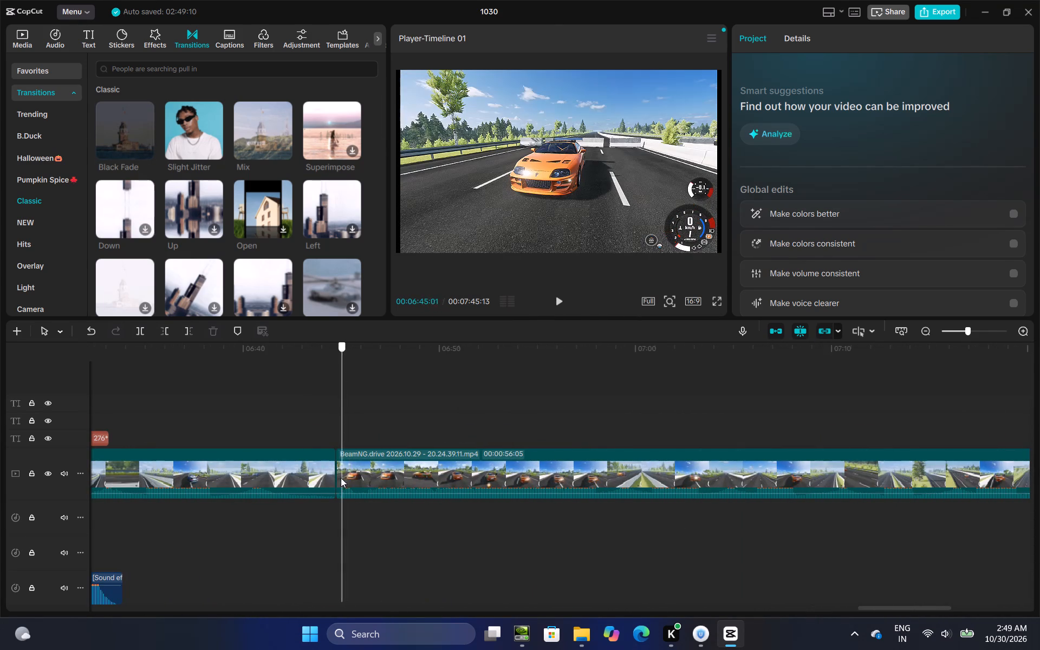
drag(341, 478, 339, 479)
click(147, 148)
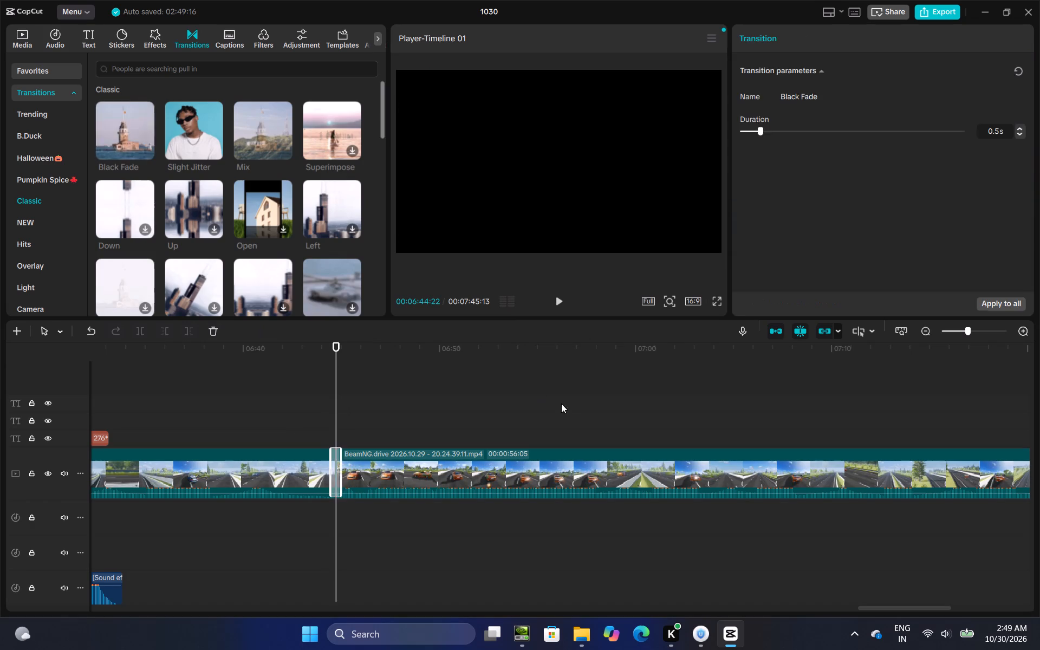
Add a Black Fade transition between the final score card and the THANKS FOR WATCHING outro, at 00:07:43:07.
click(561, 404)
drag(560, 405, 710, 409)
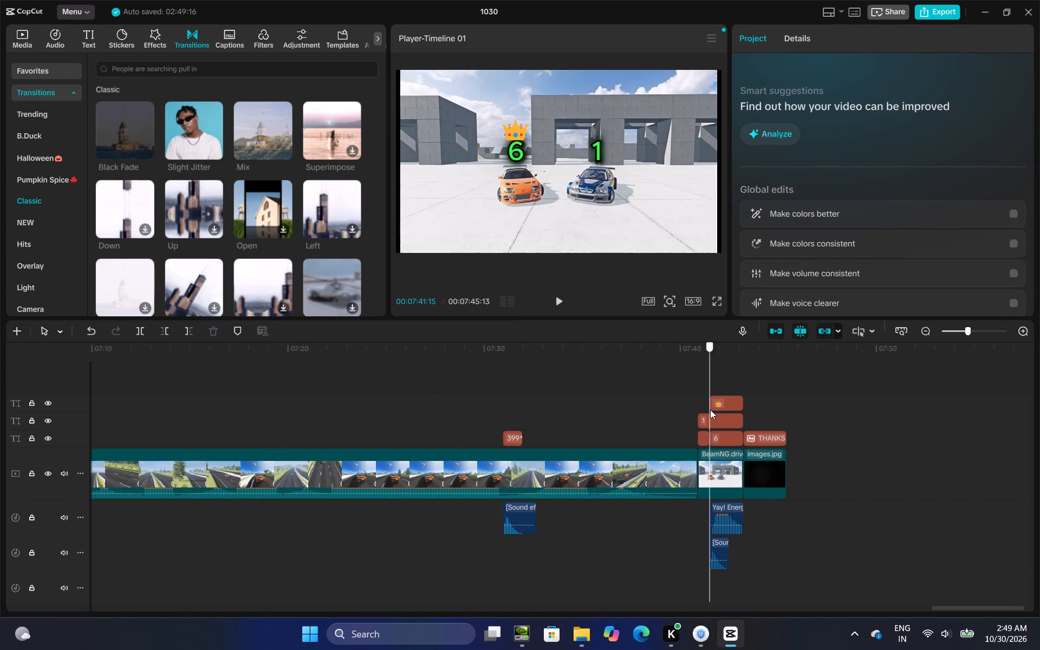
drag(710, 409, 747, 406)
click(144, 149)
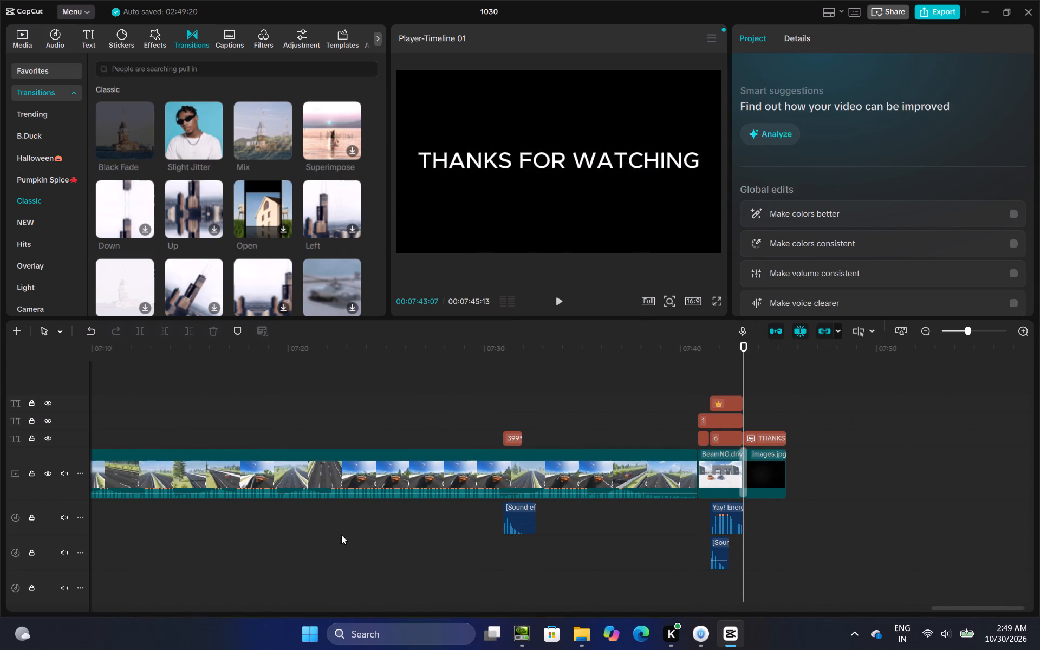
Combine all clips, titles and sounds on the timeline into one compound clip.
drag(320, 513, 367, 464)
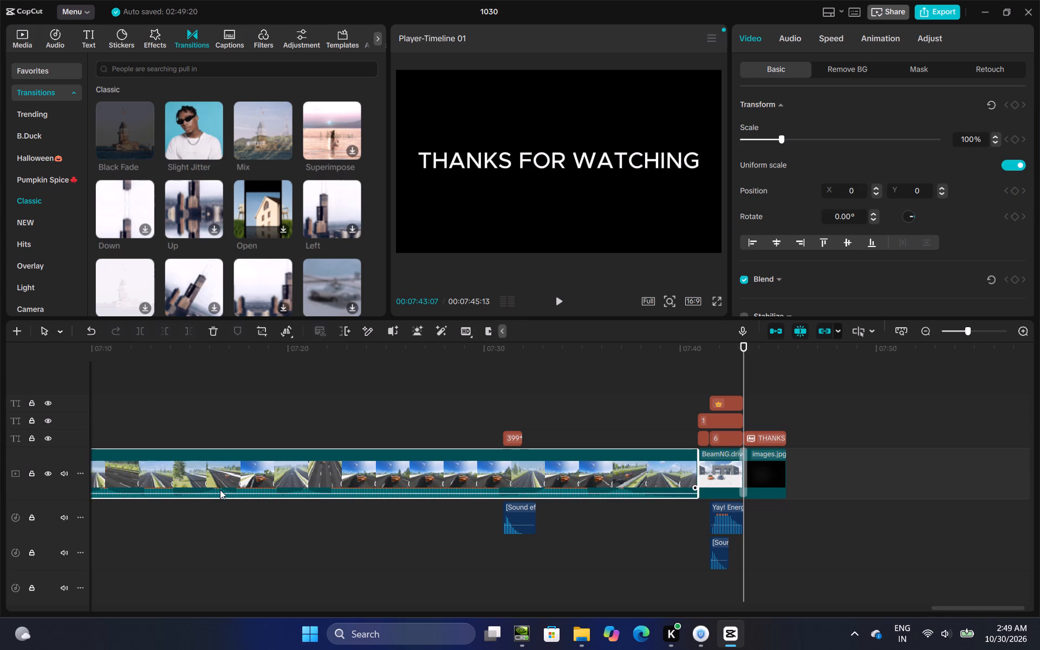
key(ctrl+a)
right_click(274, 486)
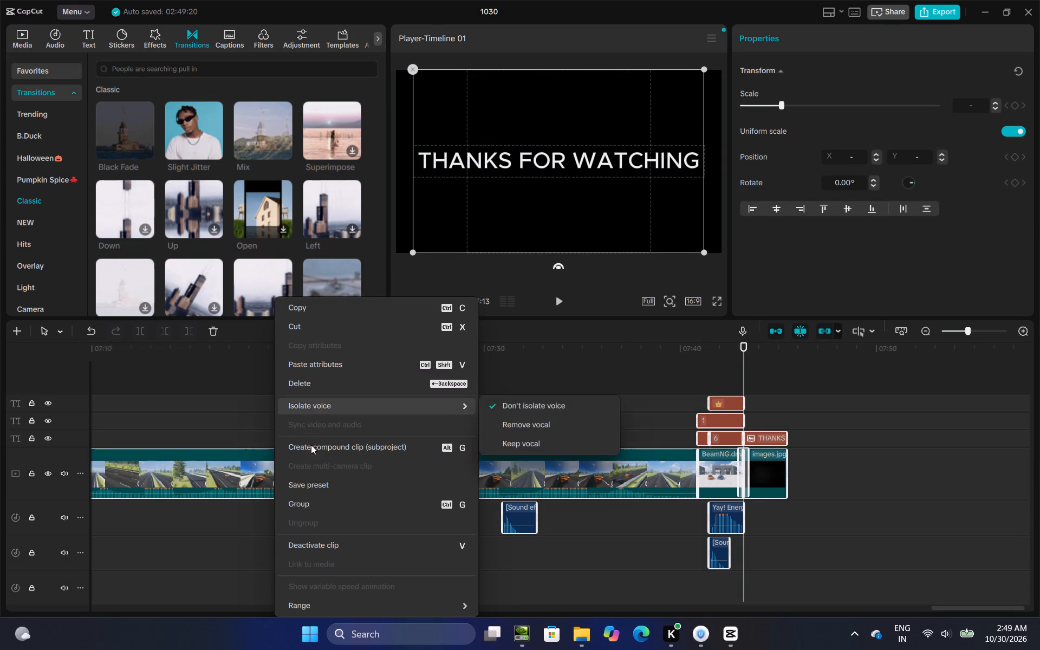
click(311, 450)
Enlarge the compound clip slightly so the picture fills the whole frame to its edges, and scrub through the footage to check it.
click(559, 427)
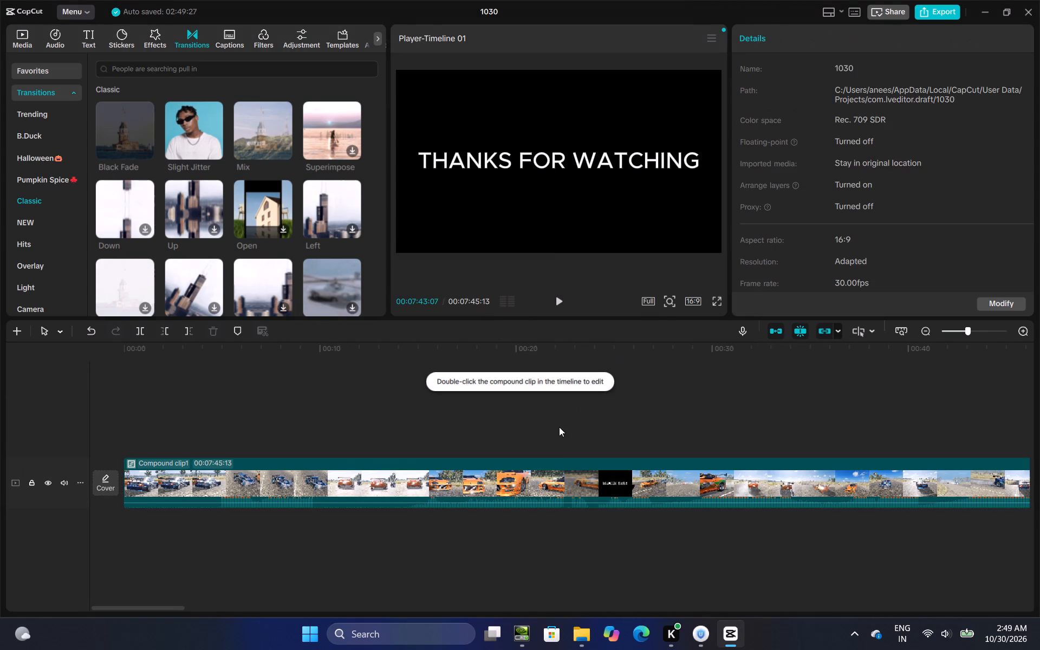
click(682, 240)
drag(719, 250, 720, 255)
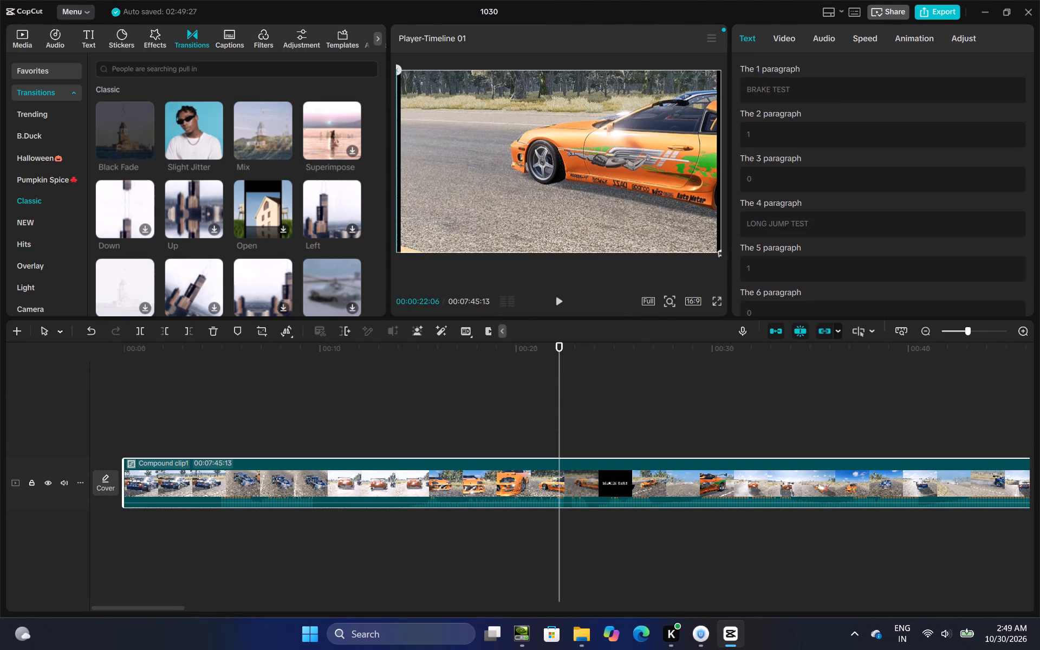
drag(720, 255, 723, 260)
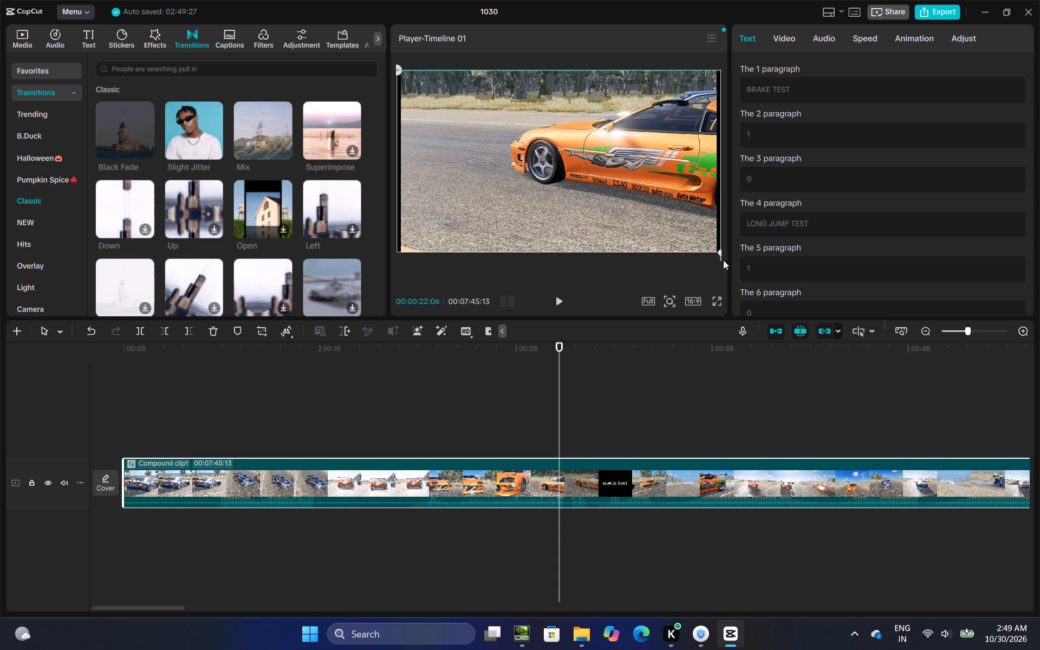
drag(723, 260, 724, 266)
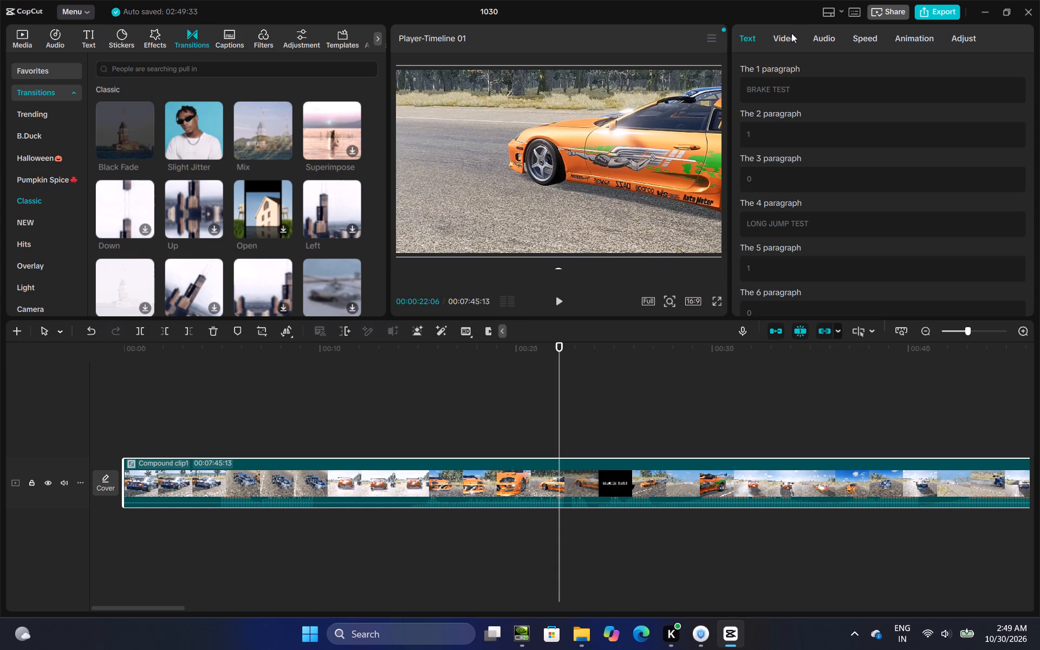
click(791, 33)
click(352, 418)
drag(352, 418, 335, 421)
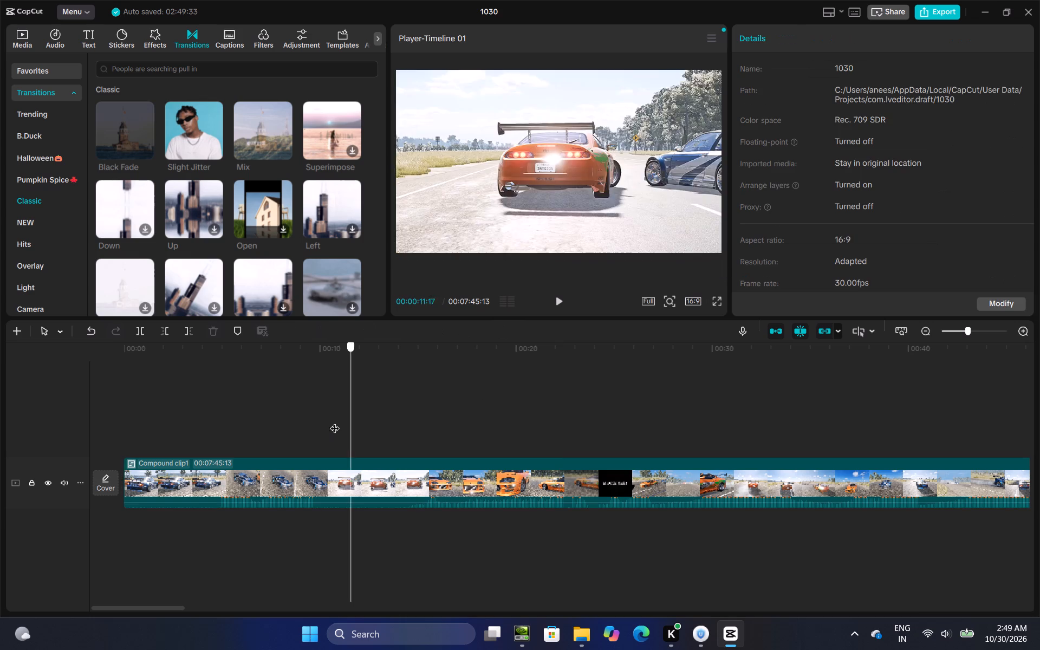
drag(335, 421, 1039, 400)
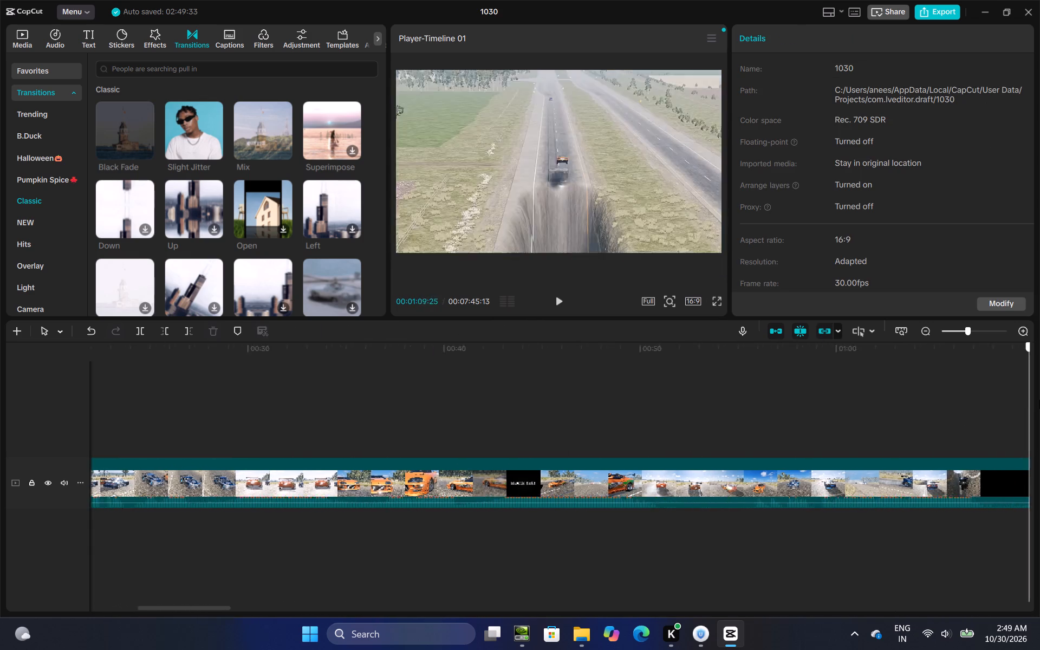
drag(1039, 400, 1029, 397)
Export the finished video with the frame rate set to 60fps, keeping the 4K resolution and mp4 format.
click(930, 17)
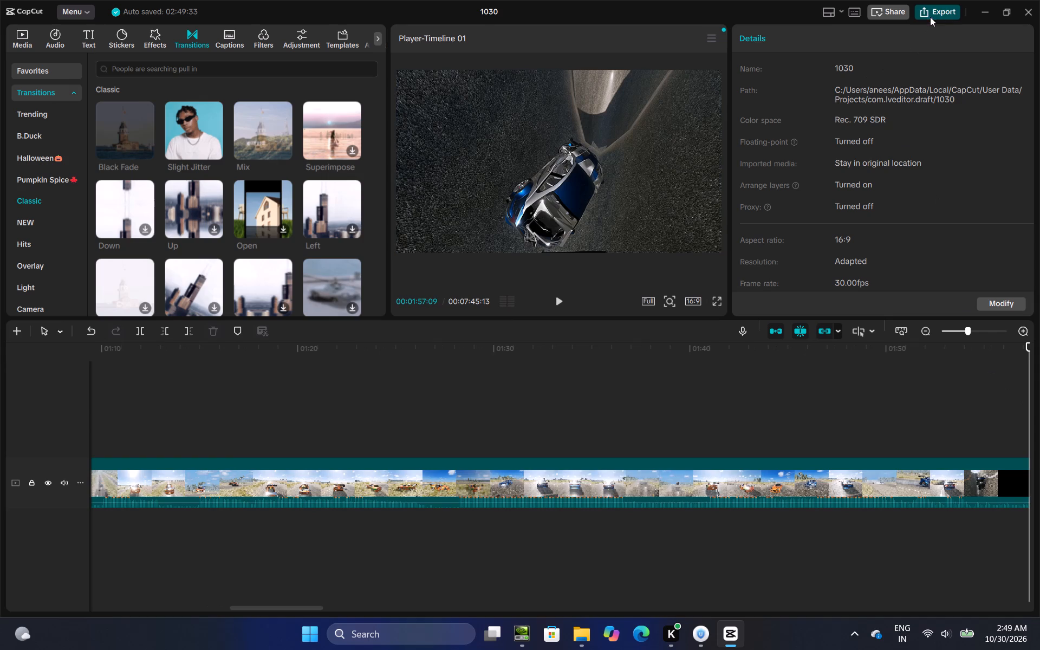
click(656, 366)
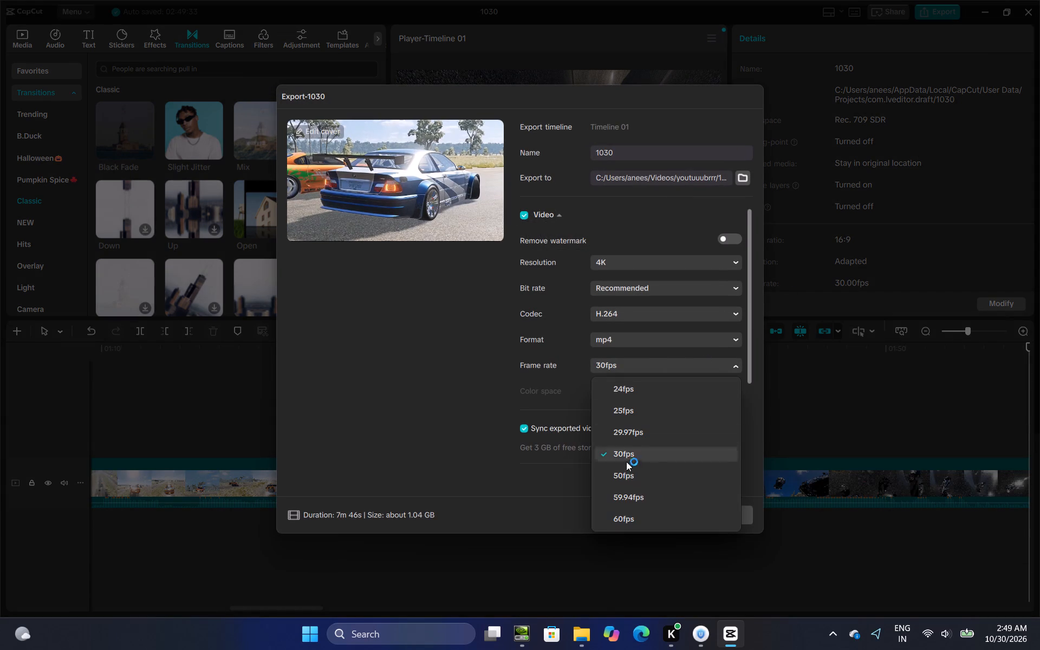
click(619, 515)
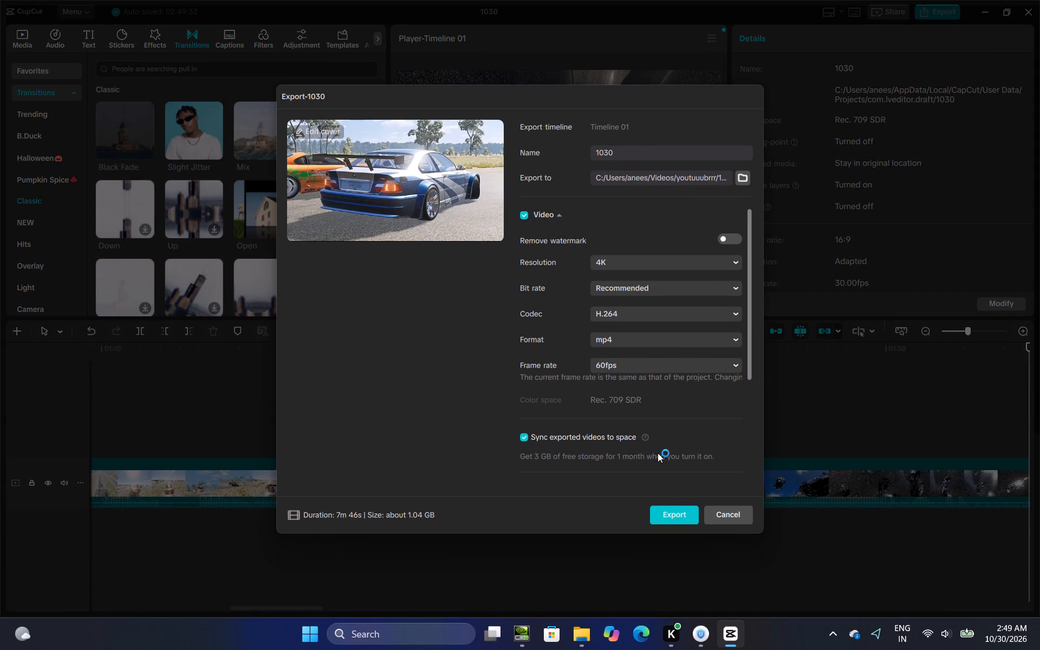
click(655, 515)
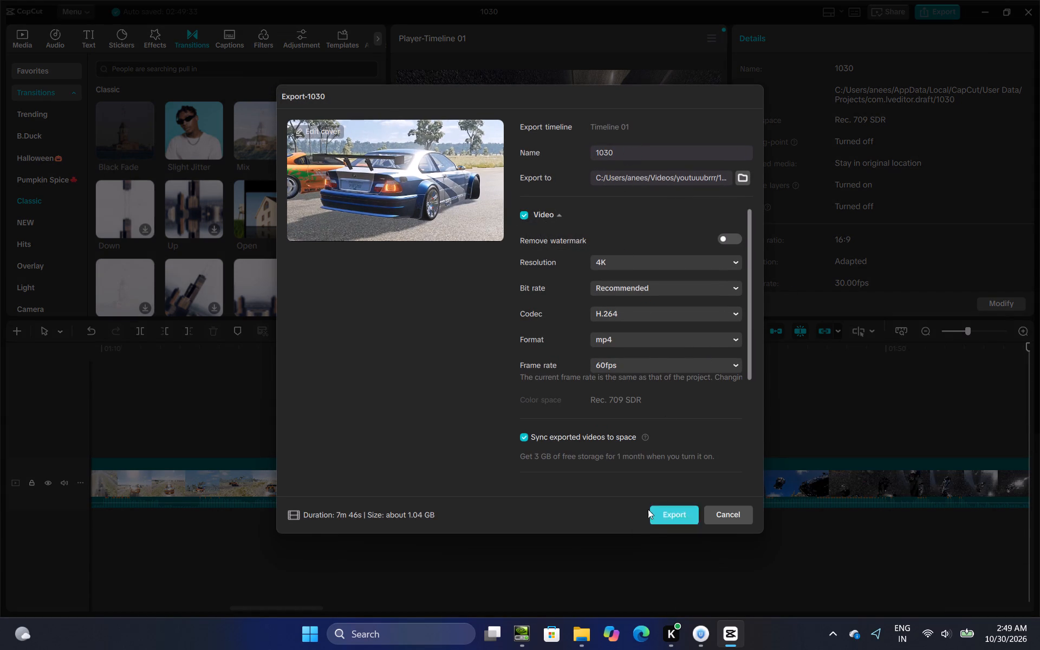
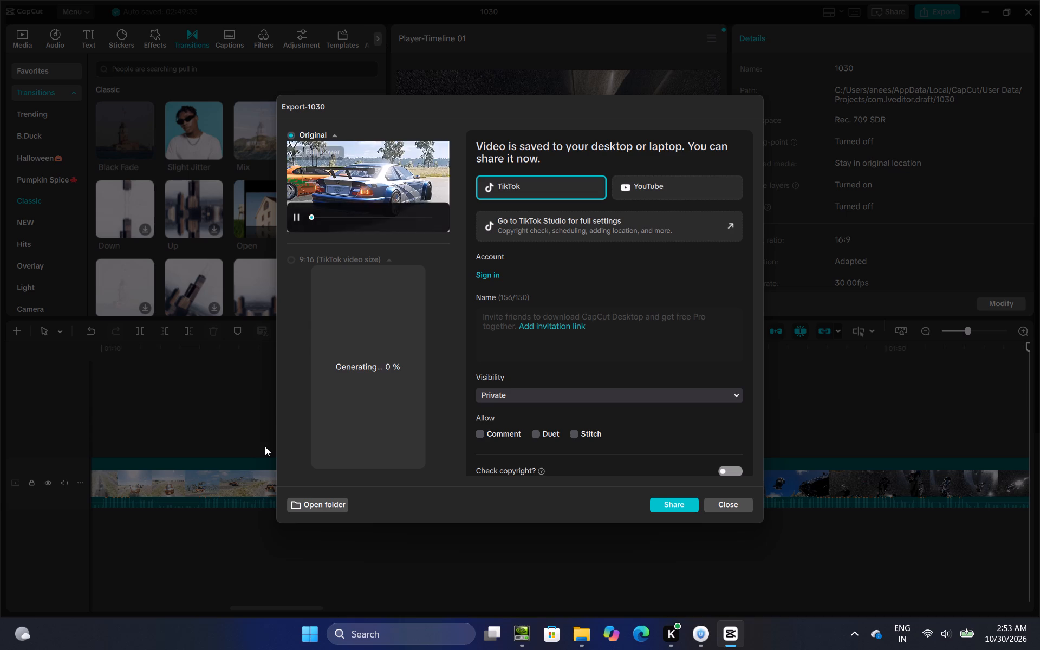
Close the finished export dialog for project 1030 without sharing the video.
click(749, 505)
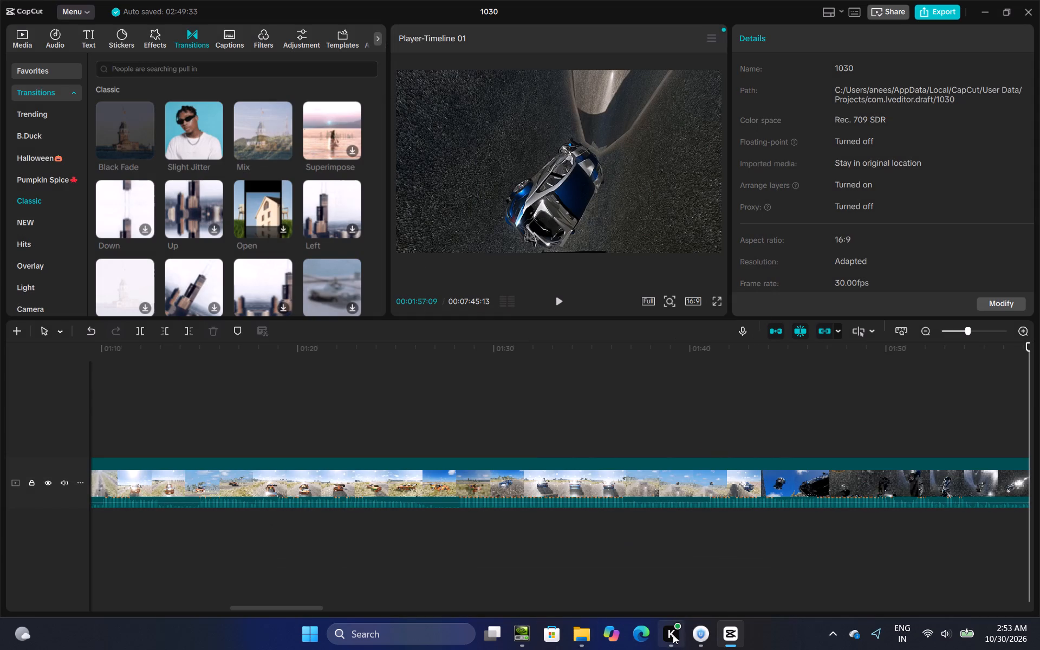
Switch to UrbanVPN and close its welcome window.
click(692, 636)
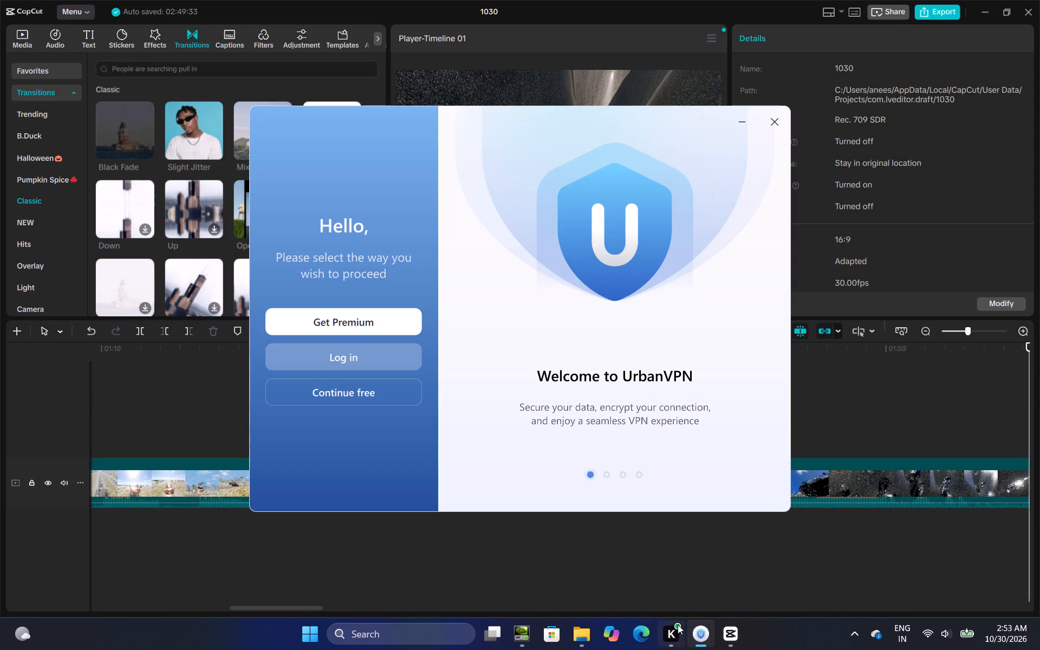
click(777, 123)
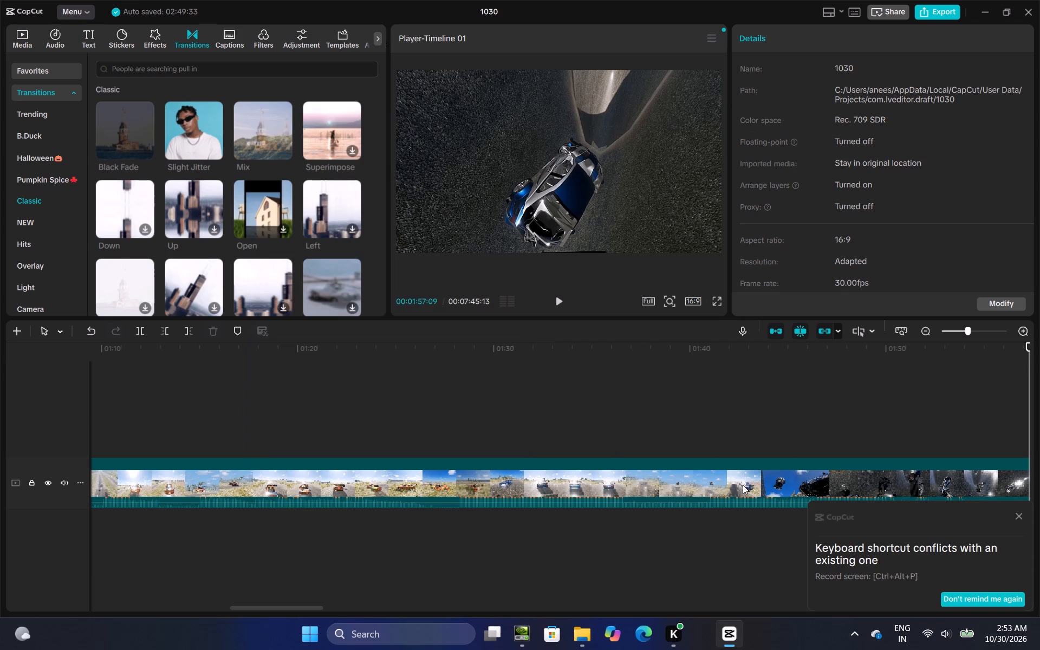